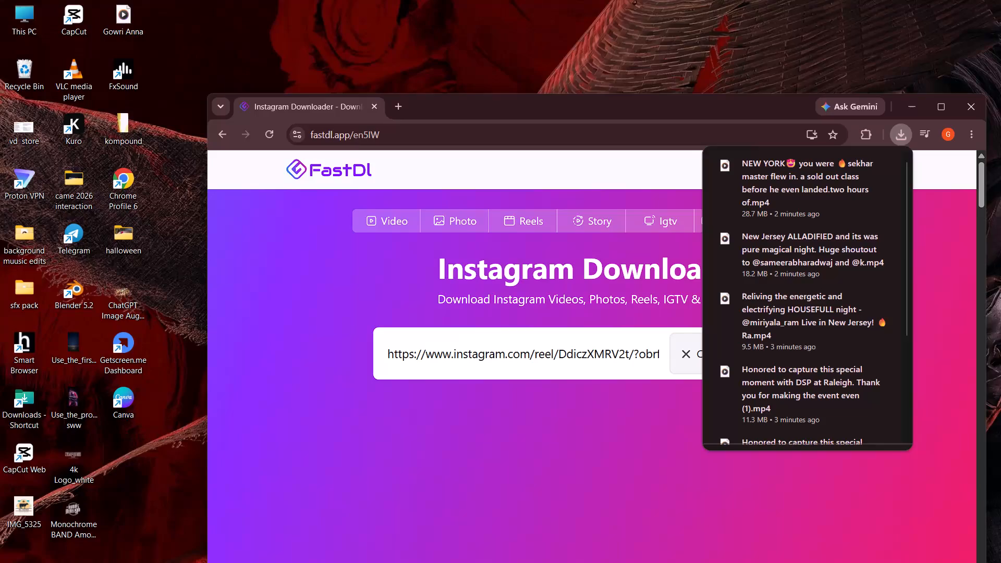
Replace the Instagram link with the copied one for reel Dc_3wgczUwp and submit it to the downloader.
left_click(688, 359)
left_click(488, 348)
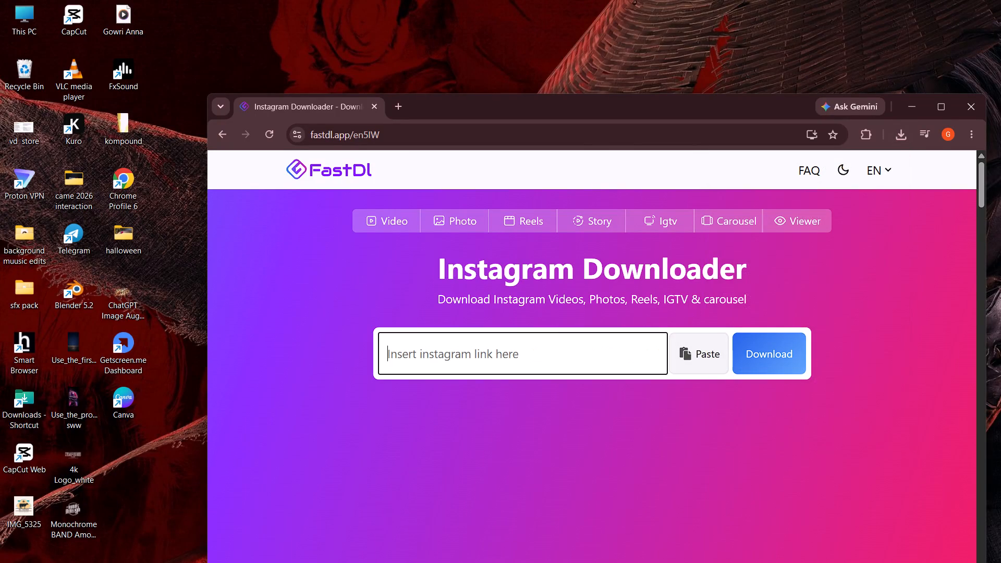
key("ctrl+v")
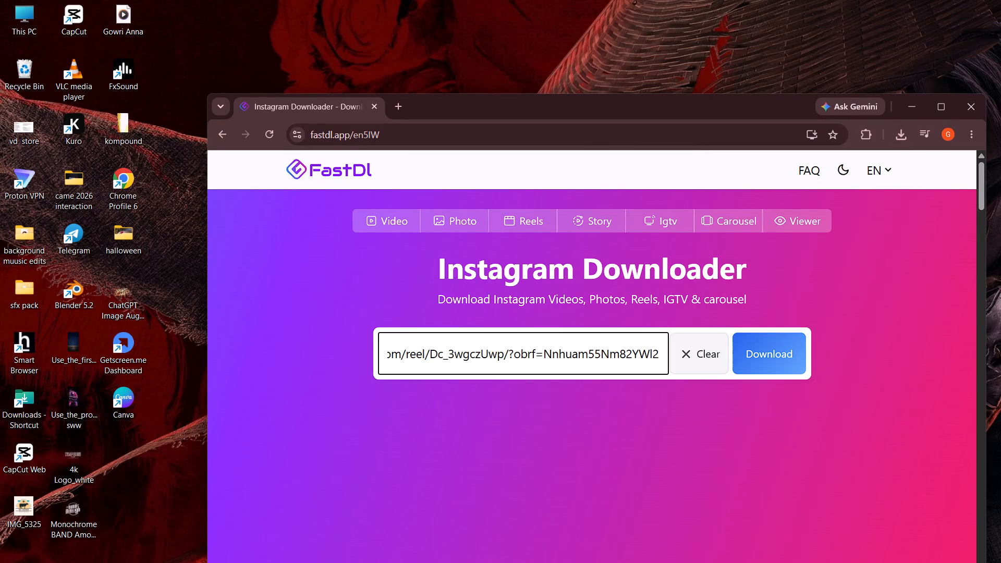
key("Return")
left_click(767, 351)
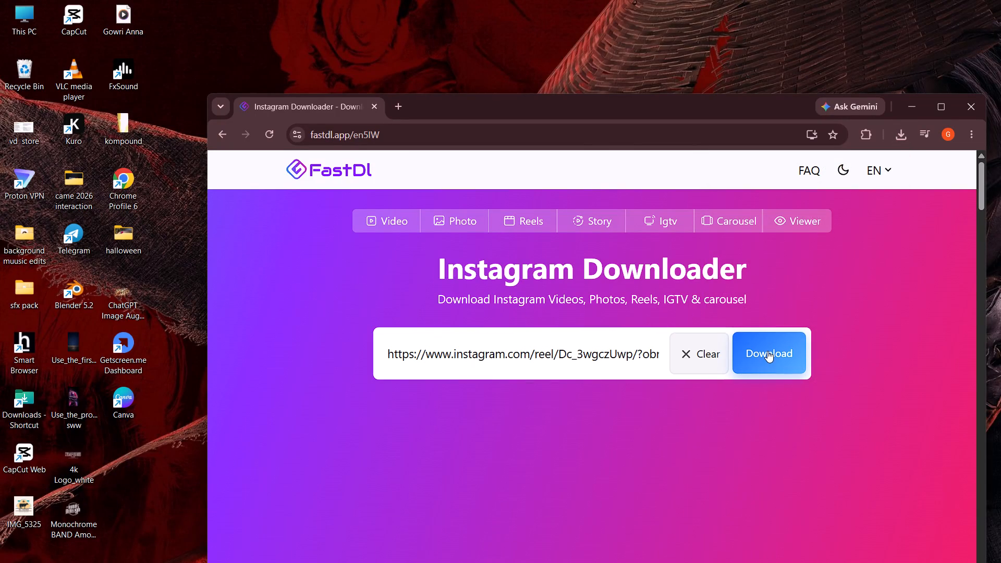
Download the Band Capricio reel video from the search result.
scroll(704, 430, "down", 4)
scroll(641, 405, "down", 1)
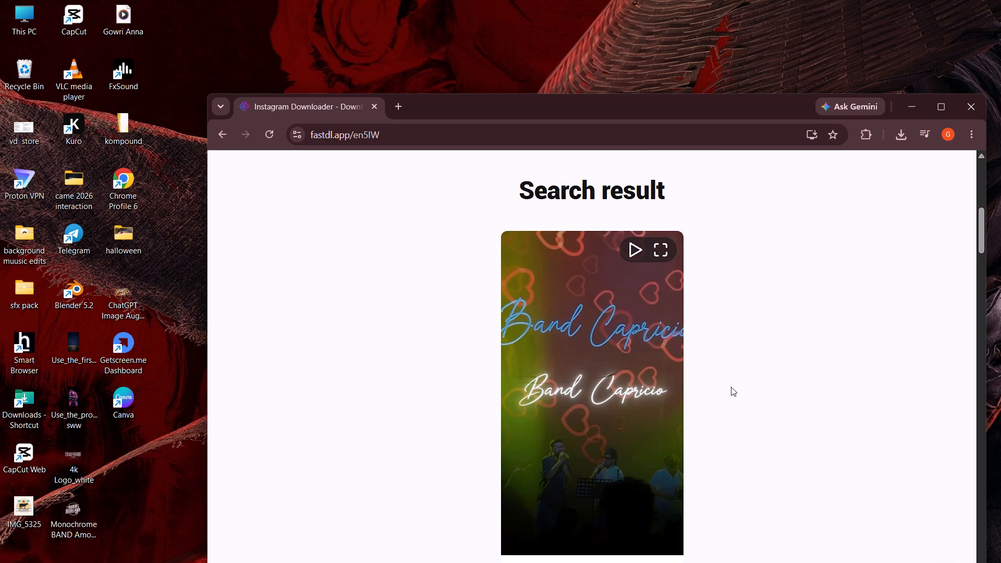
scroll(634, 421, "down", 3)
left_click(625, 386)
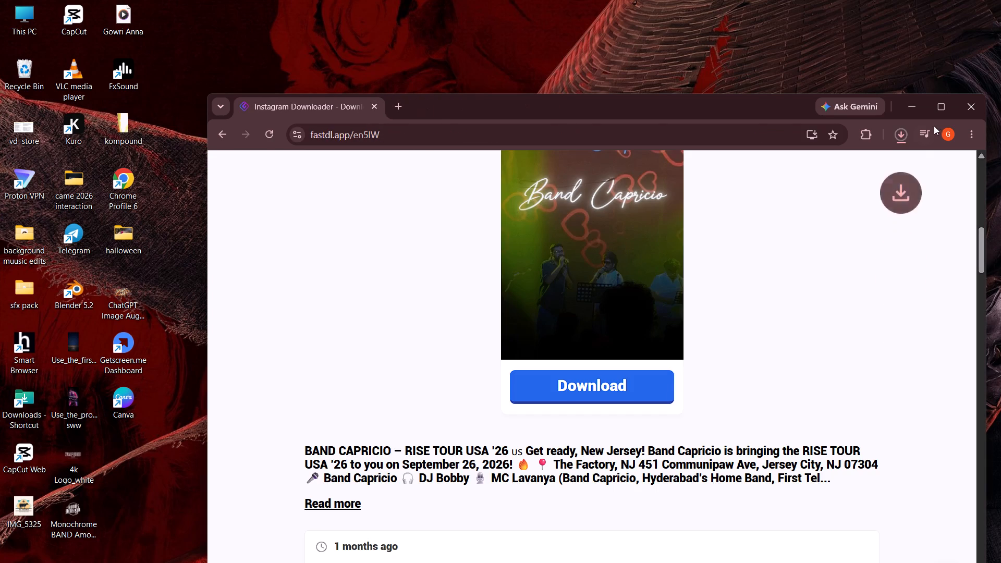
Minimize the browser window and switch to CapCut.
left_click(908, 105)
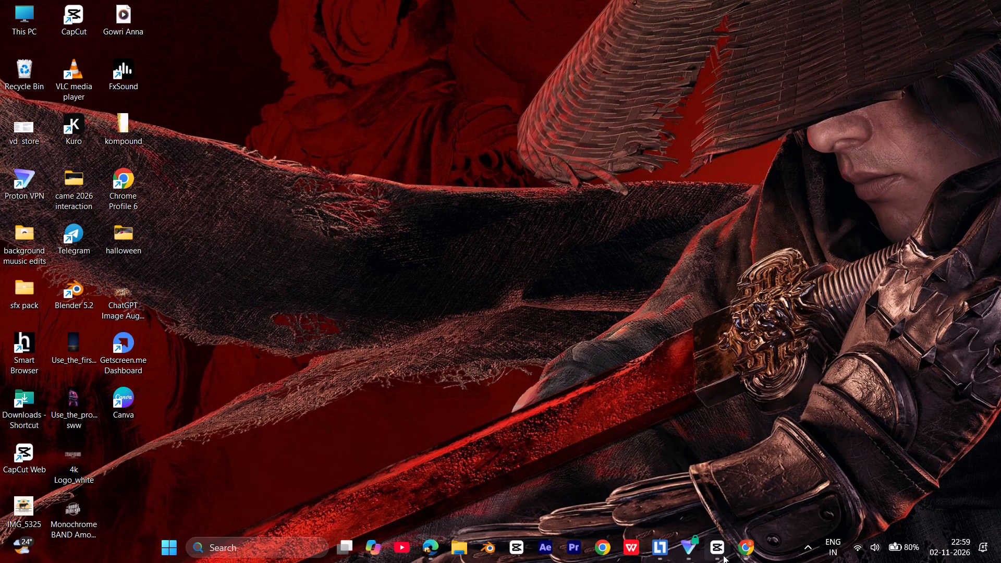
left_click(723, 555)
Switch to YouTube and bring up its home page.
left_click(393, 556)
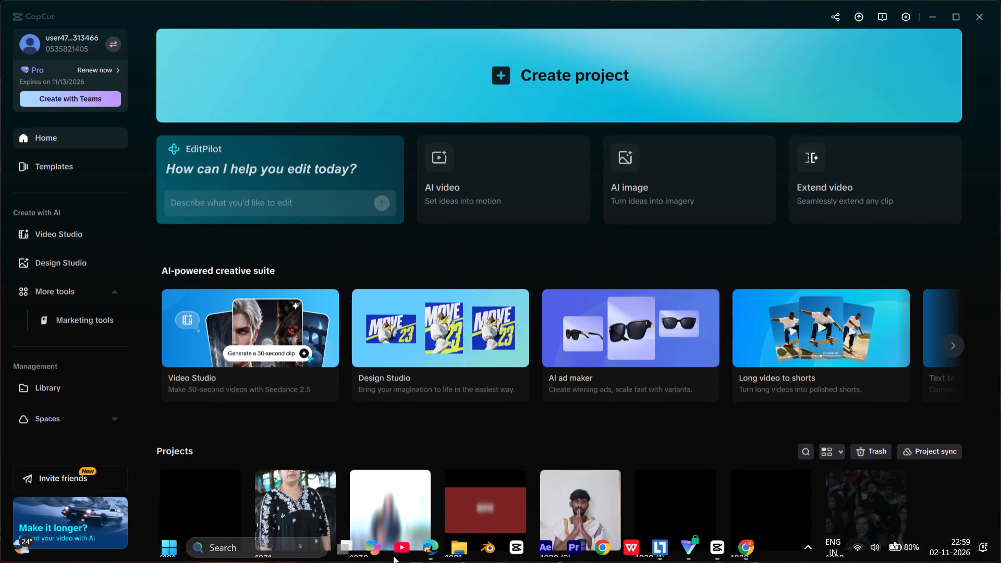
left_click(564, 9)
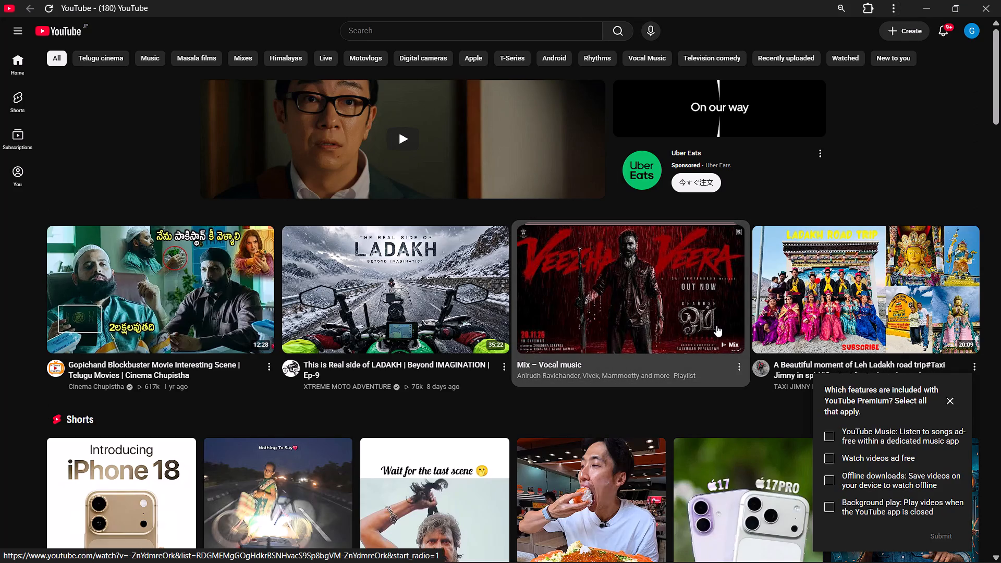
Play the Vocal music mix and sample the Veezha Veera lyrical video at several points in its first minute.
scroll(705, 322, "down", 2)
left_click(690, 182)
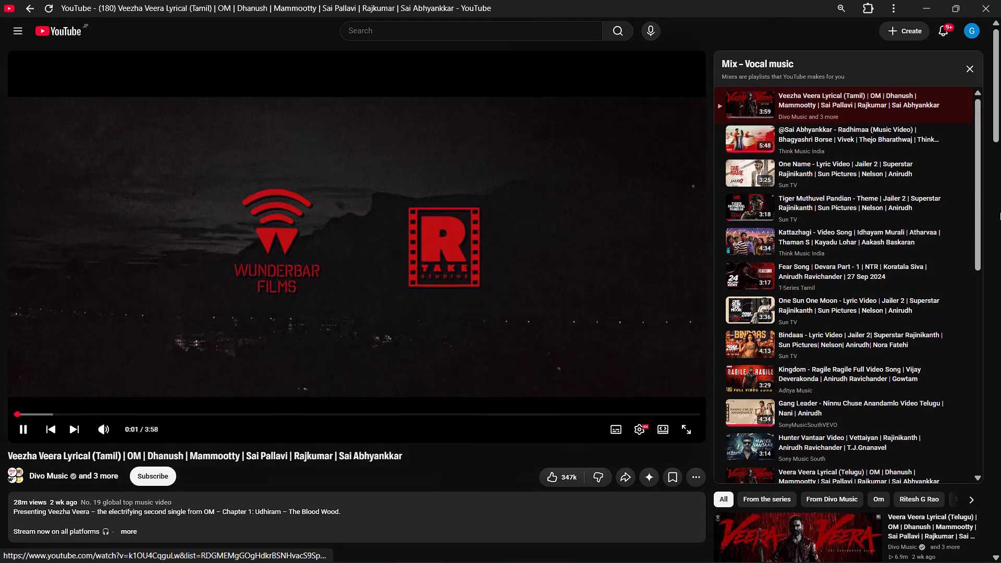
left_click(72, 412)
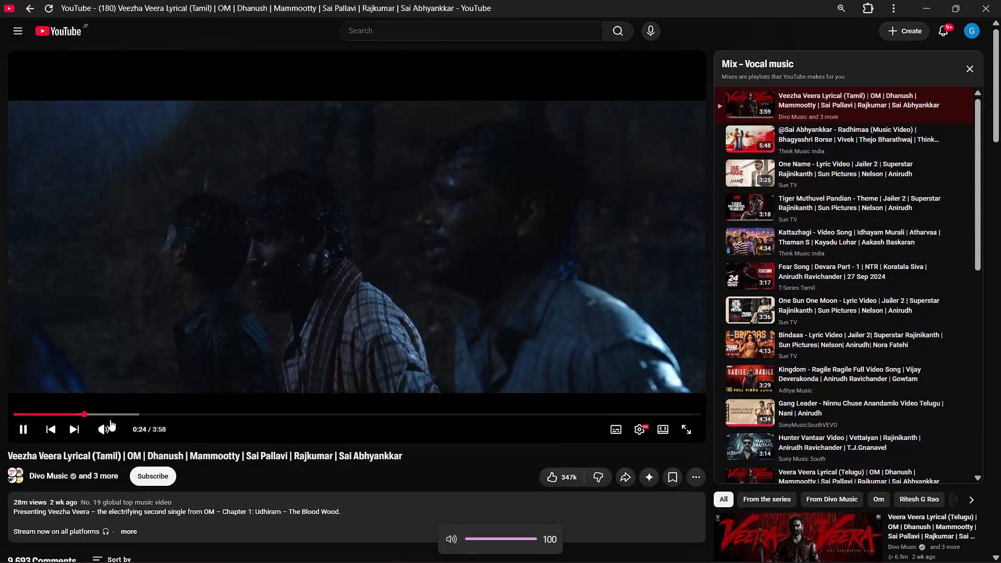
left_click(105, 412)
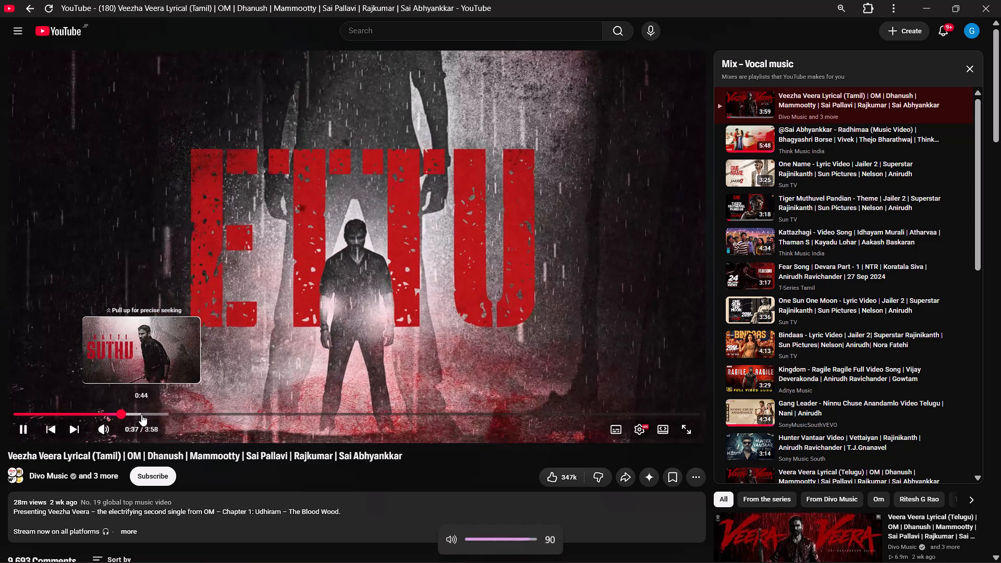
left_click(142, 414)
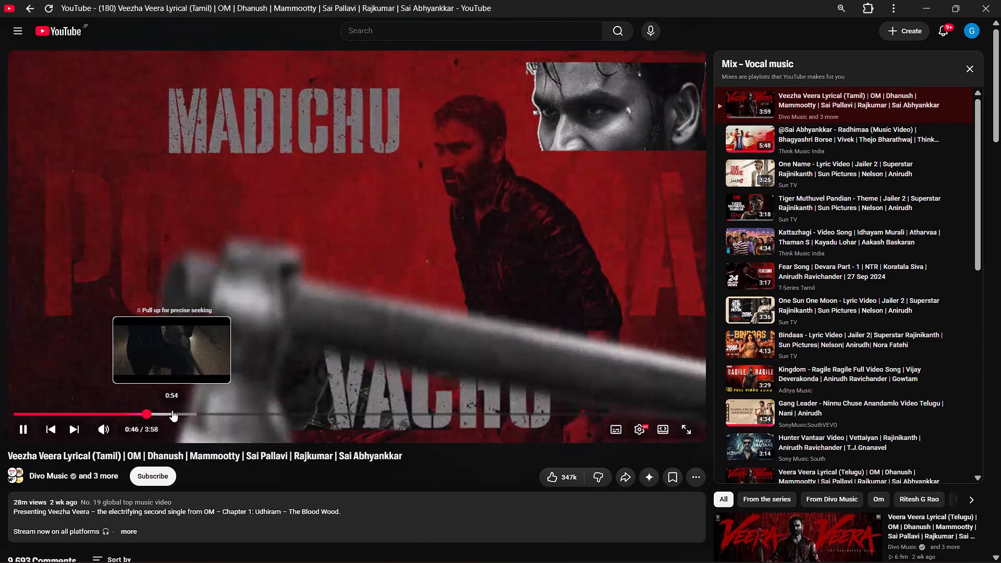
left_click(176, 412)
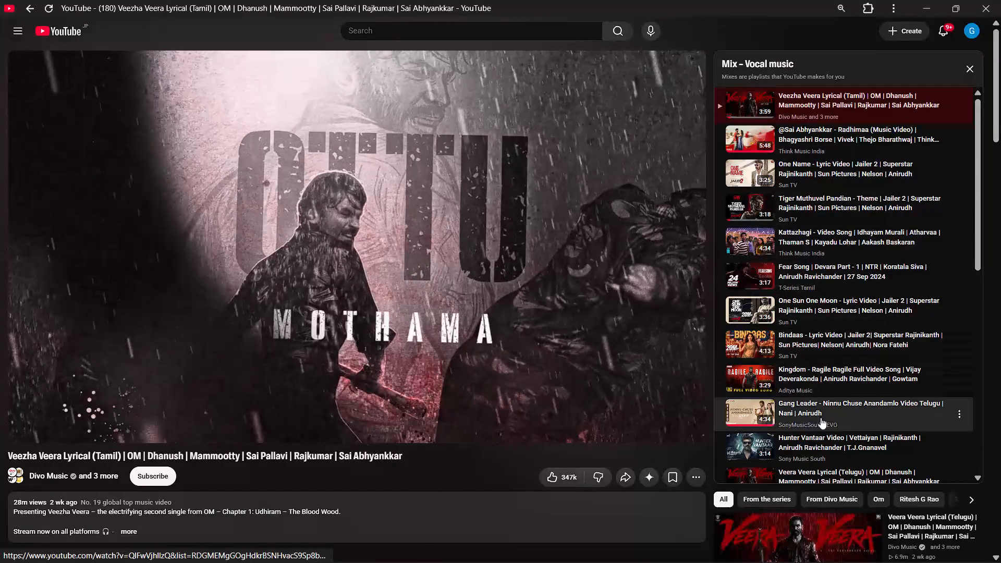
Search YouTube for "ala kolava", refine the search to "ala kolava telugu", and dismiss the mini player.
scroll(823, 425, "down", 1)
left_click(478, 27)
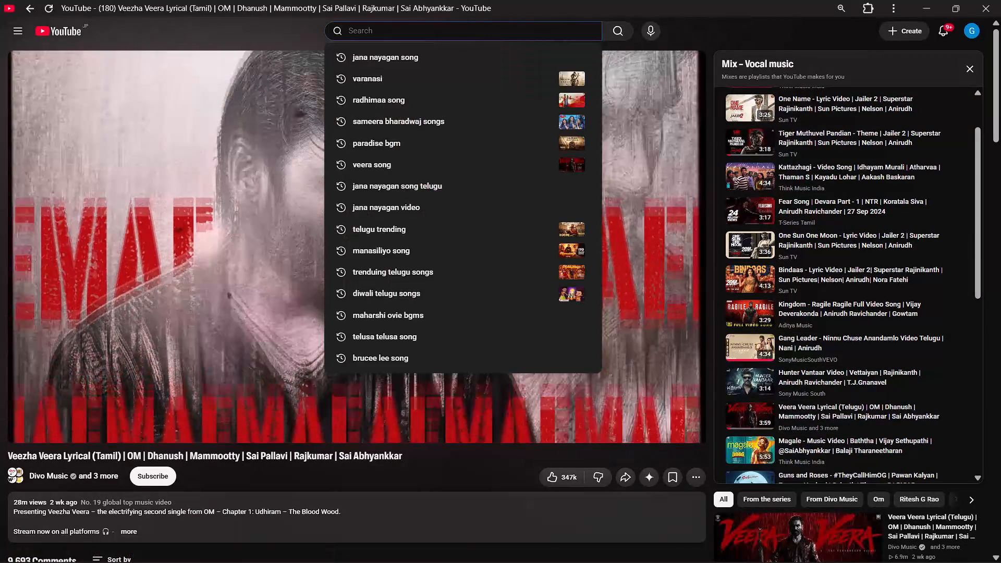
type("ala kolava")
key("Return")
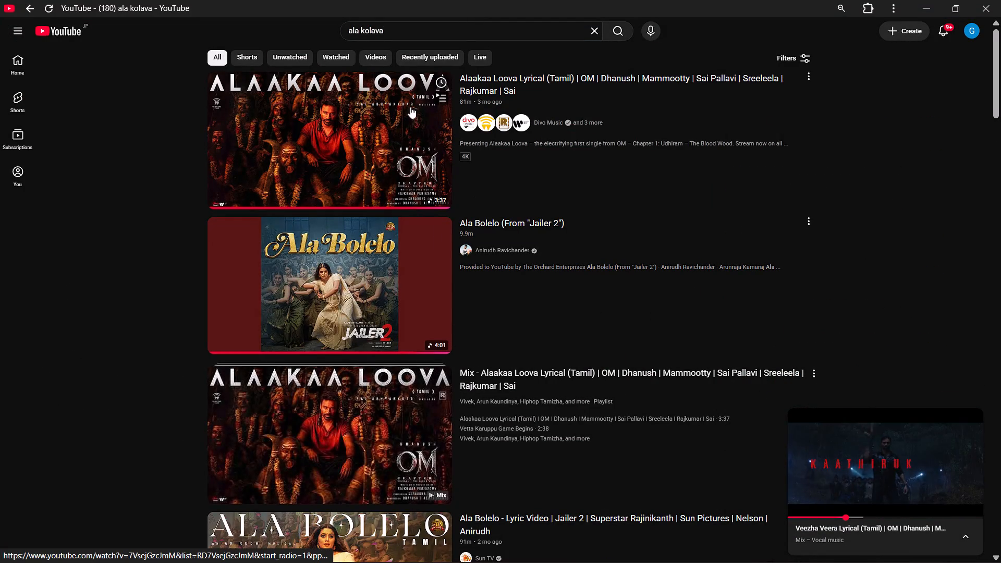
left_click(399, 30)
key("space")
type("telugu")
key("Return")
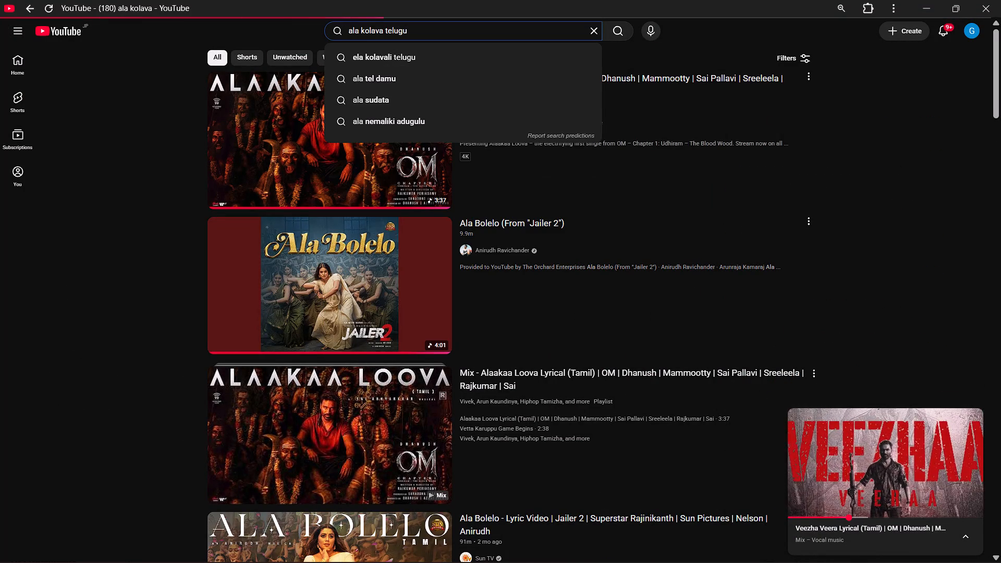
left_click(978, 418)
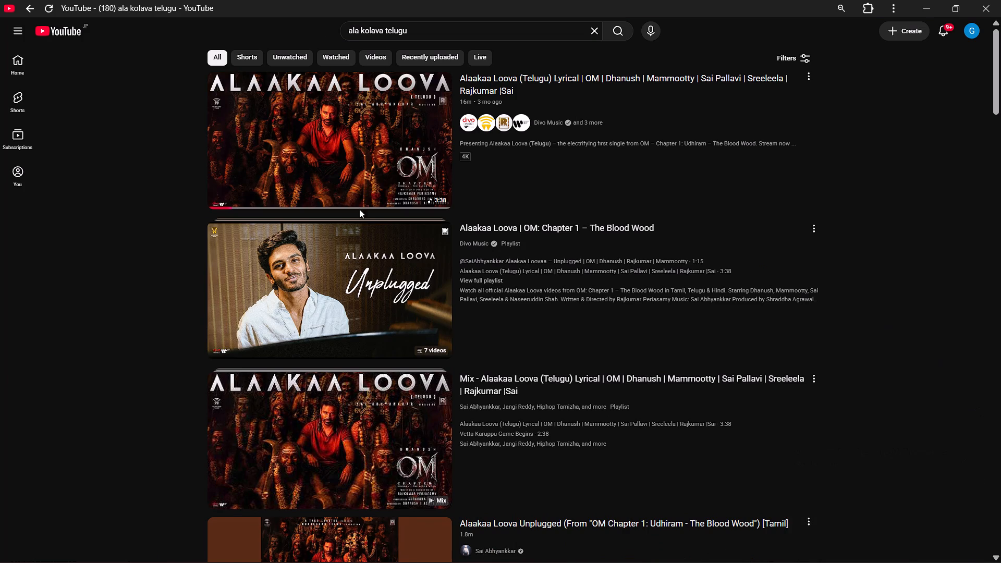
Play the Alaakaa Loova (Telugu) lyrical video, skip the ad, and sample the song at several points.
left_click(345, 145)
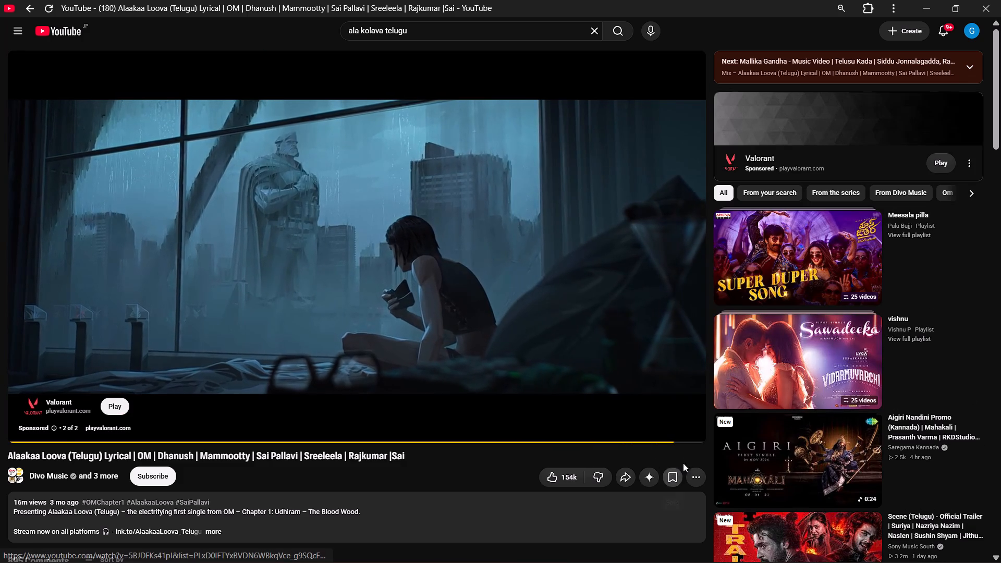
left_click(673, 393)
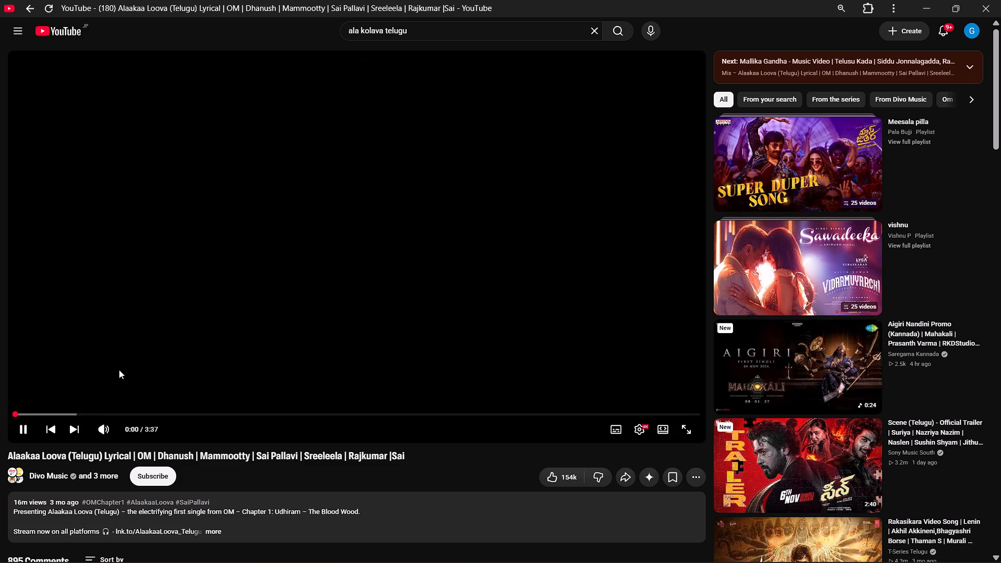
left_click(105, 413)
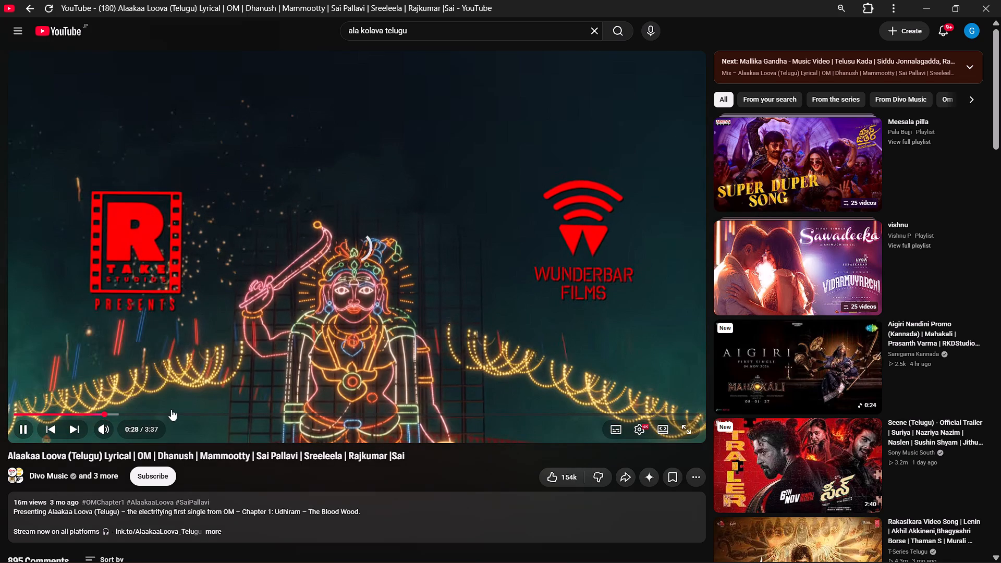
left_click(204, 411)
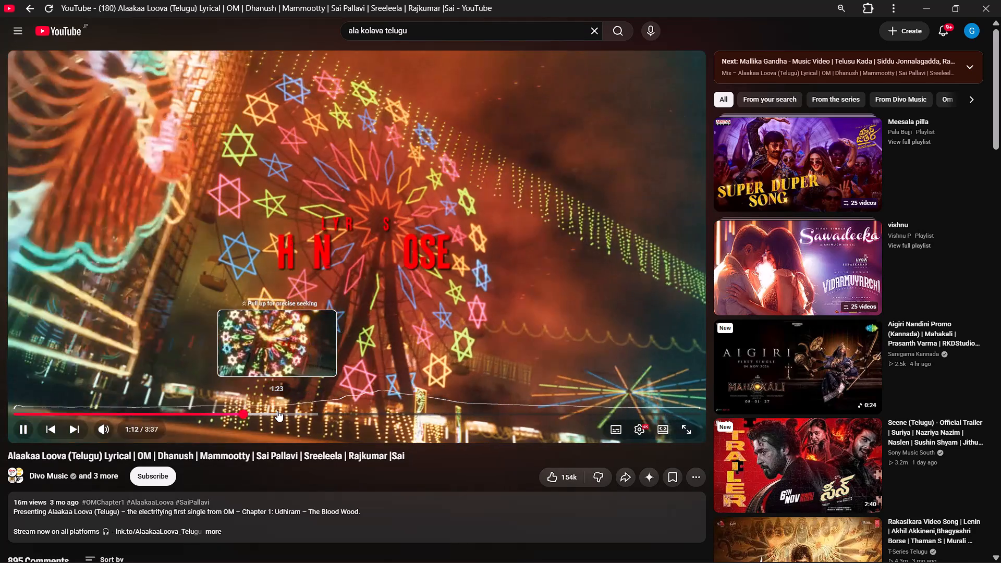
left_click(277, 410)
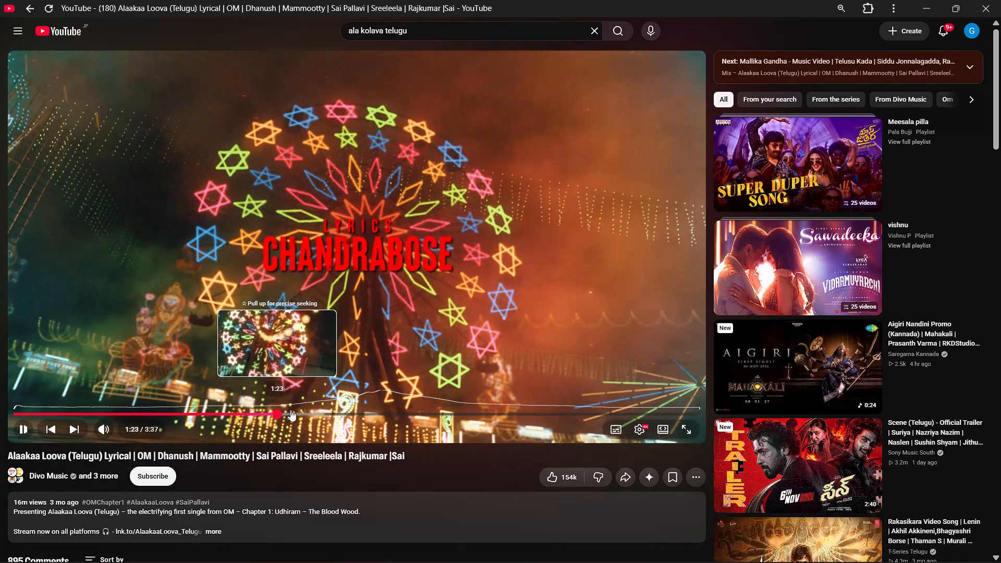
left_click(356, 363)
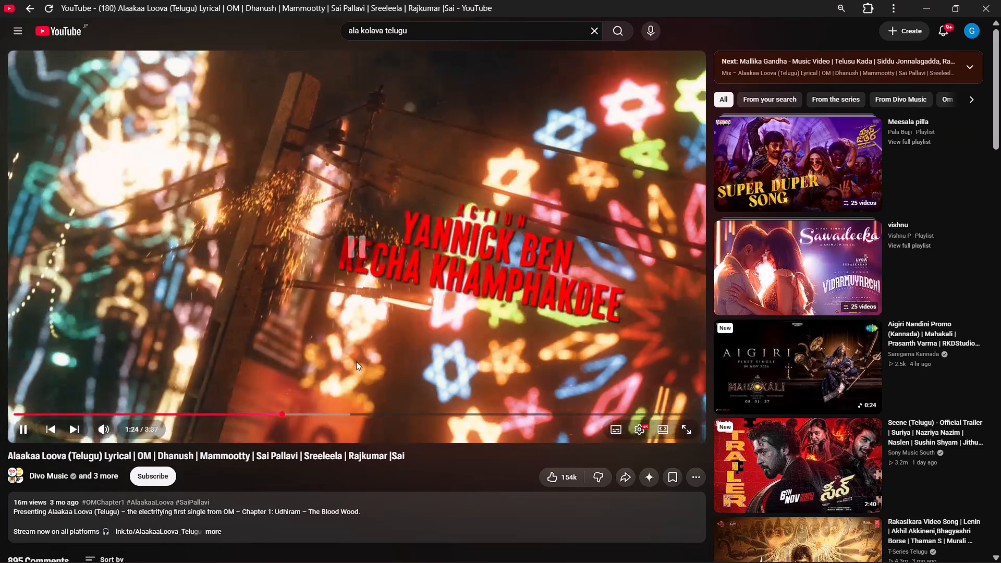
left_click(356, 361)
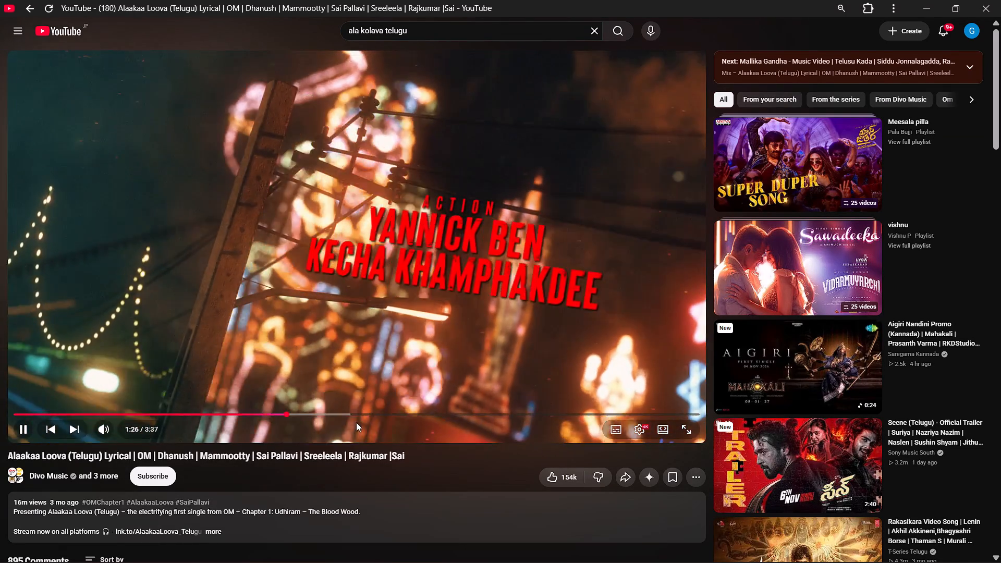
left_click(342, 408)
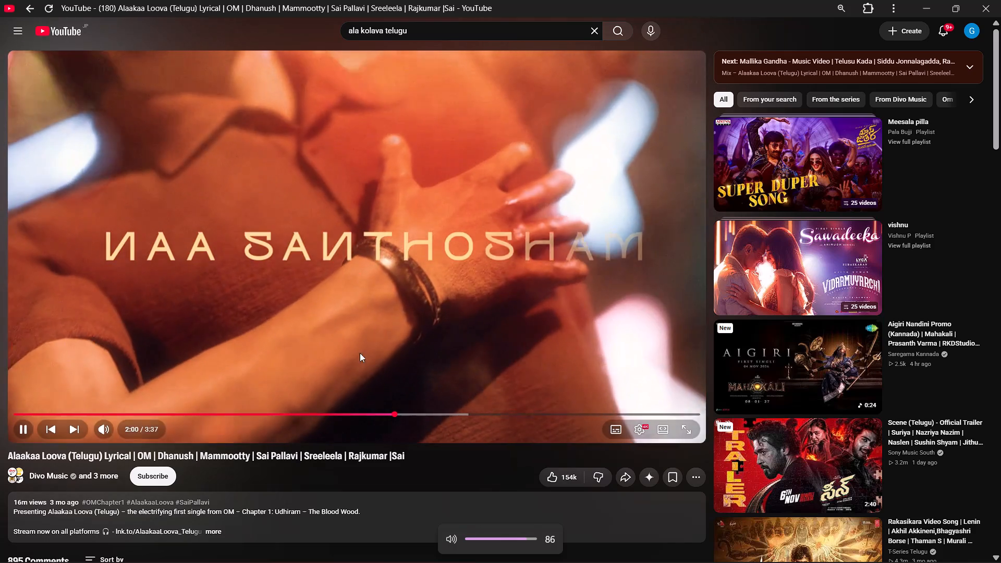
Copy the share link of the Alaakaa Loova (Telugu) lyrical video.
left_click(629, 482)
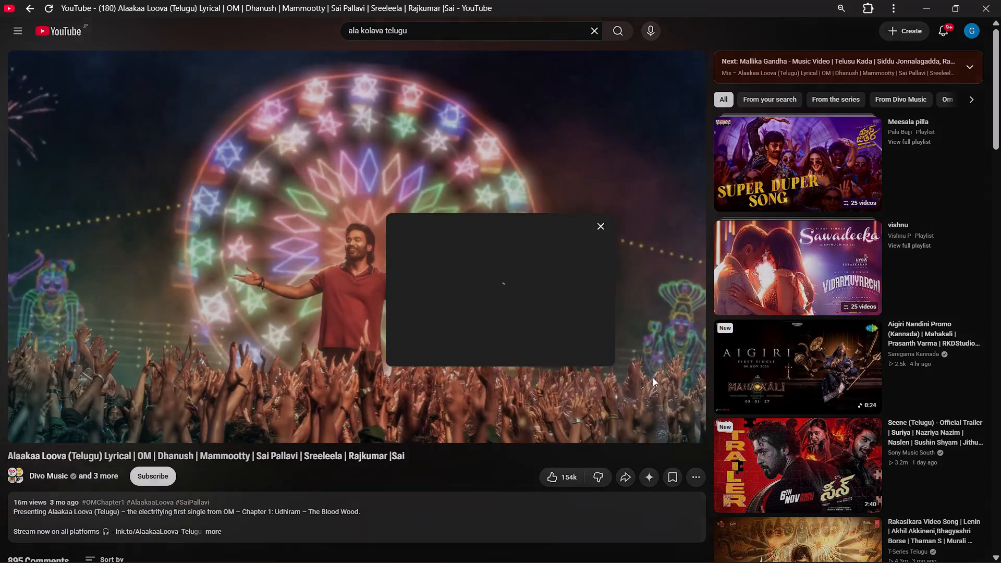
left_click(592, 346)
left_click(599, 185)
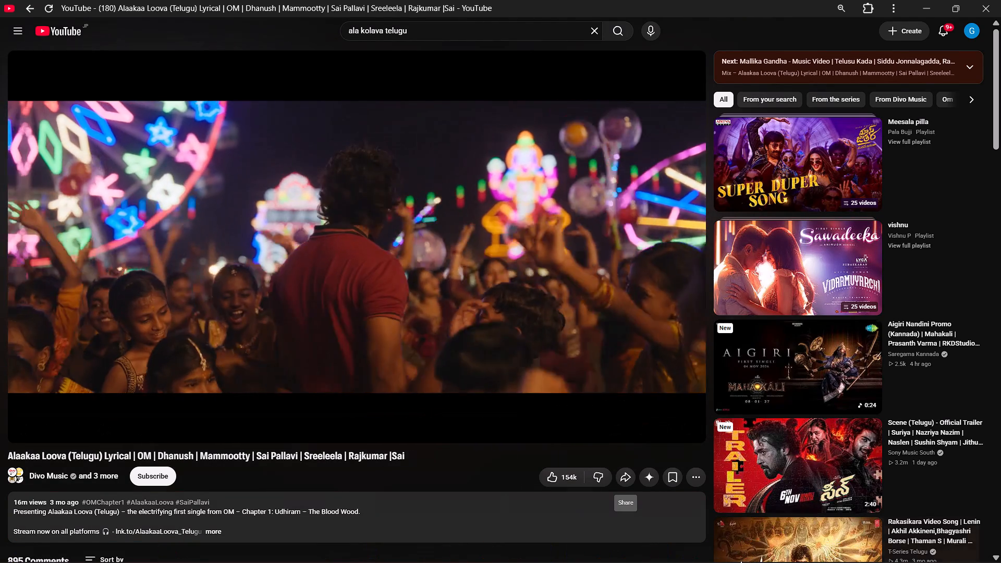
In the other Chrome window, open SnapAny's YouTube downloader in a new tab and extract the copied video link.
left_click(746, 554)
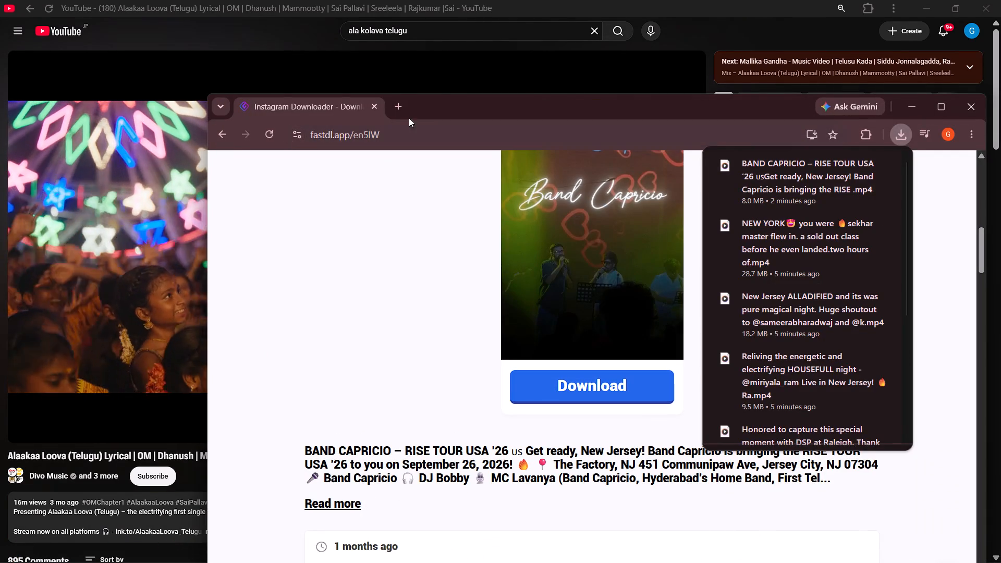
left_click(406, 105)
type("snap")
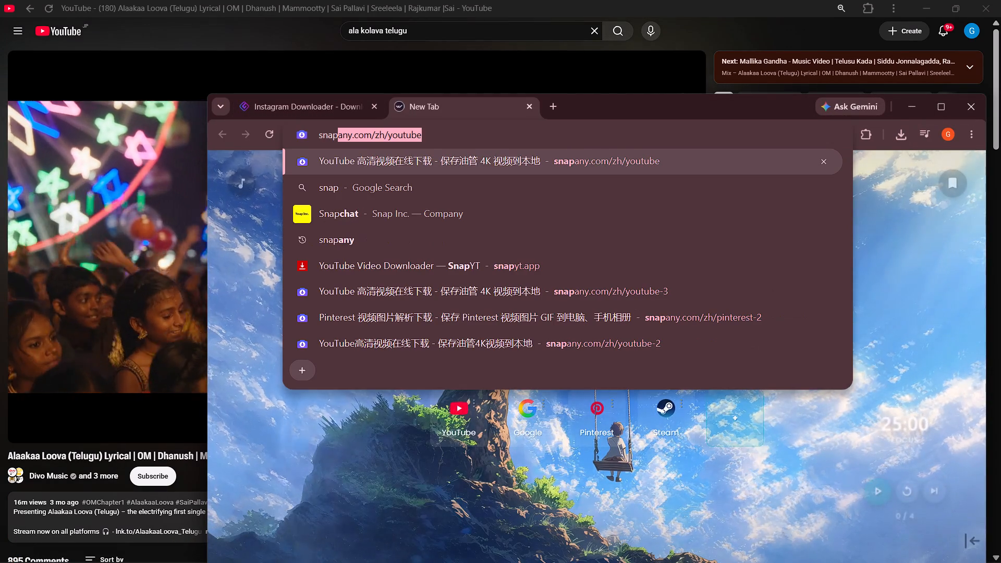
key("Return")
left_click(516, 385)
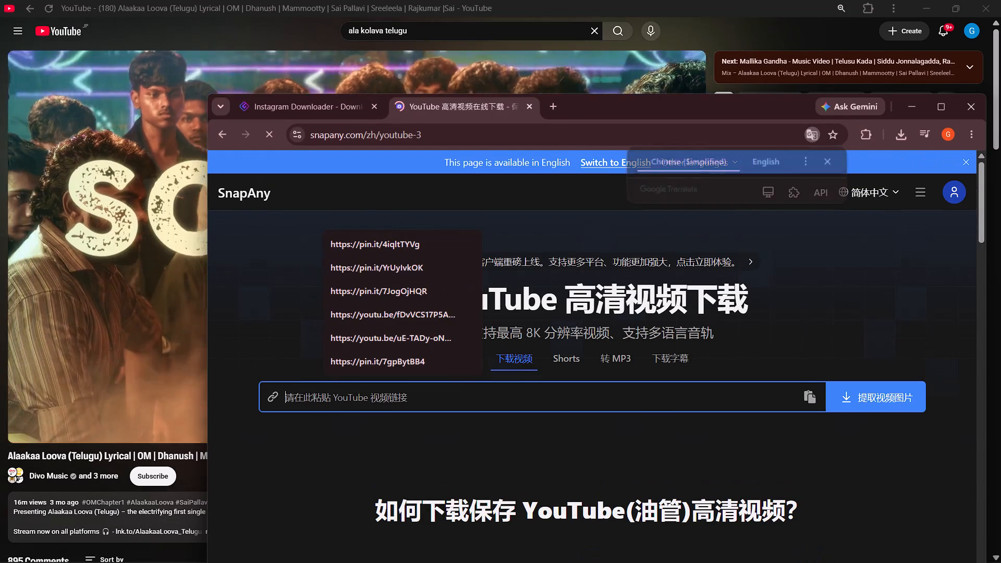
key("ctrl+v")
left_click(845, 401)
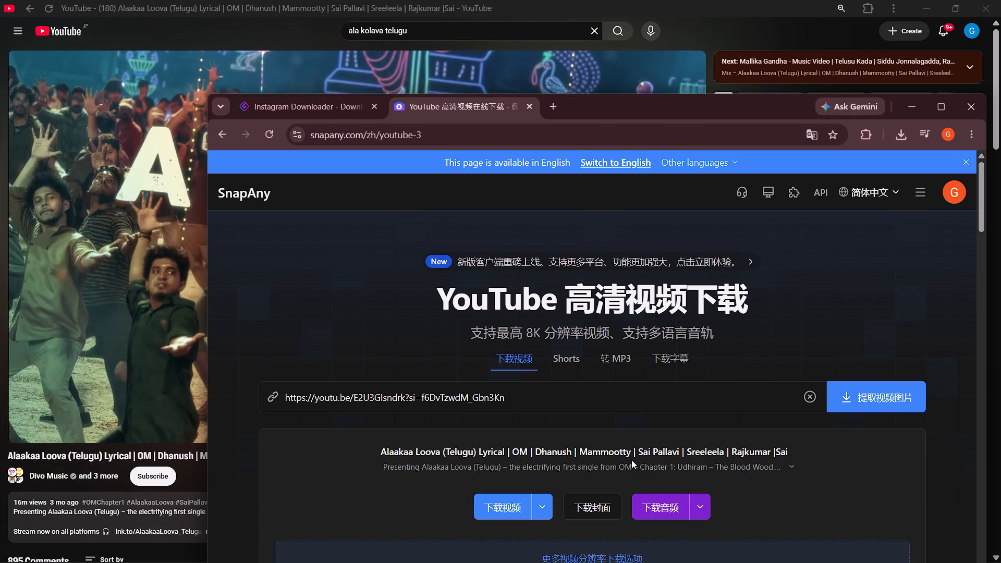
Download the extracted song's audio, pause its playback, and minimise the downloader window.
scroll(694, 473, "down", 3)
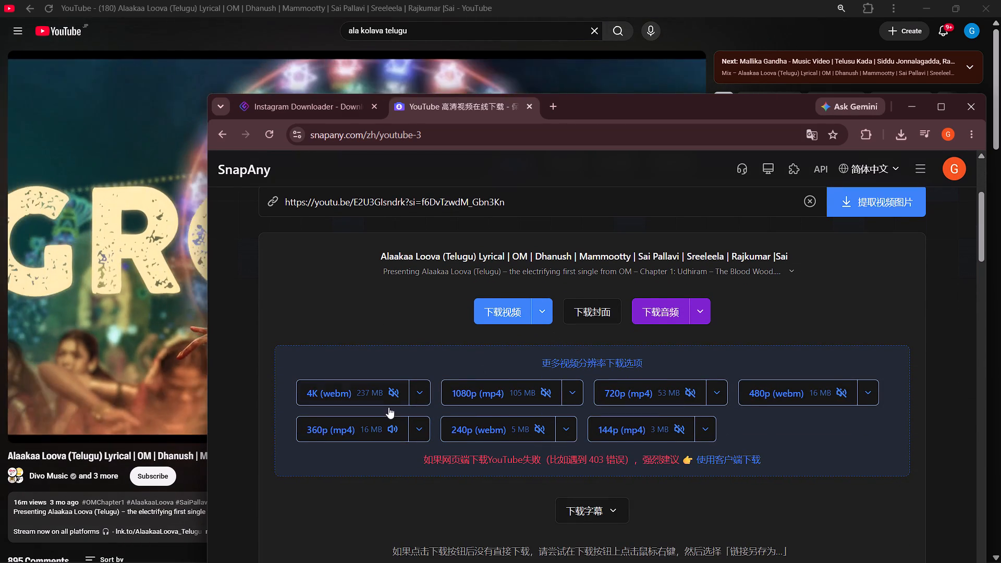
left_click(654, 314)
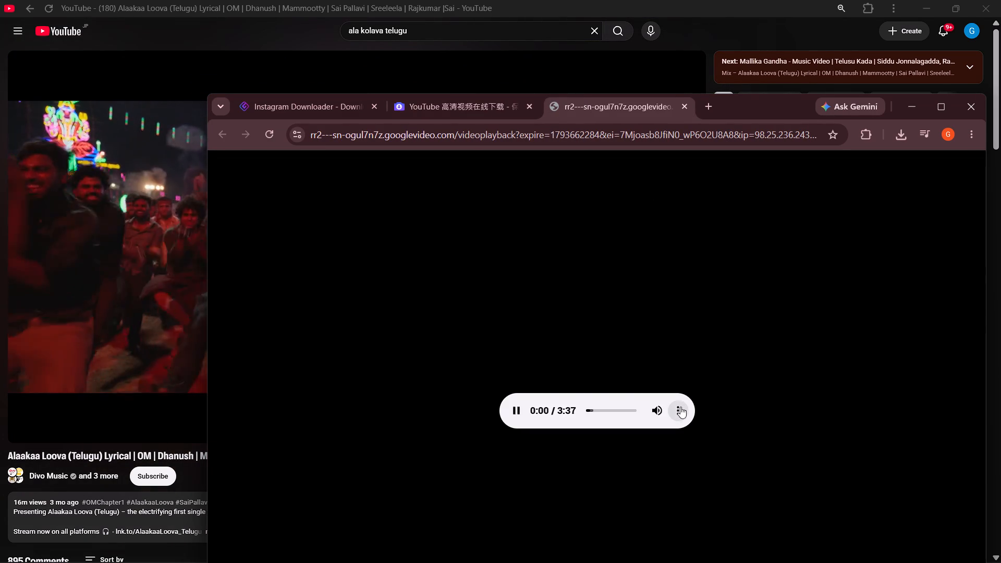
left_click(680, 407)
left_click(601, 377)
left_click(519, 411)
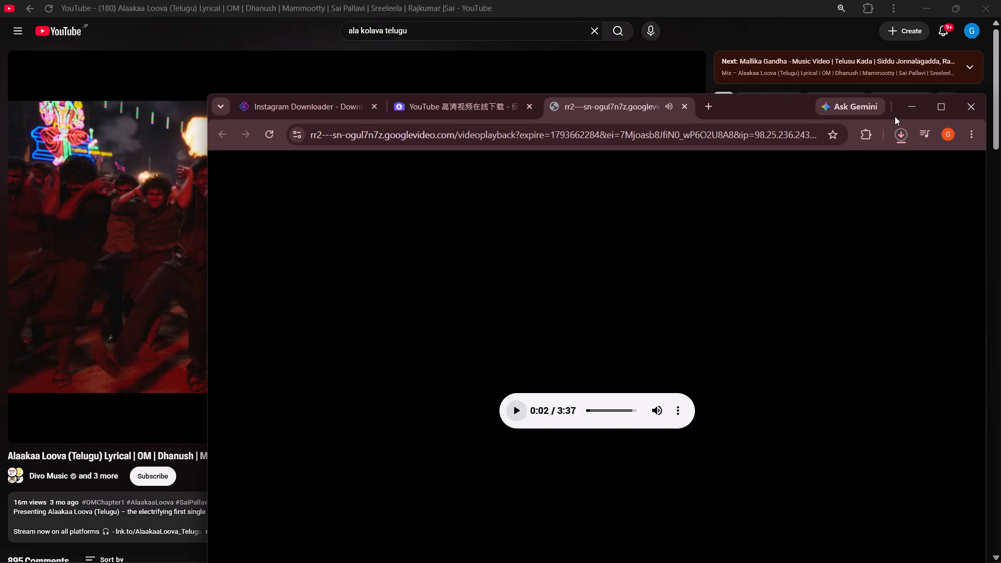
left_click(907, 111)
Return to the search results, play the Alaakaa Loova Unplugged video from the OM: Chapter 1 playlist, and listen from further into the song.
left_click(332, 236)
left_click(29, 4)
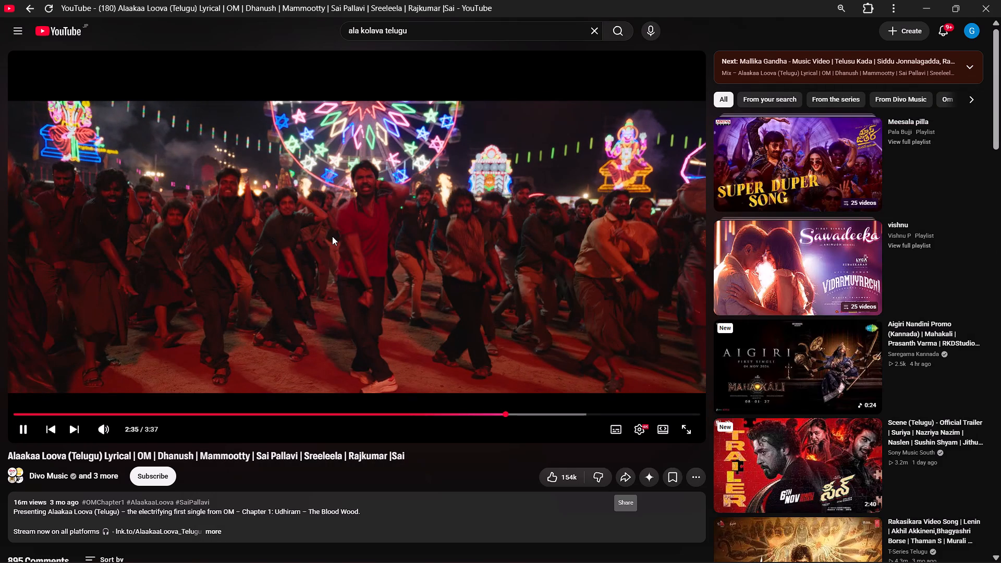
left_click(336, 320)
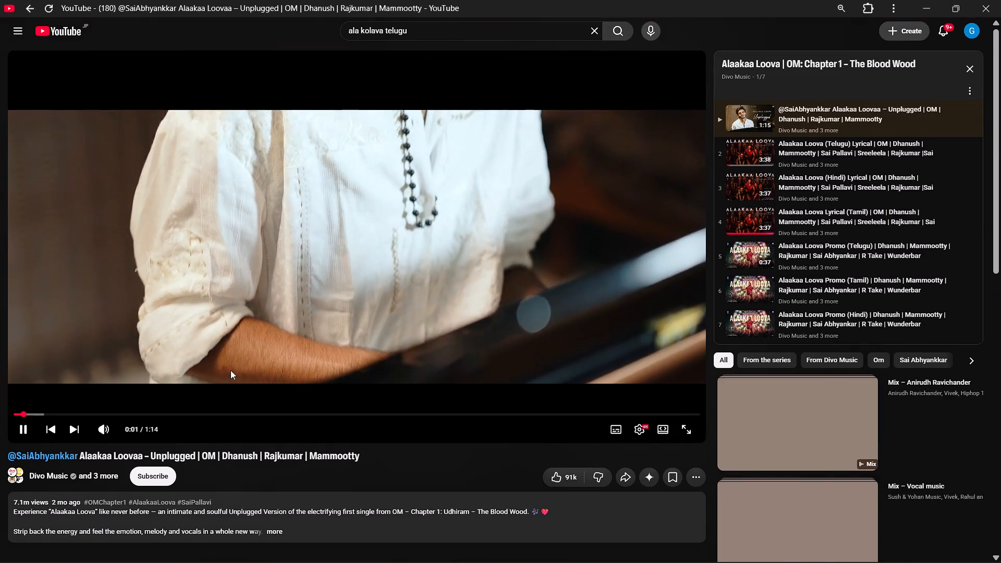
left_click(221, 413)
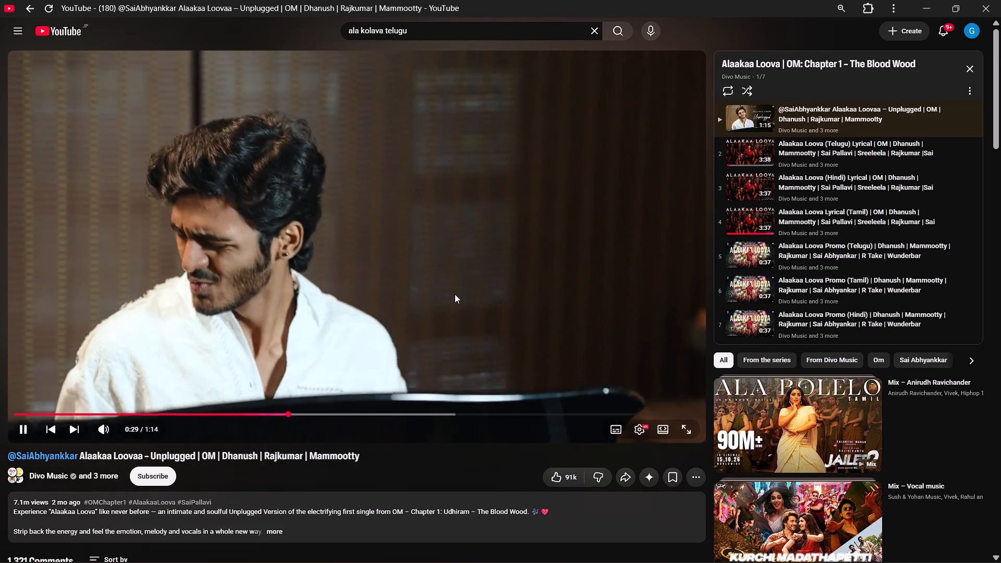
scroll(454, 294, "down", 2)
scroll(454, 289, "up", 3)
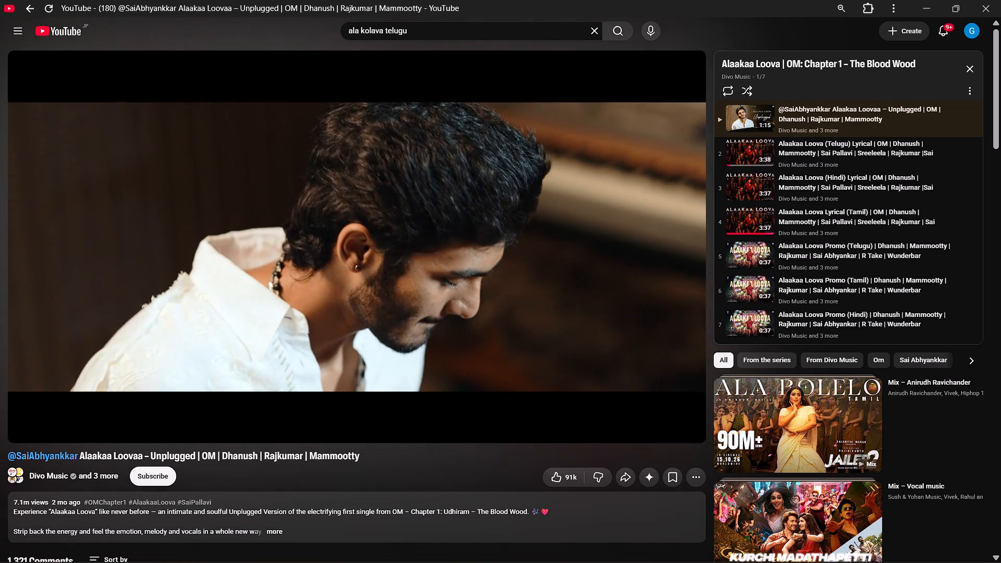
left_click(386, 279)
Play Ala Bolelo from the Anirudh Ravichander mix and skip ahead to about 0:42.
left_click(791, 440)
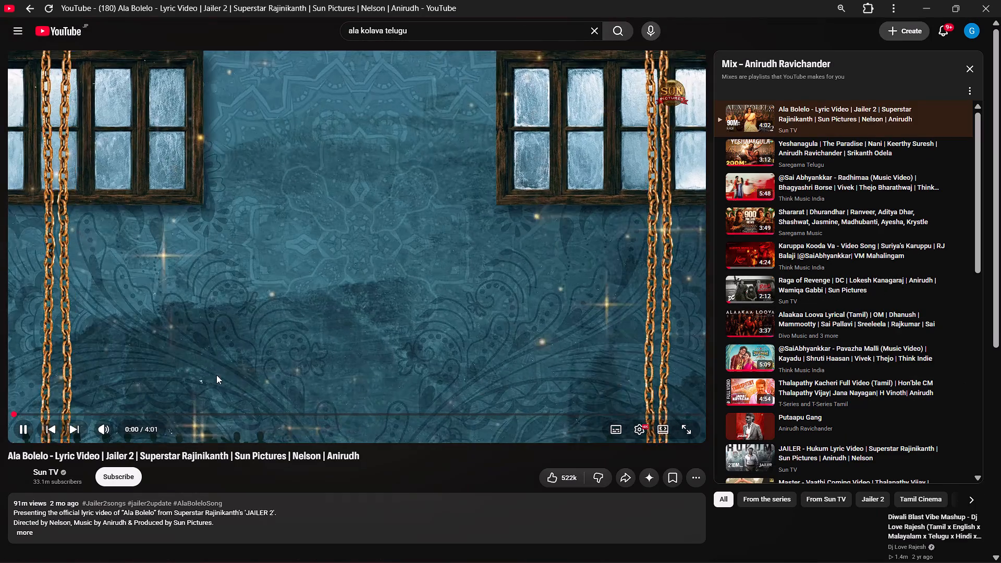
left_click(133, 415)
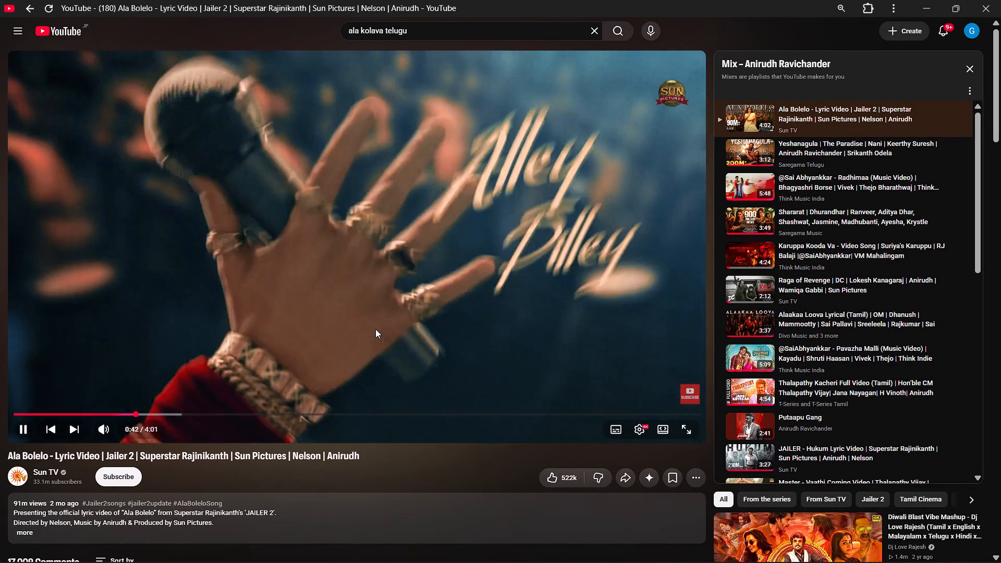
Switch to CapCut and create a new project.
left_click(714, 549)
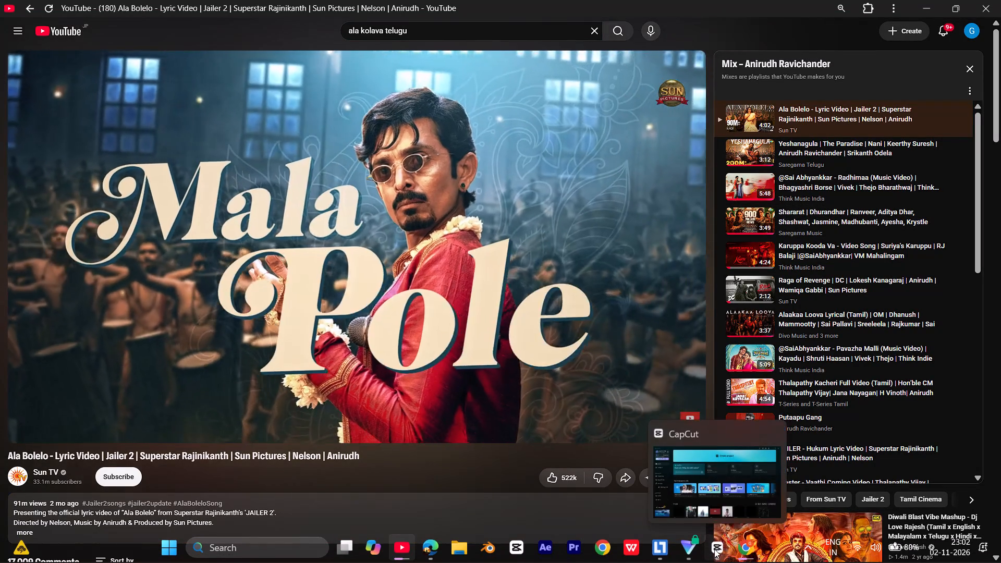
left_click(548, 101)
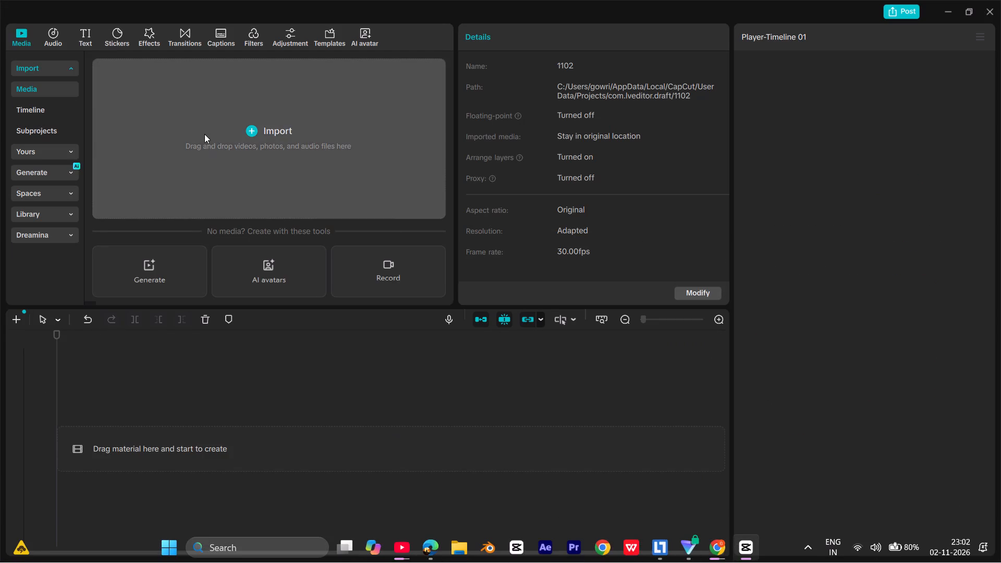
Import all eight of today's video files from the Downloads folder into the project media.
left_click(204, 134)
left_click(222, 147)
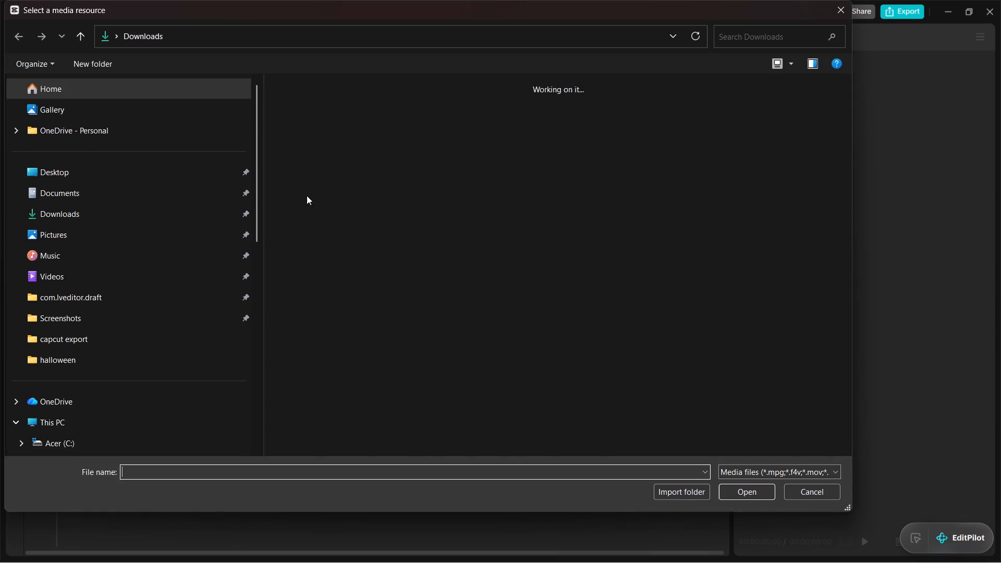
left_click_drag(762, 141, 434, 135)
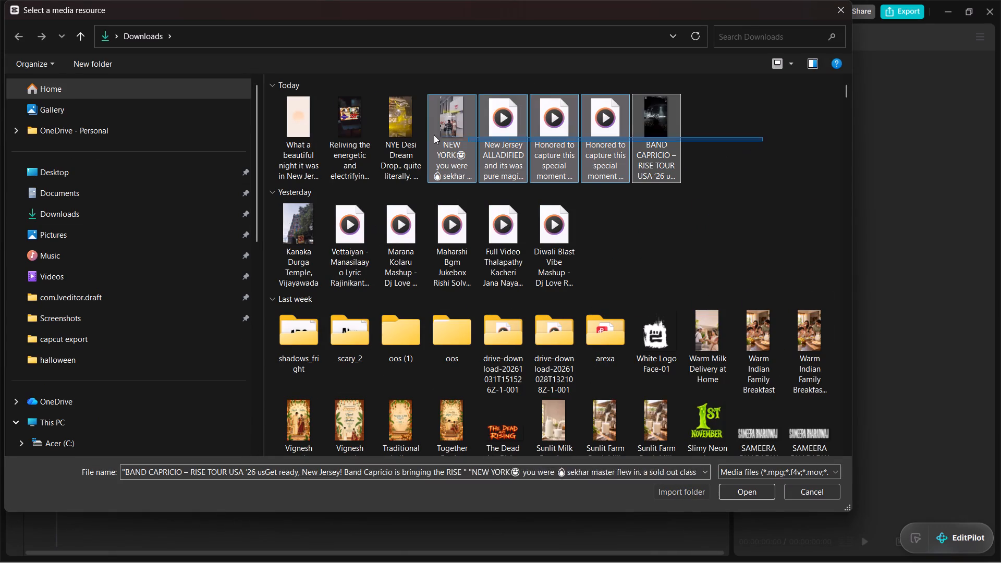
left_click_drag(434, 135, 290, 128)
key("Return")
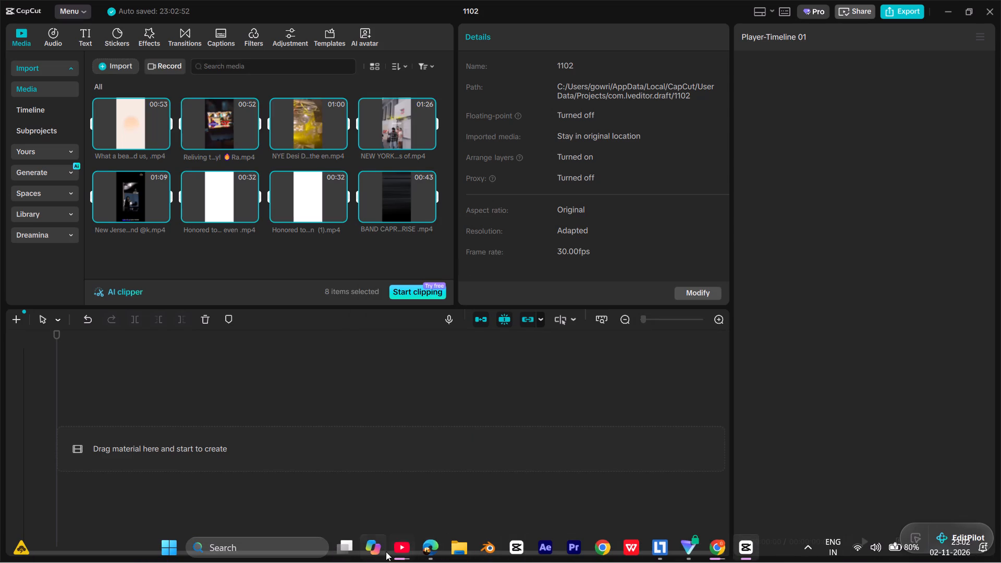
Switch to YouTube, pause the Ala Bolelo video, and minimise the window to get back to CapCut.
left_click(398, 552)
left_click(407, 245)
left_click(931, 13)
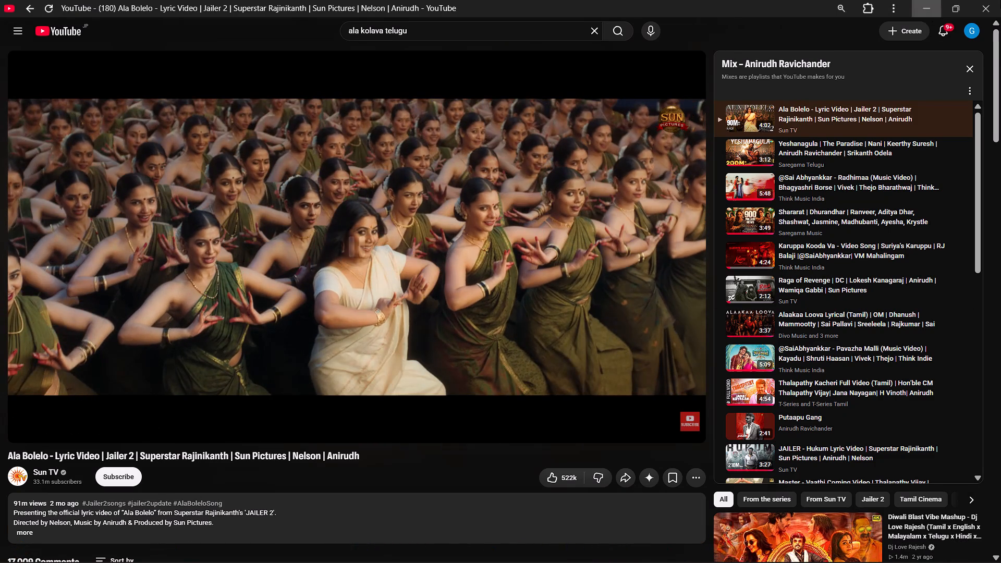
Preview the imported BAND CAPRICIO – RISE clip in the player and clear the media selection.
left_click(156, 267)
left_click(381, 210)
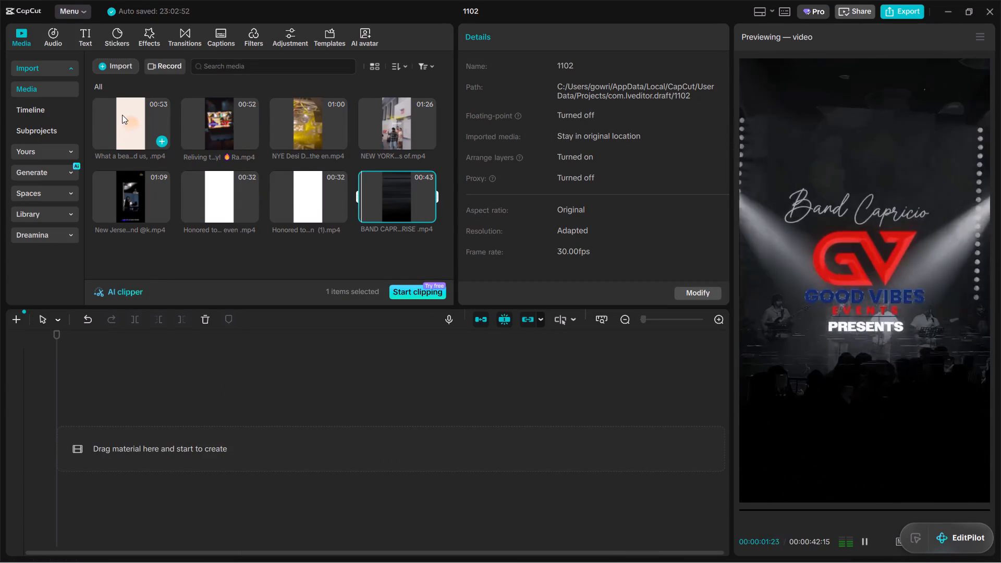
left_click(225, 249)
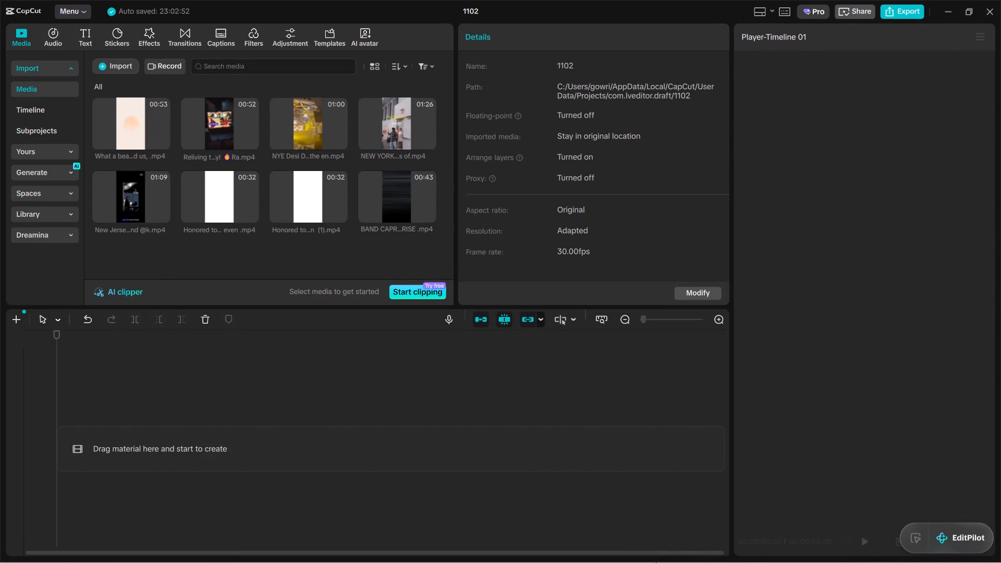
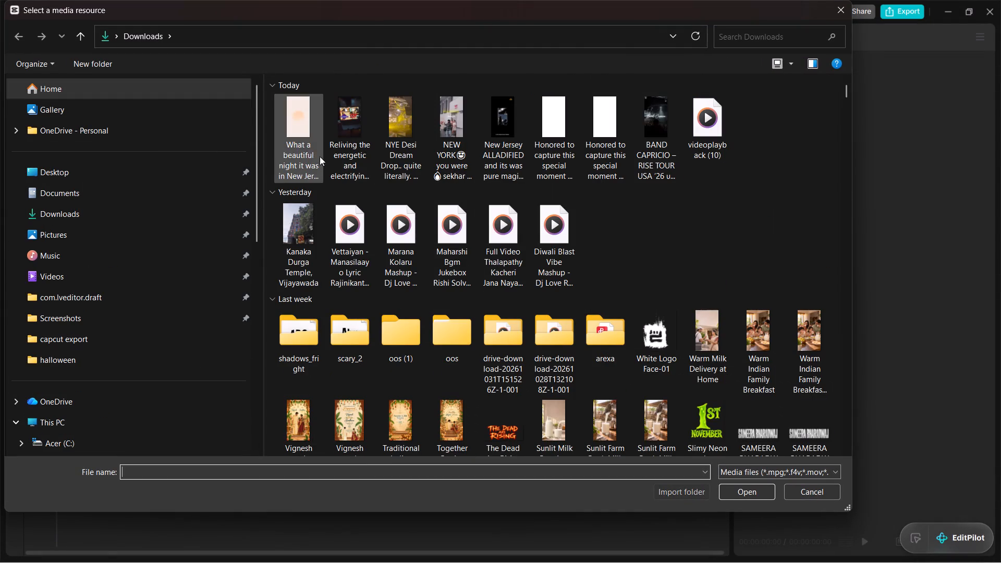
Import the videoplayback (10) audio from the Downloads folder and place it at the start of the timeline.
double_click(721, 115)
left_click_drag(141, 239, 218, 401)
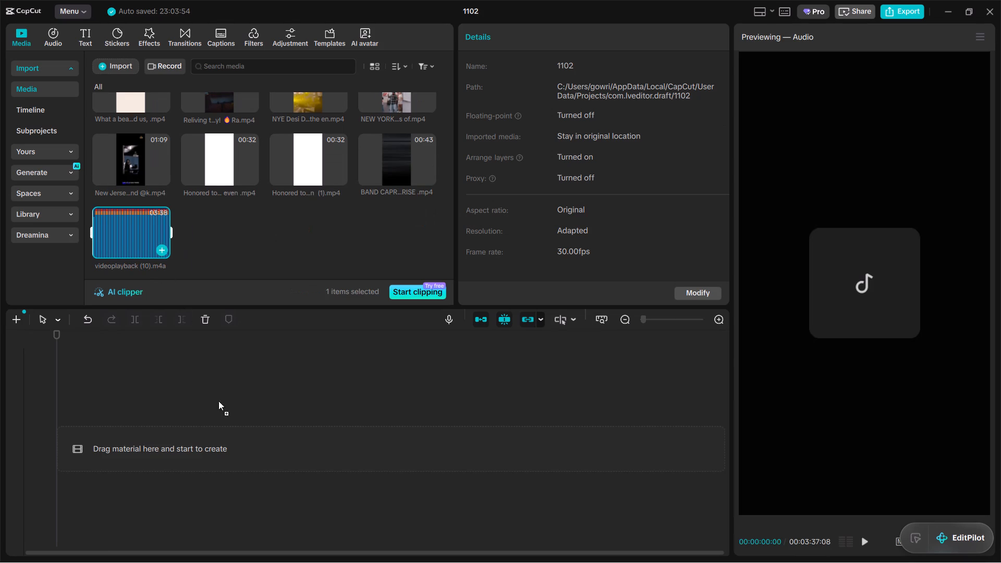
left_click_drag(218, 401, 86, 529)
Listen to sections of the song's first 35 seconds to choose a starting point.
scroll(168, 480, "right", 1)
scroll(152, 476, "up", 1, "ctrl")
scroll(151, 475, "right", 1, "ctrl")
scroll(150, 474, "up", 11, "ctrl")
key("space")
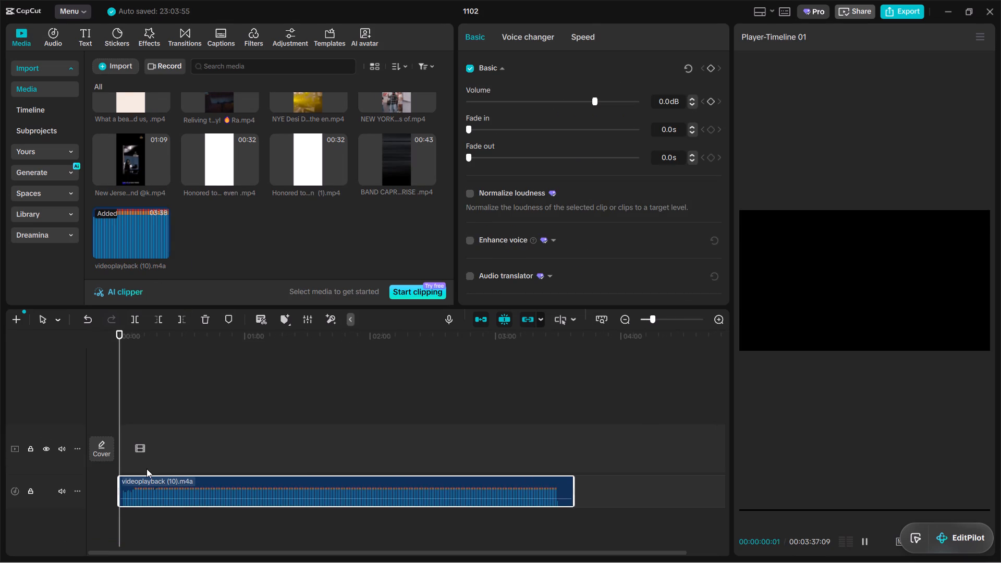
scroll(115, 483, "up", 7, "ctrl")
scroll(133, 426, "up", 10, "ctrl")
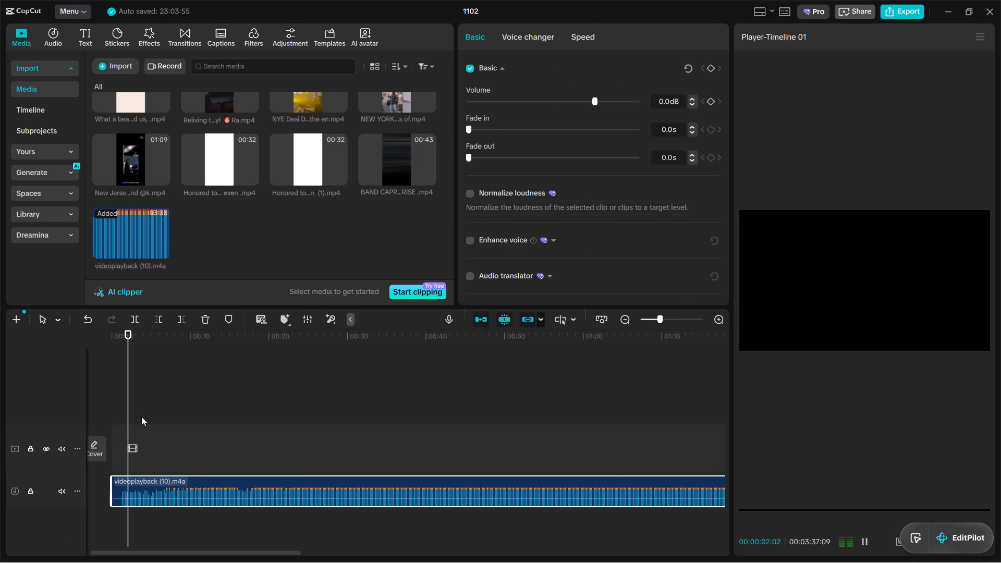
scroll(158, 427, "up", 6, "ctrl")
left_click(162, 426)
left_click_drag(162, 426, 286, 460)
key("space")
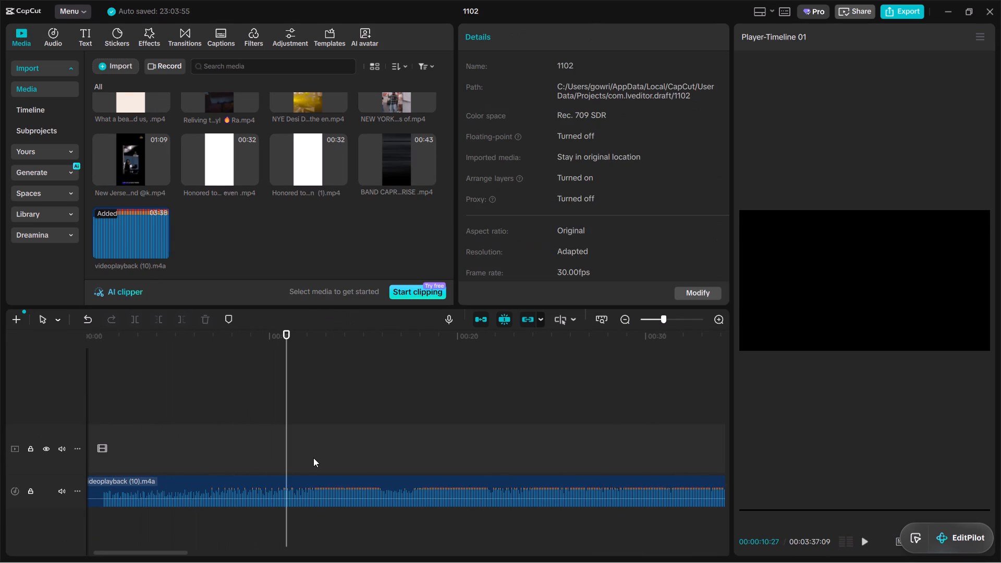
left_click(325, 492)
left_click(409, 442)
left_click_drag(409, 442, 434, 457)
key("space")
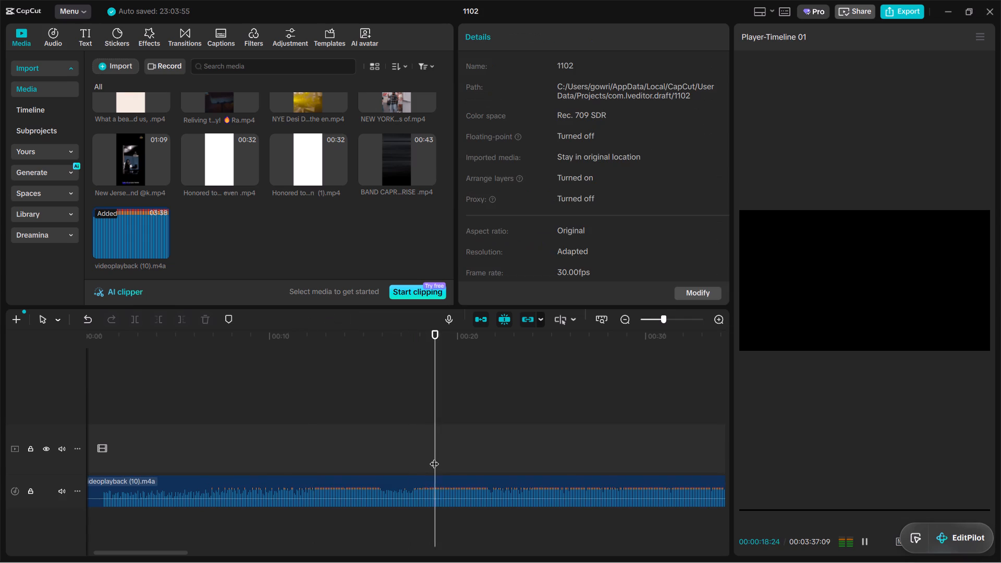
scroll(444, 459, "down", 7, "ctrl")
scroll(434, 463, "up", 2, "ctrl")
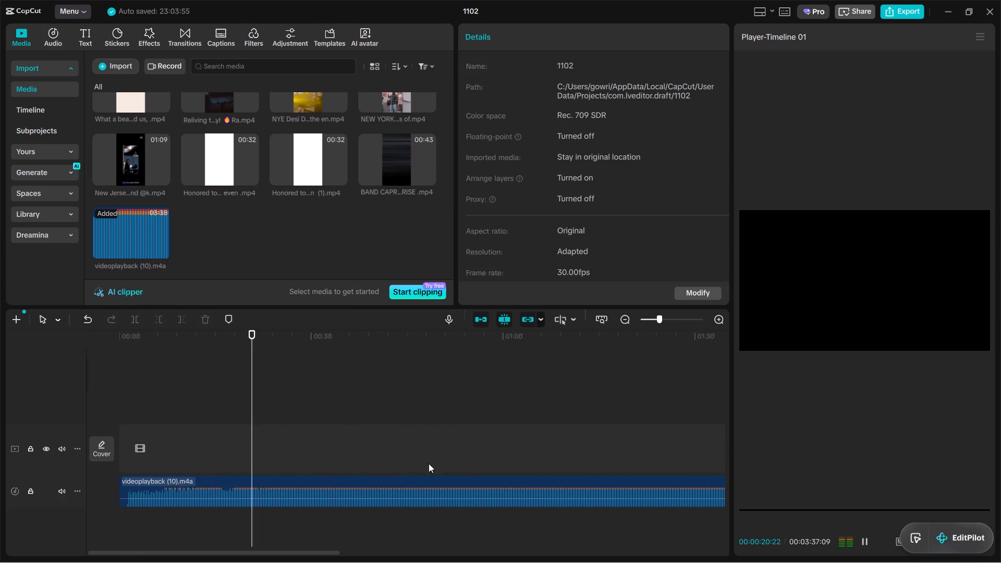
scroll(429, 463, "up", 7, "ctrl")
left_click(338, 457)
key("space")
scroll(396, 460, "down", 3, "ctrl")
scroll(396, 460, "up", 7, "ctrl")
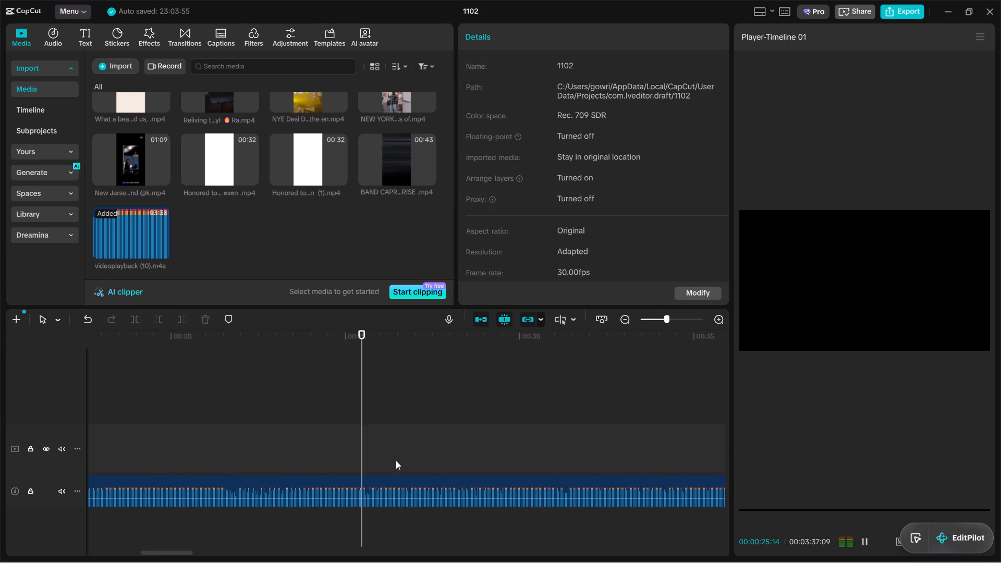
scroll(279, 449, "up", 6, "ctrl")
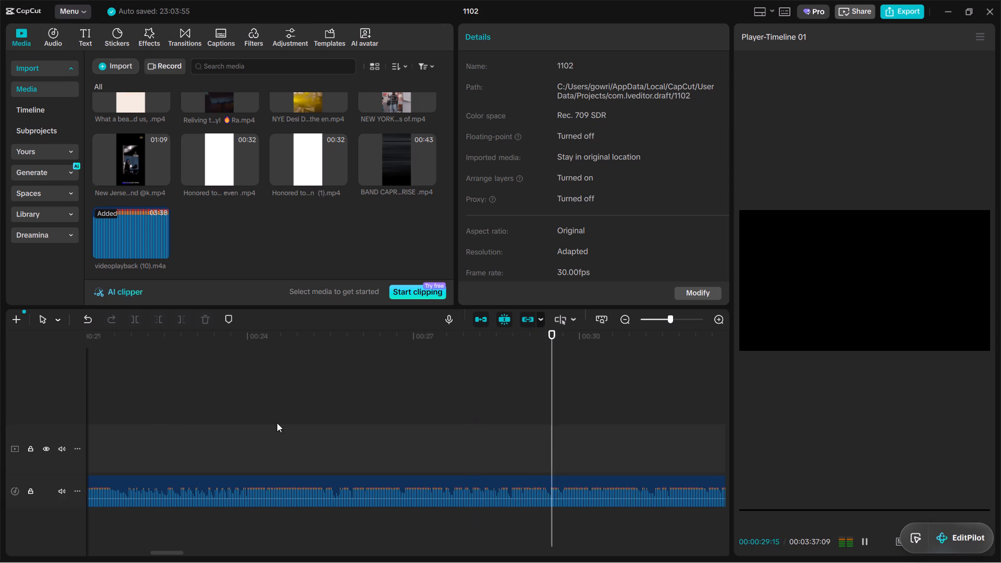
scroll(458, 444, "down", 5, "ctrl")
scroll(137, 515, "down", 1, "ctrl")
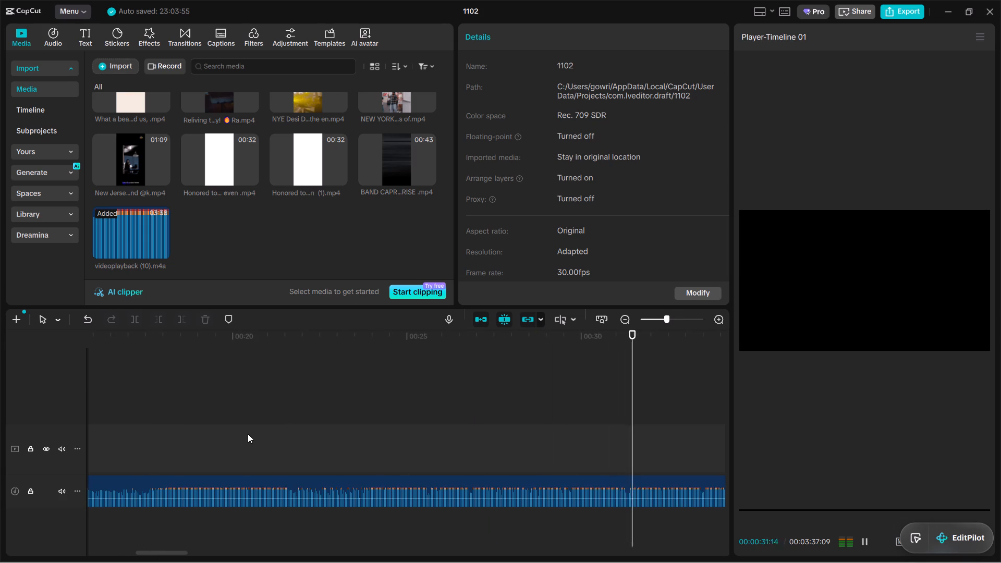
scroll(252, 437, "down", 6, "ctrl")
scroll(282, 449, "up", 6, "ctrl")
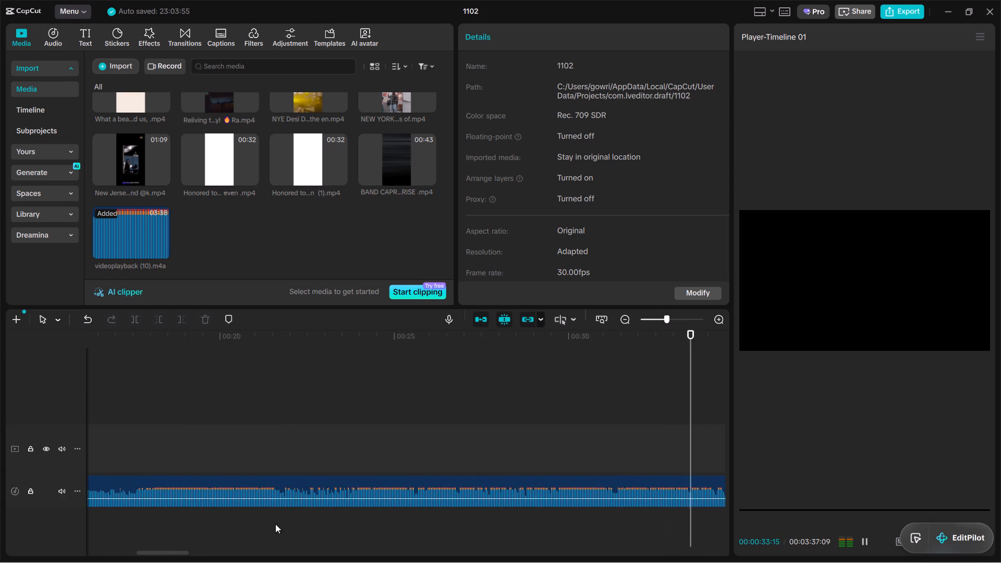
left_click_drag(166, 556, 180, 558)
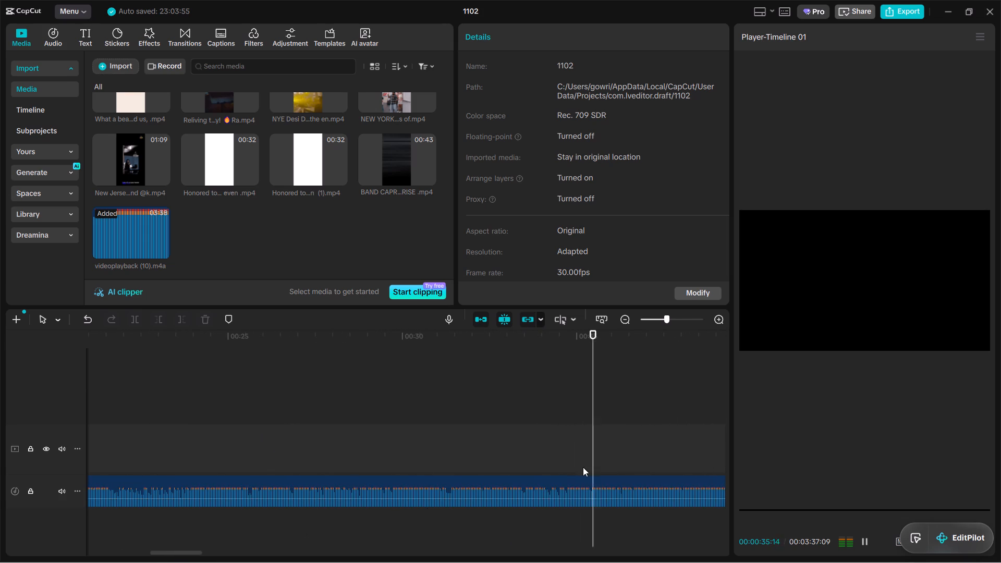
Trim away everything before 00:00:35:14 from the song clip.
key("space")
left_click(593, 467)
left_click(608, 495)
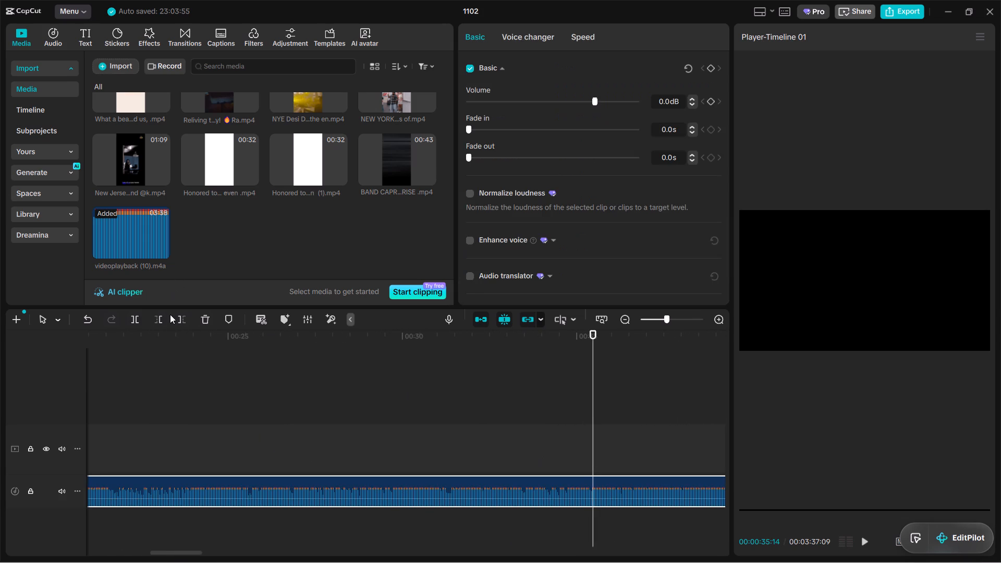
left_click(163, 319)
Set the song clip's fade-in to 2.2 s.
left_click_drag(480, 133, 505, 148)
Listen to sections of the song from 00:35 to about 01:11 to choose a later starting point.
key("space")
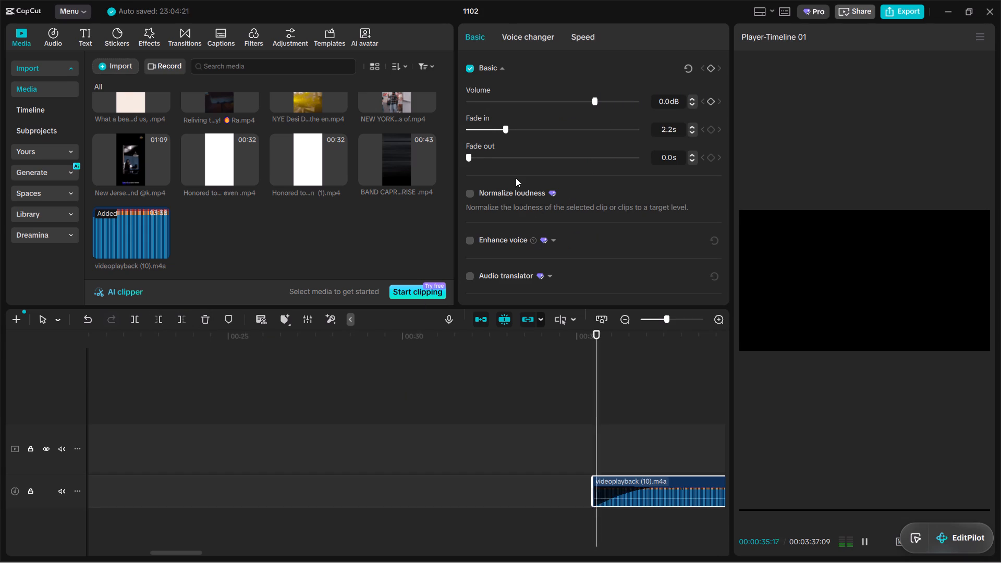
scroll(560, 336, "down", 11, "ctrl")
scroll(315, 521, "up", 7, "ctrl")
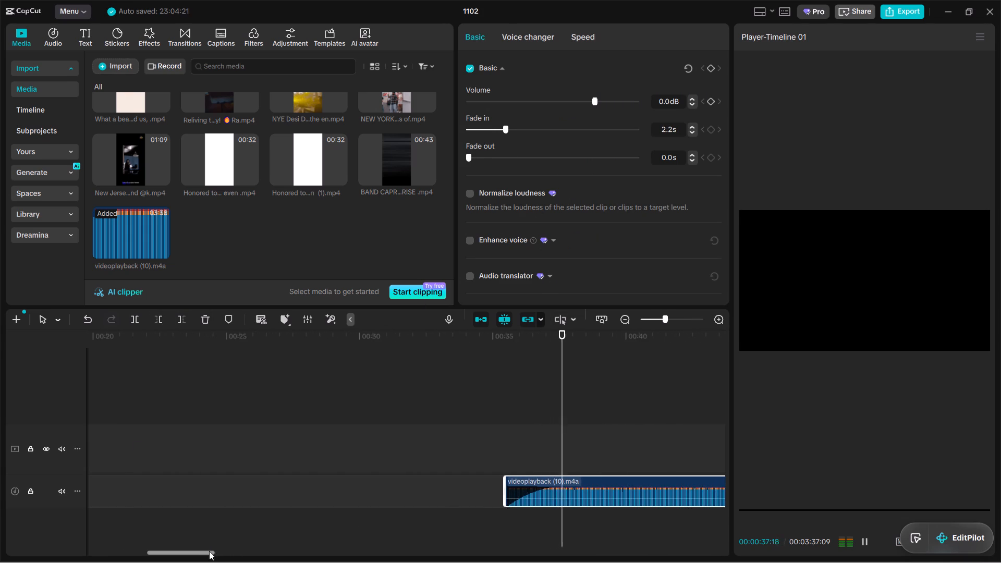
left_click_drag(204, 552, 241, 561, "ctrl")
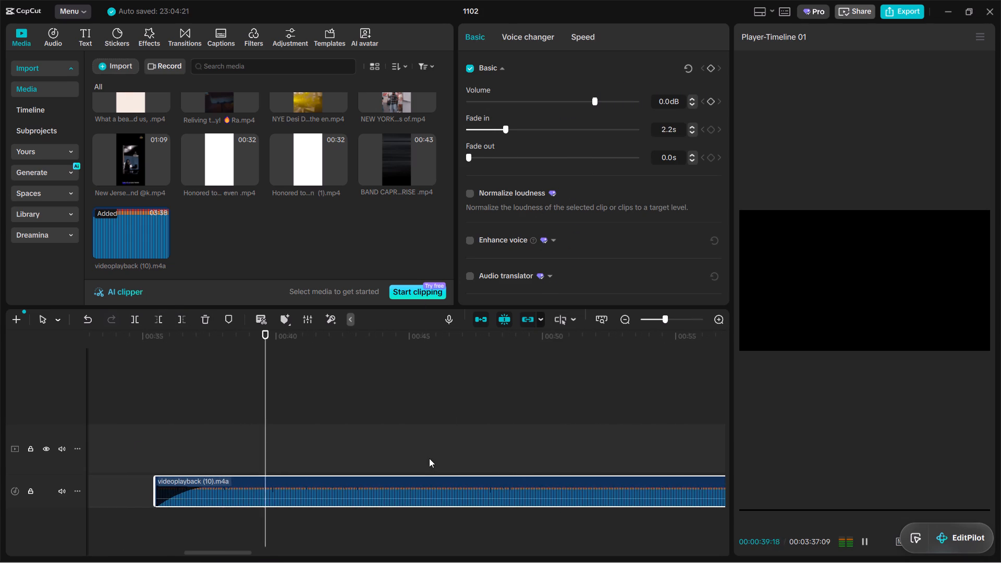
left_click(429, 458)
key("space")
scroll(482, 478, "up", 1, "ctrl")
scroll(553, 461, "down", 7, "ctrl")
scroll(542, 461, "up", 7, "ctrl")
scroll(561, 450, "down", 9, "ctrl")
scroll(564, 450, "up", 5, "ctrl")
left_click_drag(239, 554, 264, 557, "ctrl")
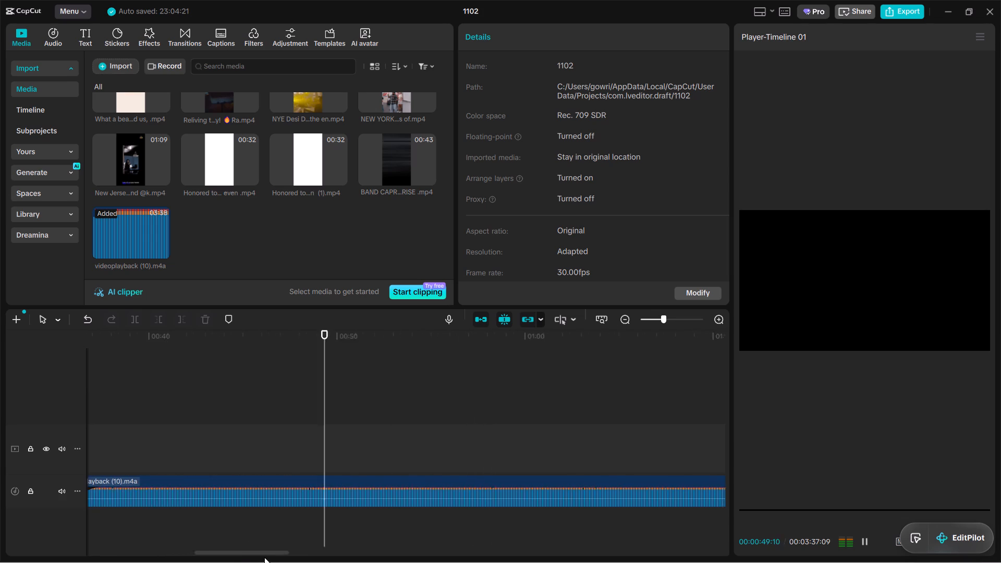
left_click_drag(264, 557, 270, 555, "ctrl")
left_click(412, 444)
key("space")
left_click_drag(286, 556, 301, 560)
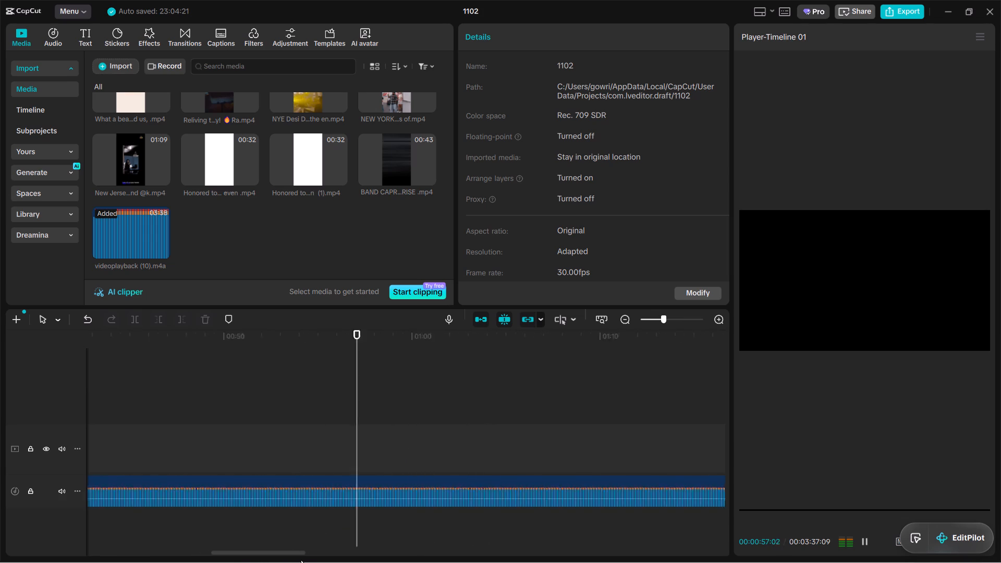
left_click_drag(301, 560, 314, 558)
left_click(357, 457)
key("space")
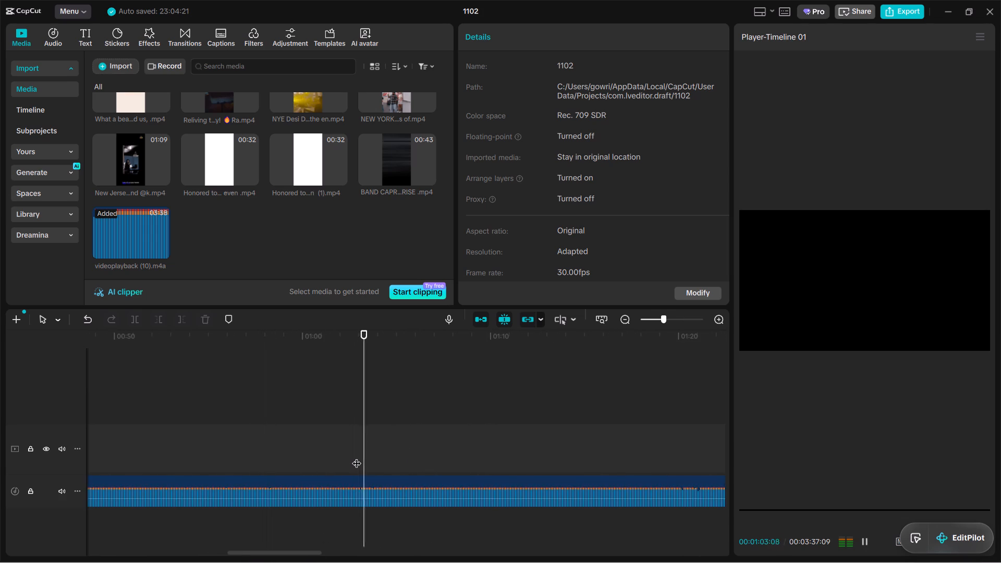
scroll(357, 457, "up", 5, "ctrl")
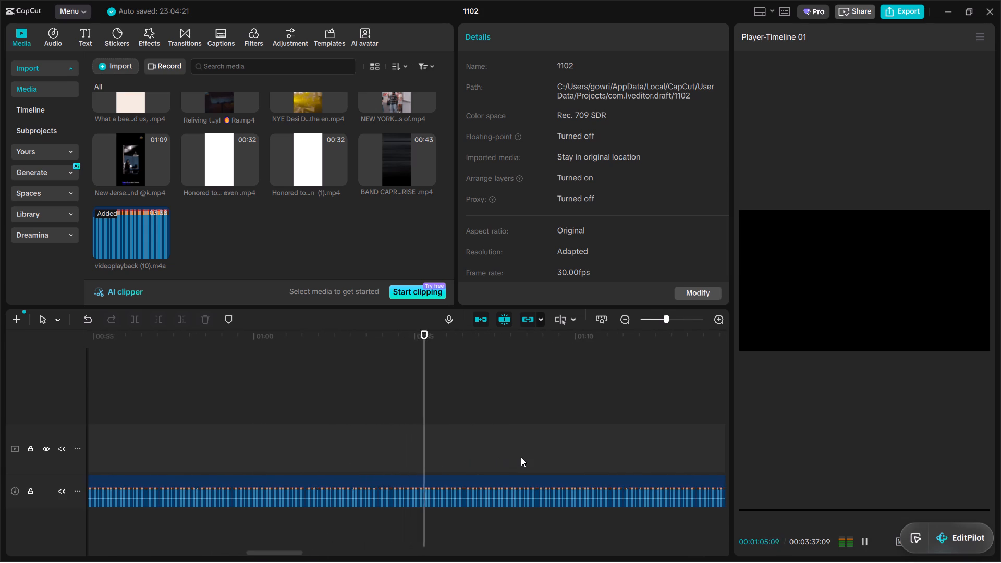
left_click(549, 464)
key("space")
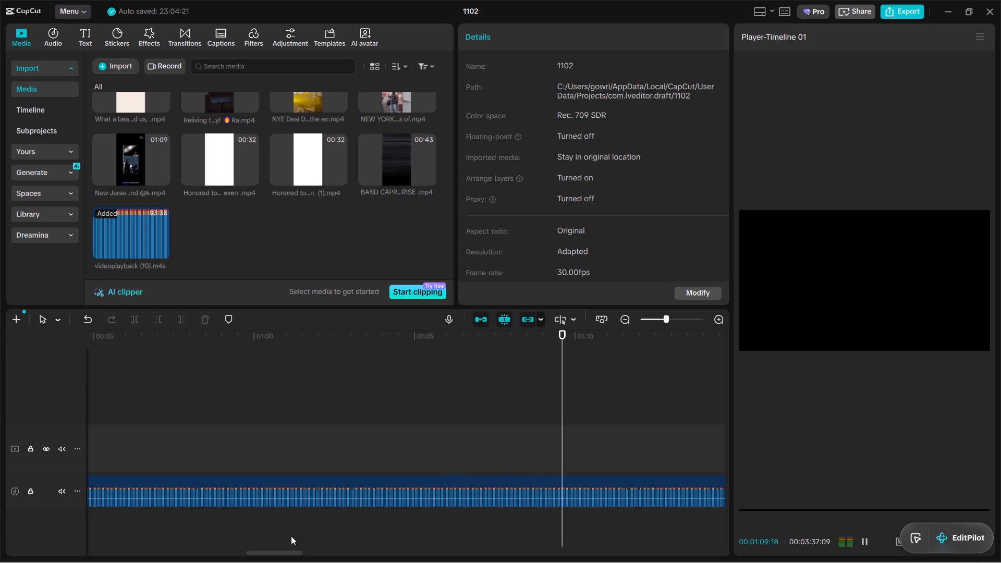
left_click_drag(279, 554, 314, 562)
scroll(338, 504, "down", 4, "ctrl")
scroll(227, 480, "up", 4, "ctrl")
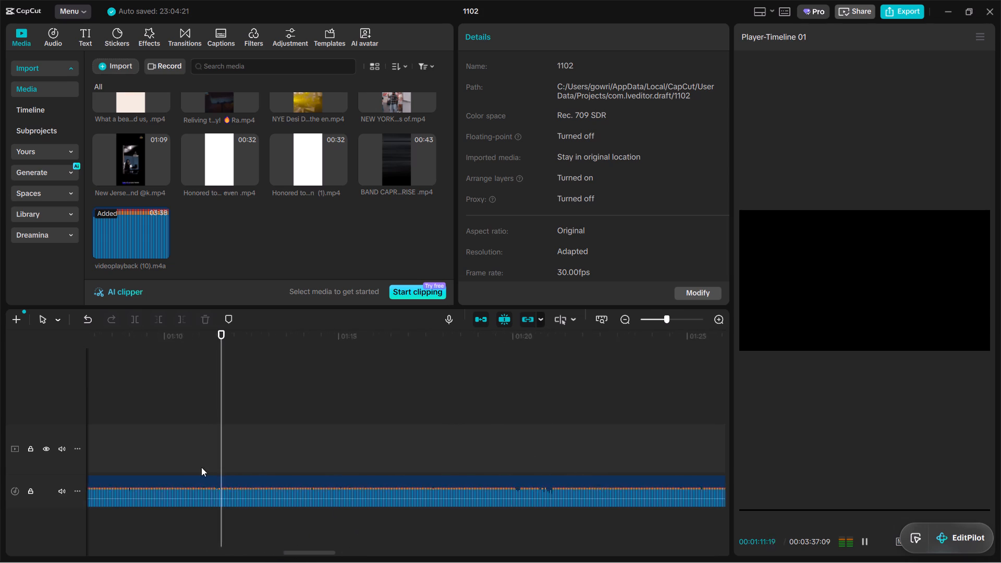
scroll(201, 467, "up", 3, "ctrl")
Trim away everything before 00:01:08:29 from the song clip.
left_click(153, 449)
left_click_drag(153, 449, 213, 475)
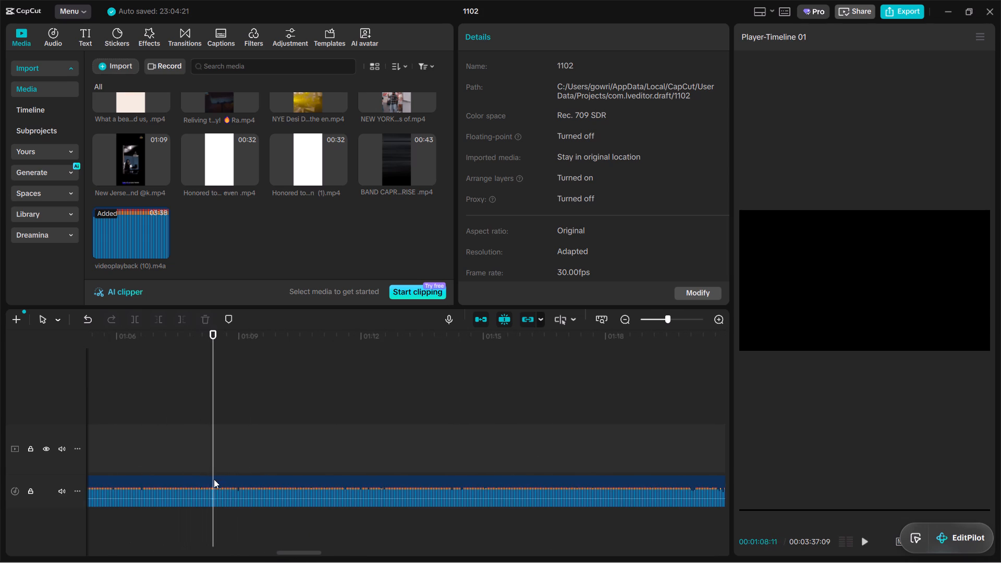
left_click(215, 489)
key("space")
key("space")
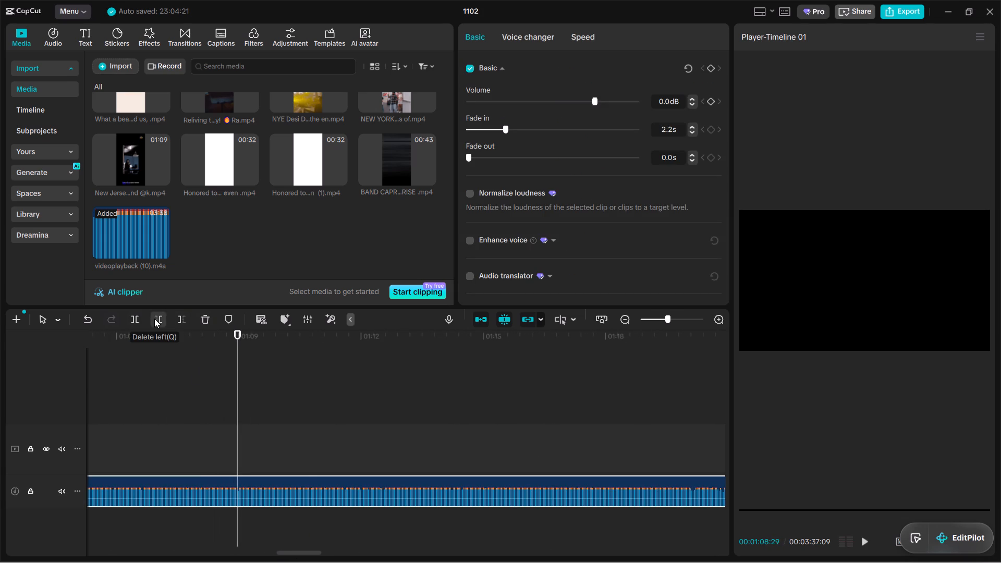
left_click(154, 319)
Fine-trim the song clip's start in small increments to about 01:09.5, replaying the opening after each adjustment.
key("space")
scroll(154, 319, "down", 2, "ctrl")
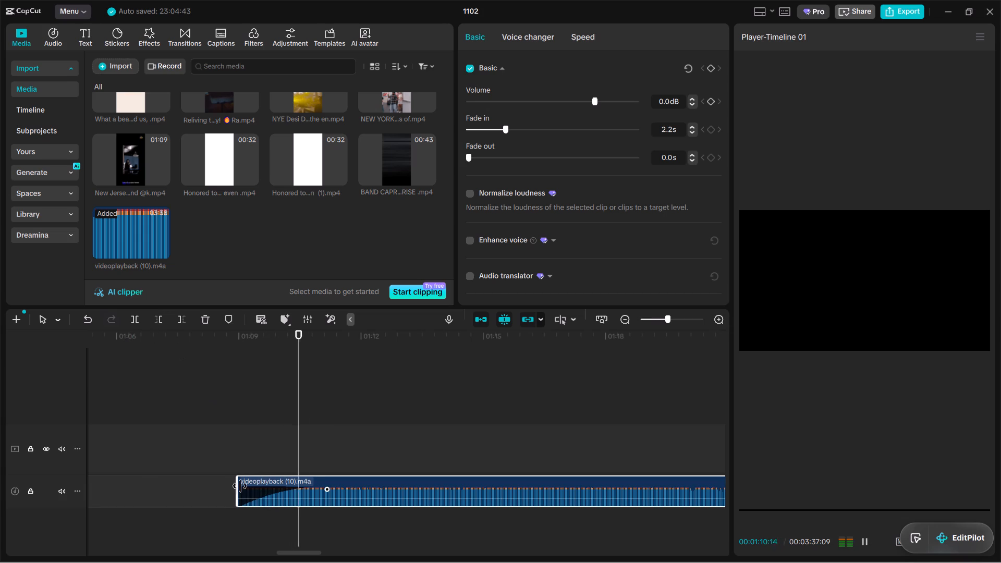
left_click_drag(240, 486, 248, 496)
double_click(251, 457)
left_click(251, 457)
key("space")
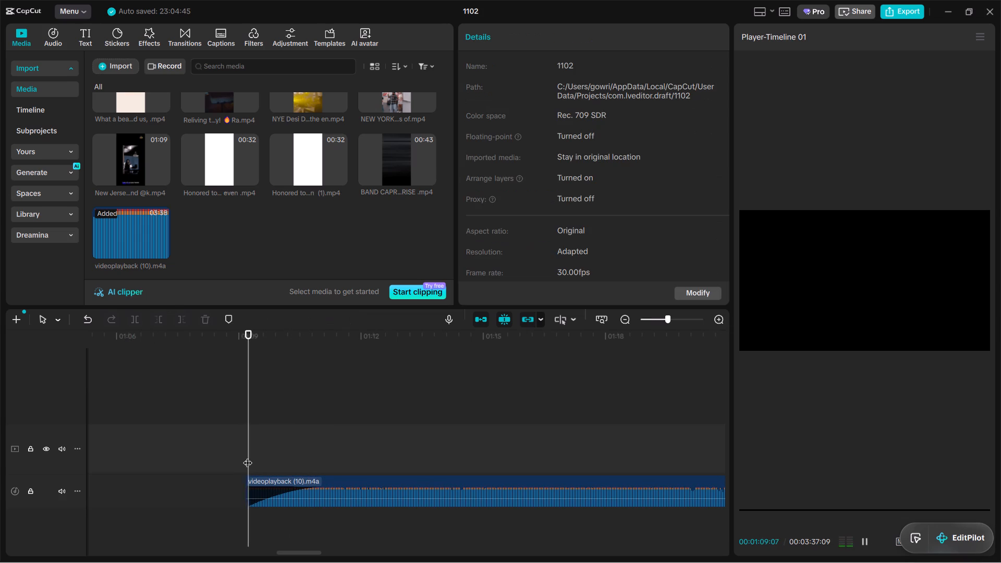
scroll(253, 457, "down", 2, "ctrl")
left_click(279, 498)
left_click_drag(250, 486, 258, 493)
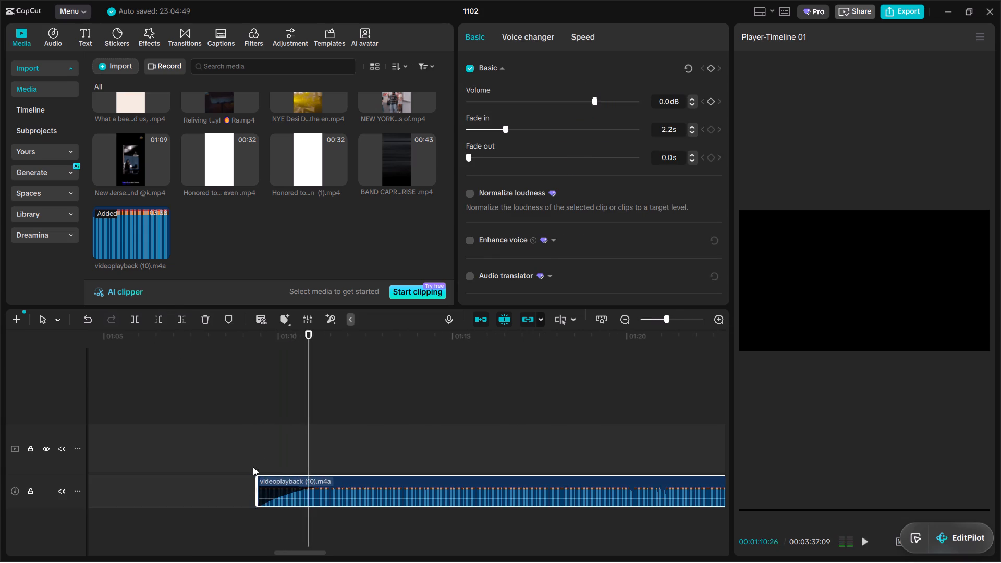
left_click(253, 467)
key("space")
scroll(255, 464, "down", 1, "ctrl")
scroll(279, 491, "up", 1, "ctrl")
left_click(279, 497, "ctrl")
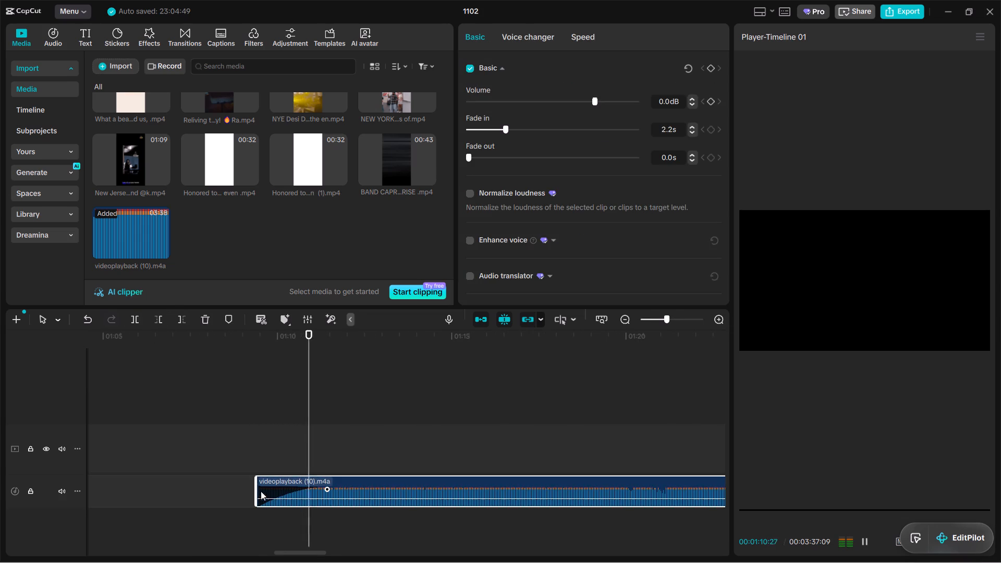
left_click_drag(258, 489, 264, 494)
left_click(259, 467)
key("space")
scroll(259, 467, "down", 1, "ctrl")
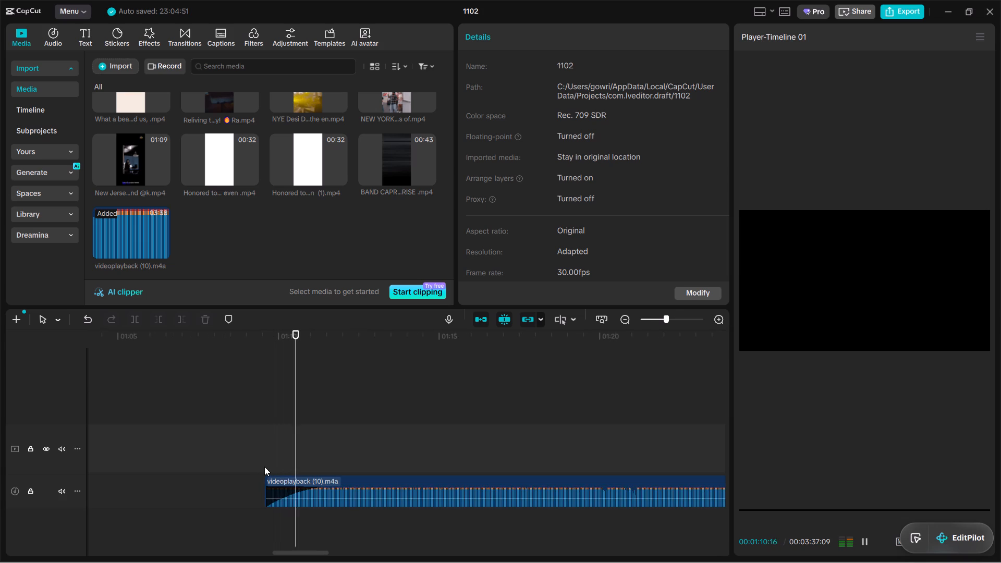
Listen to the song from about 01:10 to 01:37 to choose a later starting point.
scroll(323, 482, "up", 3, "ctrl")
left_click(354, 494, "ctrl")
scroll(354, 494, "up", 1, "ctrl")
left_click_drag(308, 552, 332, 552, "ctrl")
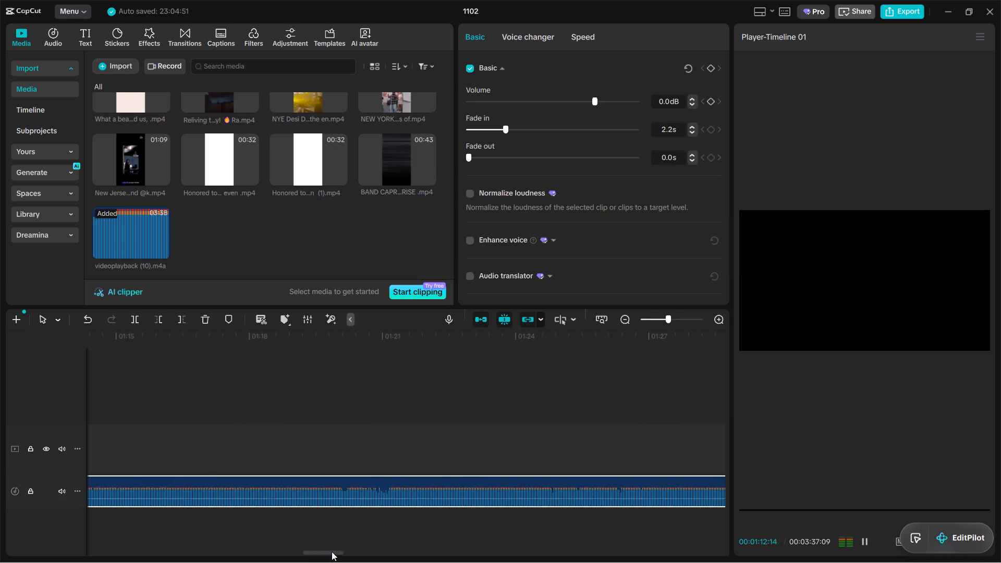
left_click_drag(332, 552, 313, 552, "ctrl")
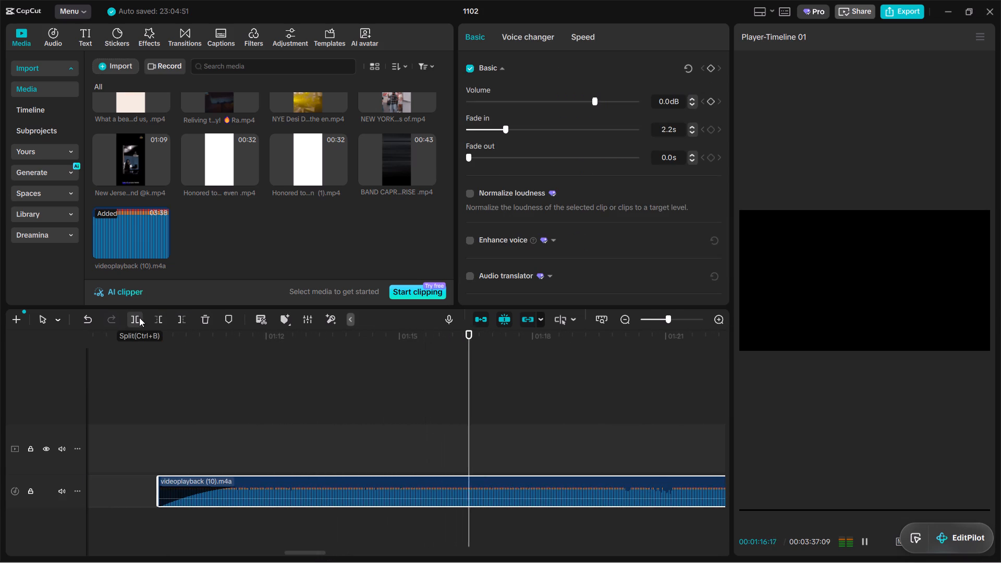
scroll(139, 317, "down", 1, "ctrl")
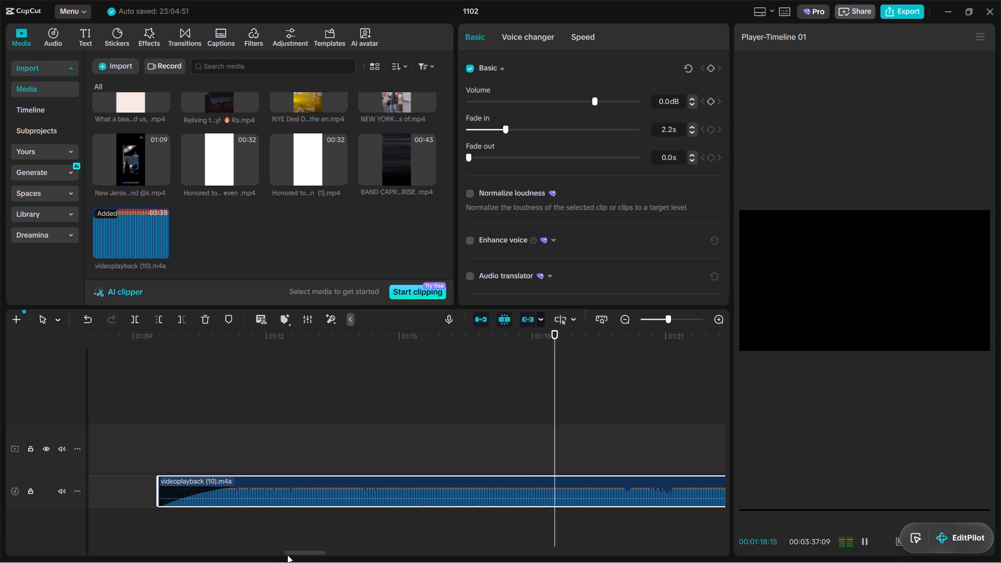
scroll(372, 486, "down", 9, "ctrl")
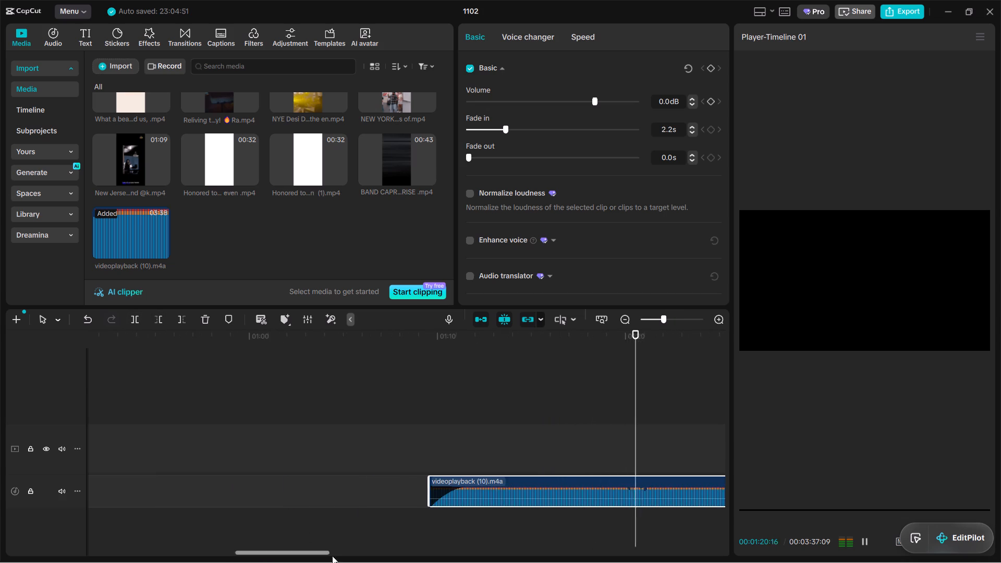
left_click_drag(319, 556, 395, 562)
left_click(393, 454)
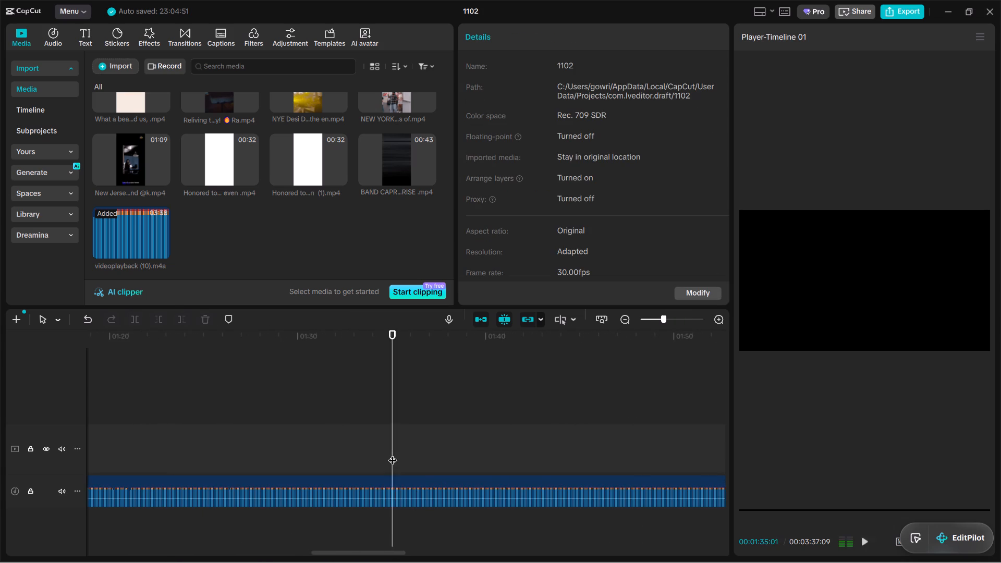
key("space")
left_click_drag(383, 553, 403, 557)
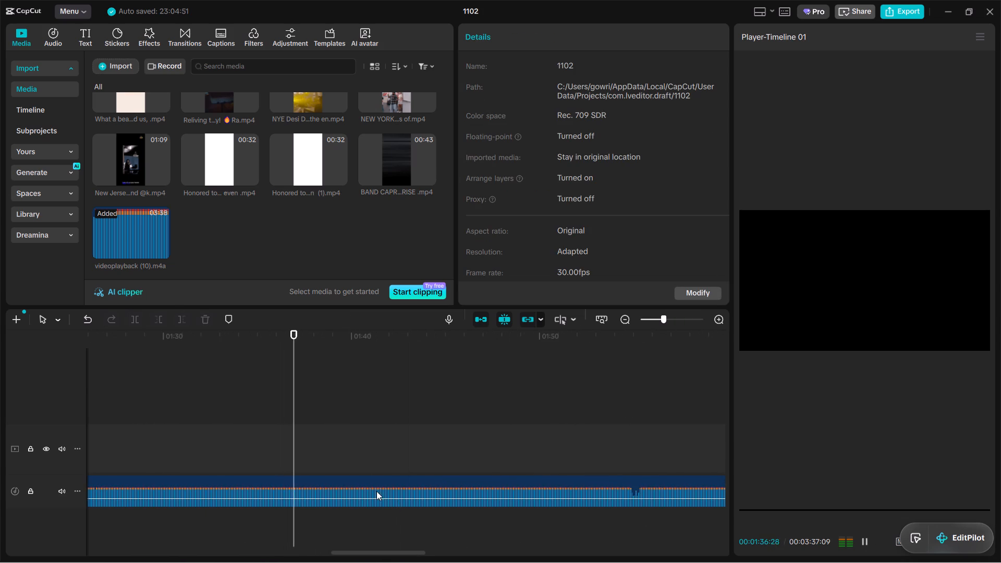
Trim away everything before about 01:30 from the song clip and play its new opening.
left_click(200, 447)
key("space")
left_click(223, 486)
left_click_drag(216, 459, 216, 459)
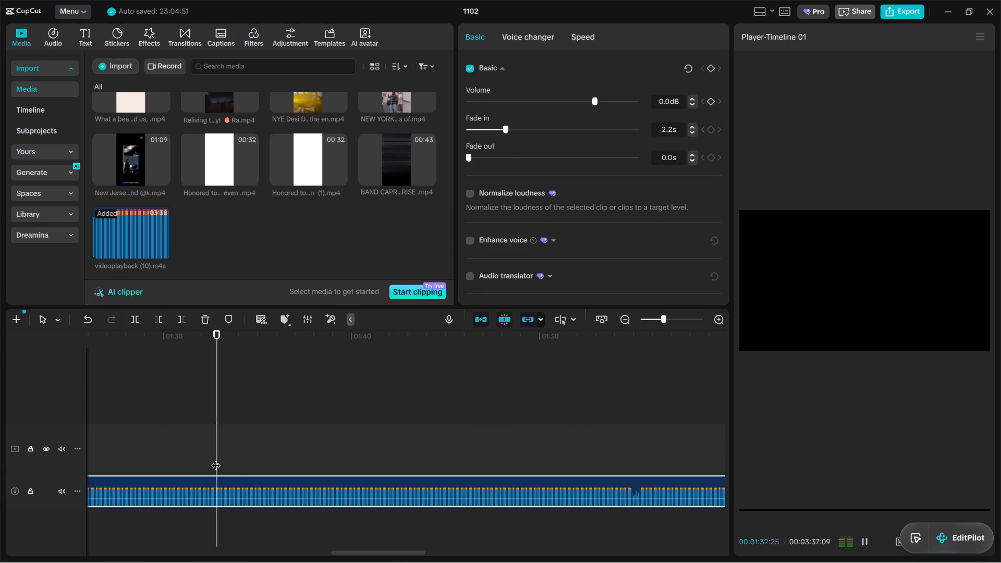
left_click_drag(216, 459, 160, 451)
key("space")
key("space")
left_click(154, 325)
key("space")
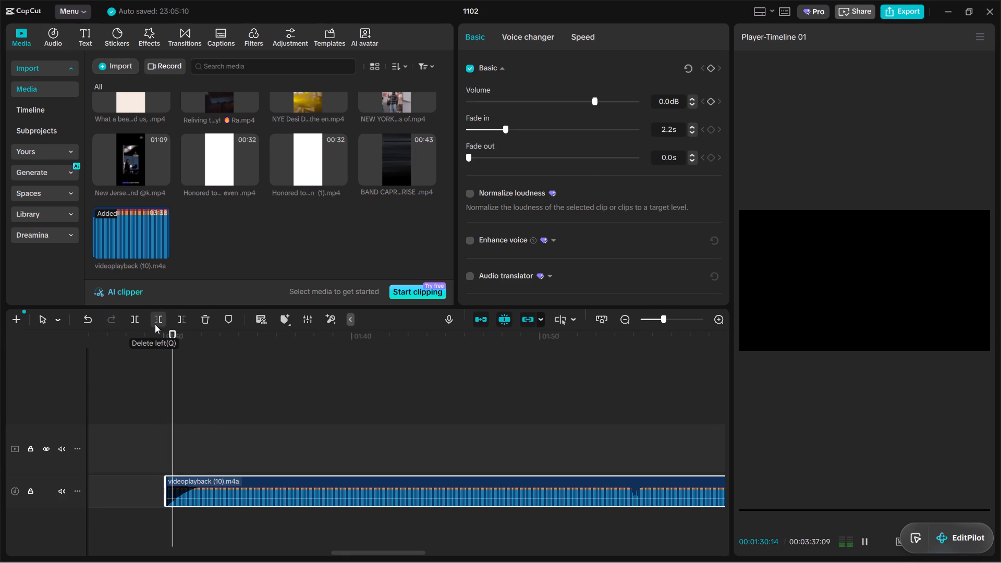
Fine-trim the song clip's start to about 01:31.5 and replay the opening.
scroll(202, 422, "up", 6, "ctrl")
left_click_drag(155, 482, 187, 496)
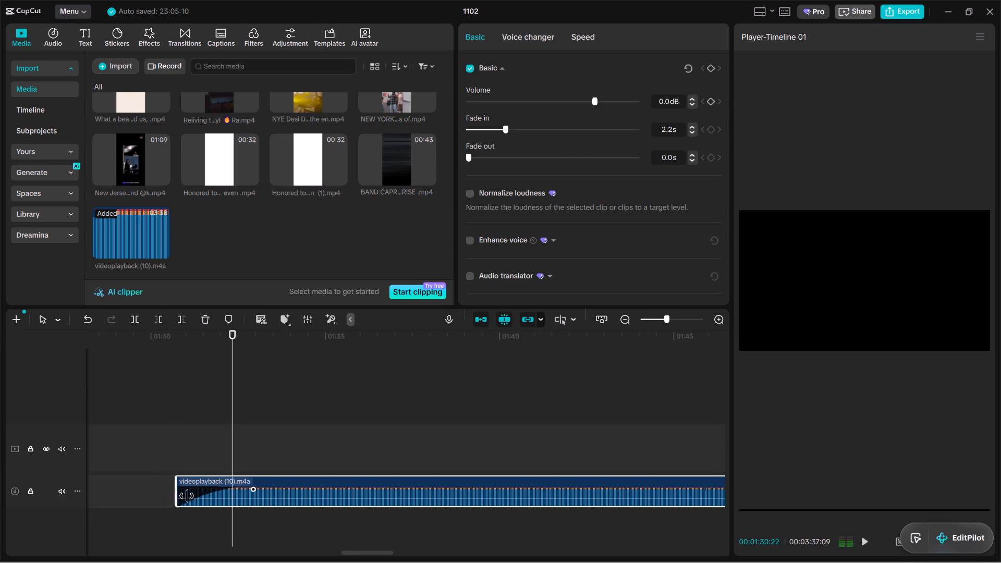
left_click_drag(187, 496, 205, 491)
left_click(206, 452)
key("space")
scroll(231, 499, "down", 1, "ctrl")
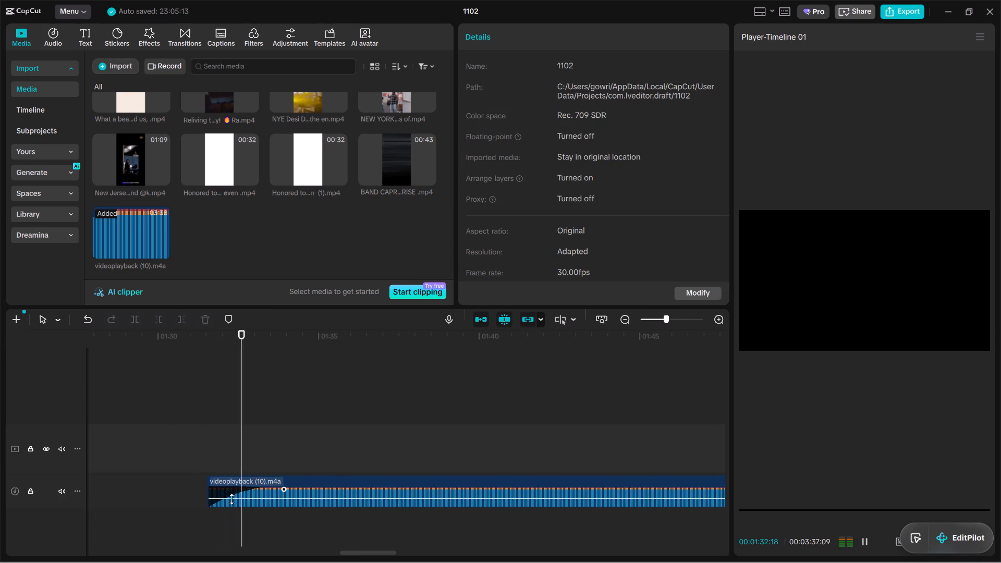
Move the song clip to the start of the timeline and play it from 00:00.
left_click_drag(360, 552, 345, 552, "ctrl")
scroll(363, 515, "down", 7, "ctrl")
left_click(482, 490)
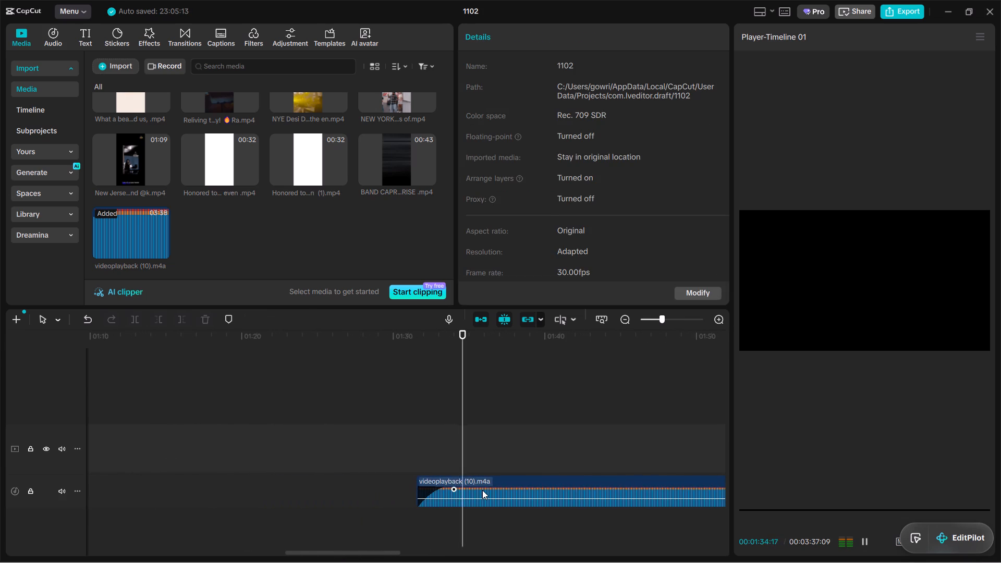
left_click_drag(482, 490, 0, 495)
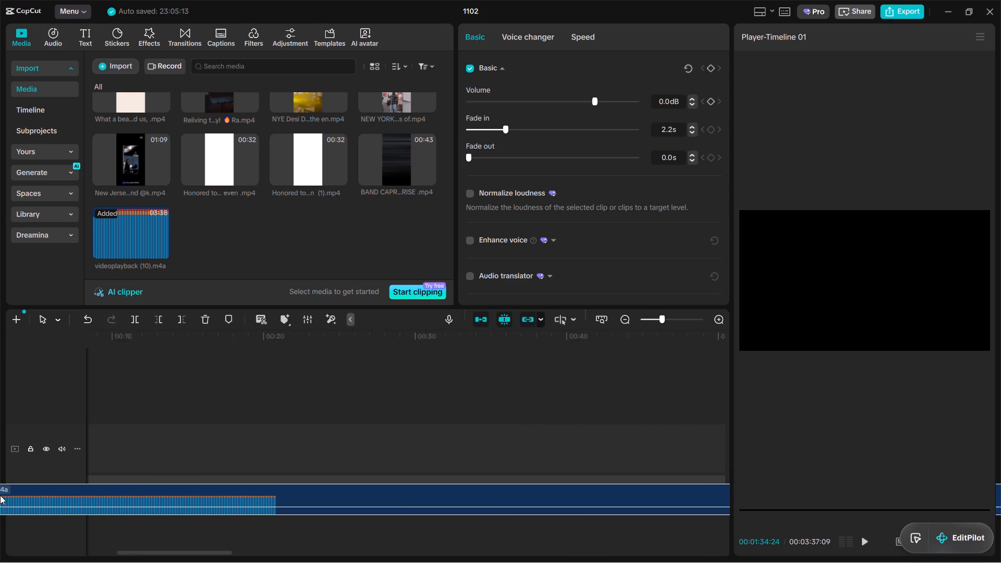
left_click_drag(0, 495, 0, 493)
left_click(152, 454)
left_click_drag(152, 454, 0, 454)
key("space")
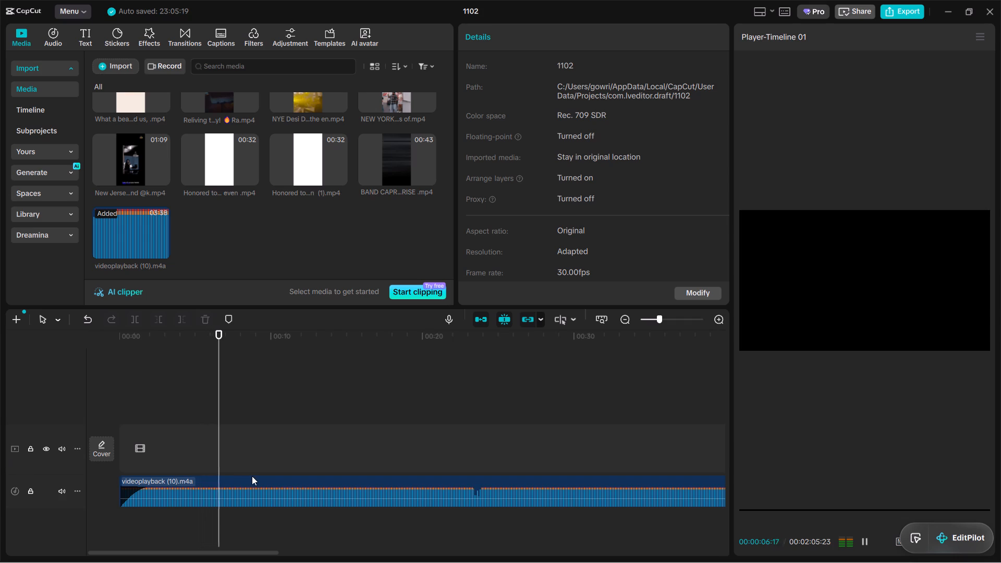
Trim away everything before 00:00:23:17 from the song clip, at the dip in its waveform.
left_click(263, 494)
scroll(263, 494, "up", 4, "ctrl")
scroll(267, 494, "down", 3, "ctrl")
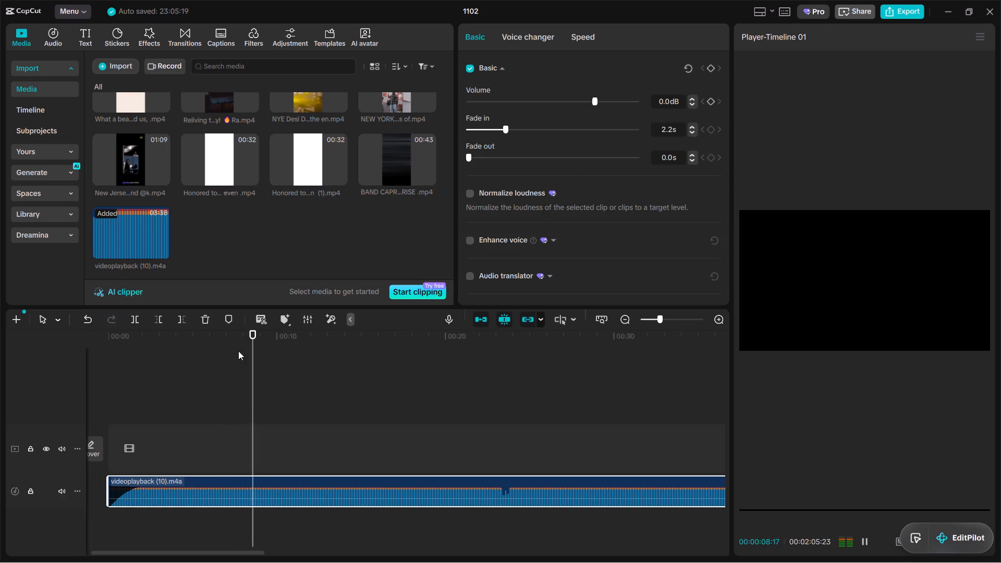
scroll(153, 322, "up", 4, "ctrl")
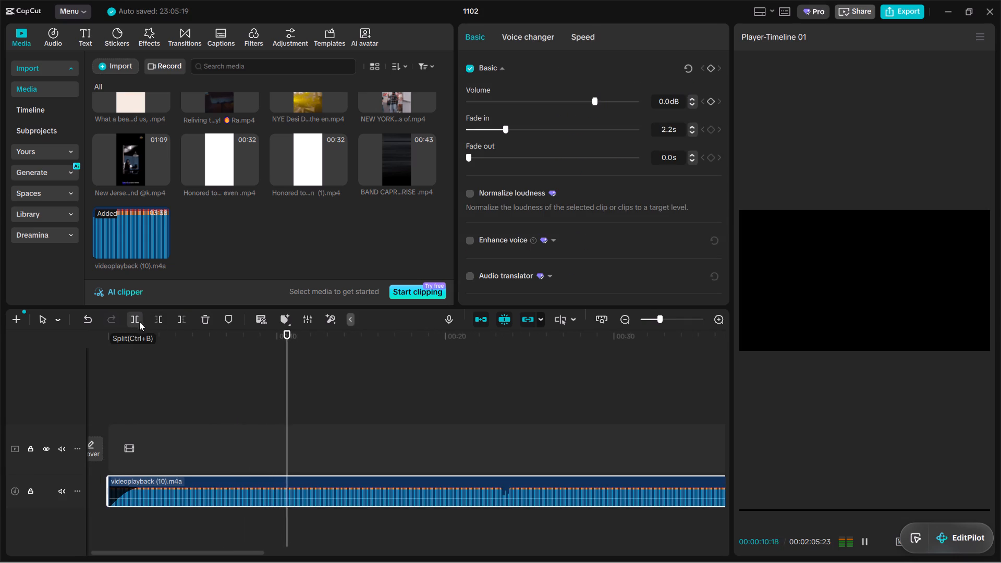
left_click(498, 449)
key("space")
scroll(522, 496, "up", 2, "ctrl")
left_click(496, 463)
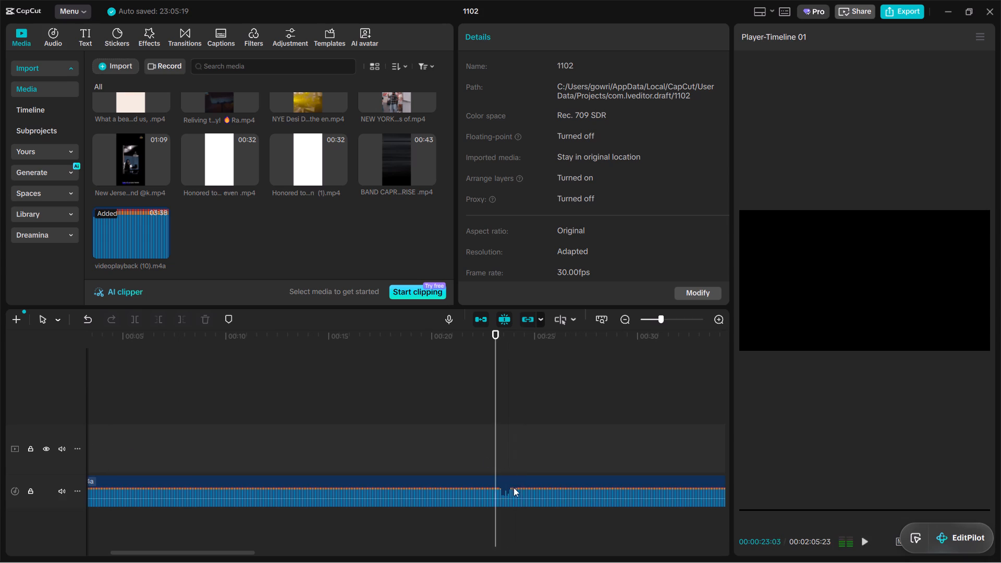
key("space")
key("space")
left_click(517, 493)
left_click(158, 324)
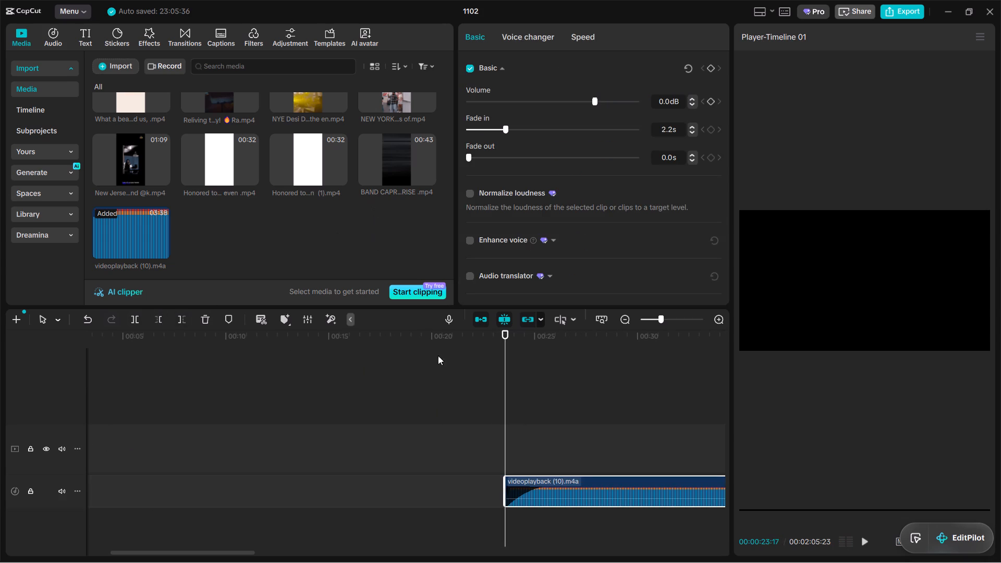
Shorten the song clip's fade-in to 1.5 s.
key("space")
scroll(530, 490, "up", 2, "ctrl")
left_click_drag(551, 488, 543, 493, "ctrl")
Move the shortened song clip back to the start of the timeline and play it from 00:00.
scroll(578, 493, "down", 7, "ctrl")
left_click_drag(579, 491, 20, 503)
left_click(189, 406)
left_click_drag(189, 406, 1, 413)
key("space")
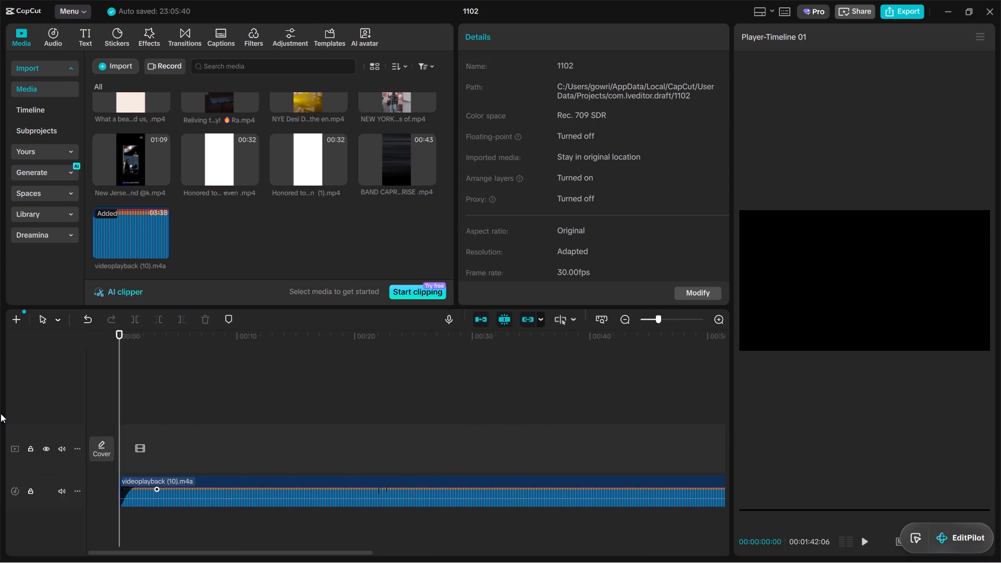
Move the EditPilot widget off the player controls and set the project's aspect ratio to 9:16.
scroll(696, 499, "up", 5, "ctrl")
left_click_drag(945, 532, 581, 17, "ctrl")
scroll(912, 336, "down", 1, "ctrl")
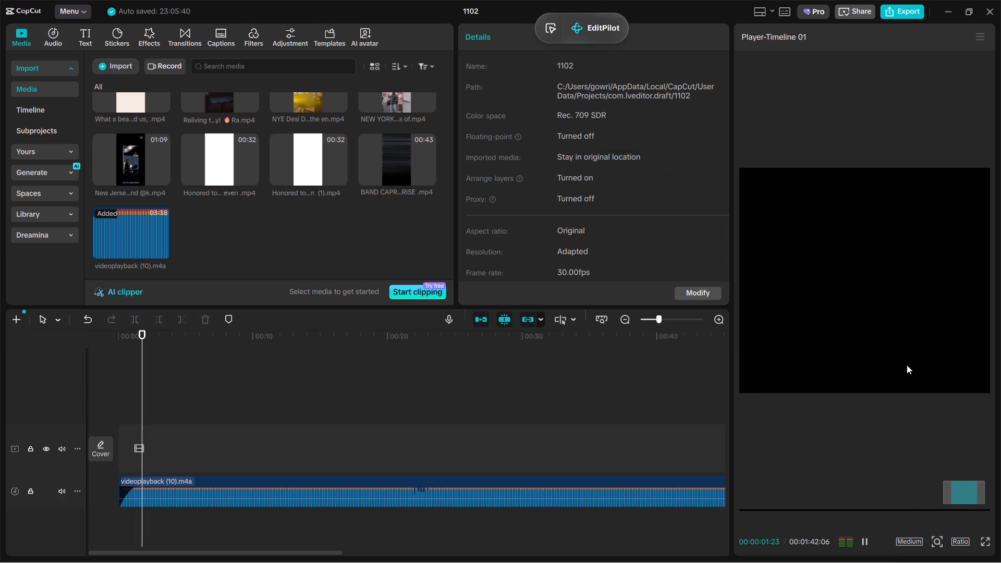
scroll(907, 365, "down", 4, "ctrl")
left_click(966, 542)
left_click(948, 499)
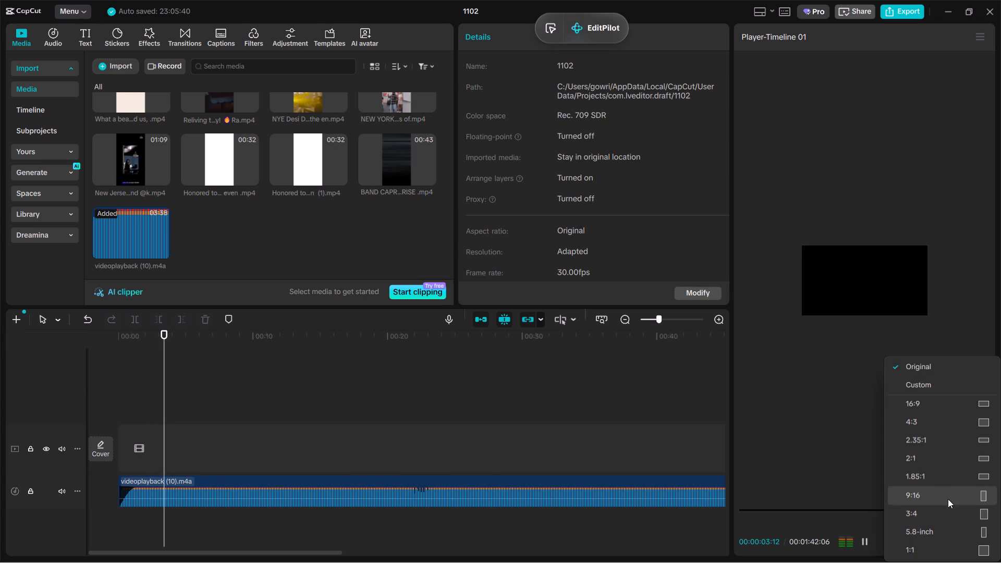
Listen through the song and trim away everything after 00:00:30:21.
key("space")
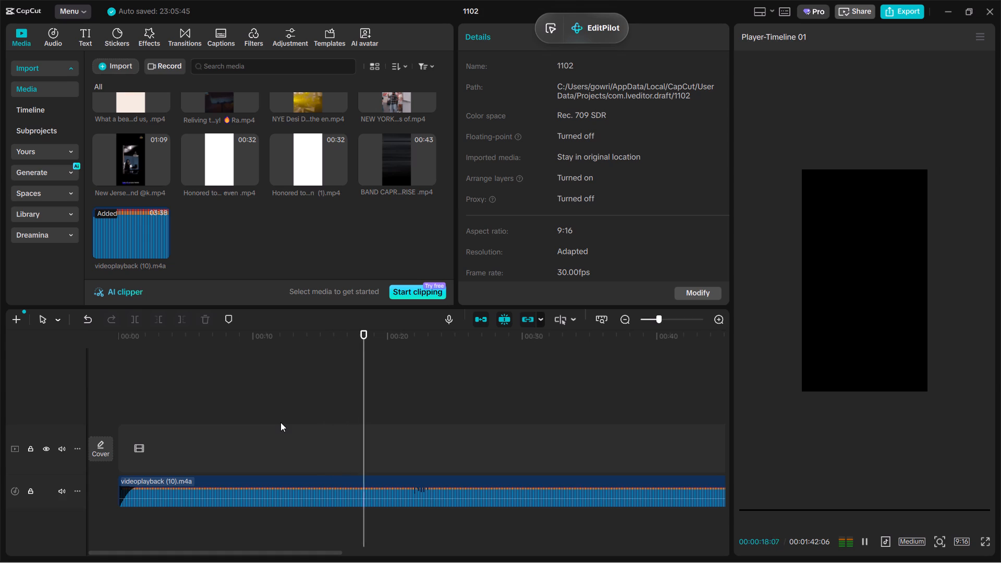
scroll(485, 475, "up", 2, "ctrl")
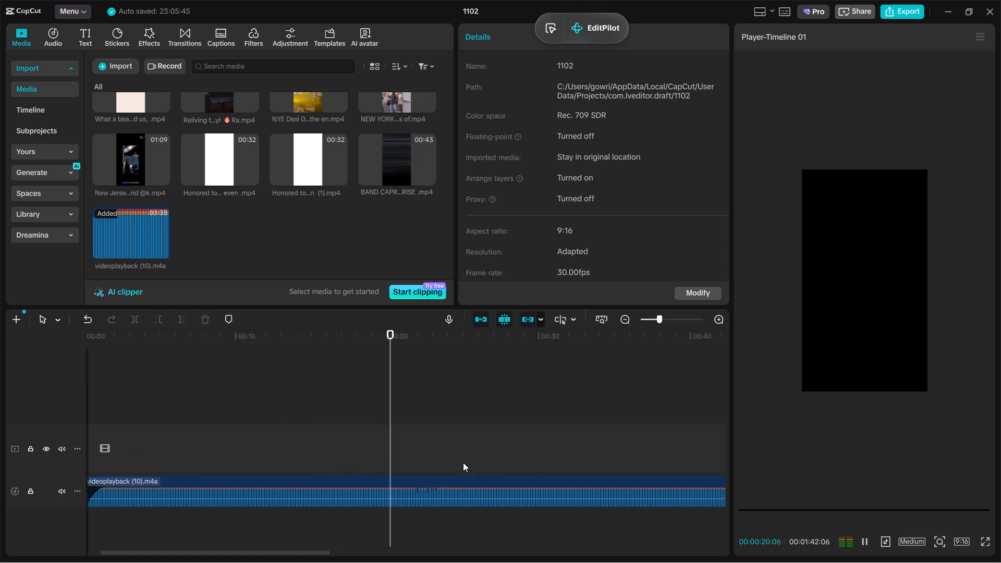
scroll(463, 462, "up", 7, "ctrl")
left_click(480, 490)
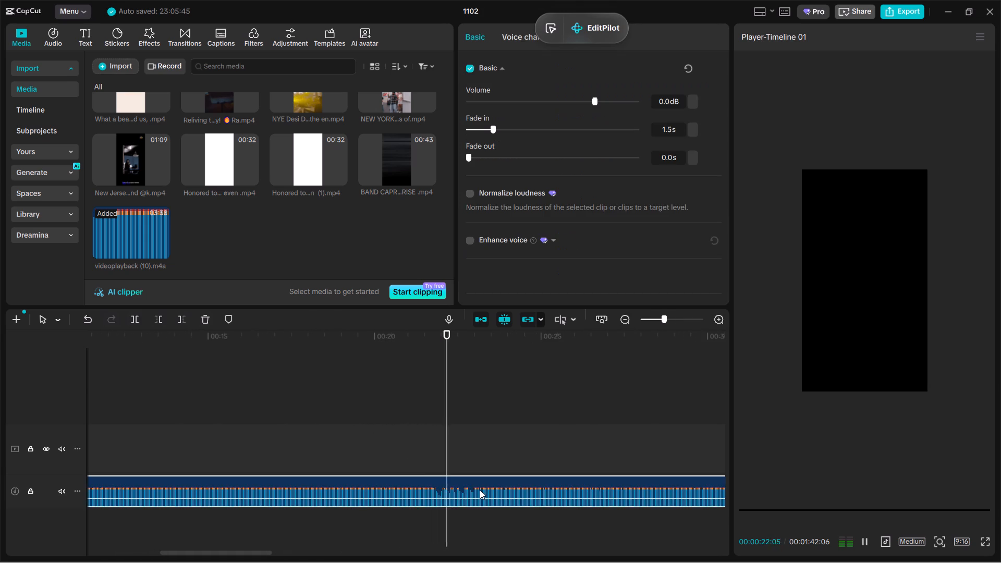
scroll(238, 530, "down", 4, "ctrl")
left_click_drag(242, 555, 266, 558, "ctrl")
scroll(266, 557, "down", 1, "ctrl")
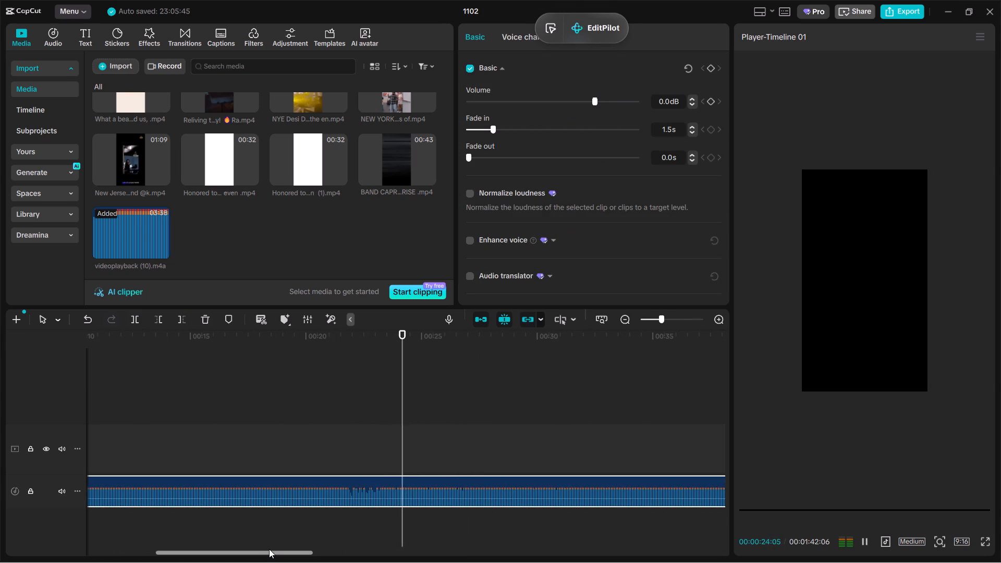
scroll(272, 545, "down", 1, "ctrl")
scroll(222, 358, "up", 4, "ctrl")
scroll(298, 422, "down", 4, "ctrl")
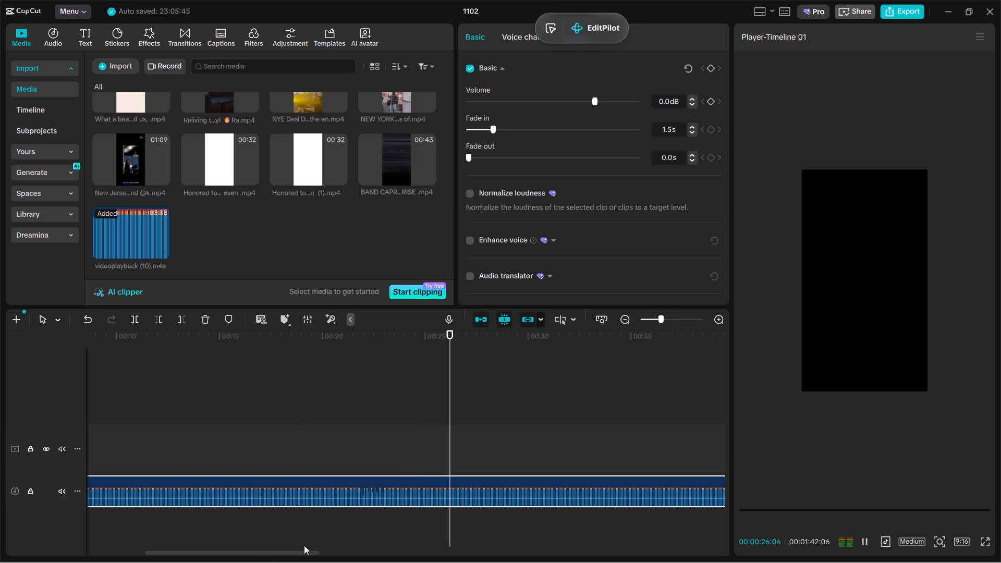
left_click_drag(306, 550, 316, 554)
scroll(243, 335, "up", 1, "ctrl")
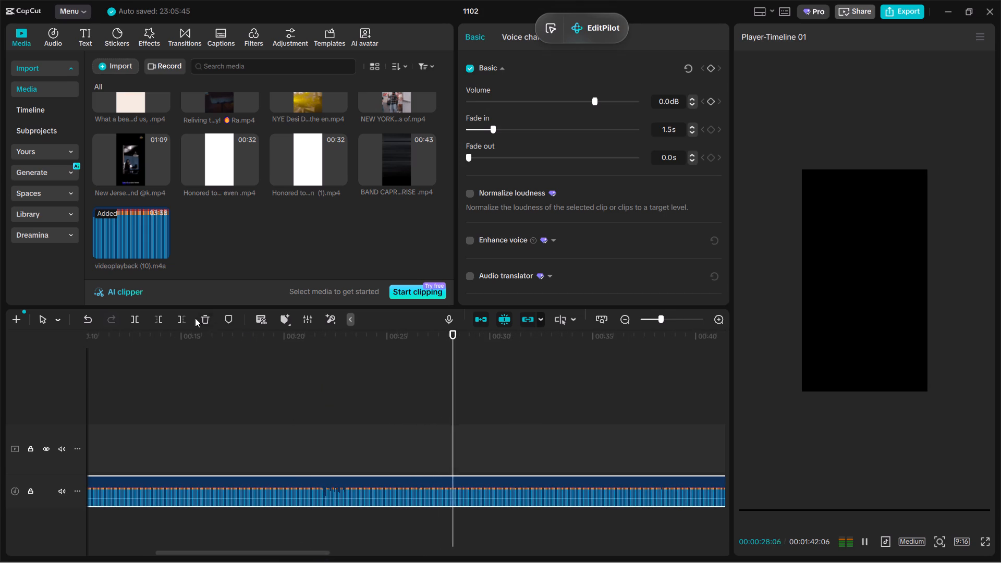
scroll(184, 318, "up", 1, "ctrl")
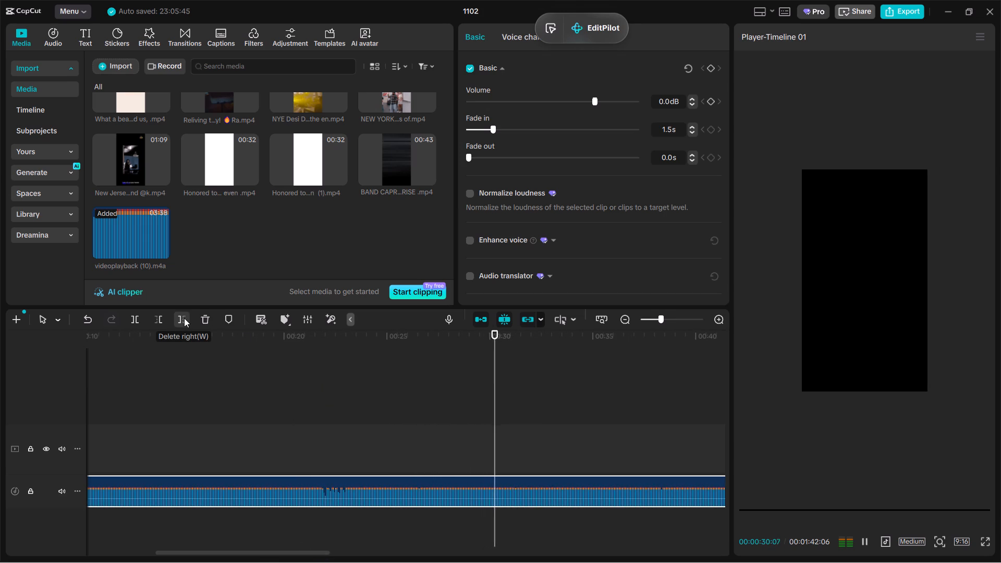
left_click(184, 318)
Replay the song's ending and shorten the clip's end to 00:00:29:05.
left_click(478, 426)
key("space")
left_click(519, 496)
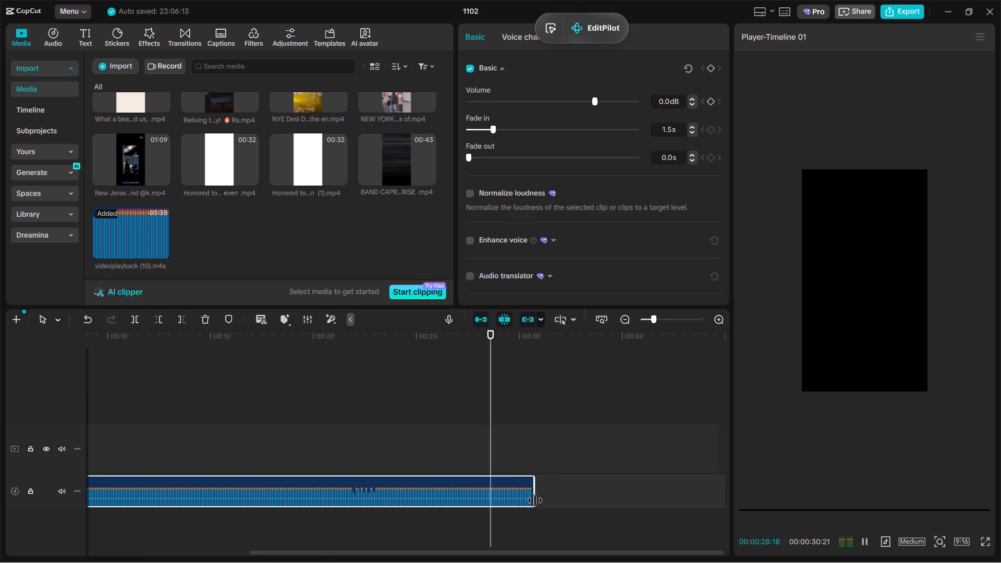
key("space")
left_click_drag(535, 500, 499, 503)
Set the song clip's fade-out to 2.4 s and play the ending.
left_click_drag(504, 165, 509, 172)
left_click(497, 439)
key("space")
scroll(498, 439, "up", 2, "ctrl")
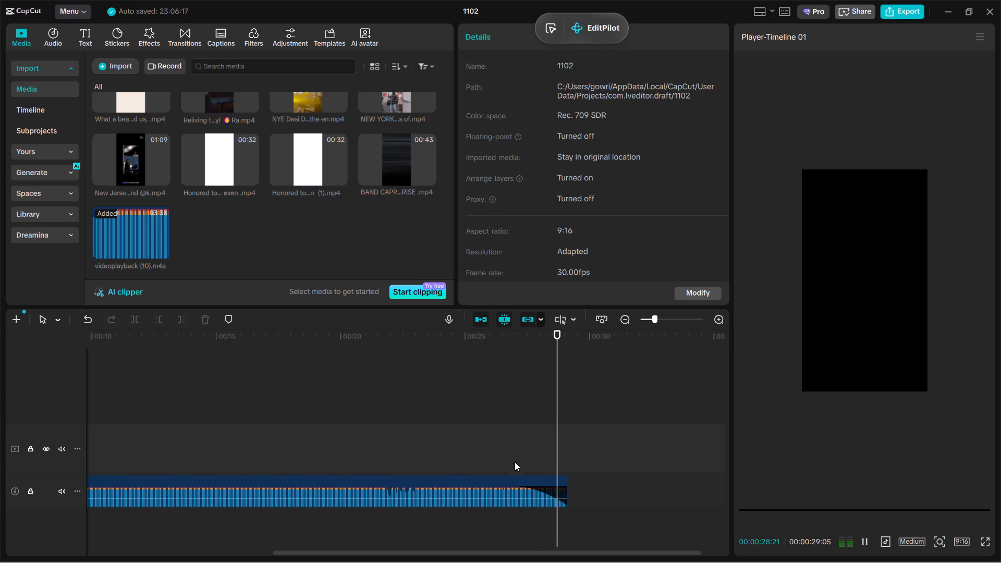
Fine-trim the song clip's end to 00:00:28:26 and replay the fade-out.
left_click(557, 468, "ctrl")
left_click(561, 499)
left_click_drag(570, 505, 560, 508)
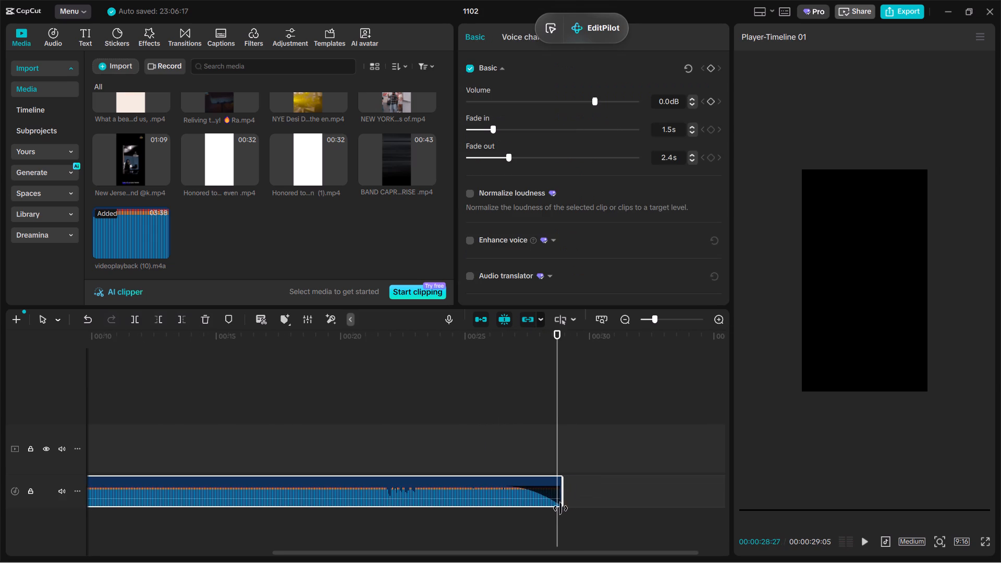
left_click_drag(560, 508, 559, 508)
left_click(536, 448)
key("space")
scroll(536, 448, "down", 8, "ctrl")
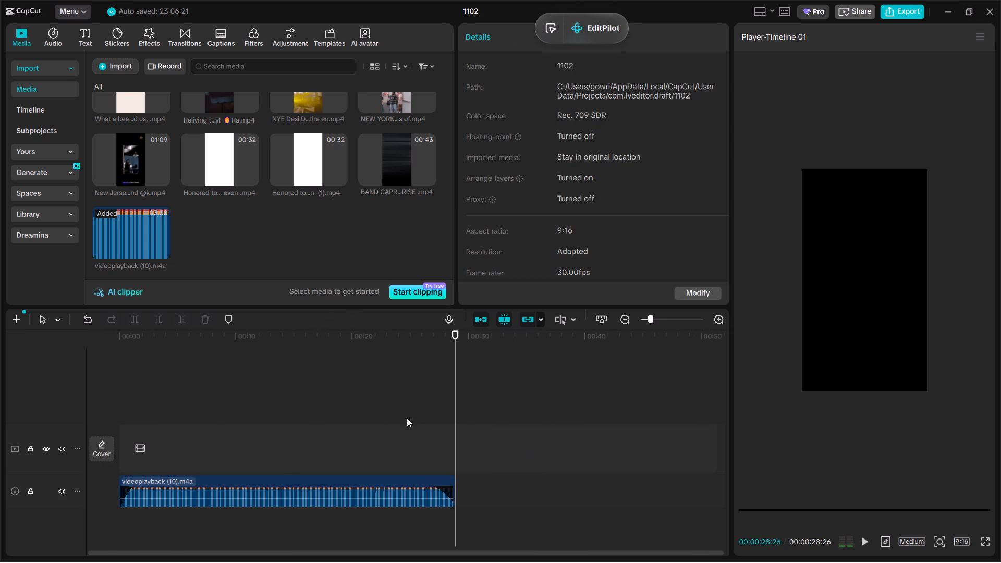
Play the trimmed song from the start of the timeline to review its opening.
left_click(407, 418)
left_click_drag(407, 418, 0, 419)
key("space")
scroll(12, 415, "up", 7, "ctrl")
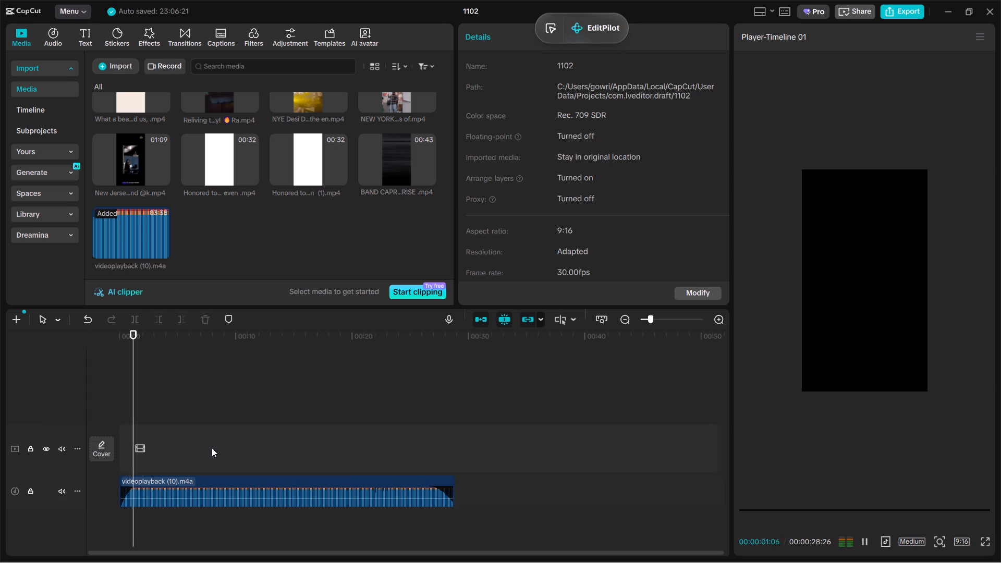
scroll(214, 451, "up", 8, "ctrl")
scroll(207, 473, "down", 5, "ctrl")
scroll(206, 476, "up", 5, "ctrl")
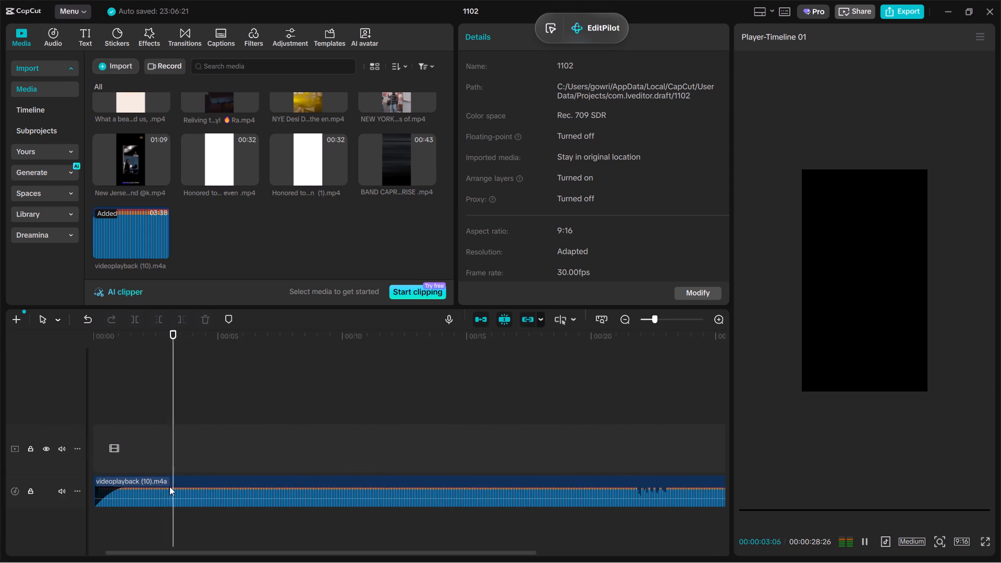
scroll(148, 462, "down", 5, "ctrl")
scroll(149, 462, "up", 3, "ctrl")
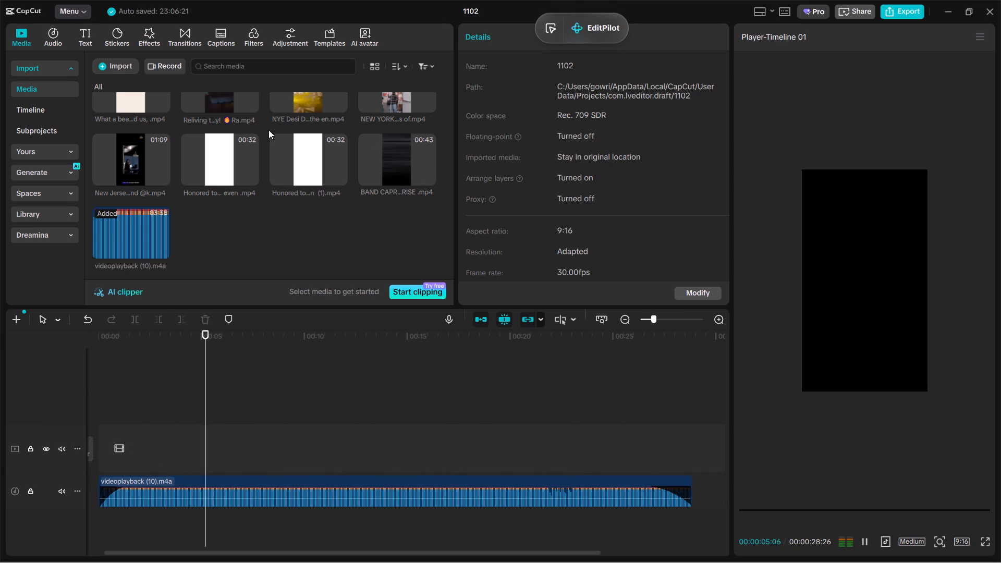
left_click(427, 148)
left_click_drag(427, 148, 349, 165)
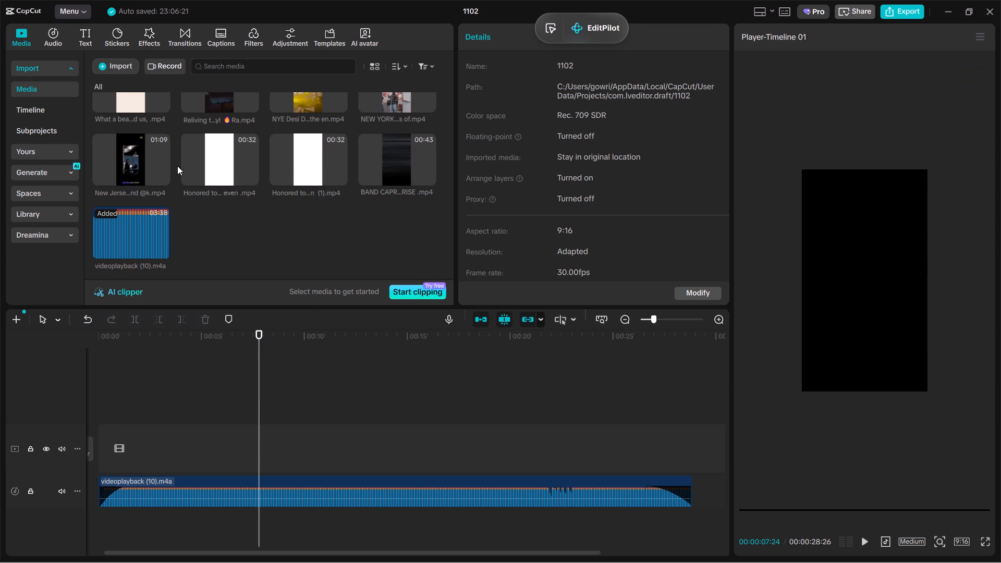
Preview the New Jersey clip in the media library and play the faded song section through to its end.
left_click(124, 154)
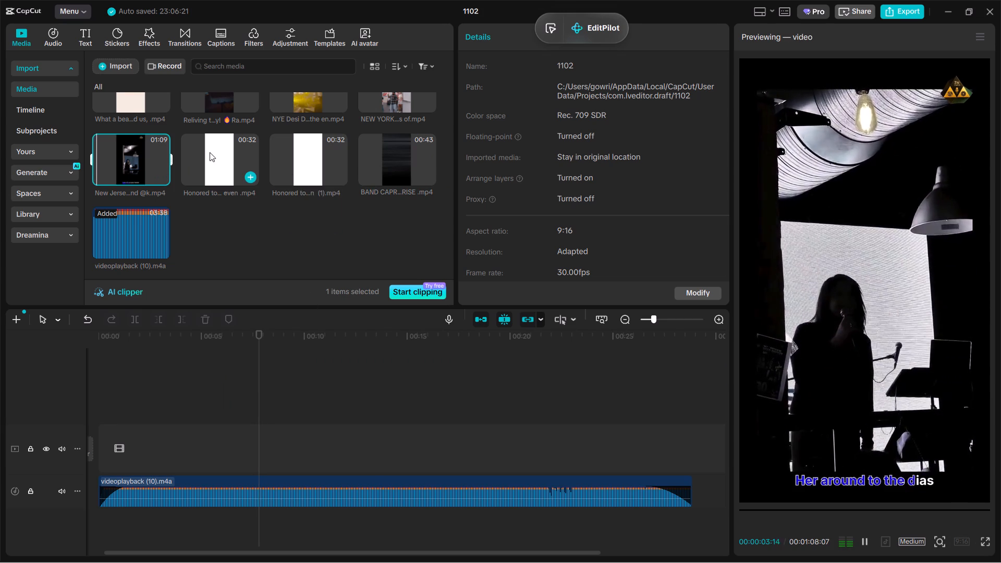
key("space")
left_click(197, 383)
left_click_drag(197, 384, 45, 406)
key("space")
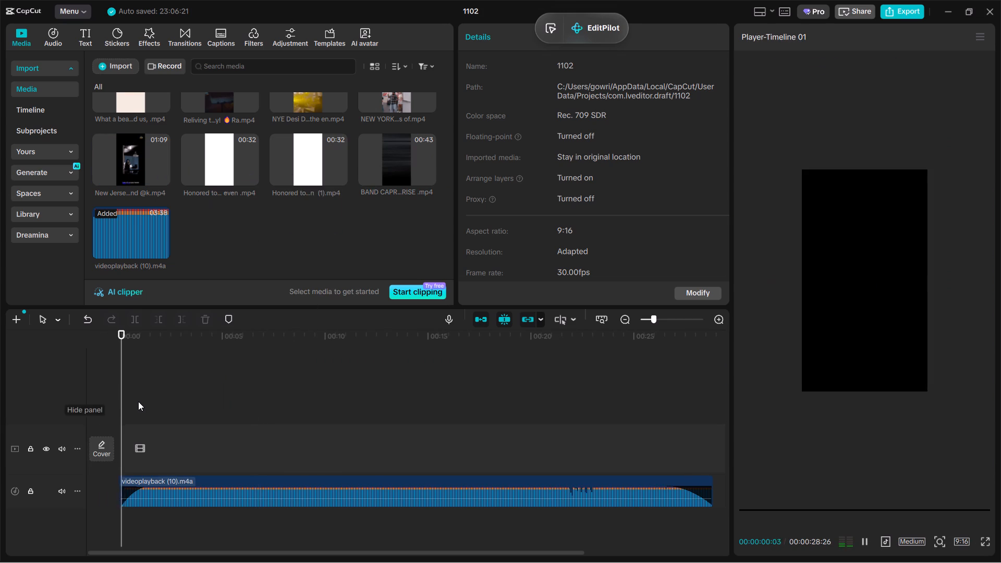
key("space")
key("space")
scroll(144, 401, "up", 5, "ctrl")
scroll(264, 451, "down", 3, "ctrl")
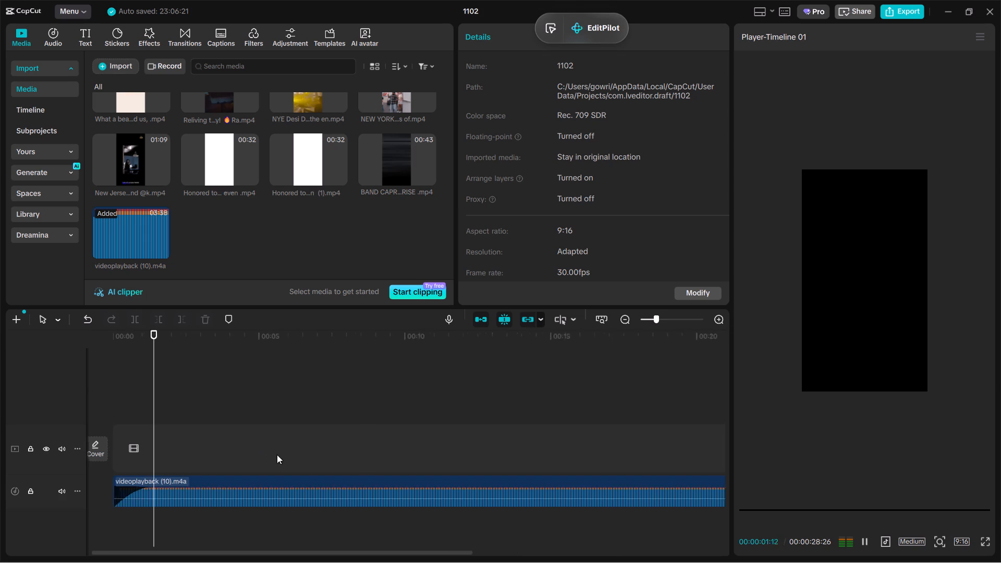
scroll(277, 455, "down", 3, "ctrl")
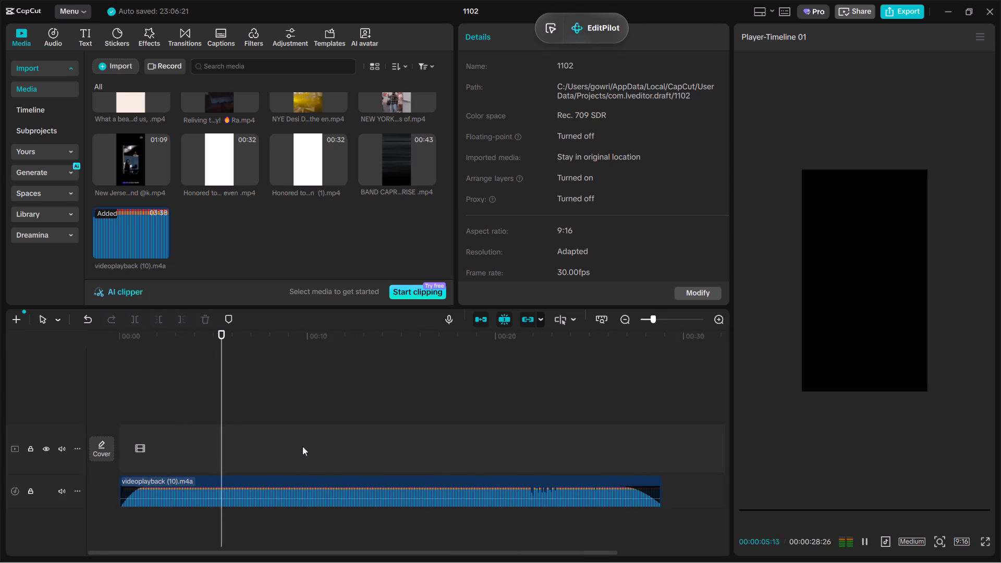
scroll(318, 336, "up", 1)
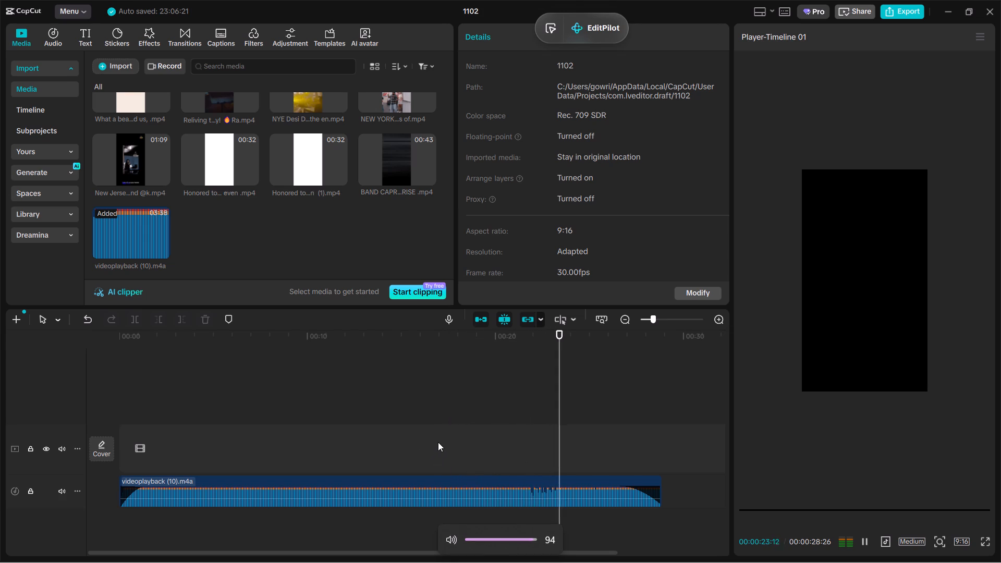
scroll(441, 436, "up", 3, "ctrl")
scroll(509, 540, "down", 2, "ctrl")
left_click_drag(531, 554, 619, 562, "ctrl")
scroll(617, 561, "up", 4, "ctrl")
scroll(570, 513, "up", 8, "ctrl")
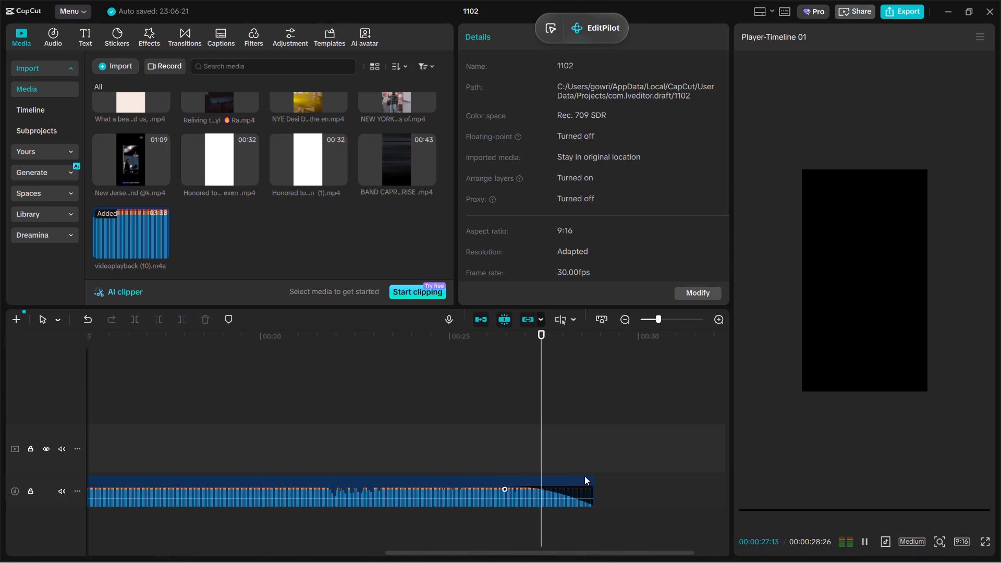
scroll(584, 476, "down", 11, "ctrl")
left_click(538, 427)
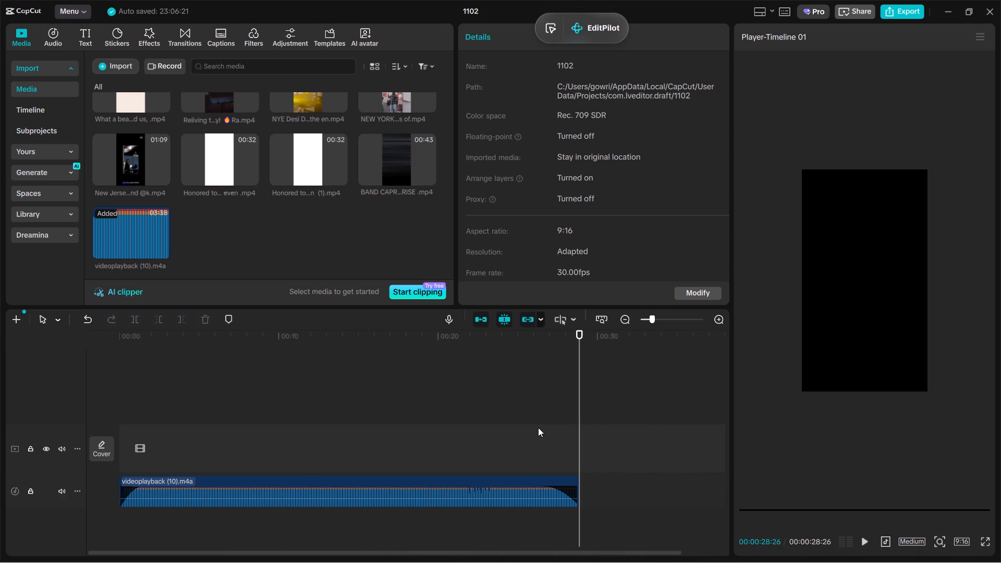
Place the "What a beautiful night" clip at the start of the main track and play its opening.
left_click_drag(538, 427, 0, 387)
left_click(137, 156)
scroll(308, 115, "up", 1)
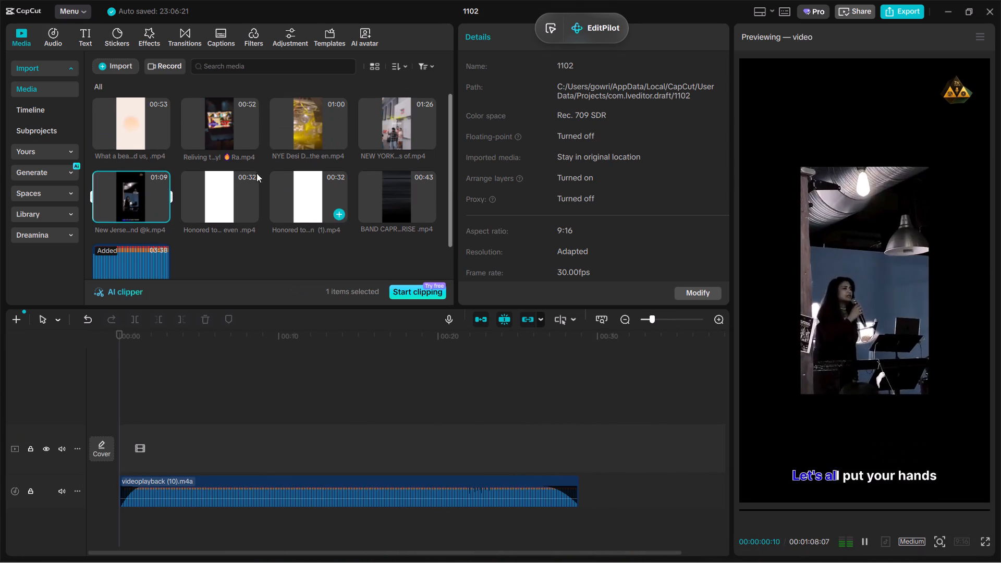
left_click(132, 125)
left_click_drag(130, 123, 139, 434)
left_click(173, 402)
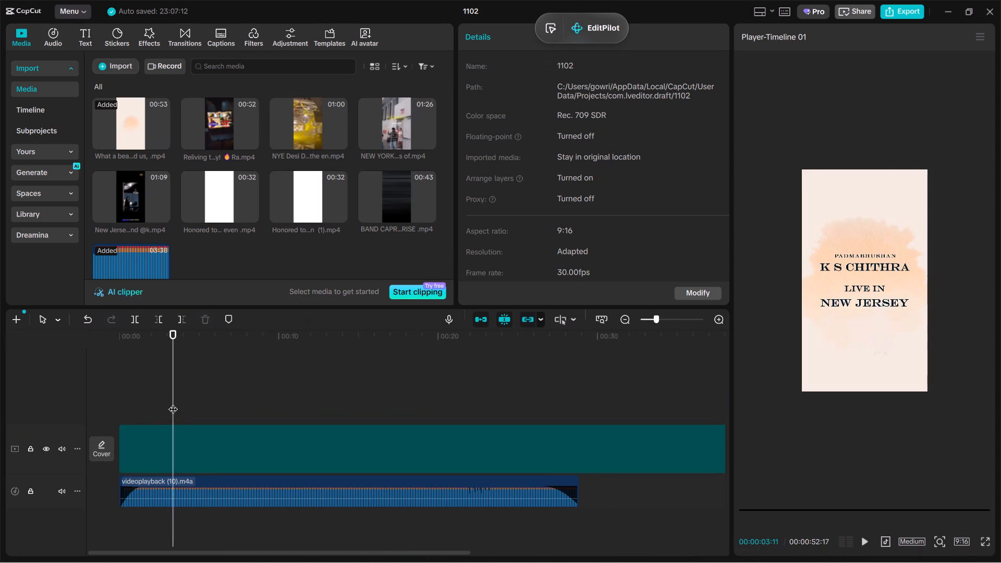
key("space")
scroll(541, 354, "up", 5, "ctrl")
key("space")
Mute the main video track.
left_click(57, 452)
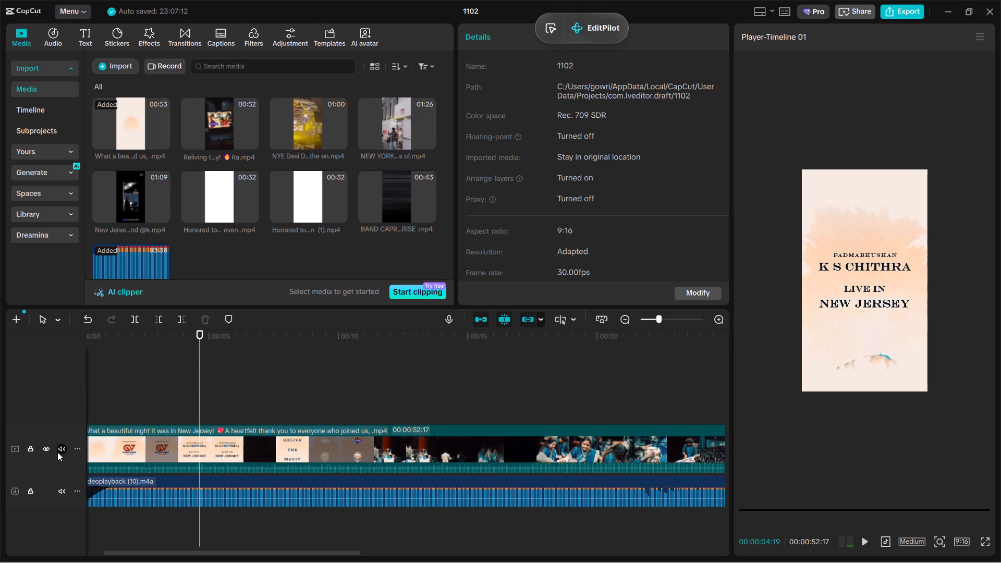
Scrub through the first 15 seconds of the "What a beautiful night" clip to examine its title and concert shots.
left_click(234, 415)
left_click_drag(234, 415, 467, 465)
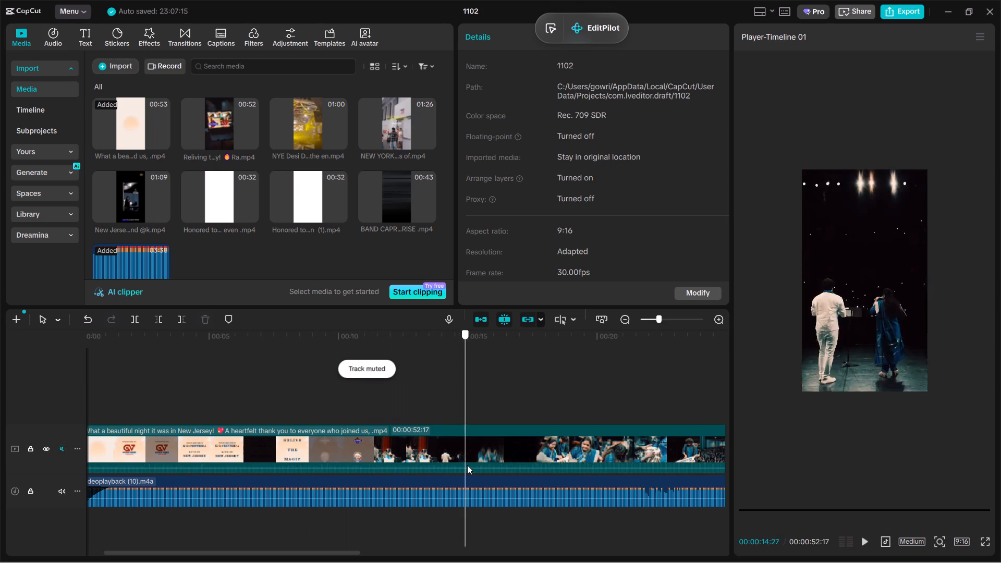
left_click_drag(467, 465, 368, 472)
key("space")
key("space")
left_click(372, 450)
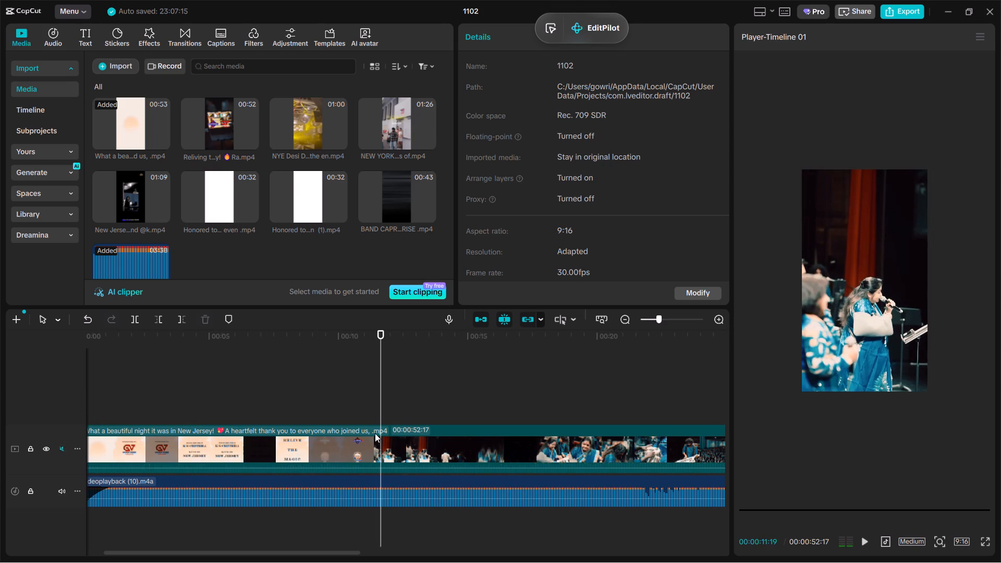
left_click_drag(383, 408, 370, 409)
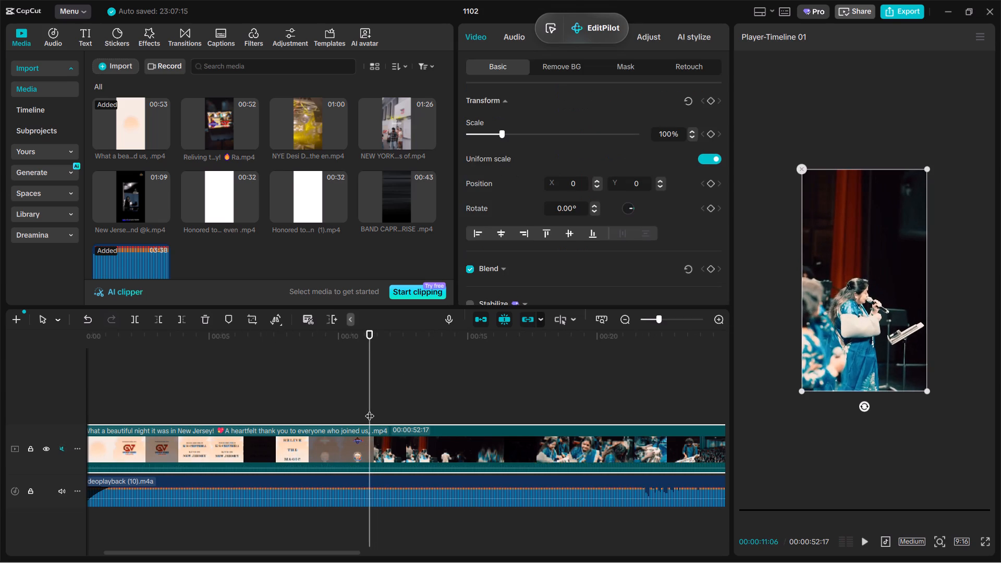
left_click(316, 408)
left_click_drag(316, 408, 0, 412)
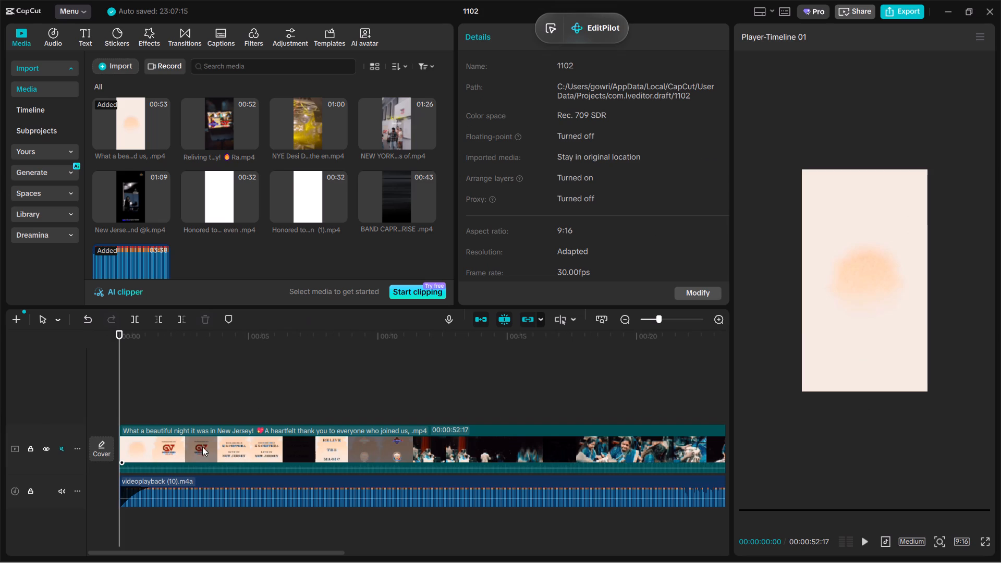
left_click(230, 403)
left_click_drag(230, 403, 454, 415)
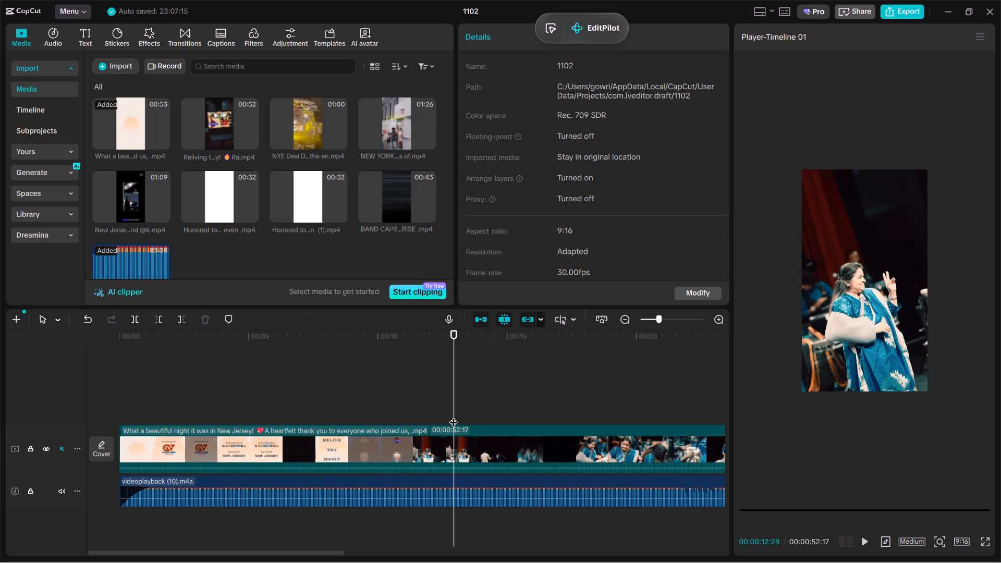
Turn off linkage and delete the "What a beautiful night" clip from the main track.
left_click(521, 315)
left_click(513, 439)
key("BackSpace")
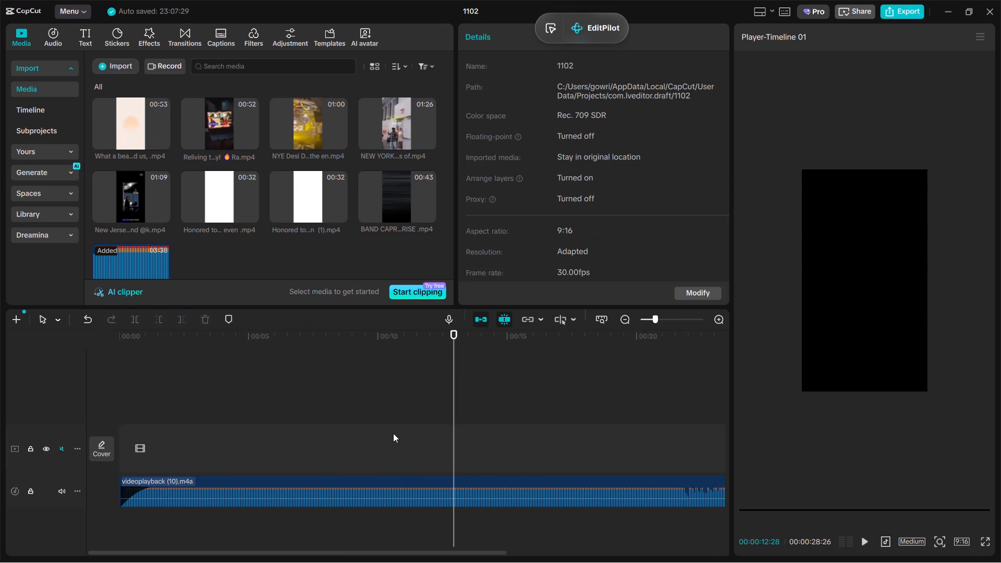
Extend the song clip's beginning so it starts at 00:00 with a total length of 00:00:30:13.
left_click(389, 429)
left_click_drag(389, 429, 0, 414)
left_click(198, 484)
left_click_drag(198, 484, 238, 485)
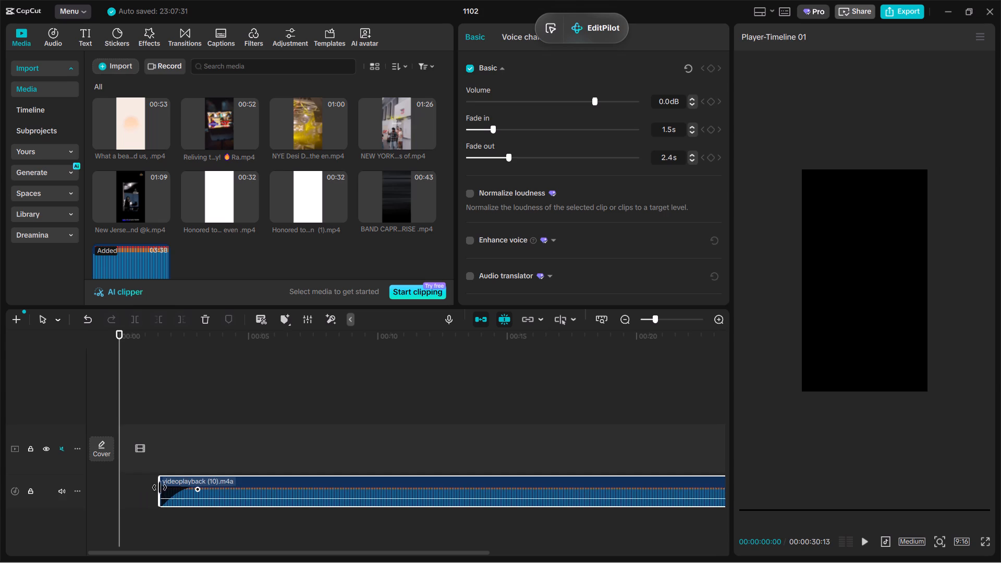
left_click_drag(161, 486, 57, 486)
left_click(138, 440)
left_click_drag(142, 420, 86, 430)
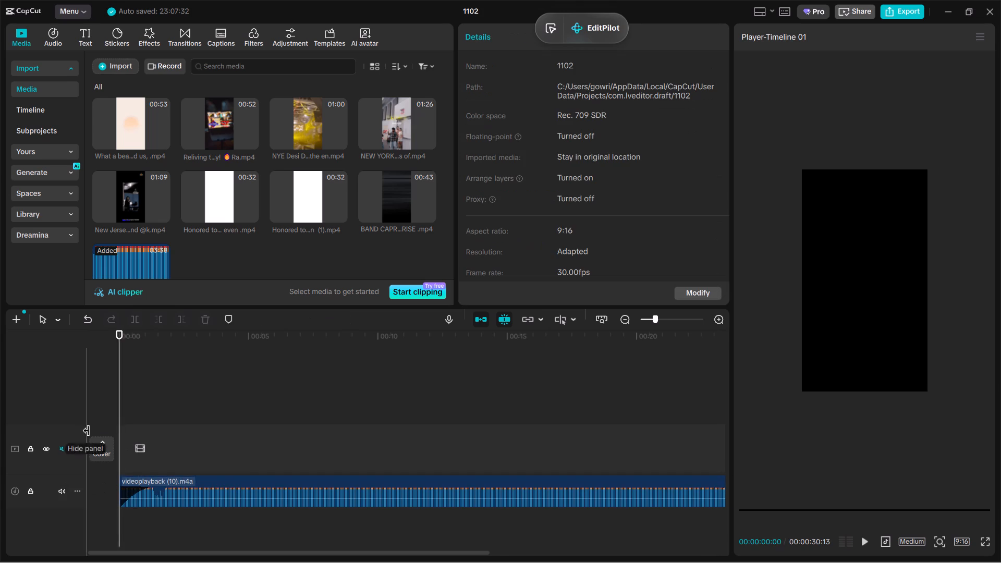
Play the song's opening and set the clip's fade-in to 2.1 s.
key("space")
left_click(151, 479)
left_click_drag(152, 485, 167, 486)
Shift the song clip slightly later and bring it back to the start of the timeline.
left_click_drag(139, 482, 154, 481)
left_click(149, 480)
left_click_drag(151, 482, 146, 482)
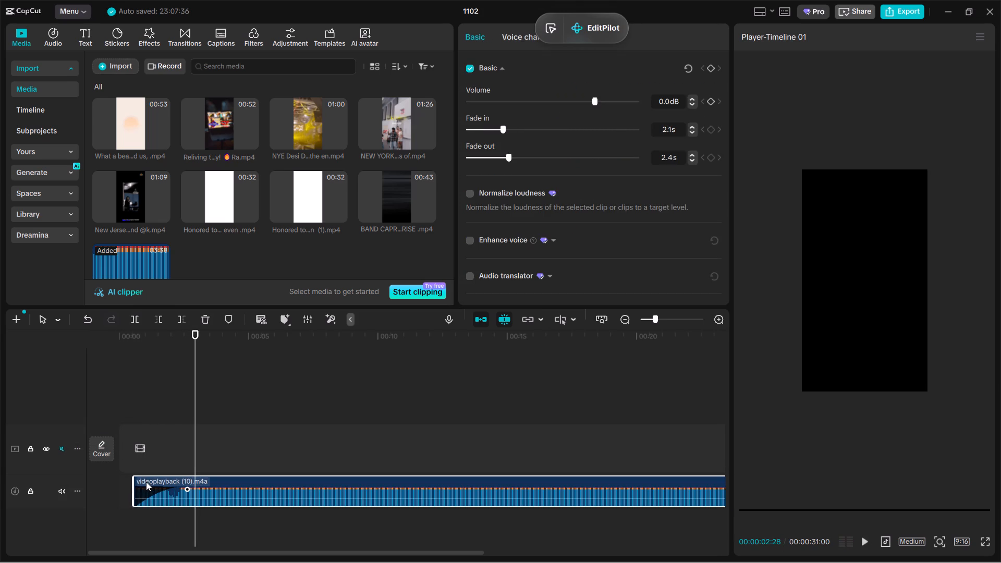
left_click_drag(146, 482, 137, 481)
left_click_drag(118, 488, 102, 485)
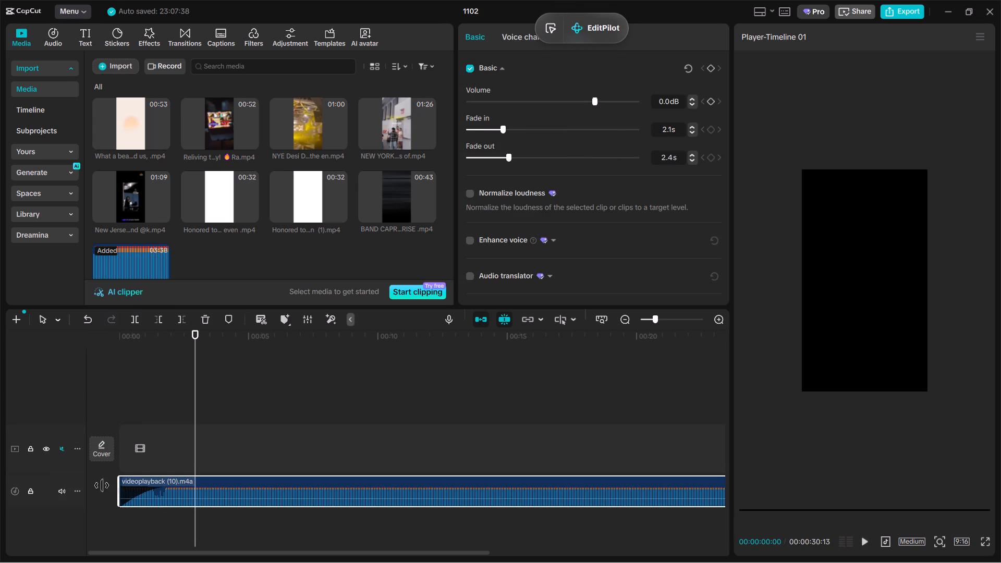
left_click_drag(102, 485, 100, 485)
Add a song volume keyframe at 00:00:01:19 and lower the volume to -20.5 dB at 00:00:01:14.
left_click(175, 451)
left_click_drag(175, 451, 158, 455)
left_click(165, 491)
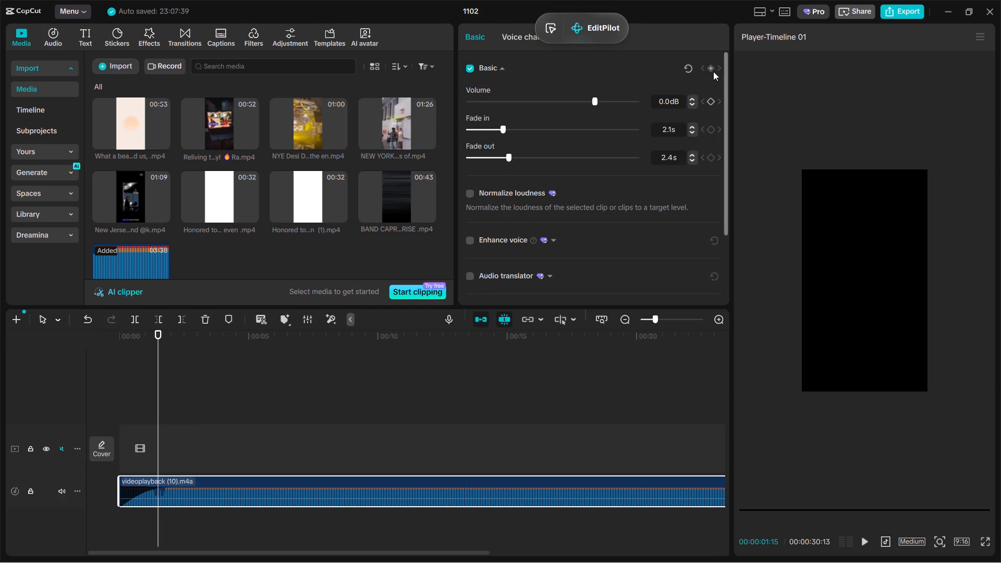
key("space")
key("space")
left_click(711, 70)
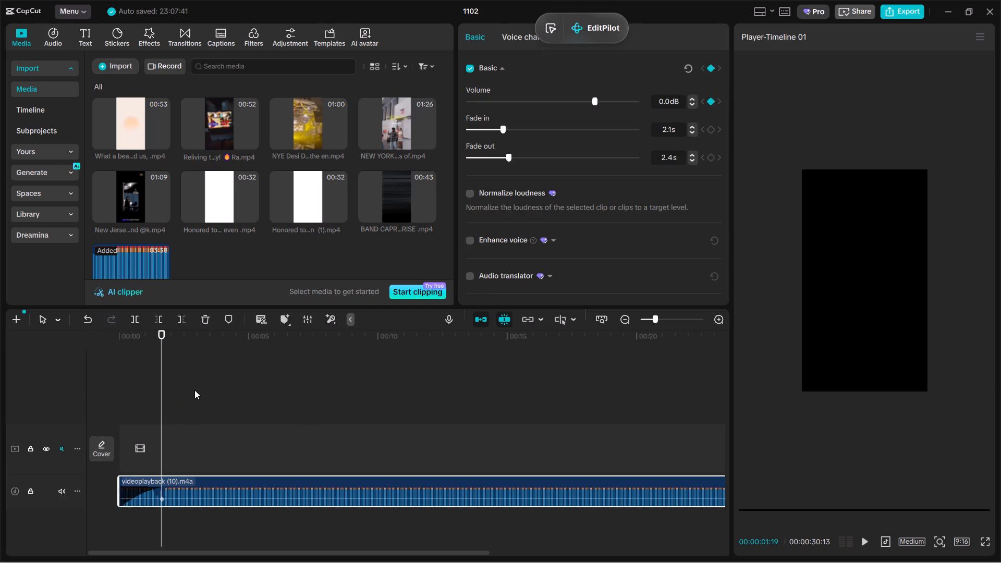
left_click_drag(163, 408, 157, 409)
left_click_drag(591, 101, 563, 108)
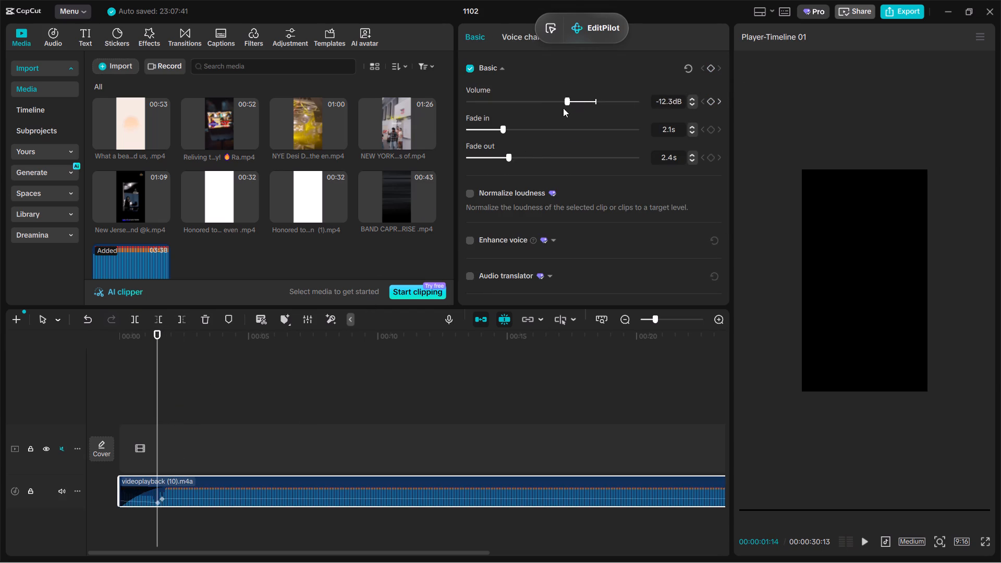
left_click_drag(563, 108, 549, 117)
Play the song's opening from near the start to review the volume ramp.
left_click(141, 408)
left_click_drag(141, 408, 112, 412)
key("space")
scroll(112, 410, "up", 5, "ctrl")
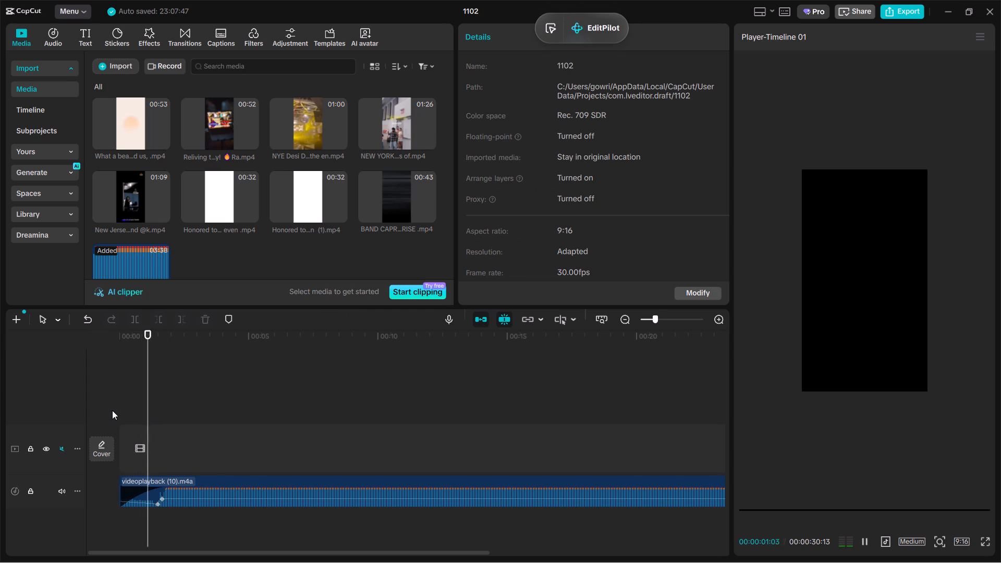
scroll(140, 421, "up", 13, "ctrl")
scroll(207, 446, "down", 7, "ctrl")
scroll(158, 422, "up", 7, "ctrl")
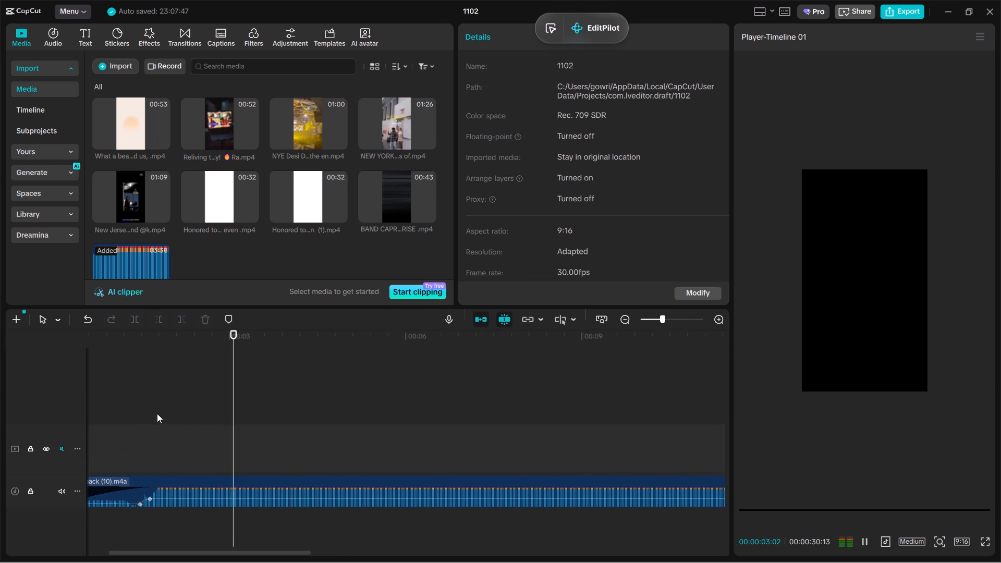
Place the BAND CAPRICIO RISE clip at the start of the main track and scale it to 125%.
left_click(157, 411)
left_click_drag(157, 411, 0, 415)
left_click_drag(396, 193, 123, 427)
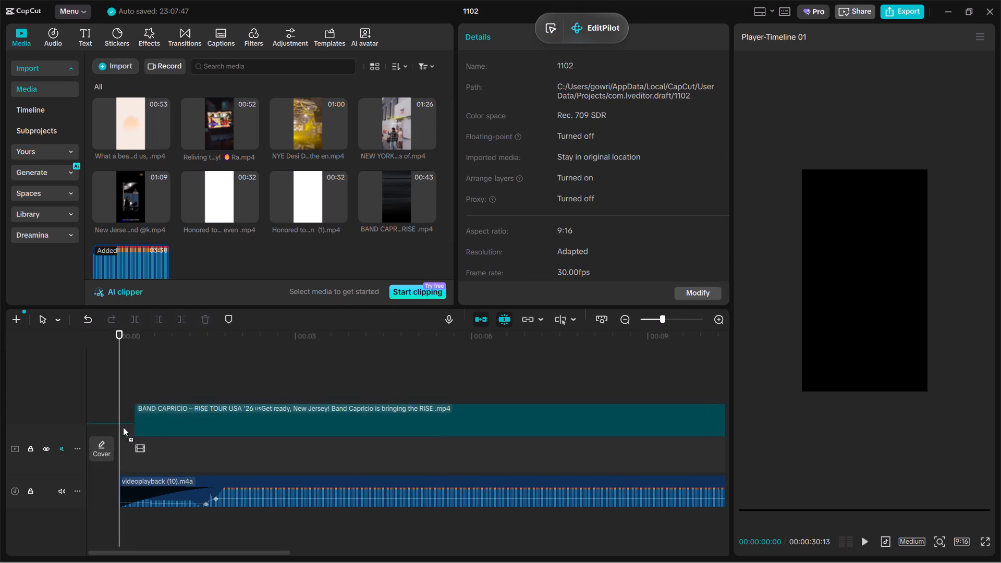
left_click_drag(123, 427, 120, 430)
key("space")
key("space")
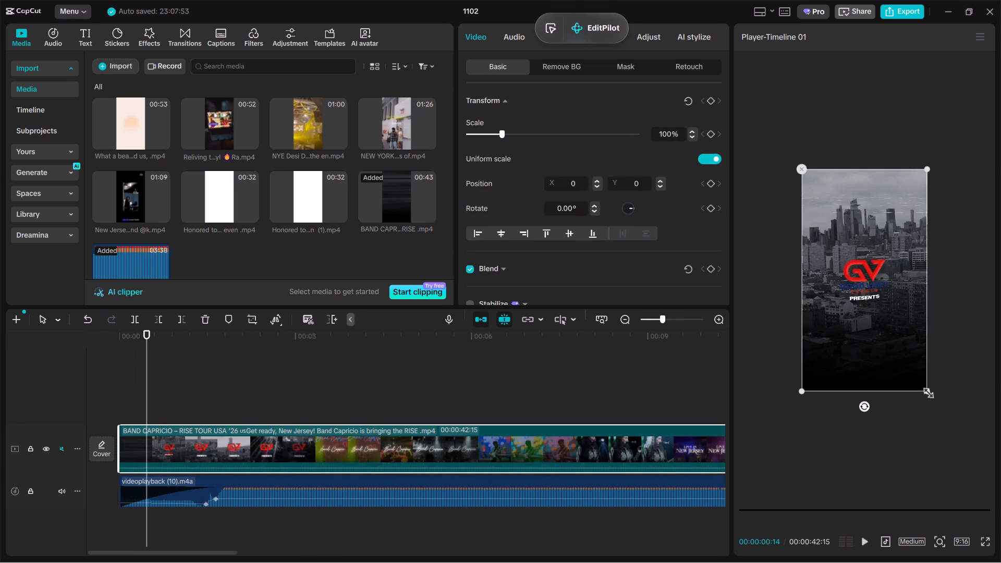
left_click_drag(925, 392, 949, 435)
Trim the logo intro off the BAND CAPRICIO clip's beginning, leaving 00:00:39:10 that starts at the neon band-name shot.
key("space")
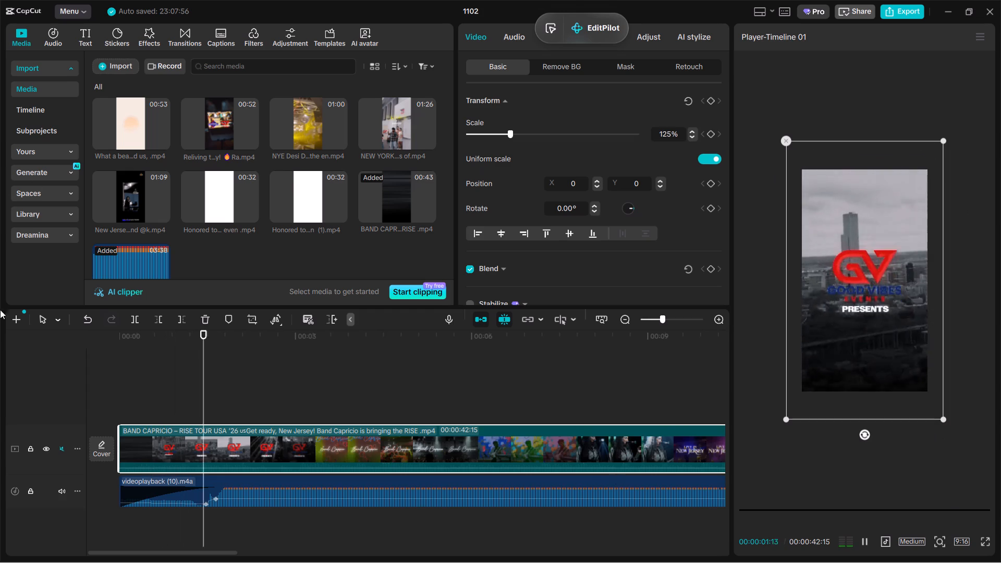
key("space")
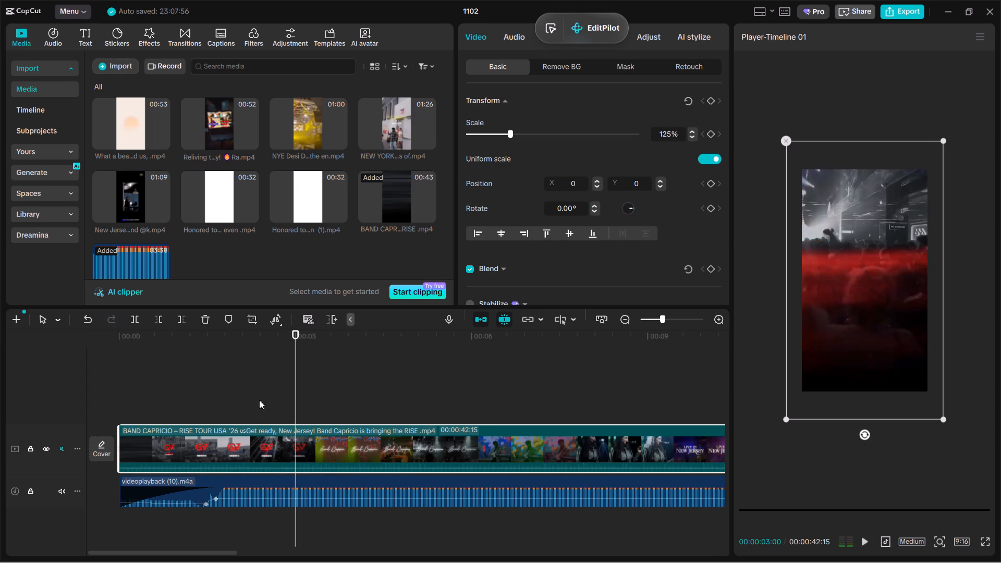
key("space")
key("space")
left_click(157, 322)
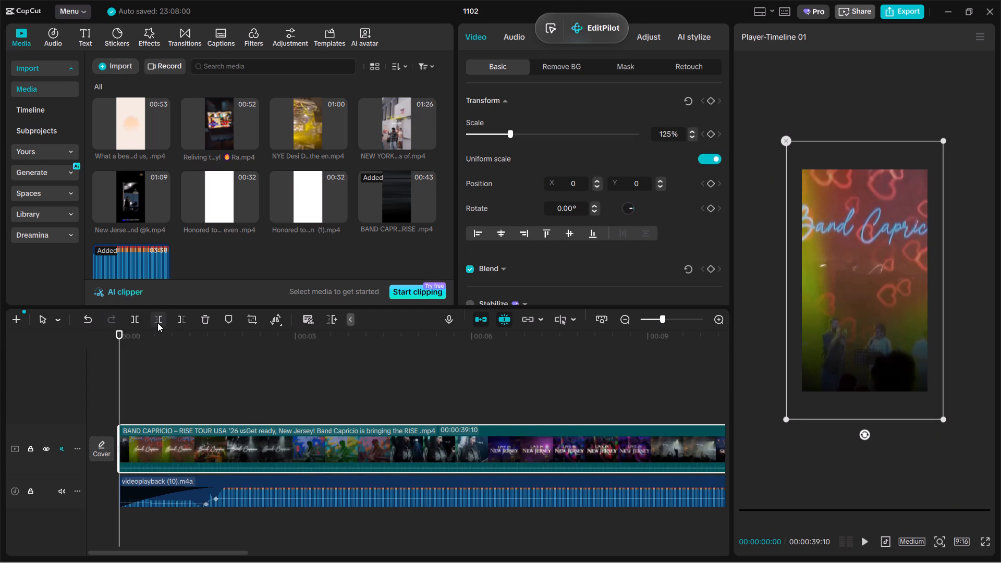
Play the trimmed BAND CAPRICIO clip and split it at about 00:00:01:12, during the neon band-name shot.
key("space")
key("space")
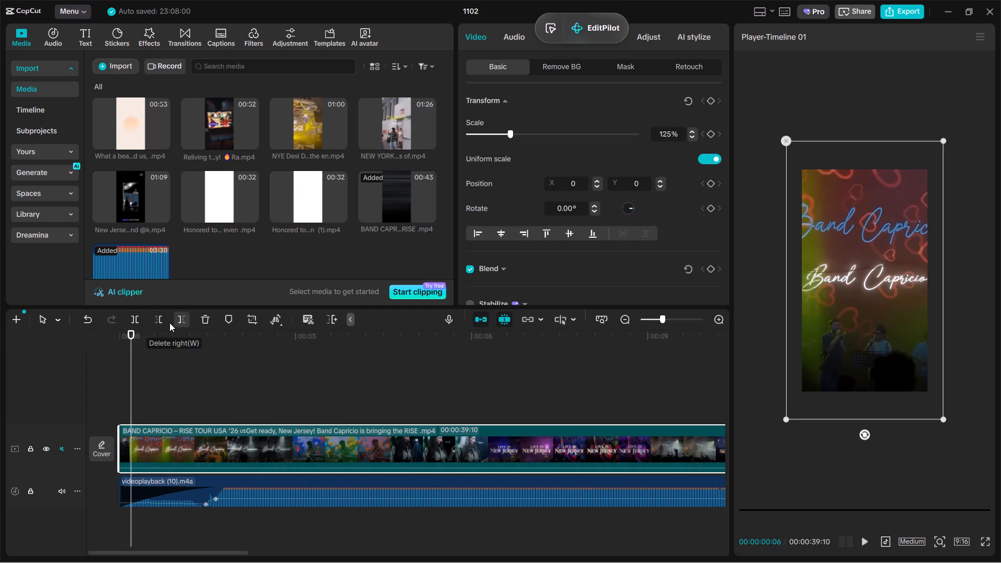
key("space")
key("space")
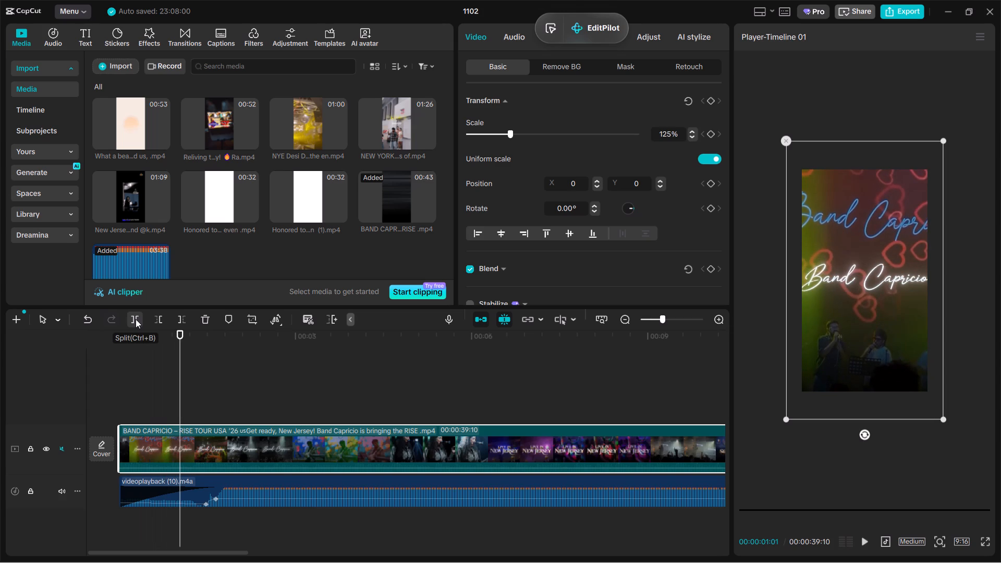
key("space")
left_click(136, 319)
key("space")
Trim the start off the second BAND CAPRICIO piece so it begins at the guitarist shot, leaving 00:00:36:10.
left_click(186, 414)
left_click_drag(186, 414, 186, 413)
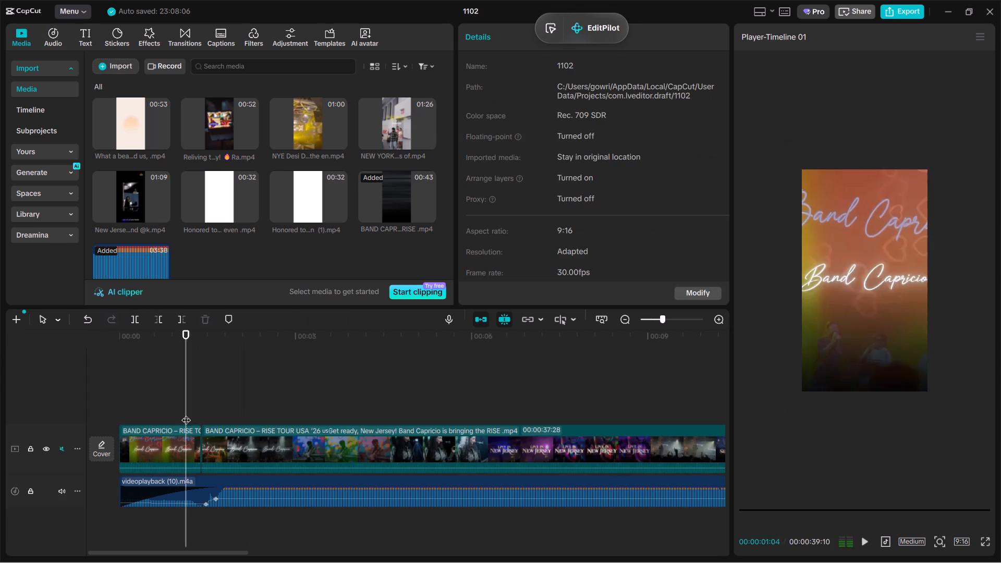
left_click_drag(186, 413, 161, 417)
left_click_drag(161, 417, 316, 452)
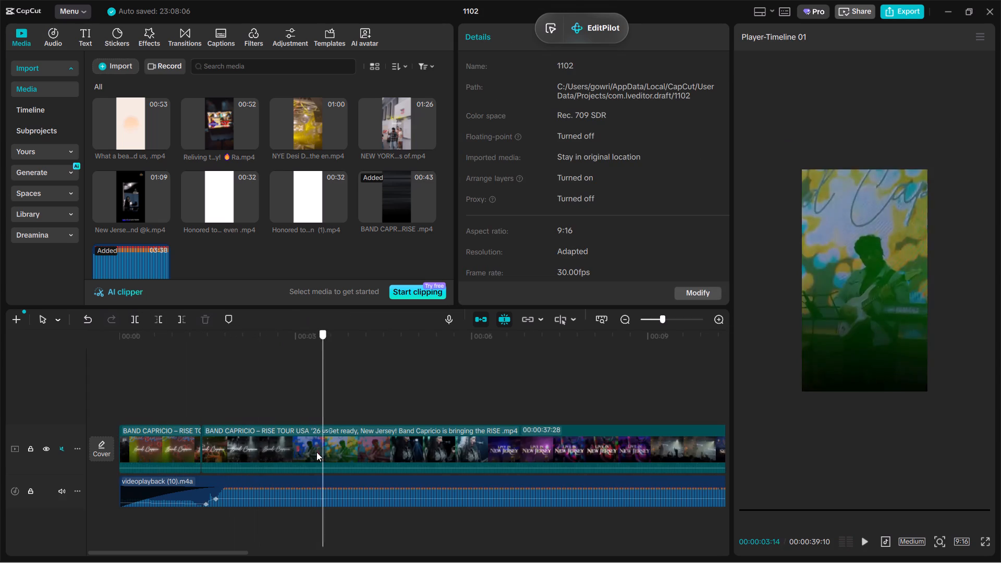
left_click_drag(316, 452, 295, 451)
left_click(295, 451)
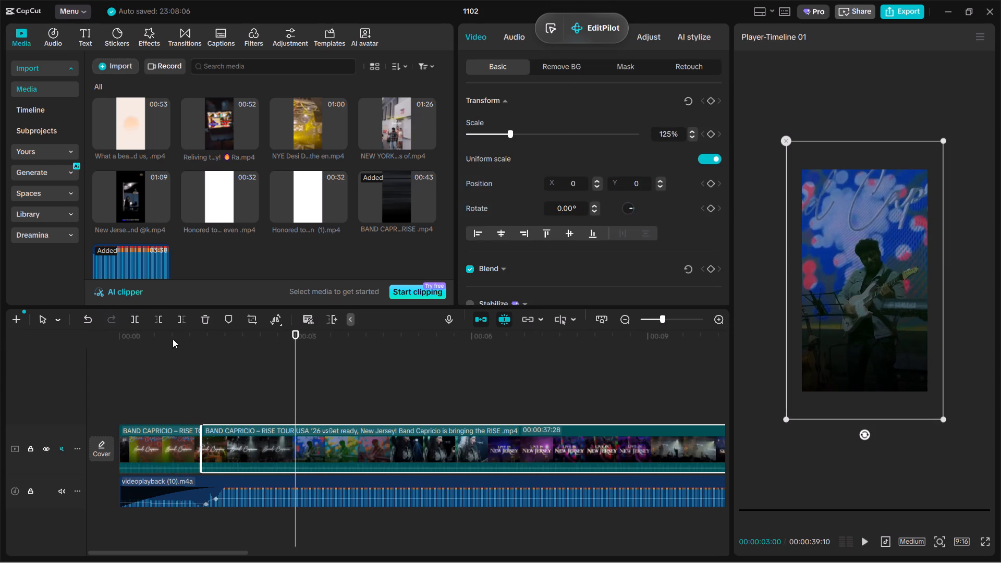
left_click(157, 321)
Play the guitarist shot and split the BAND CAPRICIO clip at about 00:00:01:20.
key("space")
key("space")
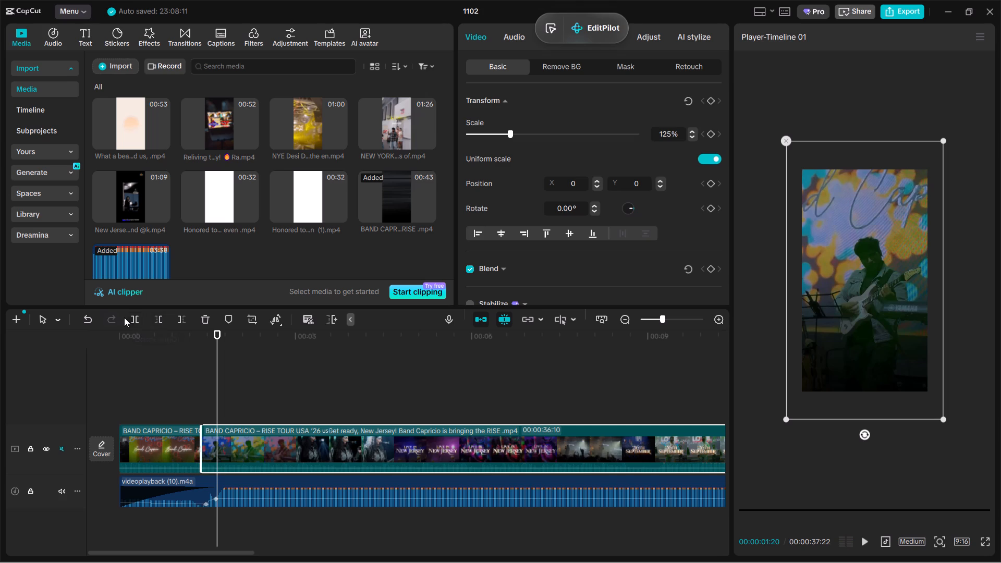
left_click(133, 319)
Play on and trim the remaining BAND CAPRICIO piece's start to the female singer shot, leaving 00:00:34:19.
key("space")
key("space")
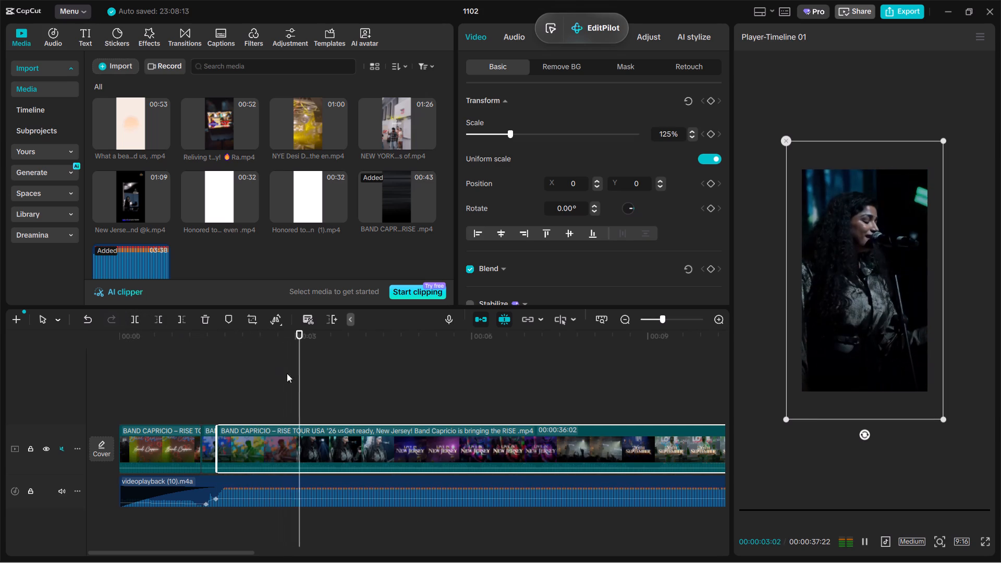
left_click(162, 323)
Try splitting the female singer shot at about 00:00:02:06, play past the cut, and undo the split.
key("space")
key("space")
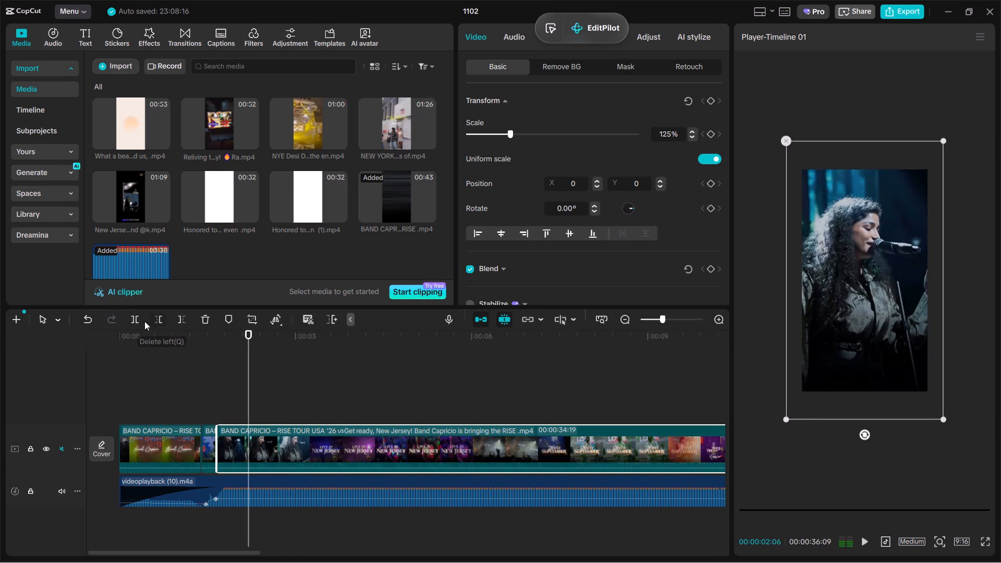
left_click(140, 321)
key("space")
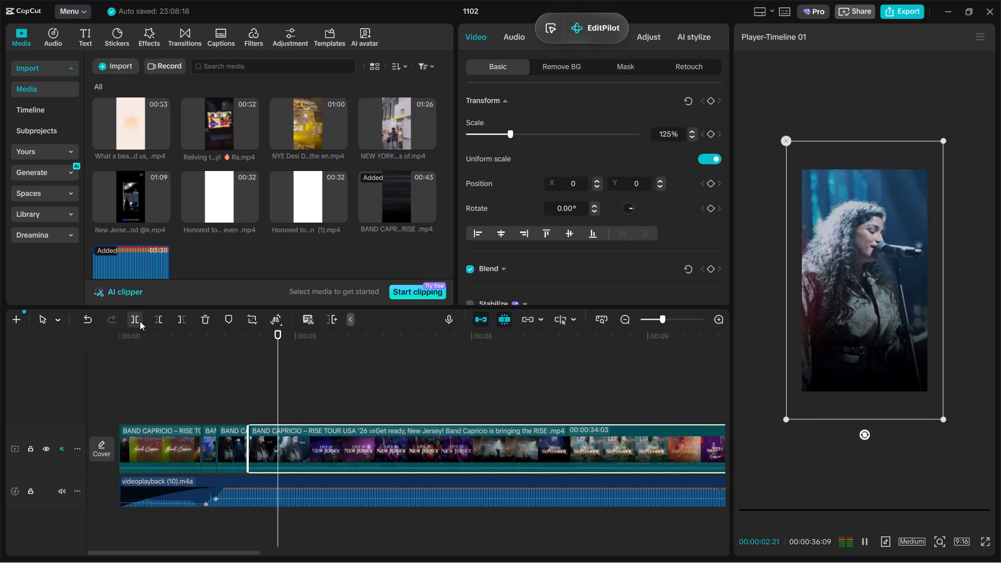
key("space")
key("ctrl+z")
Play the female singer shot and split the clip at about 00:00:02:21.
key("space")
key("space")
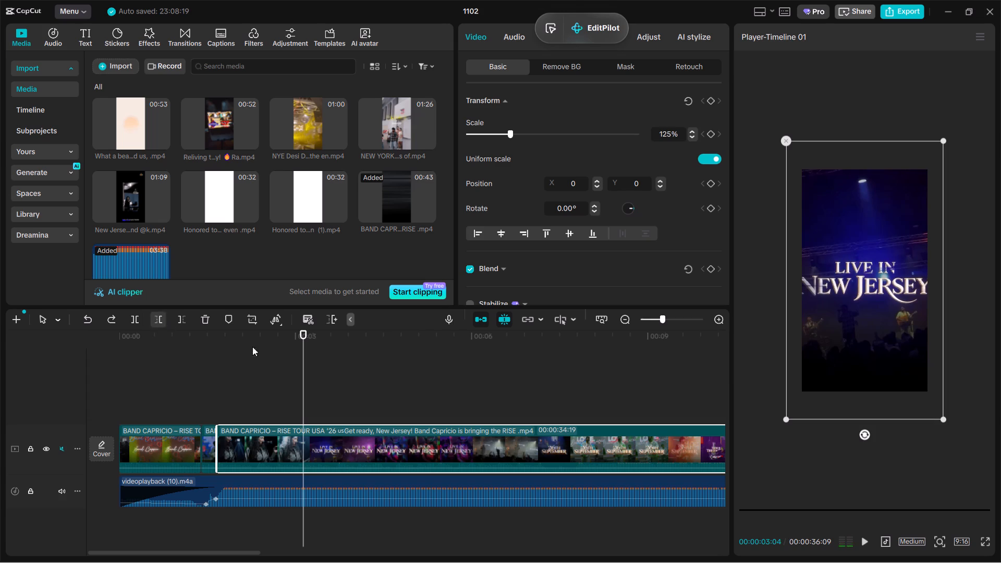
left_click_drag(306, 393, 277, 401)
left_click(140, 324)
Play past the LIVE IN NEW JERSEY titles and trim them off so the piece starts at the singer-and-crowd stage shot, leaving 00:00:30:09.
key("space")
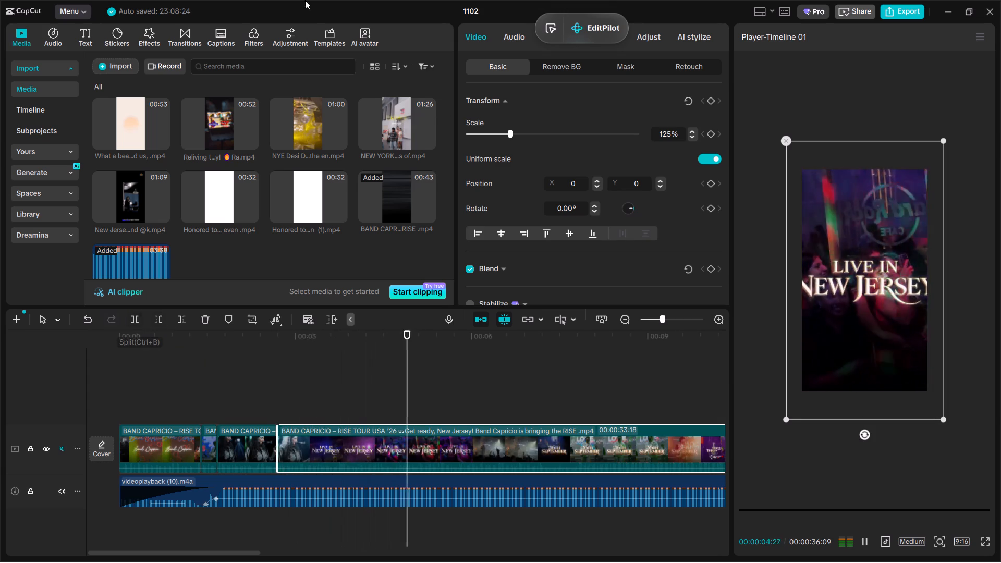
key("space")
left_click_drag(485, 403, 477, 403)
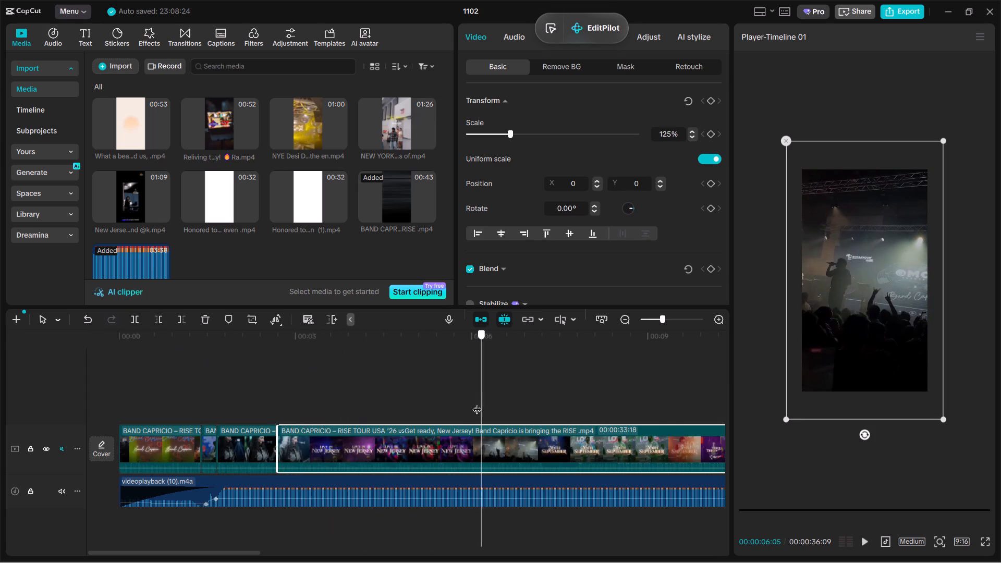
left_click_drag(477, 403, 471, 403)
left_click(159, 315)
Reframe the singer-and-crowd piece in the preview, scaling it to 110% and centring it at position 0, 0.
key("space")
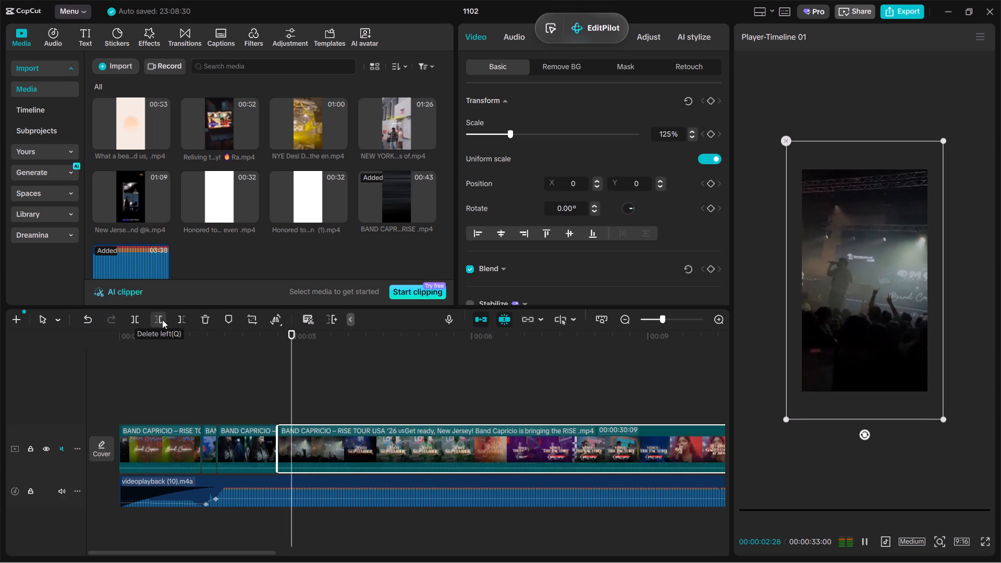
key("space")
left_click_drag(831, 334, 847, 338)
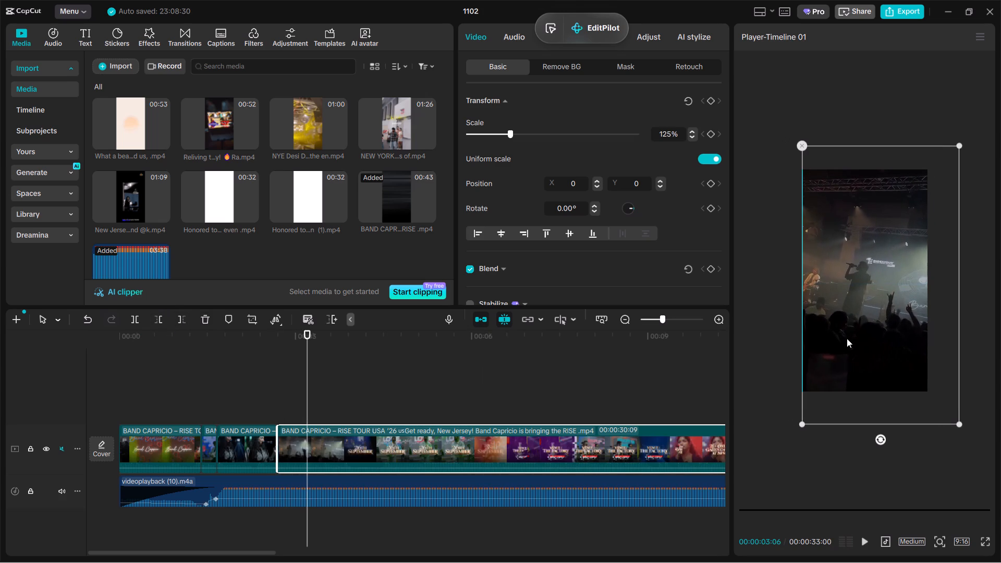
left_click_drag(847, 338, 841, 350)
left_click_drag(952, 438, 934, 413)
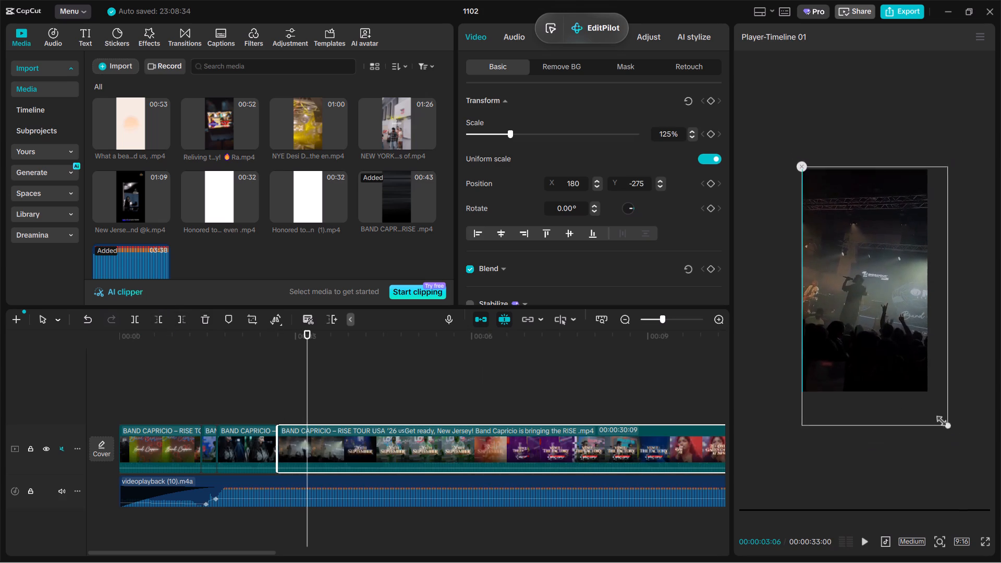
left_click_drag(934, 413, 921, 393)
left_click_drag(893, 374, 885, 361)
left_click_drag(926, 390, 940, 410)
Review the cut into the singer-and-crowd shot and split that piece at about 00:00:03:07, before the 26TH SEPTEMBER title.
left_click(243, 405)
key("space")
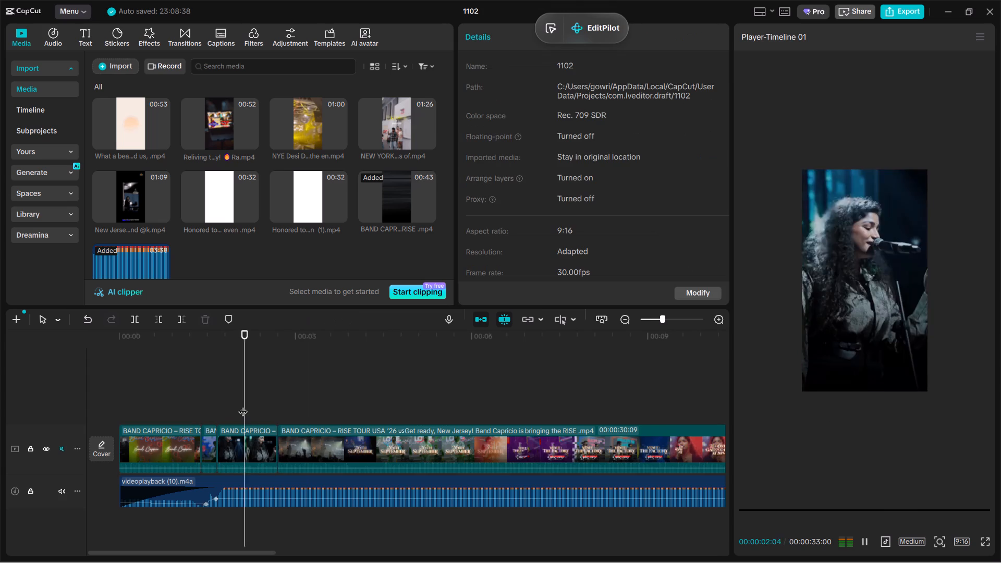
key("space")
left_click(318, 454)
key("space")
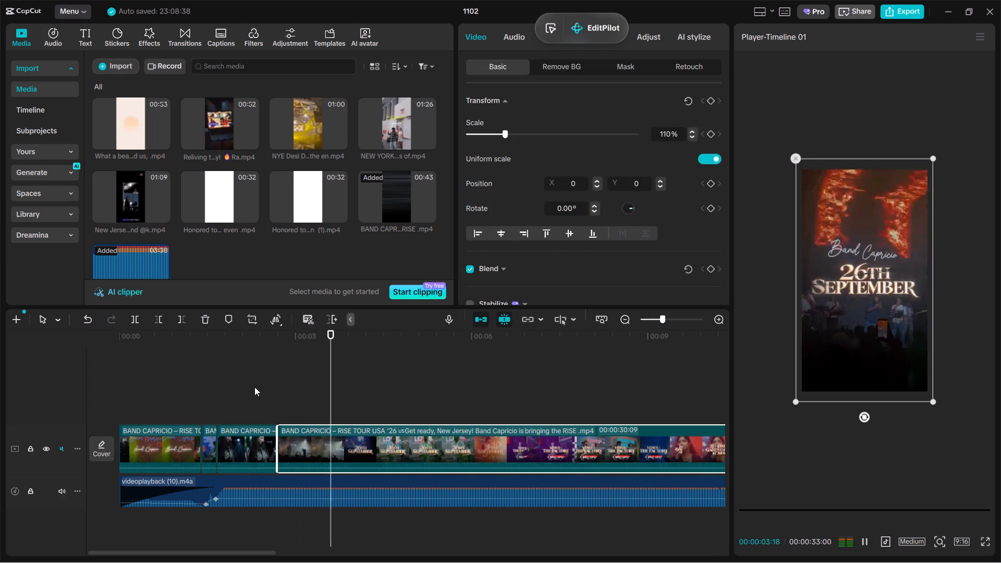
key("space")
left_click_drag(328, 418, 321, 417)
left_click(332, 442)
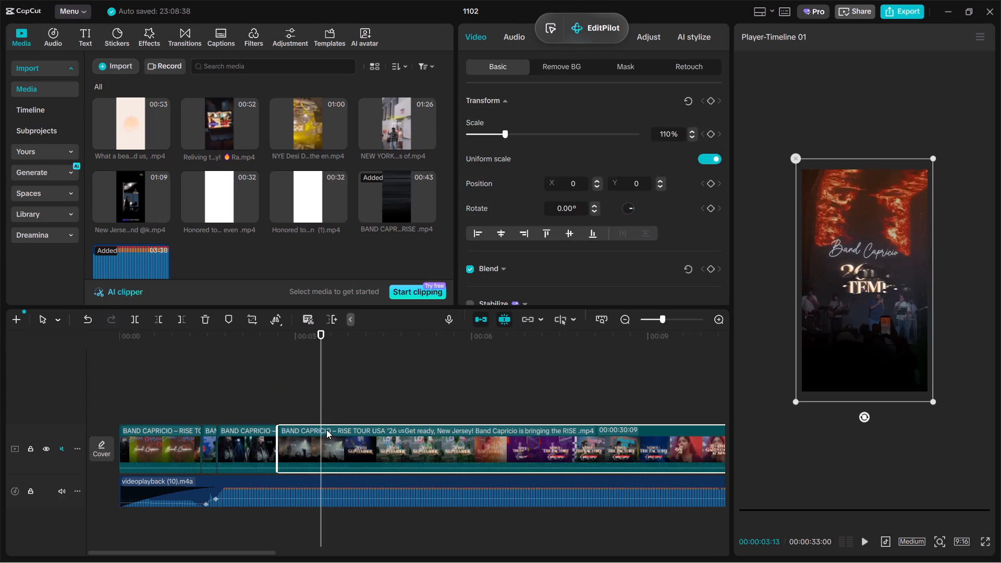
left_click_drag(322, 402, 314, 403)
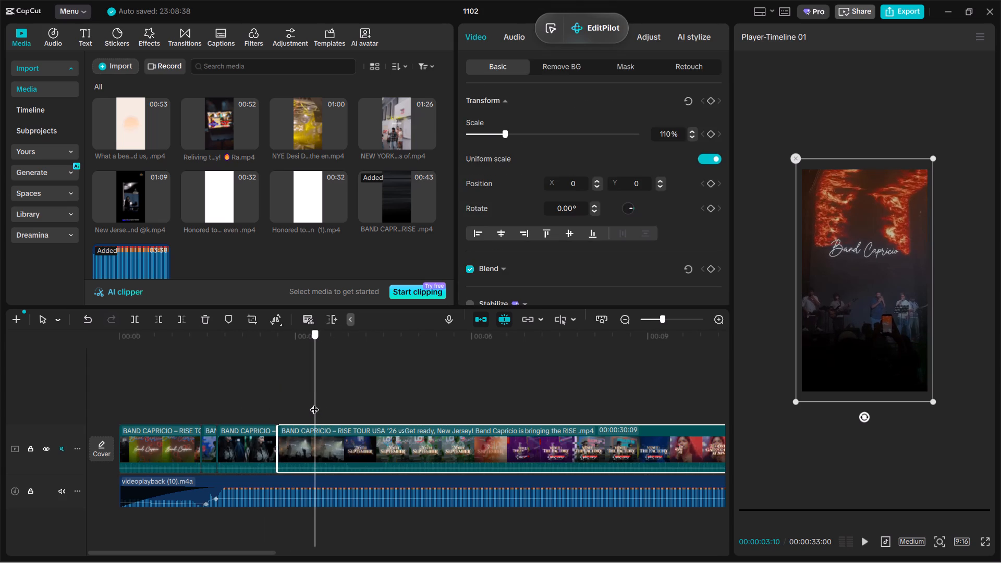
left_click_drag(314, 403, 309, 411)
left_click(140, 321)
Play through the rest of the BAND CAPRICIO footage after the last split and delete that remaining piece.
key("space")
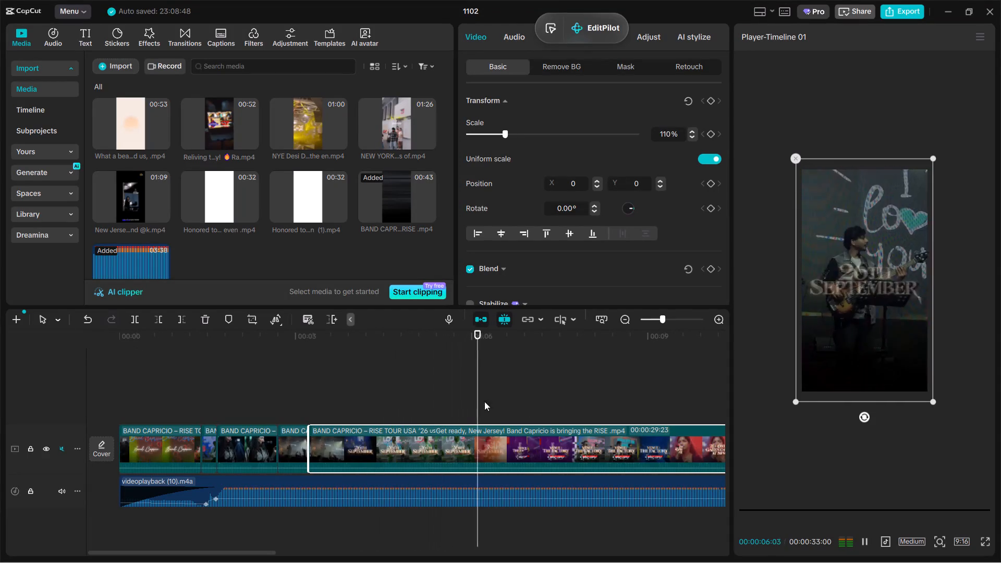
left_click_drag(262, 550, 262, 549)
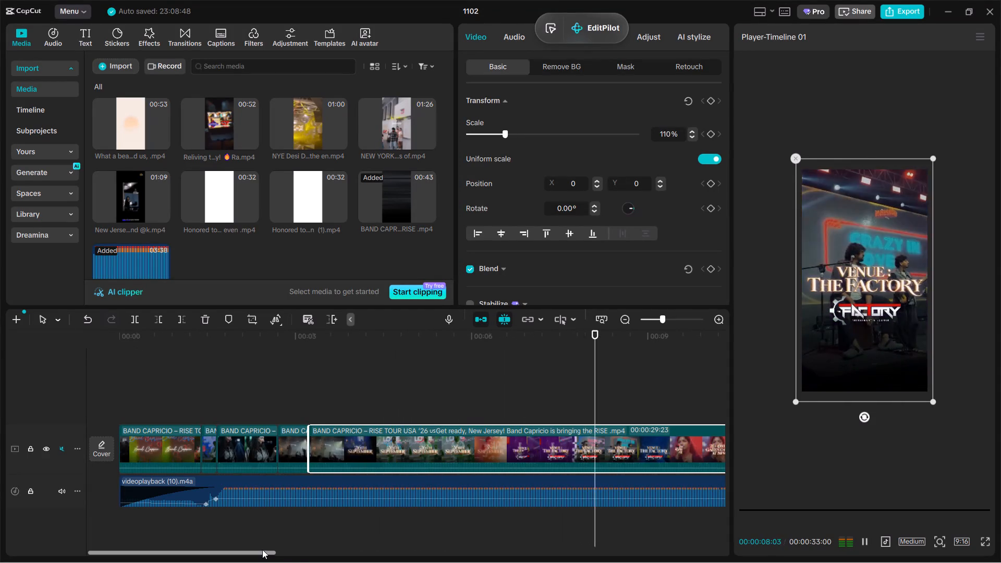
left_click_drag(262, 549, 330, 548)
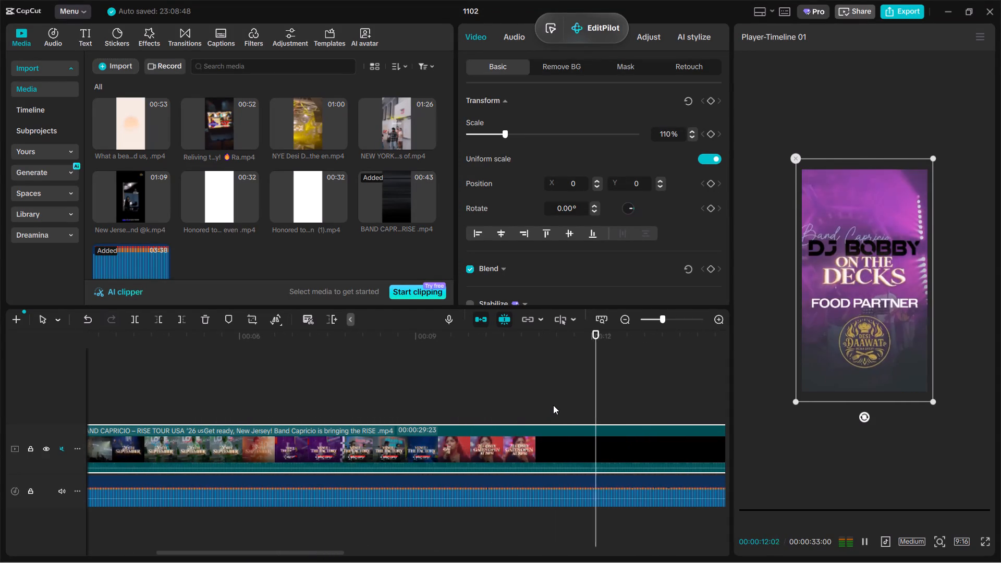
scroll(604, 414, "down", 4, "ctrl")
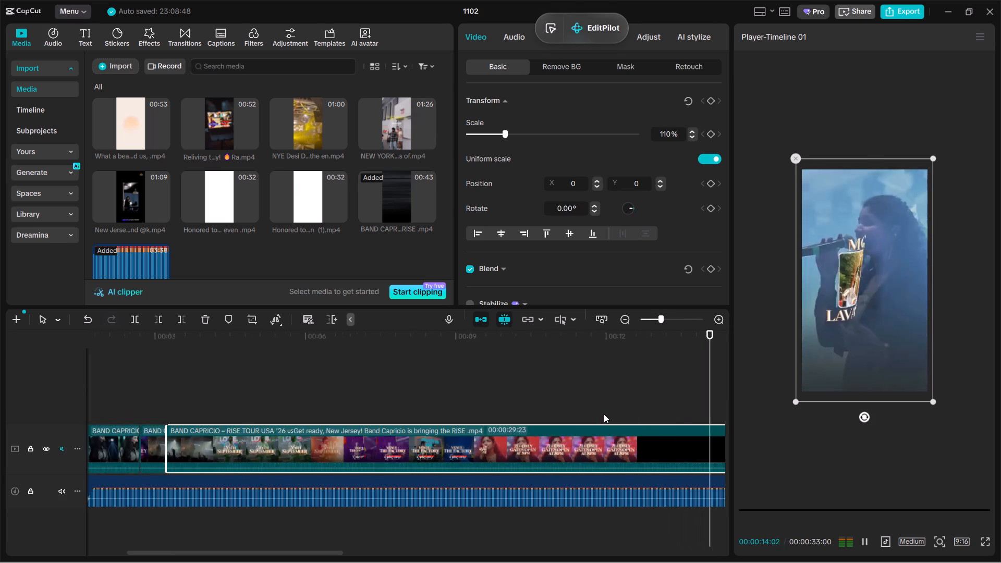
scroll(604, 414, "down", 7, "ctrl")
scroll(322, 440, "up", 4, "ctrl")
scroll(420, 422, "down", 1, "ctrl")
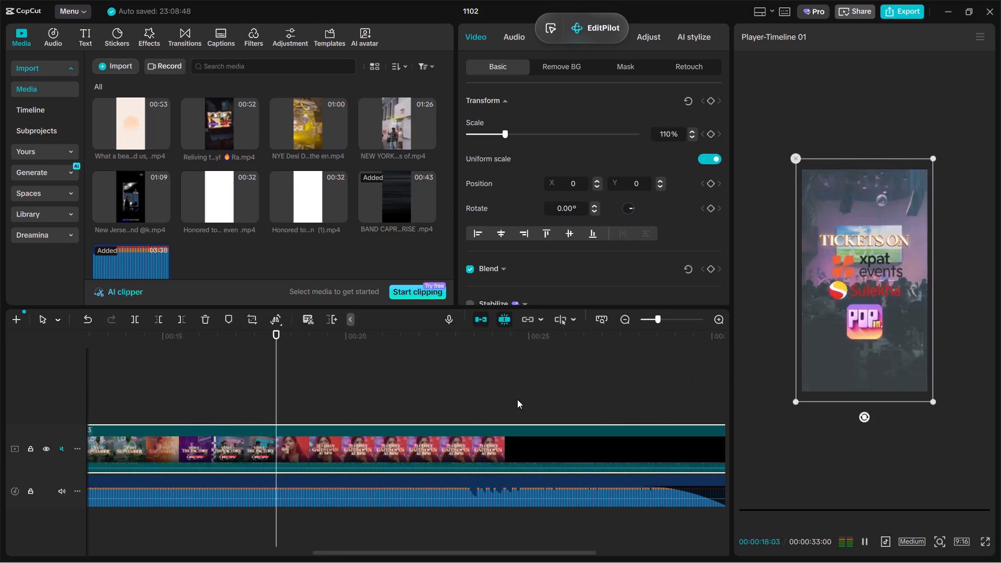
left_click(517, 399)
left_click_drag(517, 399, 701, 422)
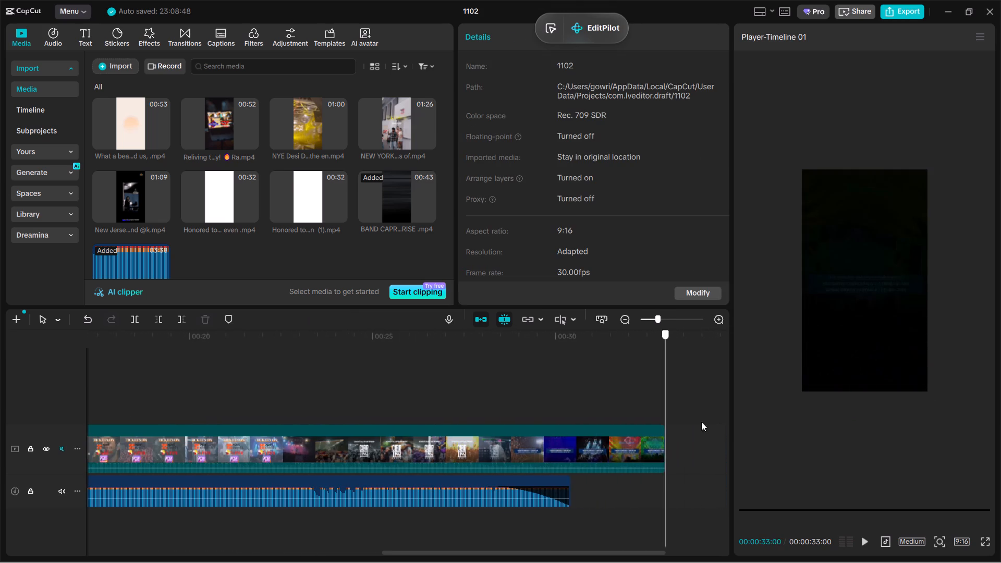
left_click_drag(701, 422, 525, 458)
left_click(525, 458)
key("BackSpace")
Play the short BAND CAPRICIO cuts from the start of the timeline to review them against the song.
left_click(397, 430)
left_click_drag(397, 430, 0, 396)
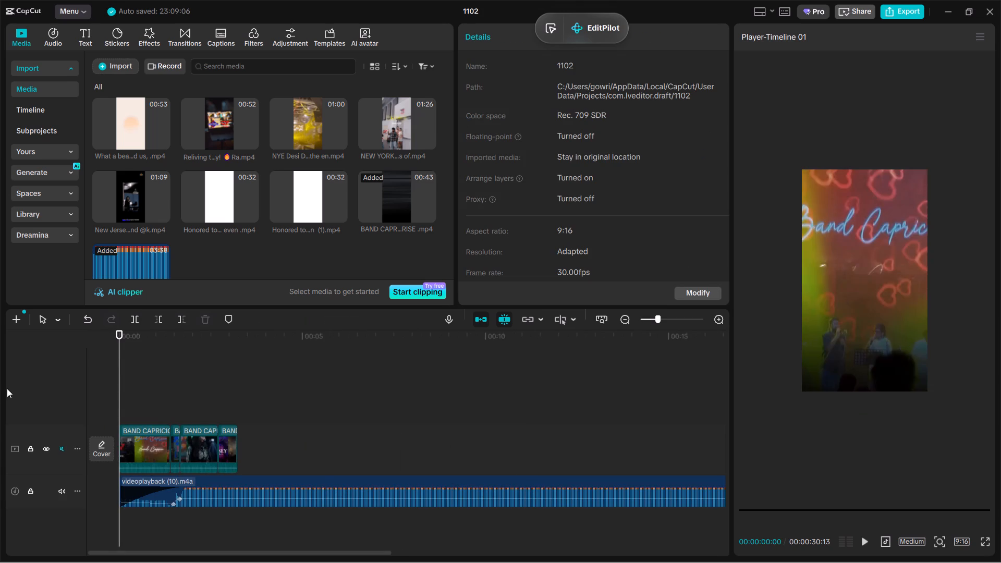
key("space")
scroll(192, 383, "up", 7, "ctrl")
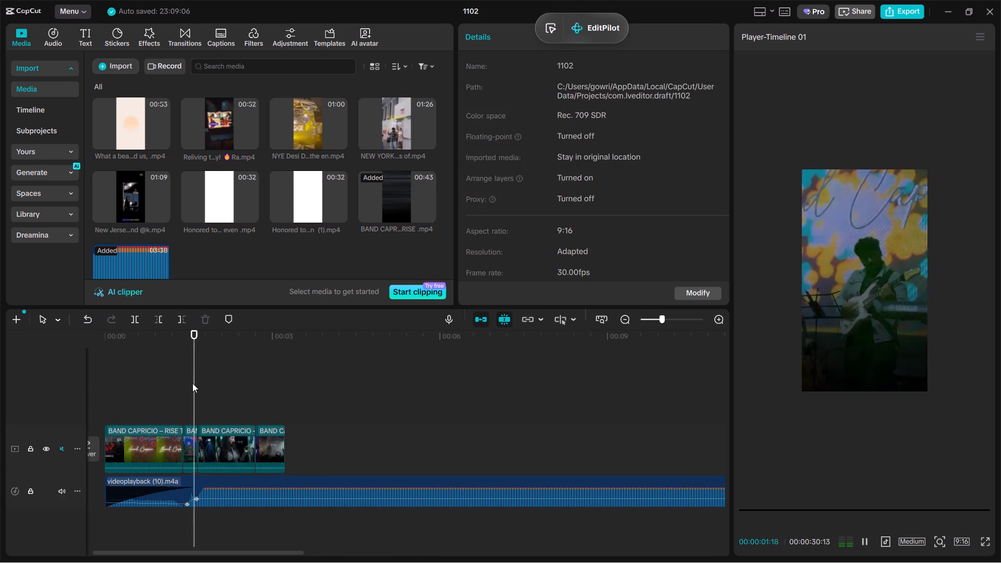
key("space")
Add the "Honored to capture this special moment… (1)" clip to the main track after the last BAND CAPRICIO piece.
left_click_drag(305, 202, 323, 451)
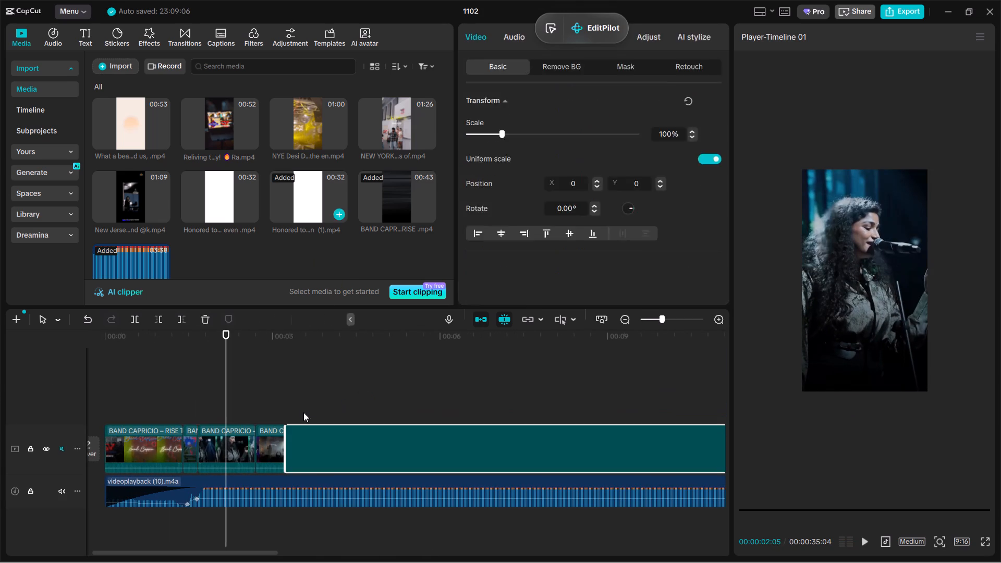
Play the opening shots of the Honored to capture clip repeatedly to examine its framing and possible cut points.
left_click(300, 409)
key("space")
left_click(337, 450)
key("space")
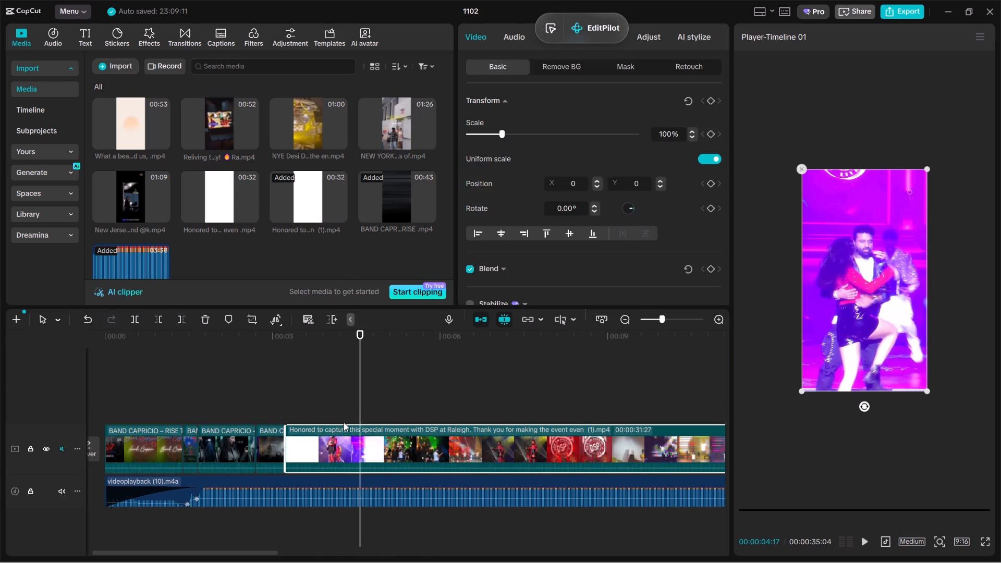
left_click_drag(357, 414, 297, 406)
key("space")
key("space")
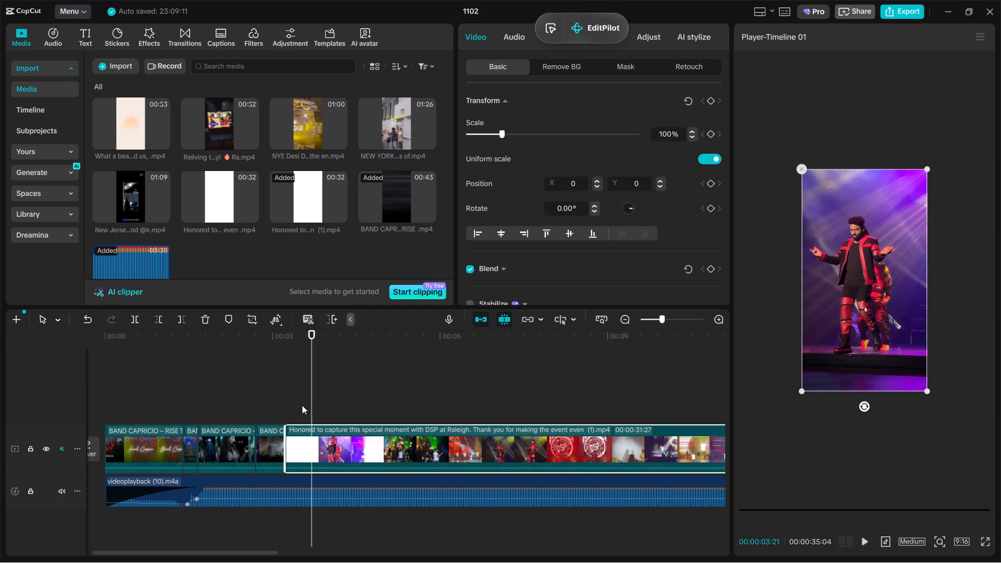
key("space")
key("space")
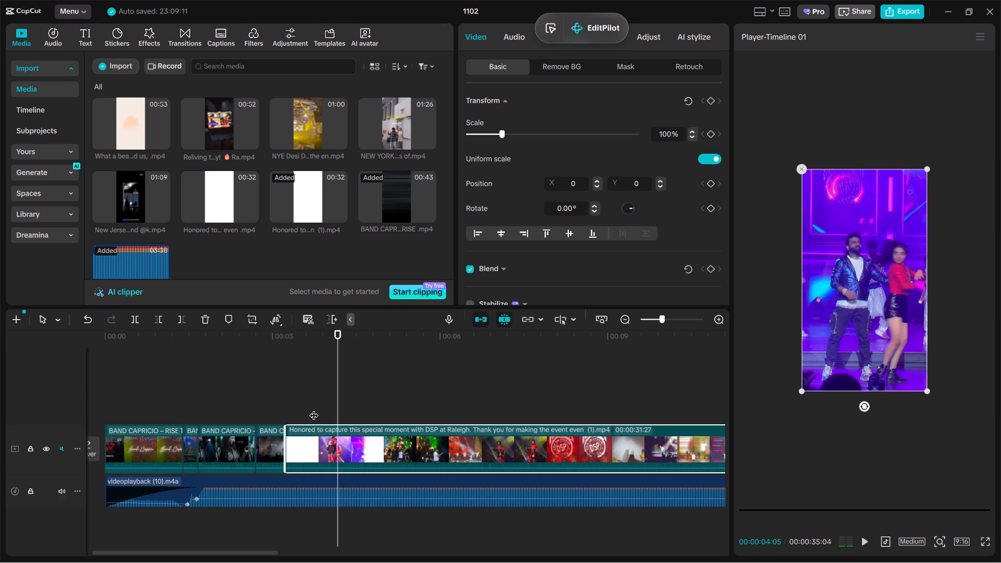
key("space")
scroll(314, 409, "up", 1, "ctrl")
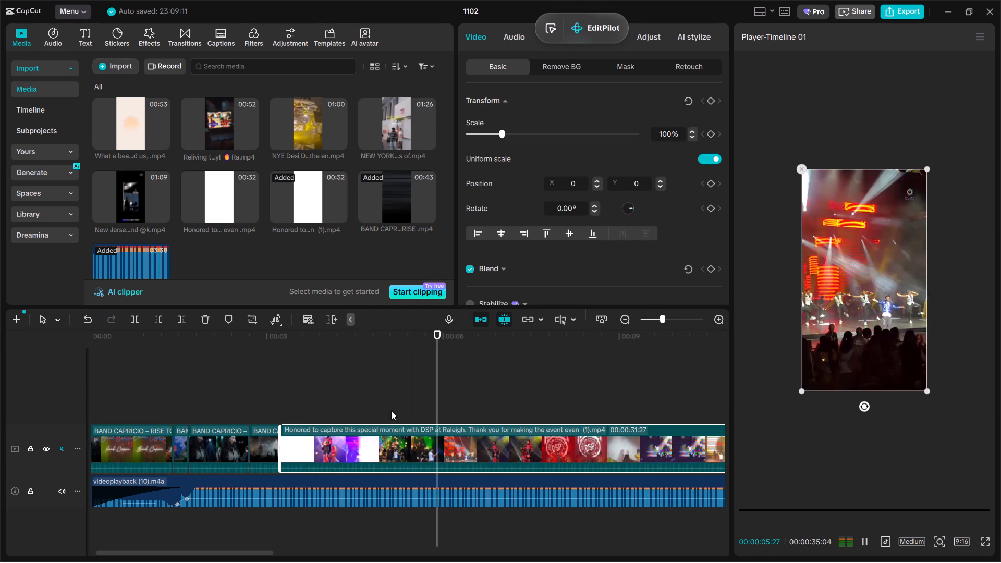
key("space")
Scale the Honored to capture clip to 130% and shift it horizontally to X 241, Y 0.
left_click(321, 412)
left_click(348, 447)
left_click_drag(927, 390, 940, 449)
left_click_drag(880, 399, 894, 400)
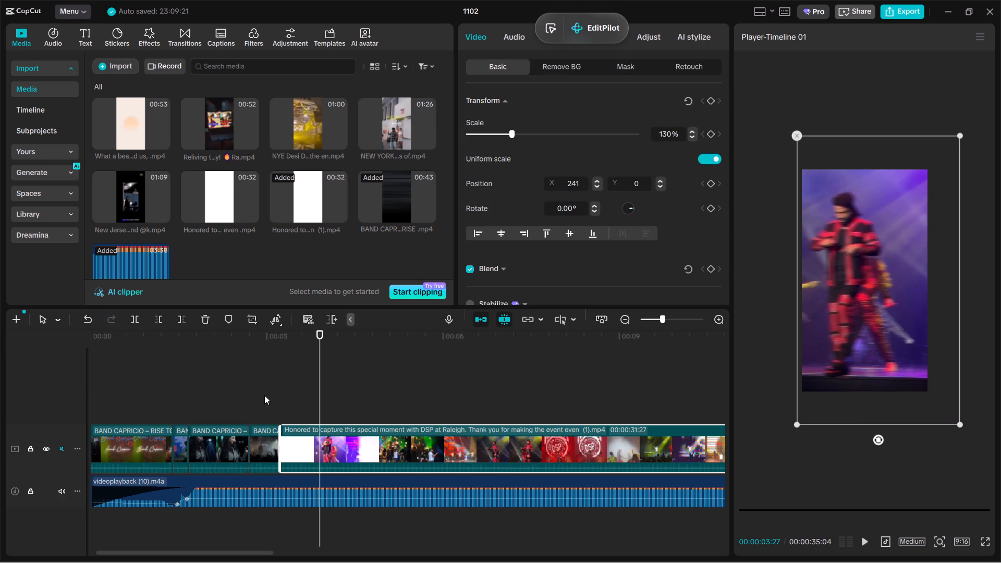
Review the Honored to capture clip's dancing couple shot, split it at about 00:00:04:26, and play on from the cut.
left_click(264, 395)
key("space")
key("space")
left_click(323, 433)
key("space")
key("space")
left_click_drag(338, 403, 369, 416)
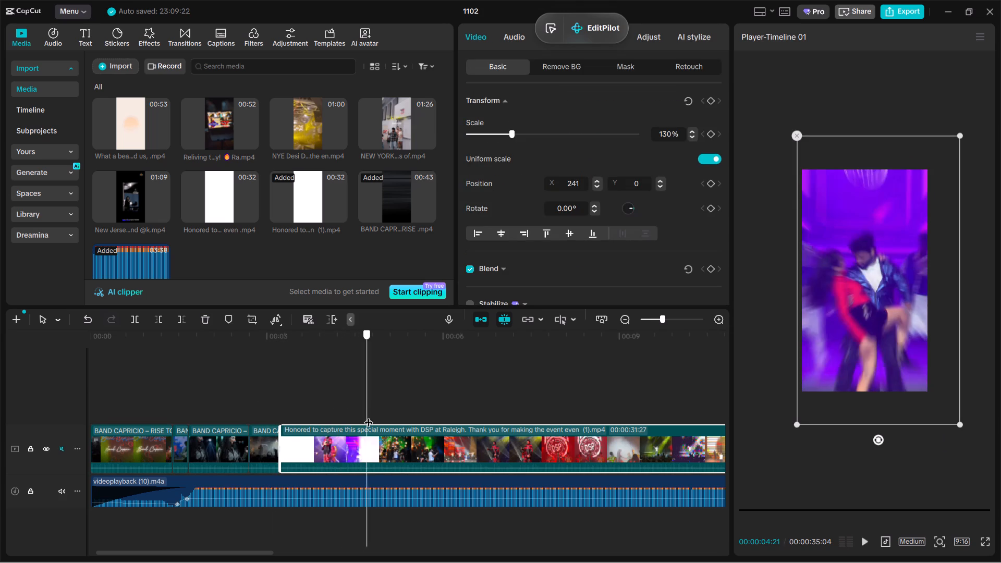
left_click_drag(369, 416, 377, 421)
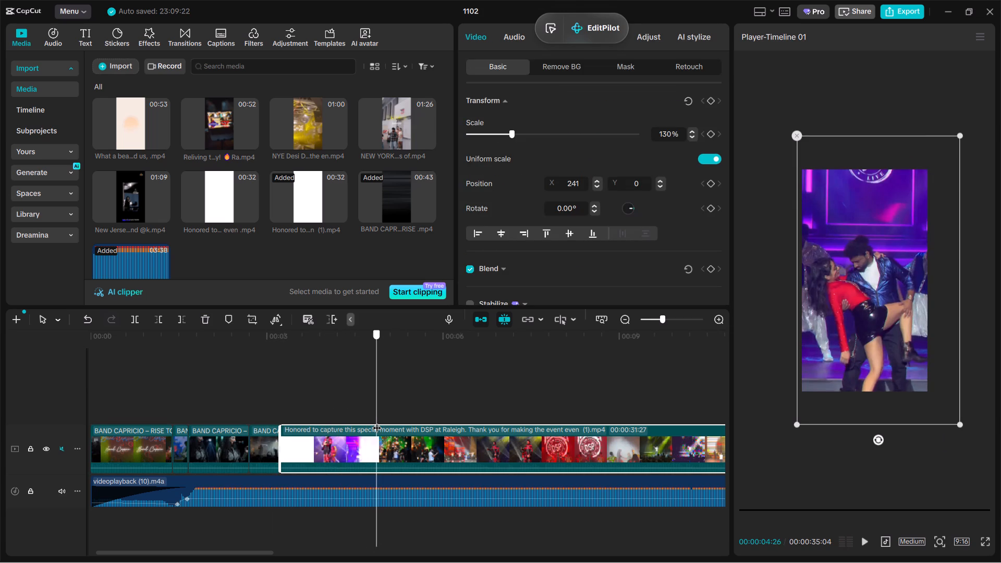
left_click_drag(377, 421, 396, 426)
key("ctrl+b")
key("space")
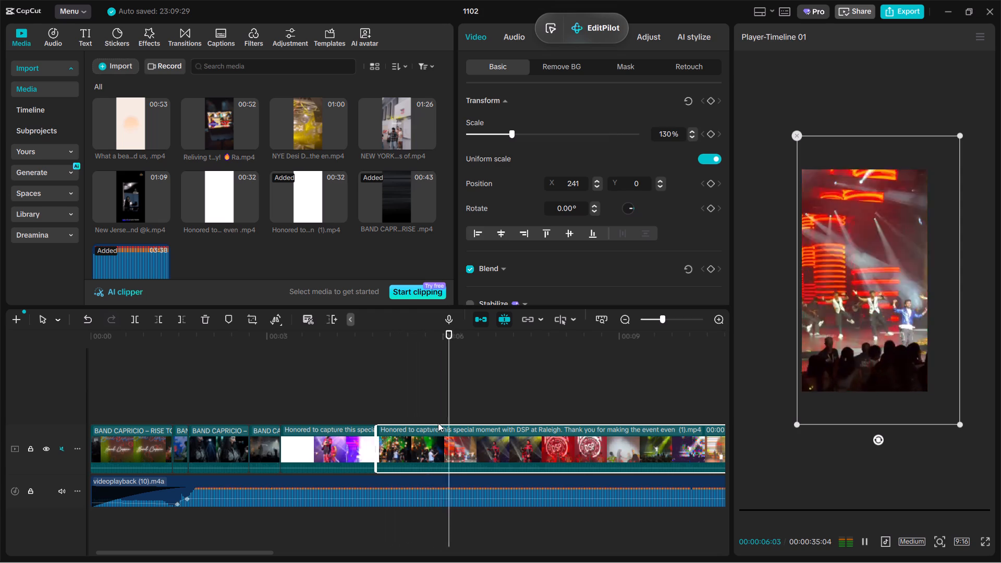
Reposition the last Honored to capture piece in the frame to about X -247, Y 230, and preview it.
key("space")
left_click_drag(900, 414, 890, 408)
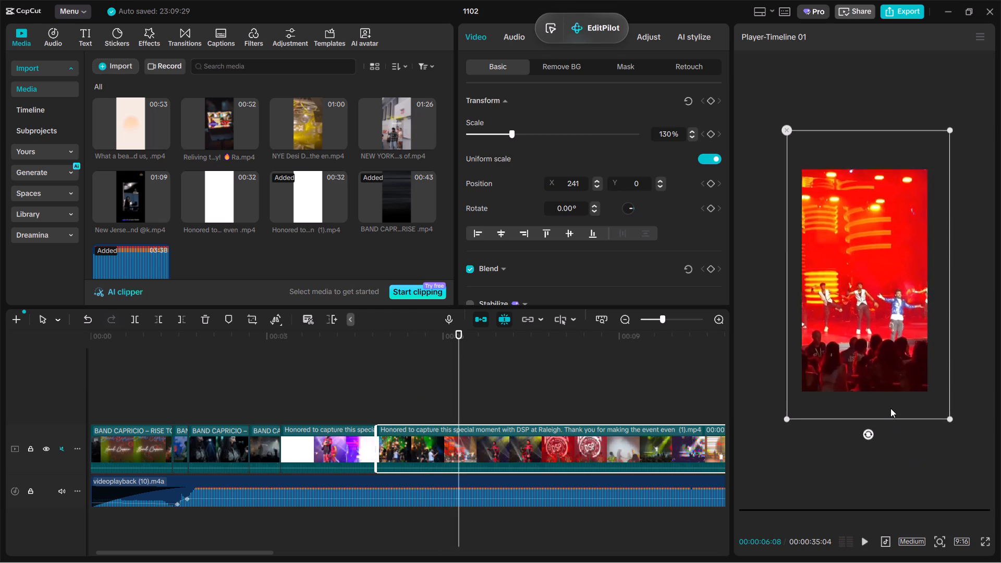
left_click_drag(890, 408, 872, 401)
key("space")
key("space")
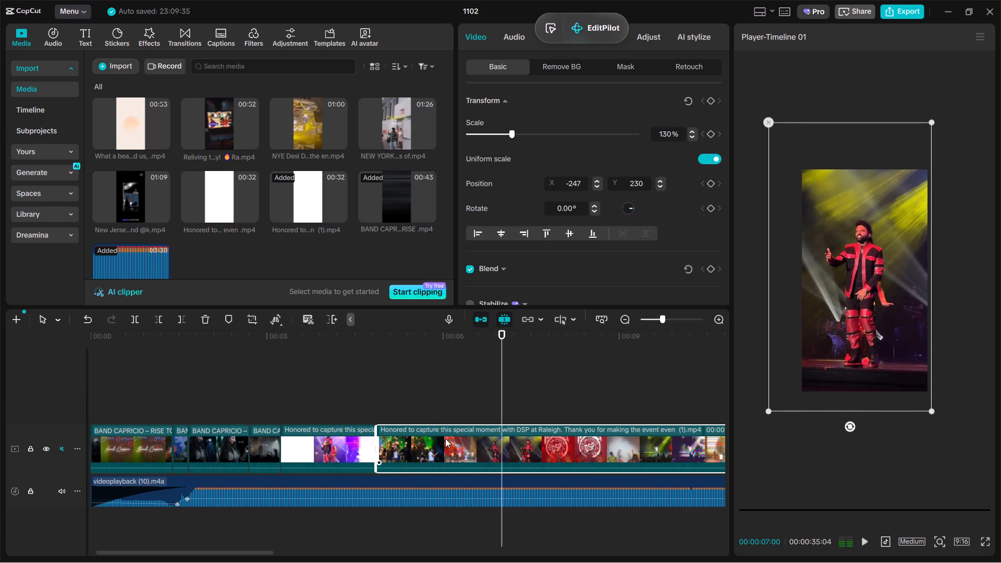
Review the last Honored to capture piece and trim its start up to the red-lit dancers shot at about 00:00:06.
key("space")
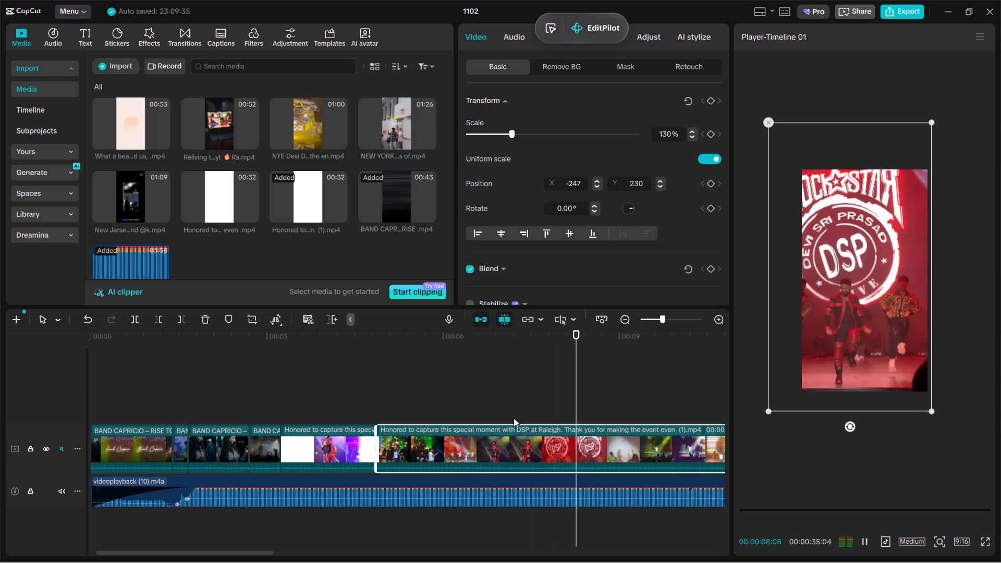
key("space")
left_click(379, 405)
key("space")
left_click(490, 453)
key("space")
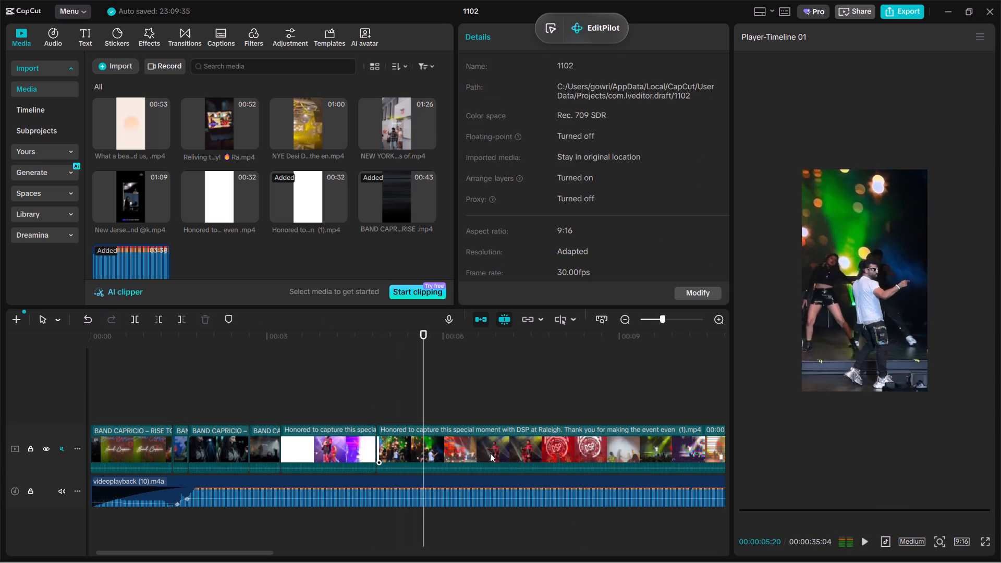
key("space")
key("space")
left_click(161, 318)
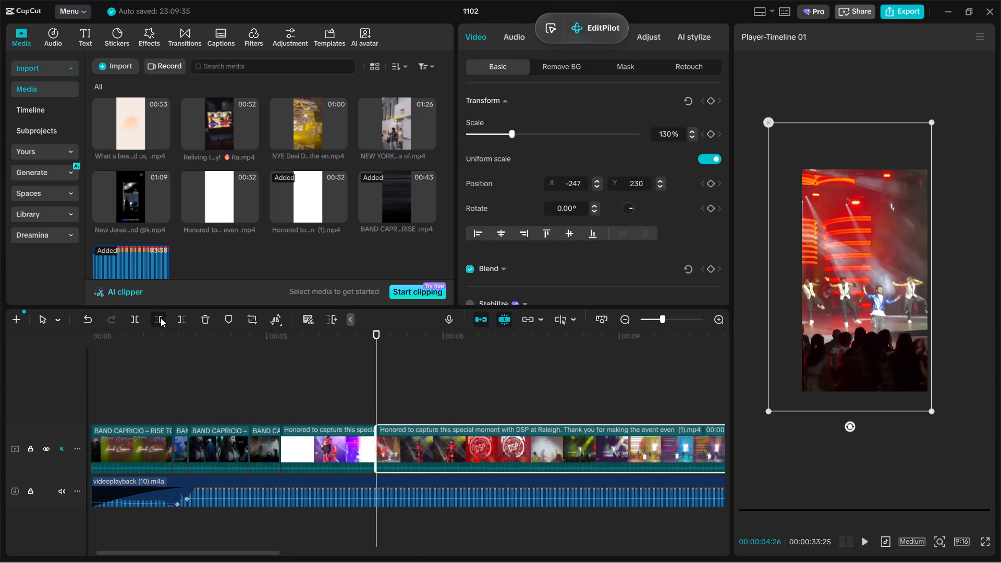
Review the red stage shots and split the Honored to capture clip at 00:00:06:15, as the DSP backdrop shot plays.
key("space")
key("space")
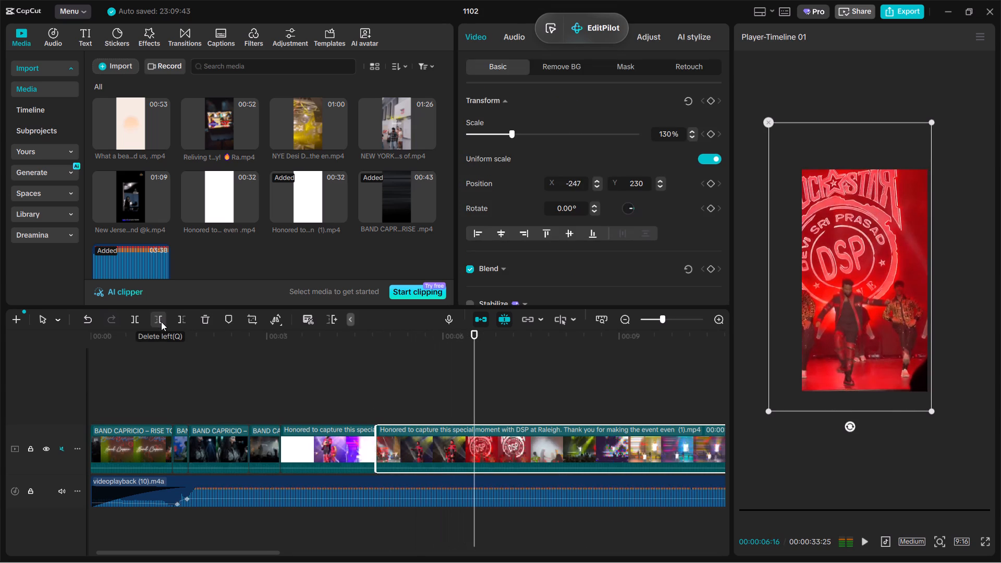
key("space")
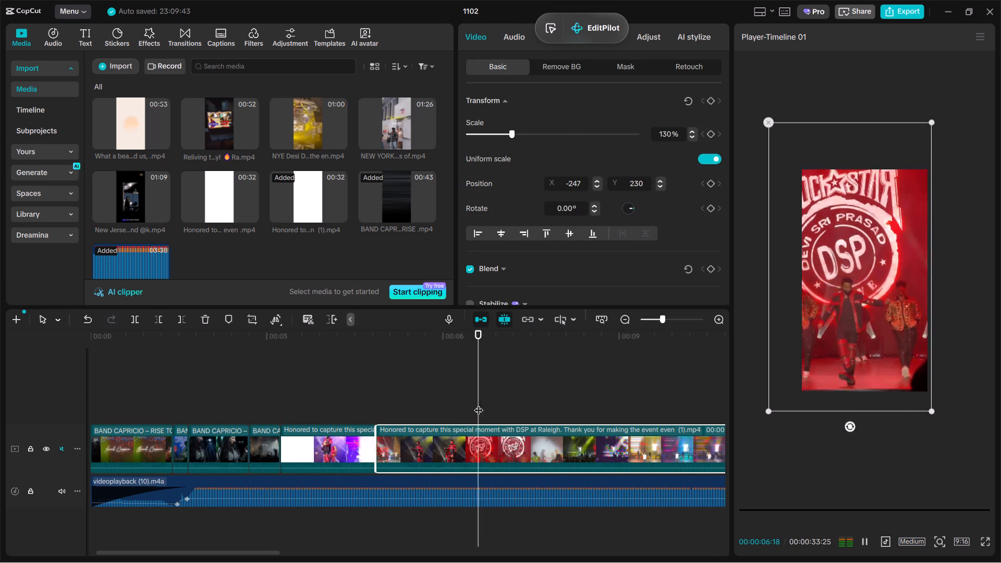
key("space")
left_click(486, 405)
left_click_drag(486, 405, 452, 406)
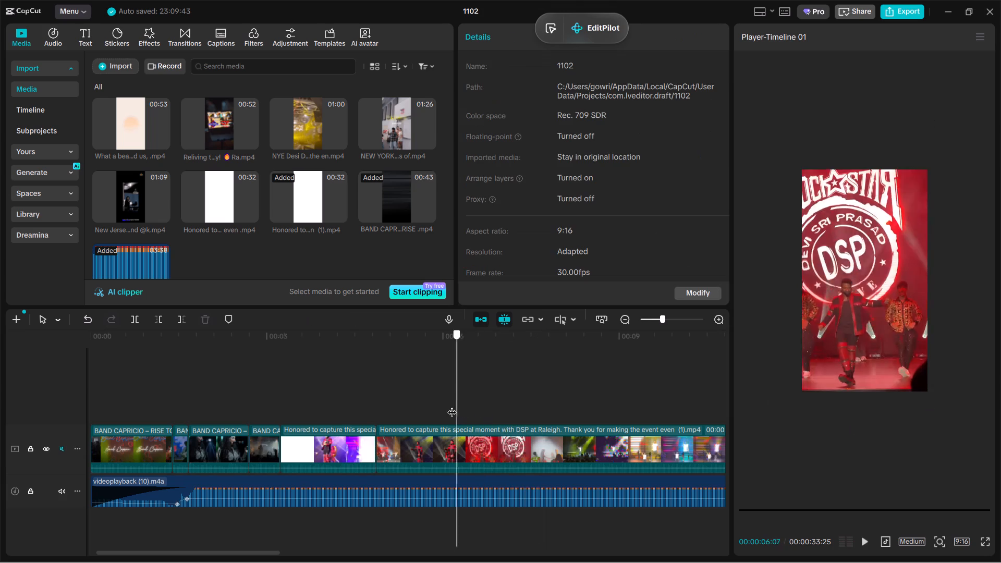
left_click_drag(452, 406, 450, 406)
key("space")
left_click(457, 443)
key("space")
left_click(140, 319)
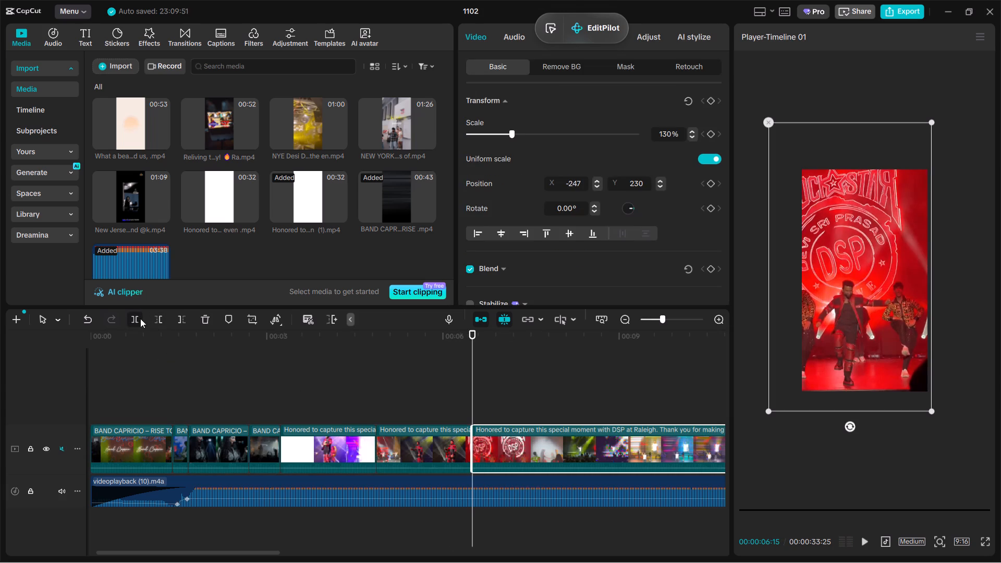
Trim the start of the last piece up to the performer under yellow-green light beams at 00:00:08:02.
key("space")
key("space")
key("space")
key("space")
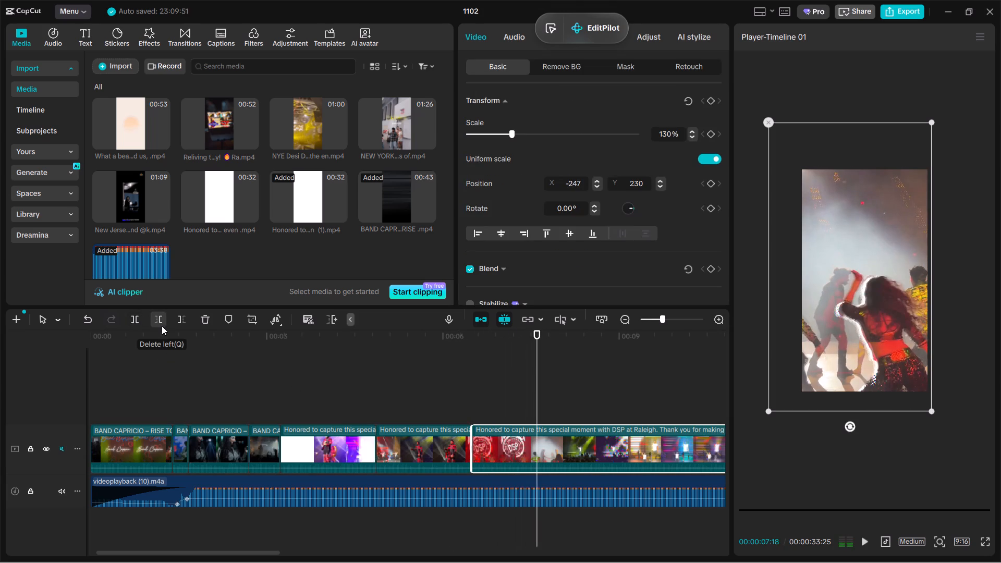
key("space")
key("space")
key("space")
key("space")
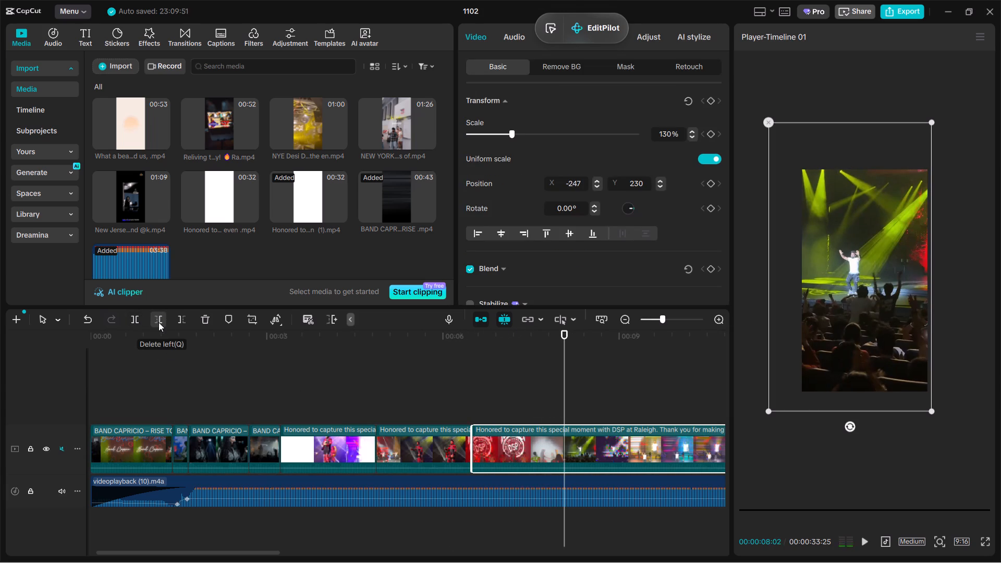
left_click(158, 322)
Review the yellow-green light beam shot and those following it, and split the last piece at 00:00:07:05.
key("space")
key("space")
left_click(451, 419)
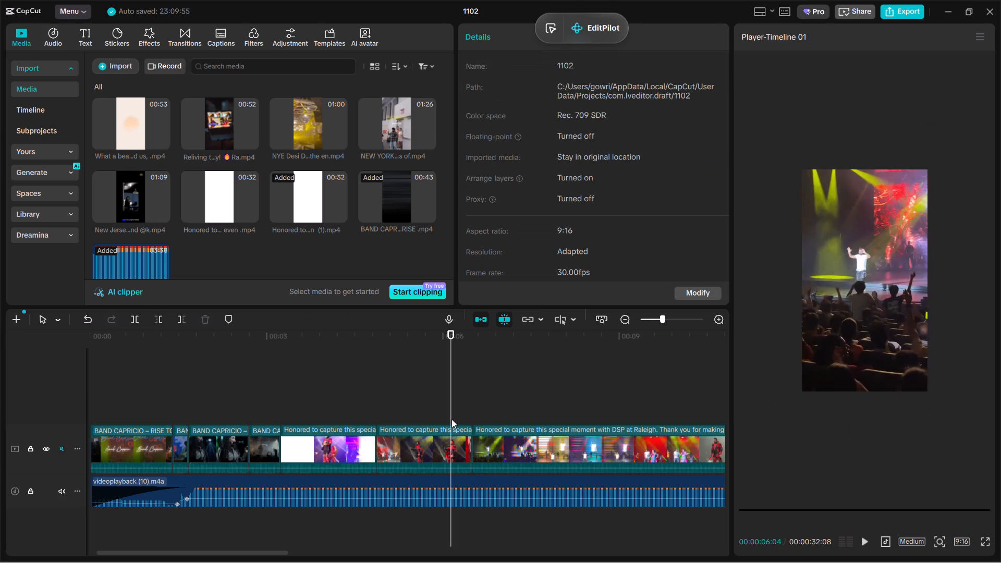
left_click_drag(451, 419, 481, 434)
key("space")
key("space")
left_click(524, 450)
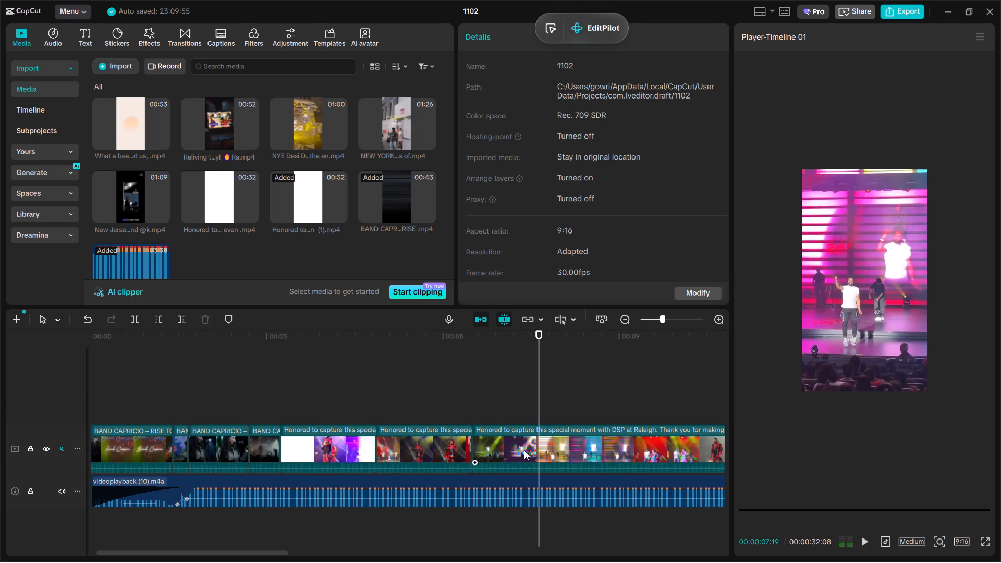
key("space")
scroll(512, 461, "down", 5, "ctrl")
key("space")
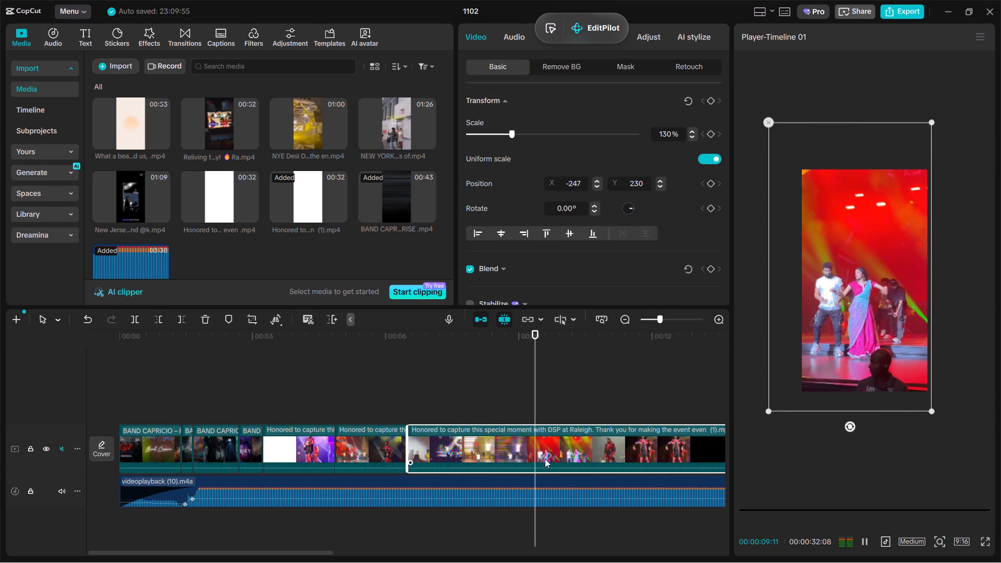
left_click(414, 400)
key("space")
key("space")
left_click(446, 452)
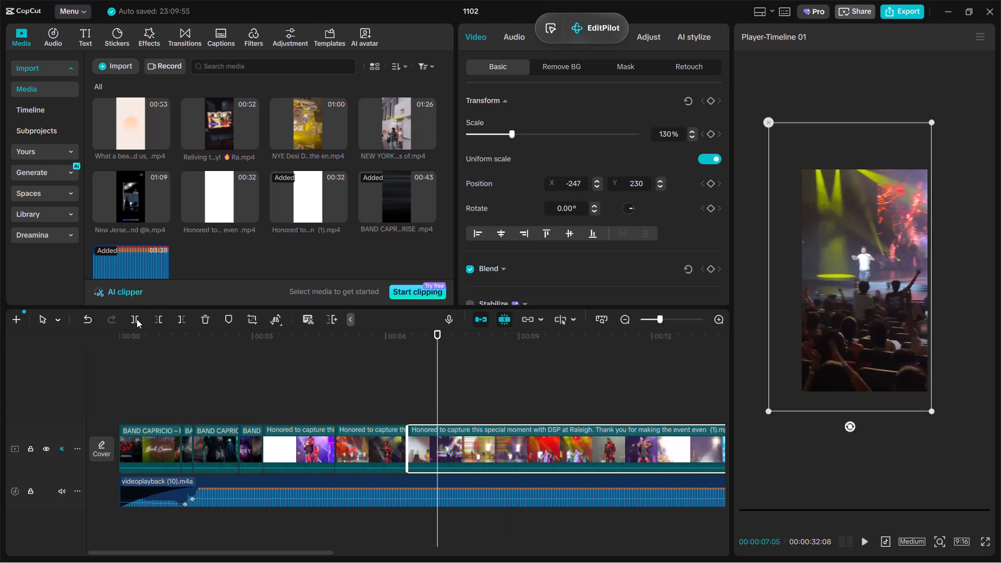
left_click(137, 319)
Trim the start of the last piece up to the dancer in the pink and blue sari at 00:00:09:22.
key("space")
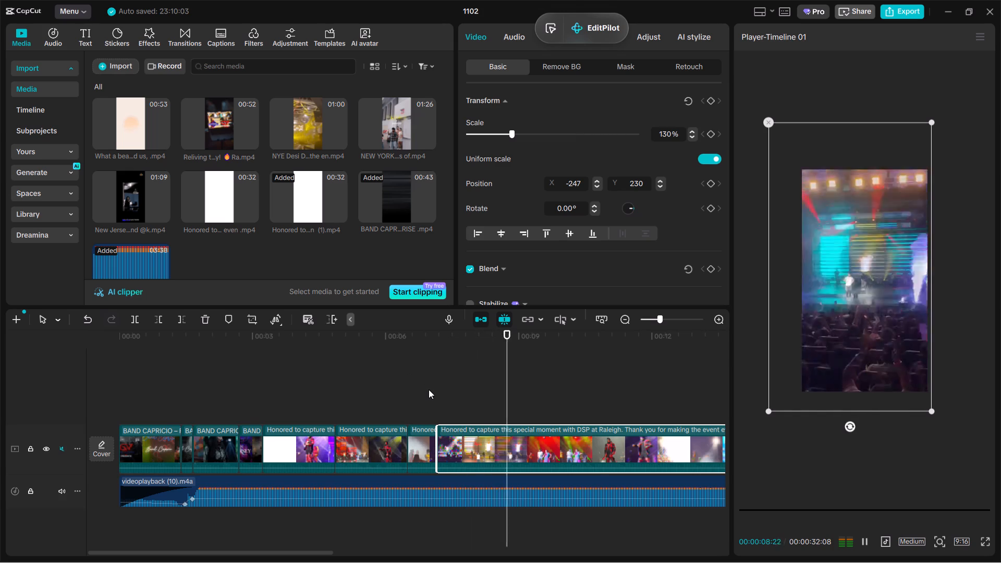
scroll(429, 393, "up", 7, "ctrl")
key("space")
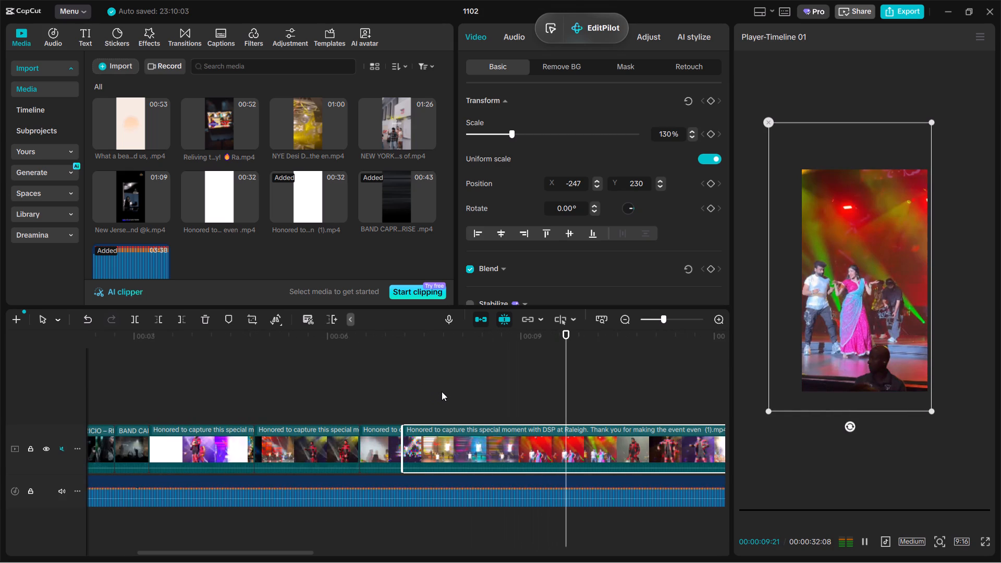
left_click_drag(609, 411, 568, 414)
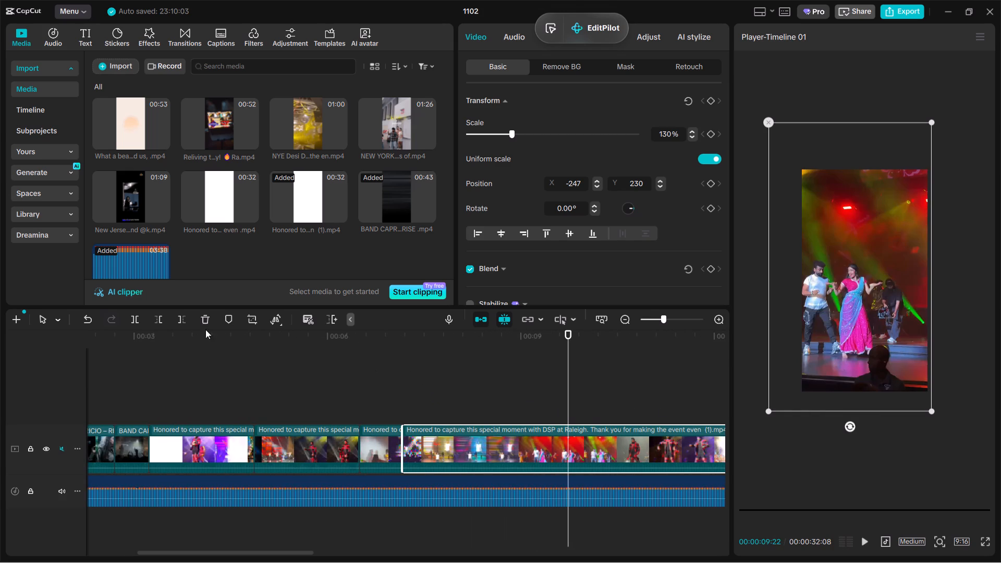
left_click(156, 325)
Play the sari dancer shot and split it from the rest of the clip at 00:00:08:05.
key("space")
key("space")
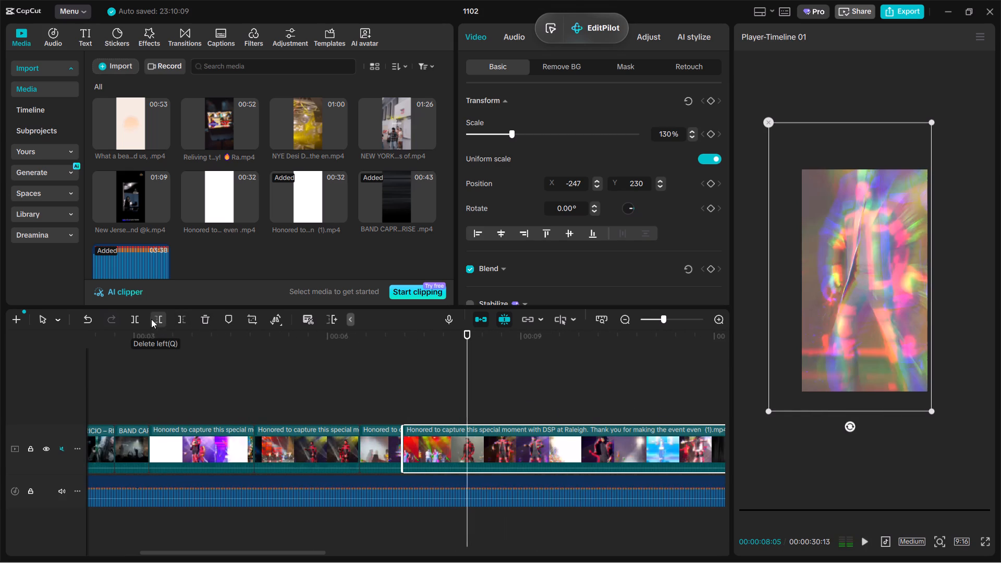
left_click(136, 321)
Look through the footage after the sari dancer shot and trim the last piece's start up to about 00:00:11.
key("space")
key("space")
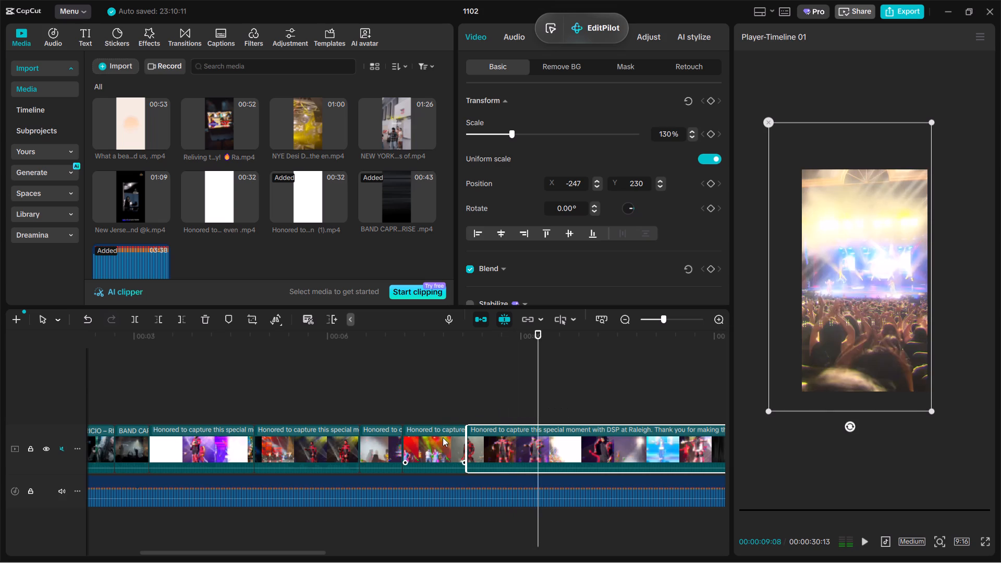
left_click(455, 434)
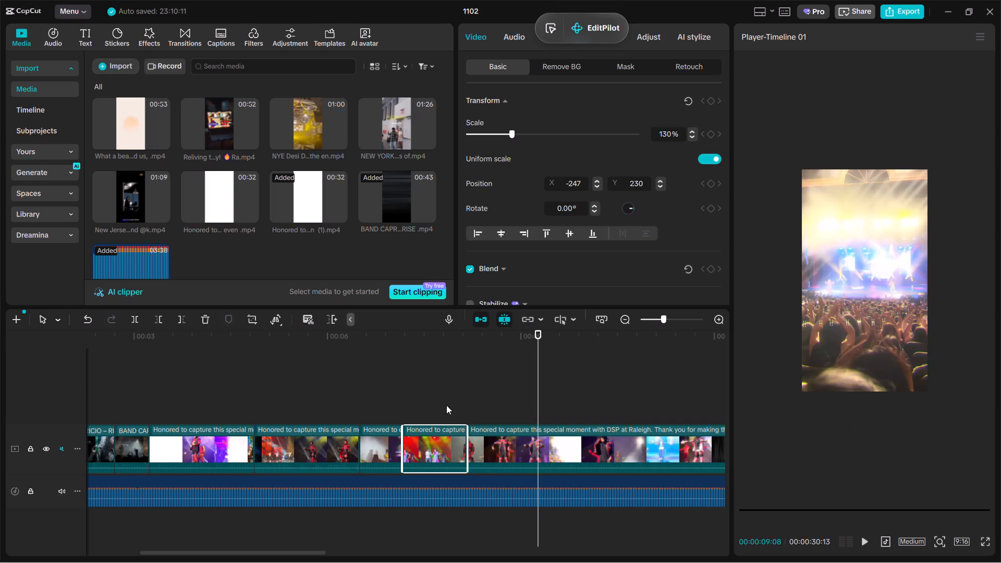
left_click(446, 404)
left_click_drag(446, 404, 588, 431)
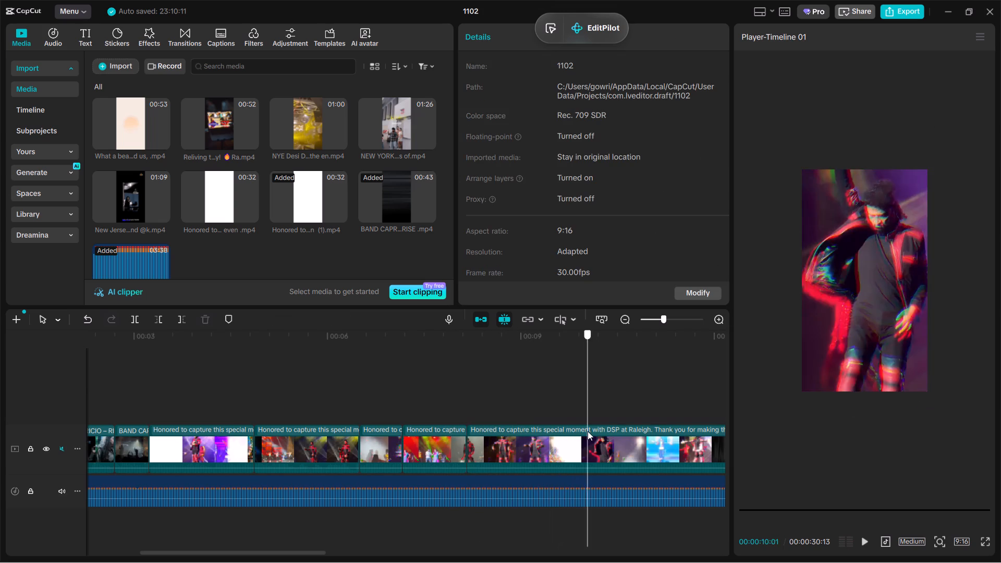
left_click_drag(588, 431, 679, 448)
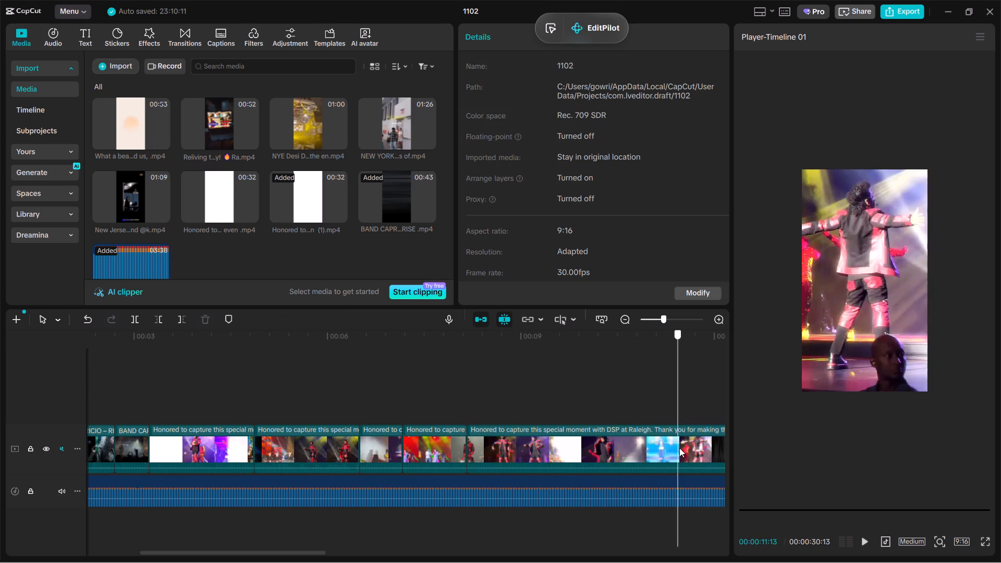
left_click_drag(679, 448, 659, 449)
left_click(659, 447)
key("space")
key("space")
left_click(154, 319)
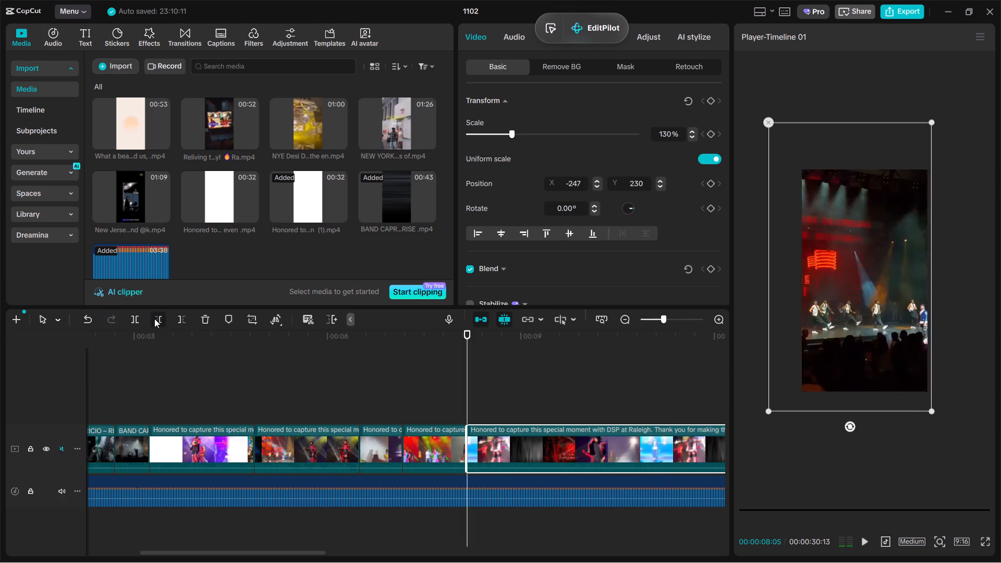
Review the newly trimmed piece and split it at 00:00:10:04, during the blurred red crowd shot.
key("space")
key("space")
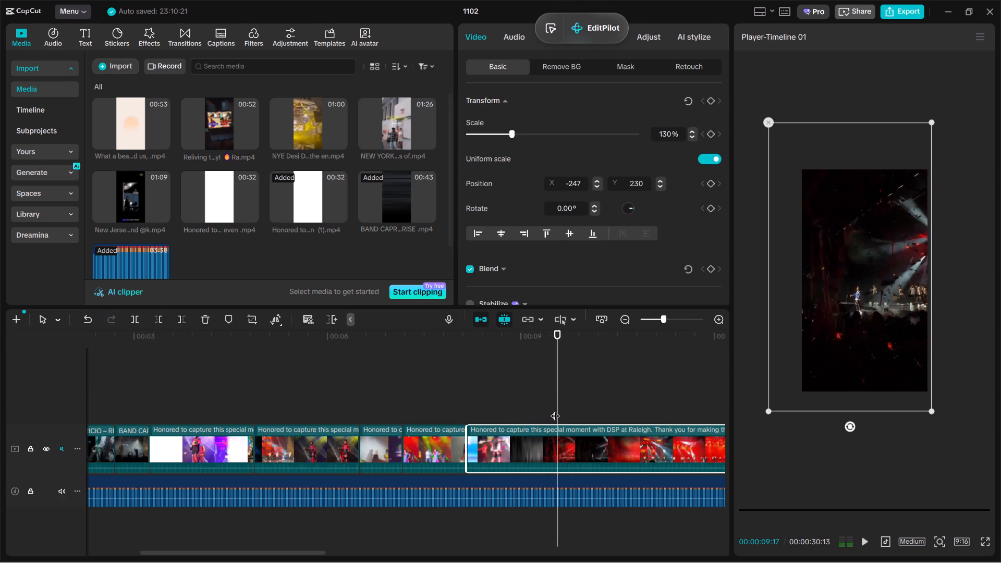
key("space")
scroll(362, 406, "down", 4, "ctrl")
scroll(369, 410, "up", 4, "ctrl")
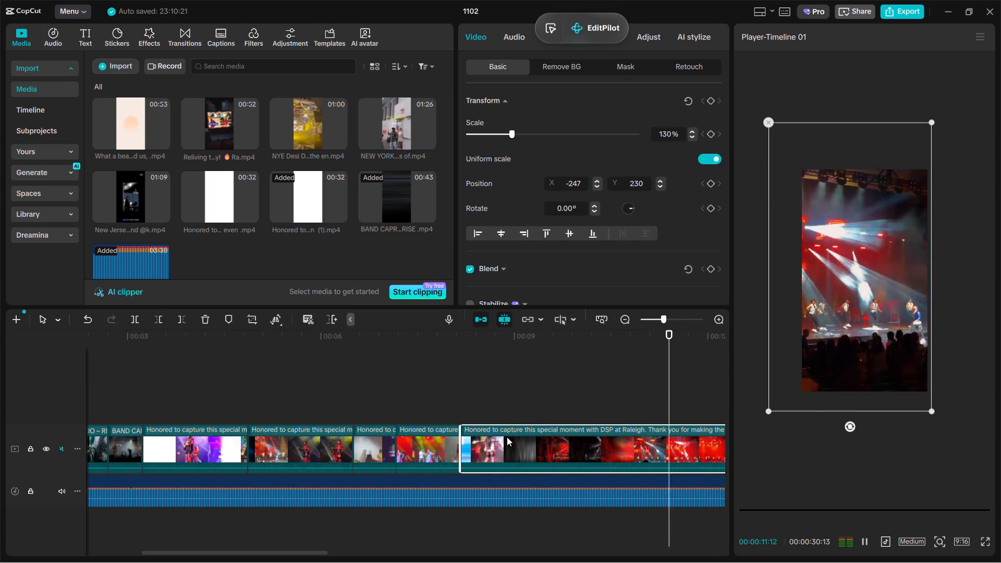
key("space")
left_click(552, 405)
key("space")
left_click(578, 452)
key("space")
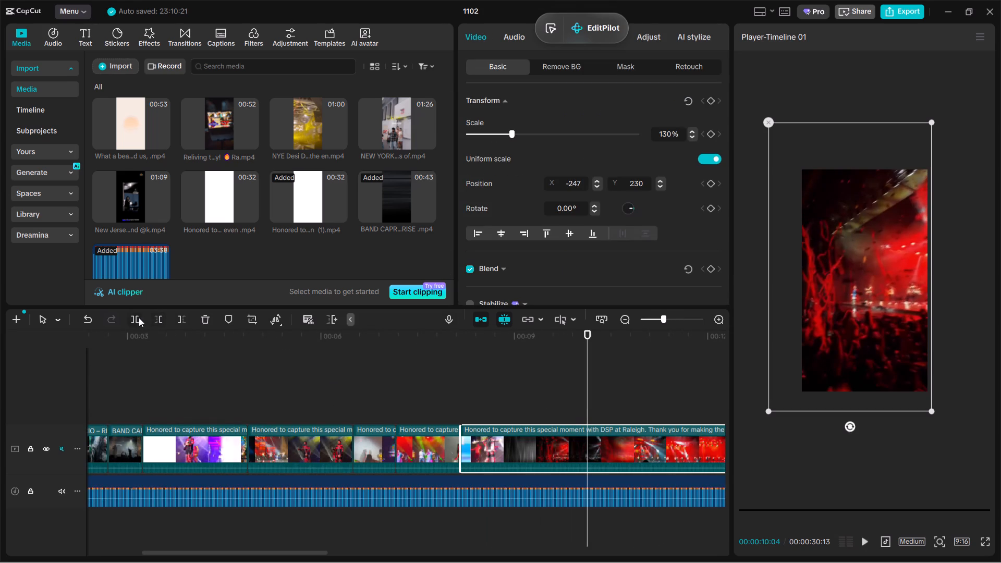
left_click(138, 317)
Trim the start of the last piece in two passes, at 00:00:11:02 and at the red-and-black-outfit dancer at 00:00:11:18.
key("space")
key("space")
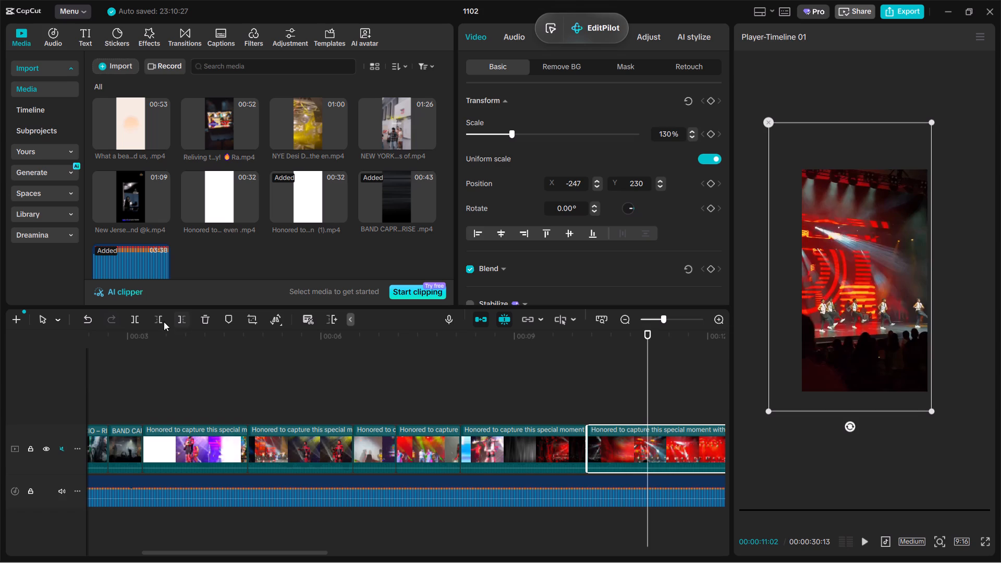
left_click(157, 319)
key("space")
key("space")
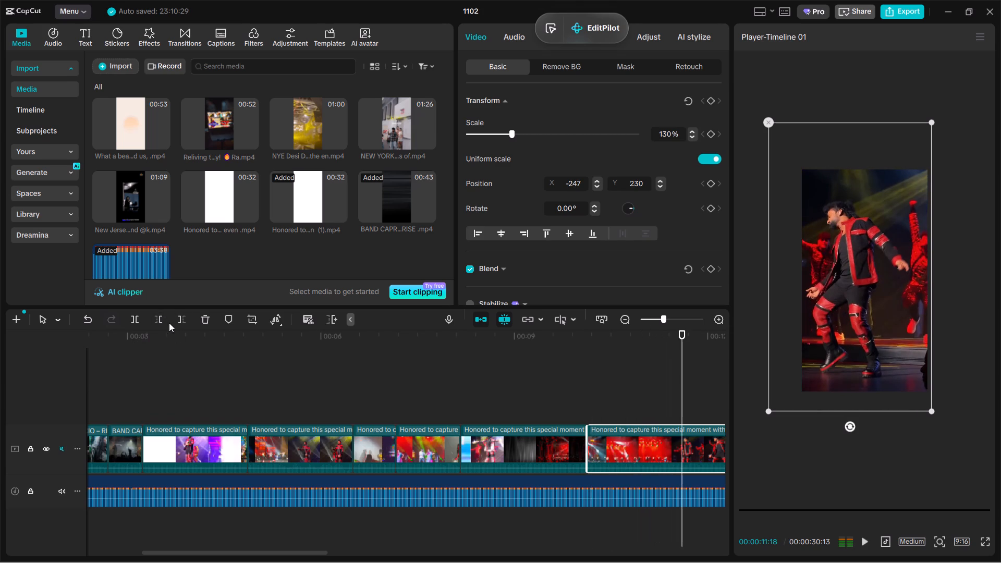
left_click(157, 321)
Review the red-and-black-outfit dancer shot and split the last piece just before 00:00:12.
key("space")
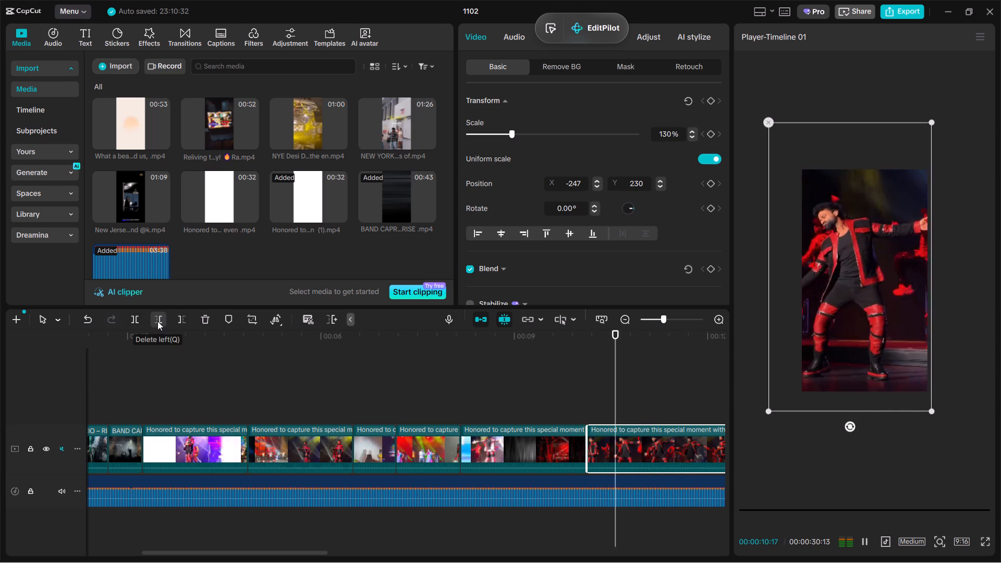
key("space")
key("space")
key("space")
key("space")
key("space")
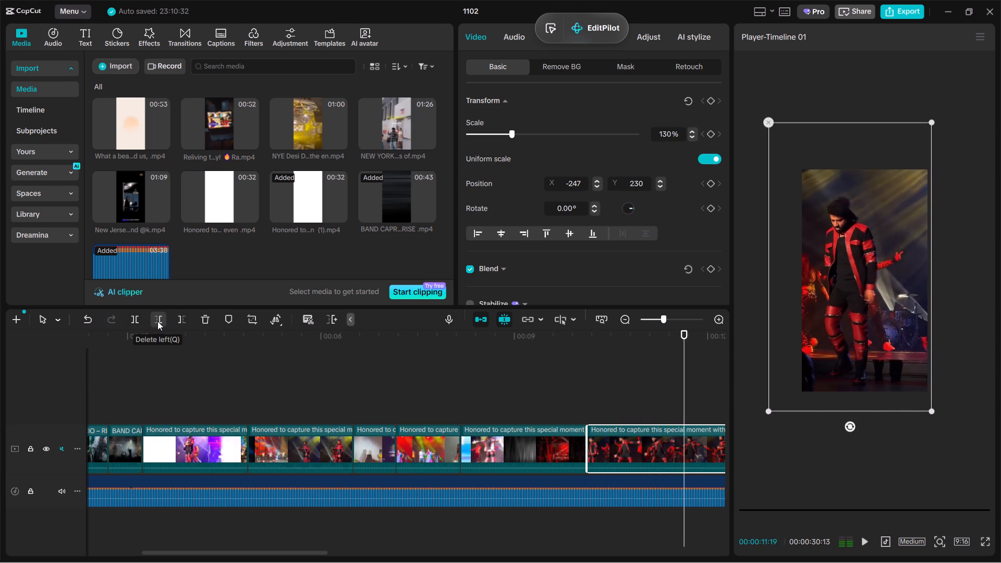
left_click_drag(681, 410, 665, 411)
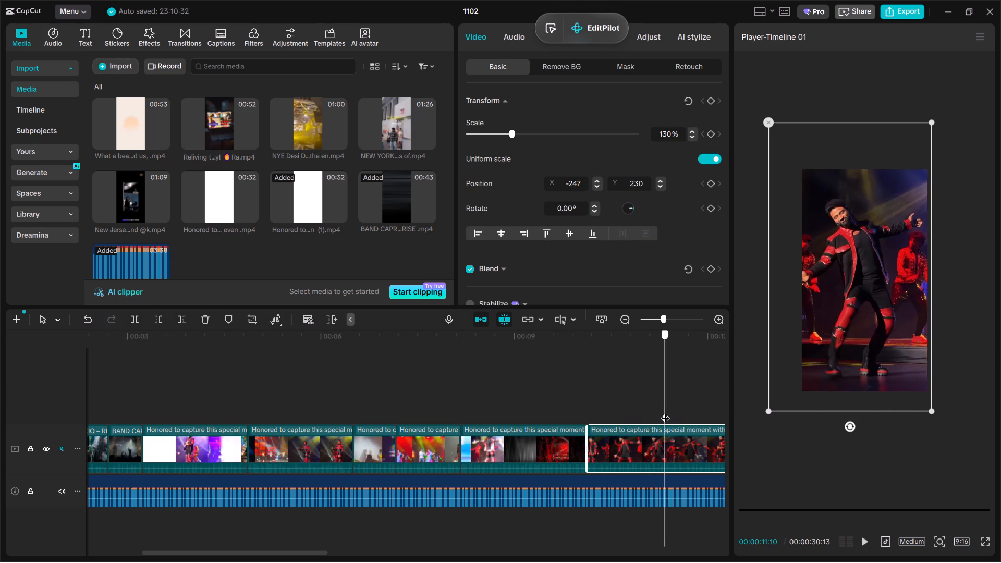
left_click_drag(665, 411, 421, 409)
key("ctrl+b")
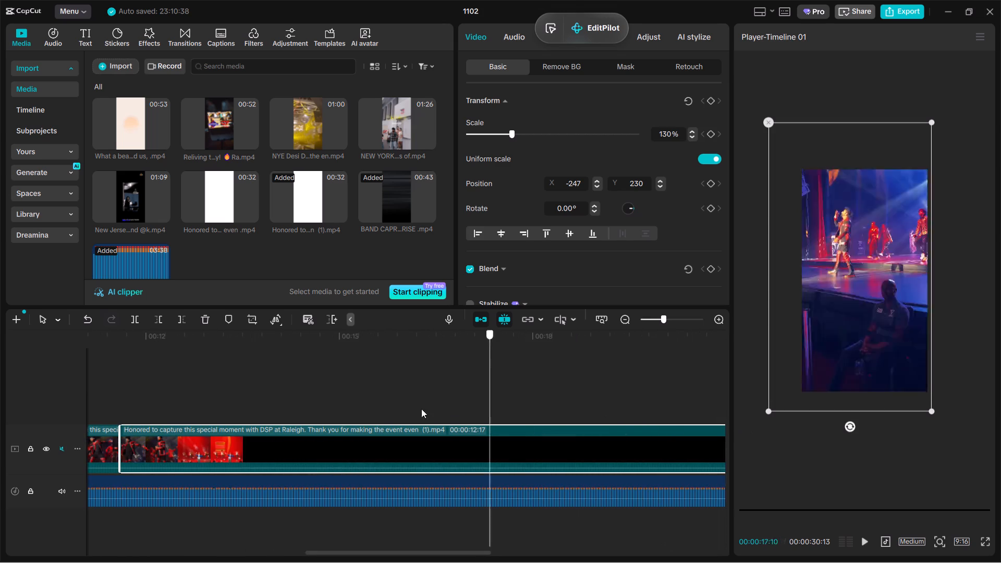
Scrub through the blue-lit stage footage and trim the last piece's start up to 00:00:15:02.
left_click_drag(421, 409, 289, 423)
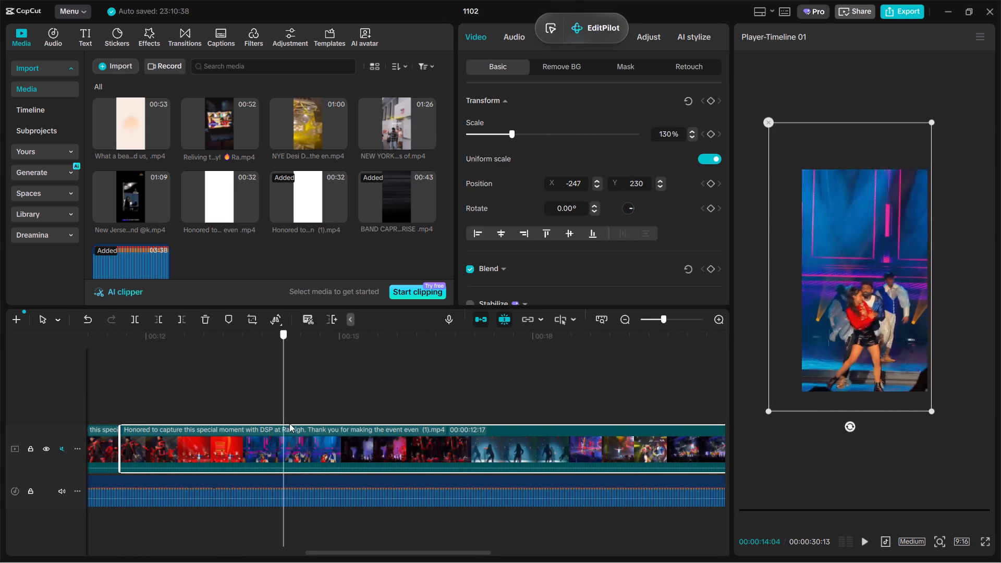
left_click_drag(289, 423, 345, 431)
left_click(158, 324)
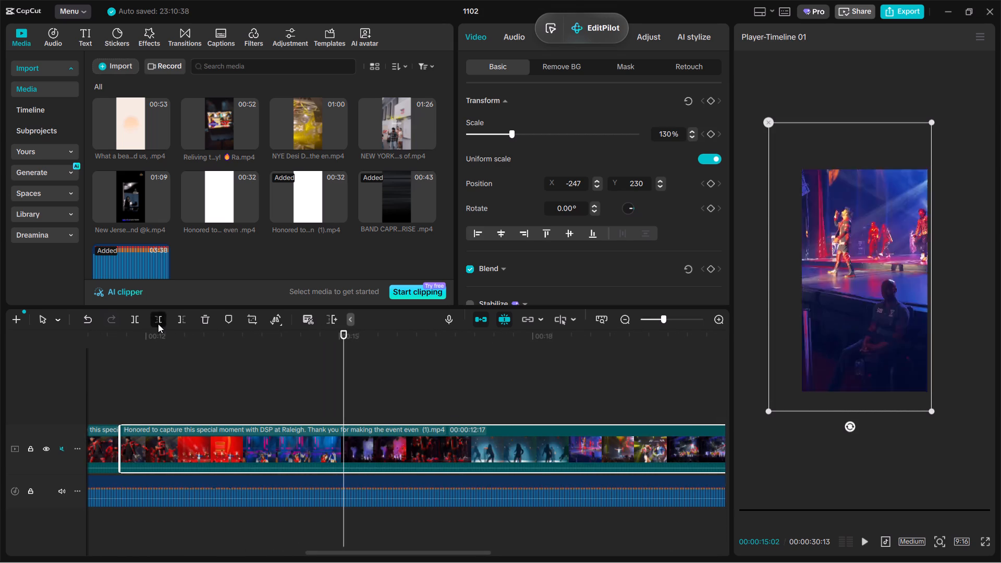
Review the newly trimmed last piece and split it at 00:00:12:05, during the shot of stage smoke jets.
key("space")
key("space")
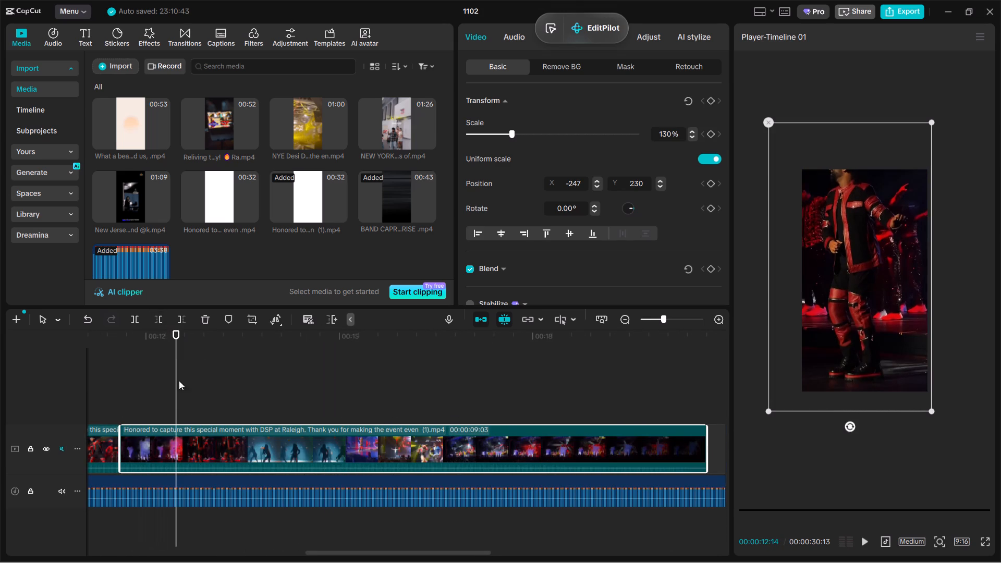
left_click_drag(172, 391, 157, 394)
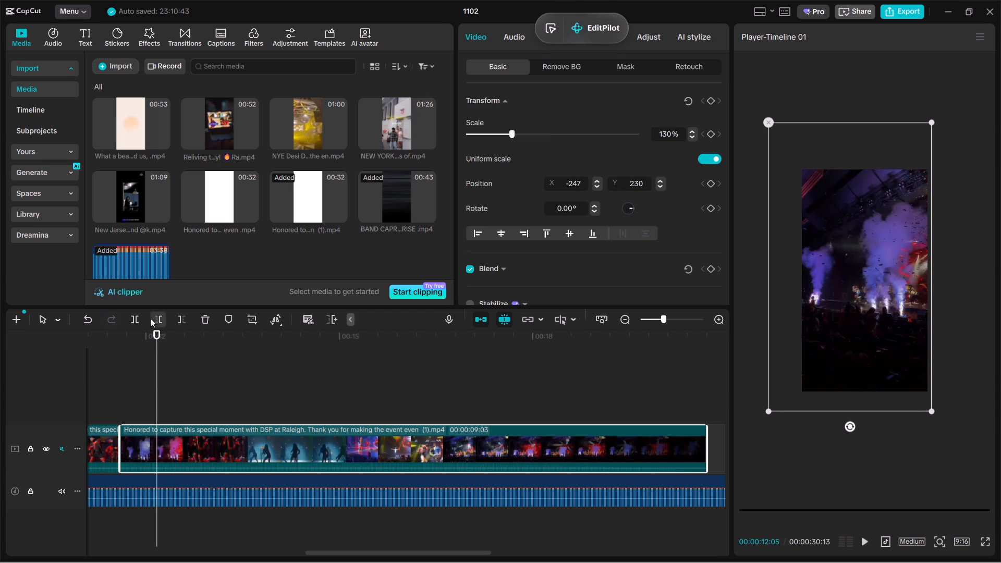
left_click(132, 319)
Trim the last piece's start in two passes, at the blue-lit dancers just after 00:00:13:17 and the green-lit dancers at 00:00:13:26.
key("space")
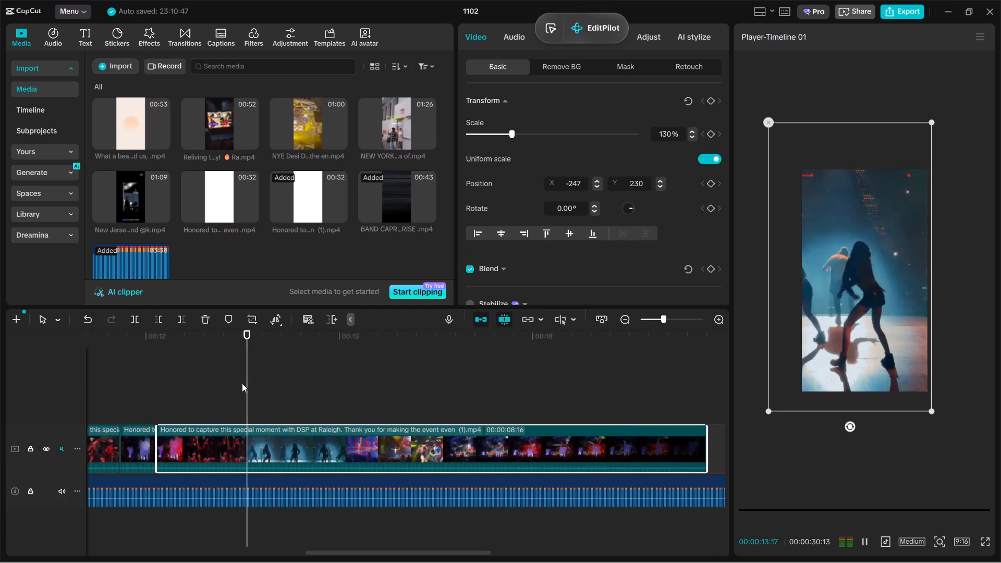
key("space")
left_click(162, 320)
key("space")
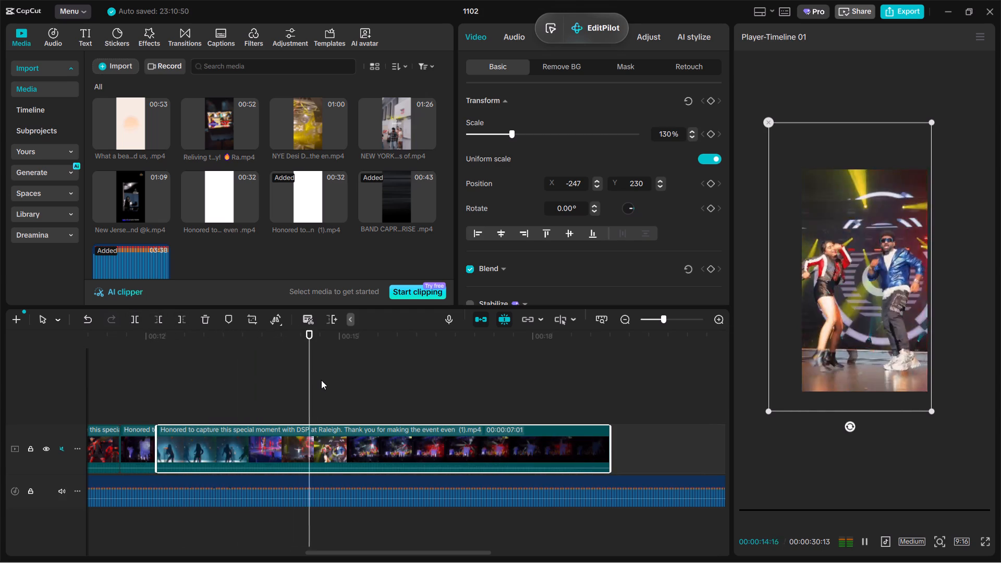
key("space")
left_click(248, 382)
key("space")
left_click(283, 467)
key("space")
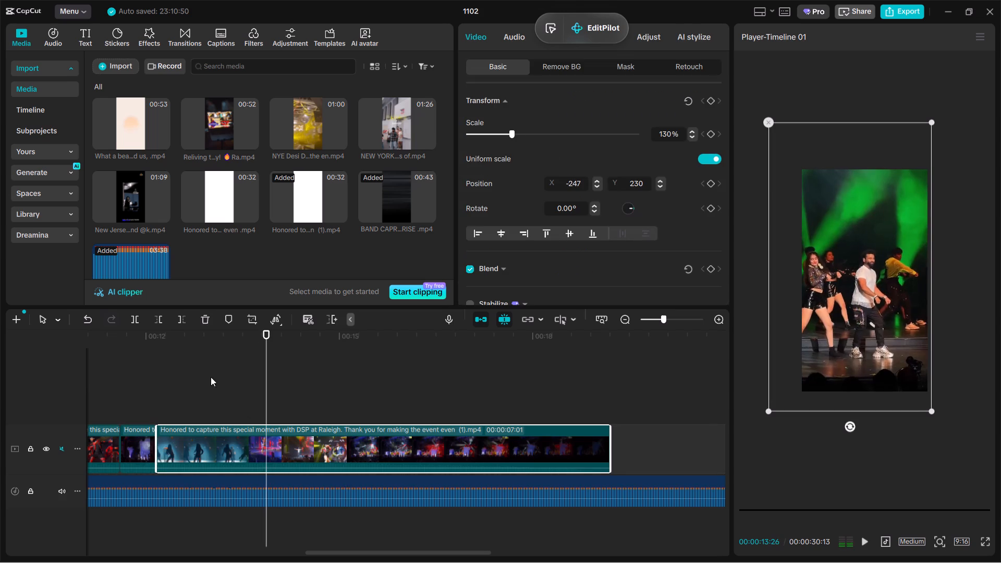
left_click(162, 325)
Review the trimmed piece and split it at 00:00:12:27, on the dancing pair under yellow lights.
key("space")
key("space")
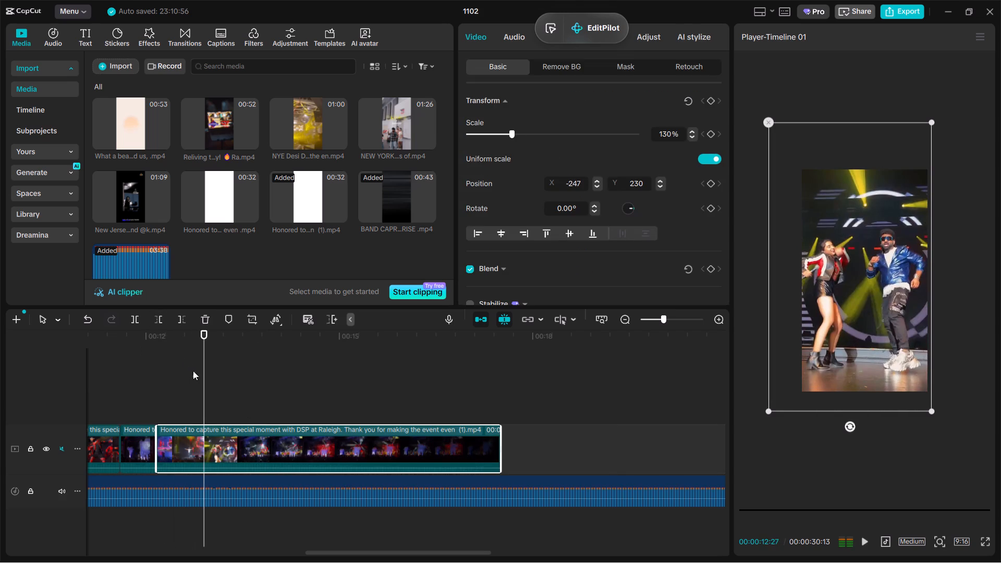
left_click(134, 321)
Trim the start of the last piece up to 00:00:13:14, at the wide stage shot with red lights.
key("space")
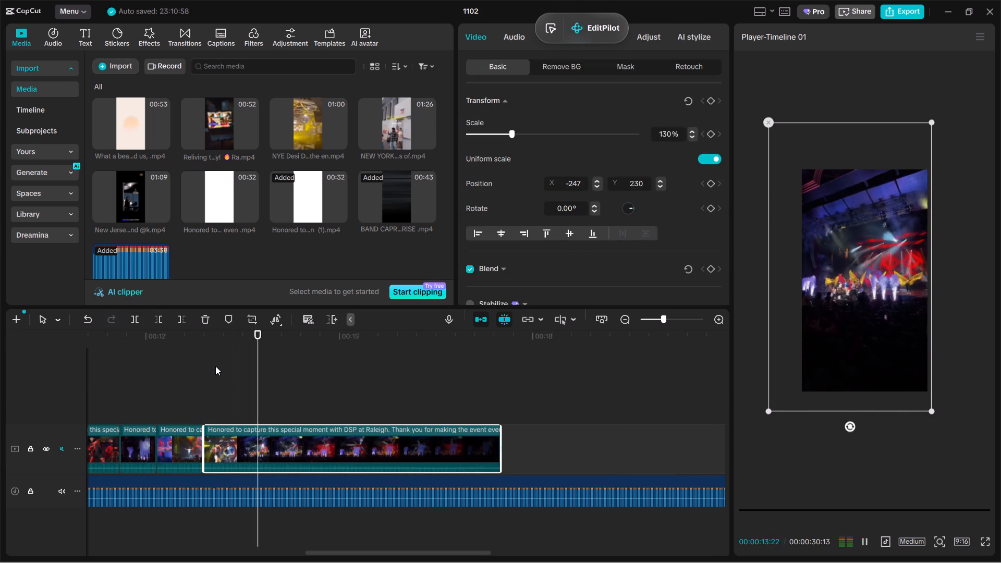
key("space")
left_click_drag(277, 400, 243, 402)
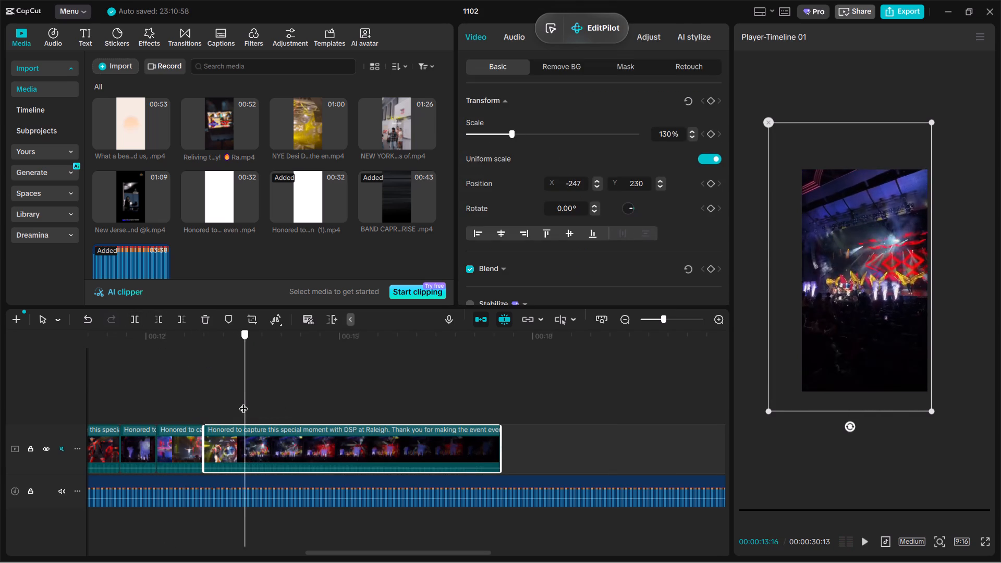
left_click_drag(243, 402, 241, 410)
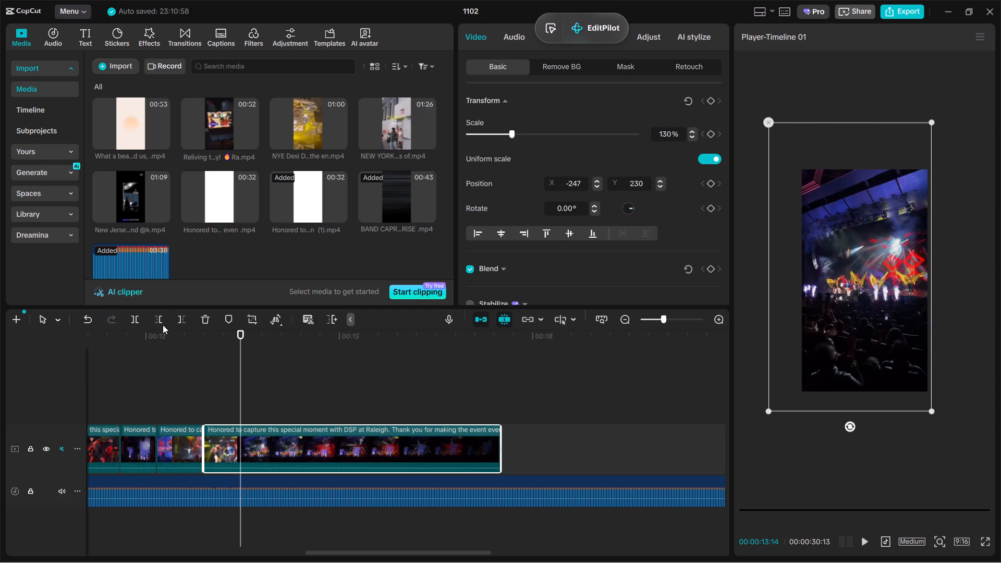
left_click(162, 324)
Play the wide stage shot in the last piece and look back over the assembled edit to its start.
key("space")
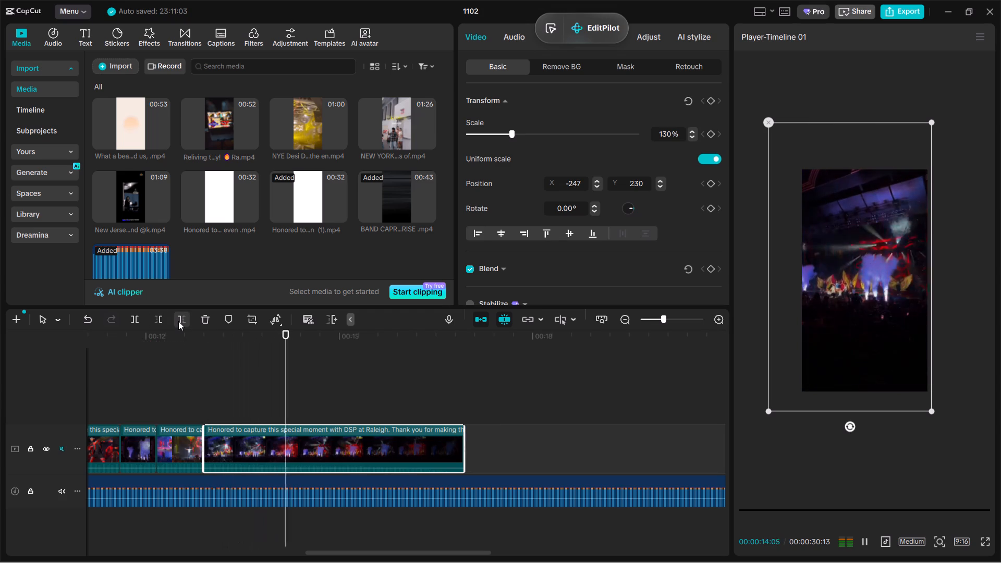
key("space")
key("space")
key("space")
key("space")
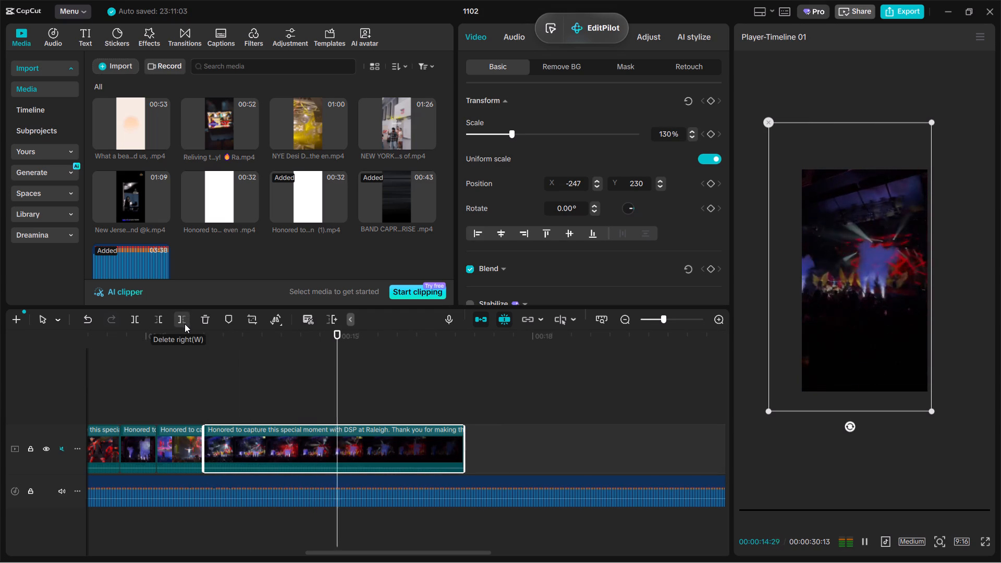
scroll(346, 378, "down", 5, "ctrl")
left_click(315, 372)
left_click_drag(315, 372, 0, 387)
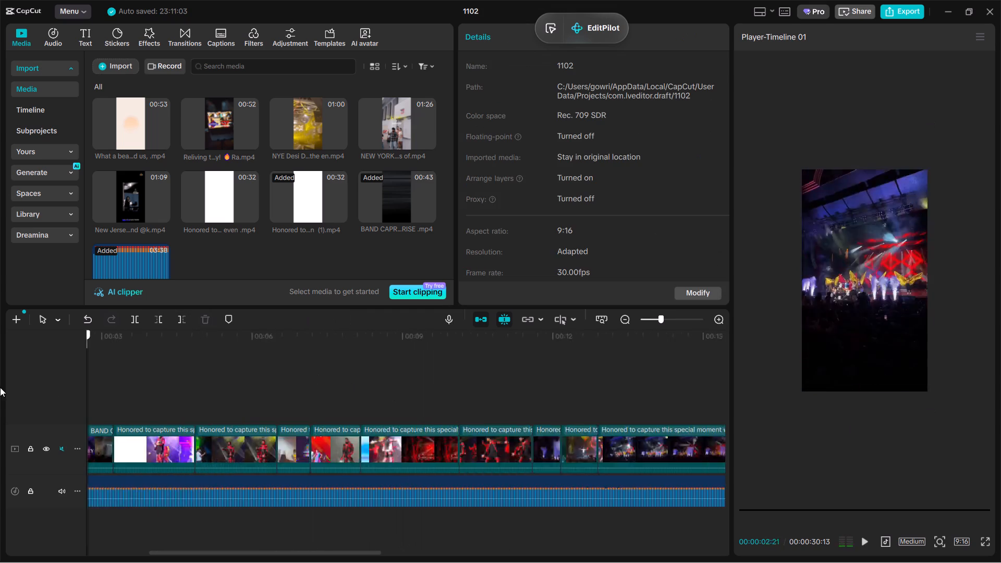
left_click_drag(0, 387, 0, 381)
scroll(492, 382, "down", 7, "ctrl")
left_click(360, 391, "ctrl")
left_click_drag(360, 391, 0, 395)
Preview the unused event clips and append the "What a beautiful night it was in New Jersey!" clip after the last piece.
left_click(107, 186)
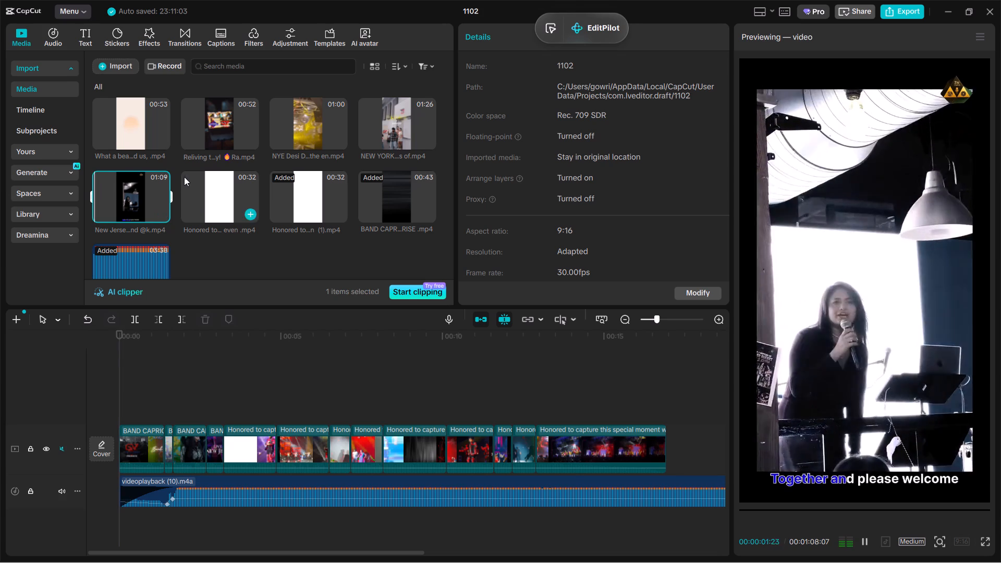
left_click(187, 139)
left_click(149, 130)
left_click_drag(147, 129, 677, 434)
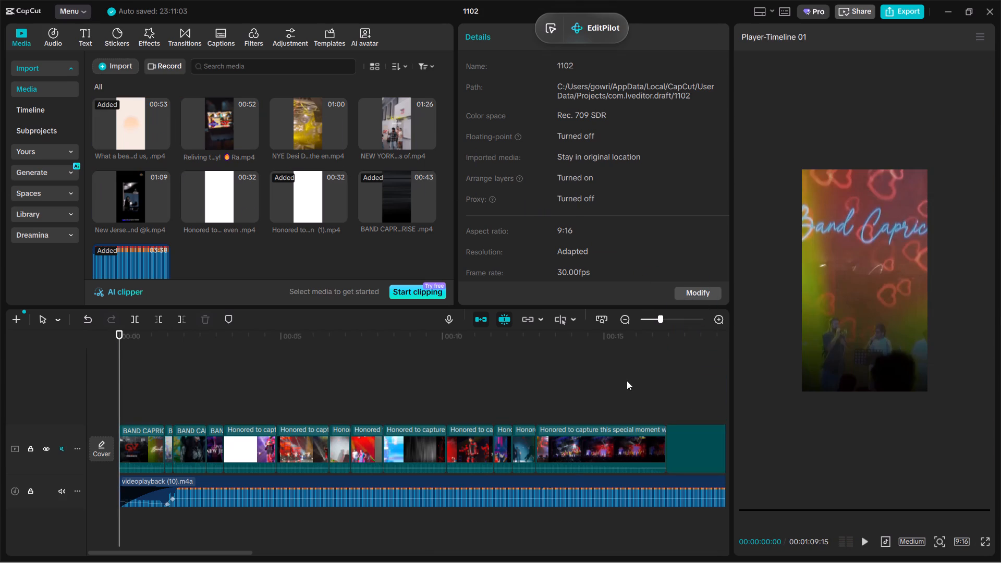
Examine the added clip's opening title cards against the end of the song, and check the edit from its start.
left_click(627, 381)
left_click_drag(627, 381, 543, 391)
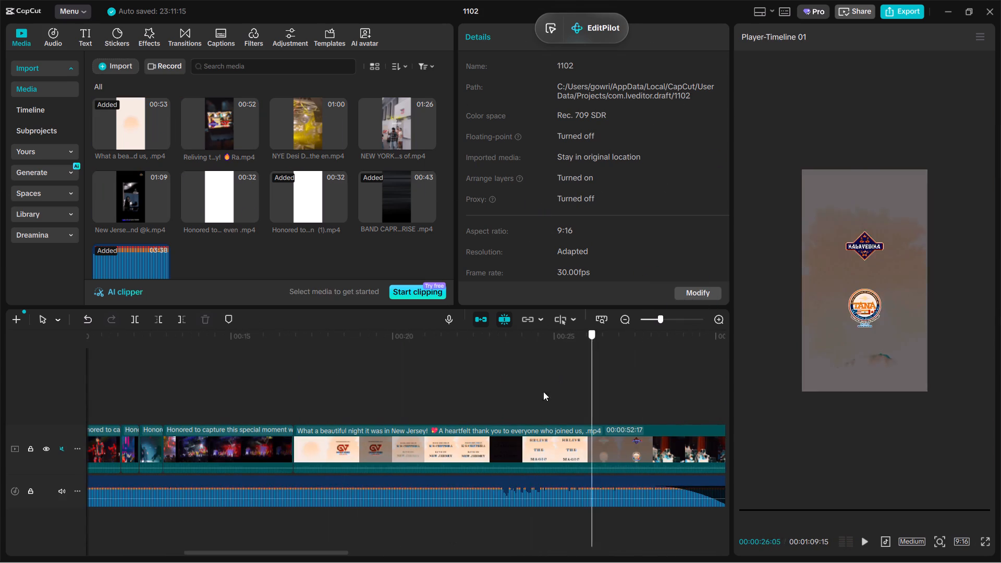
left_click_drag(543, 391, 507, 391)
scroll(585, 402, "down", 6, "ctrl")
left_click(575, 407)
left_click_drag(575, 407, 605, 438)
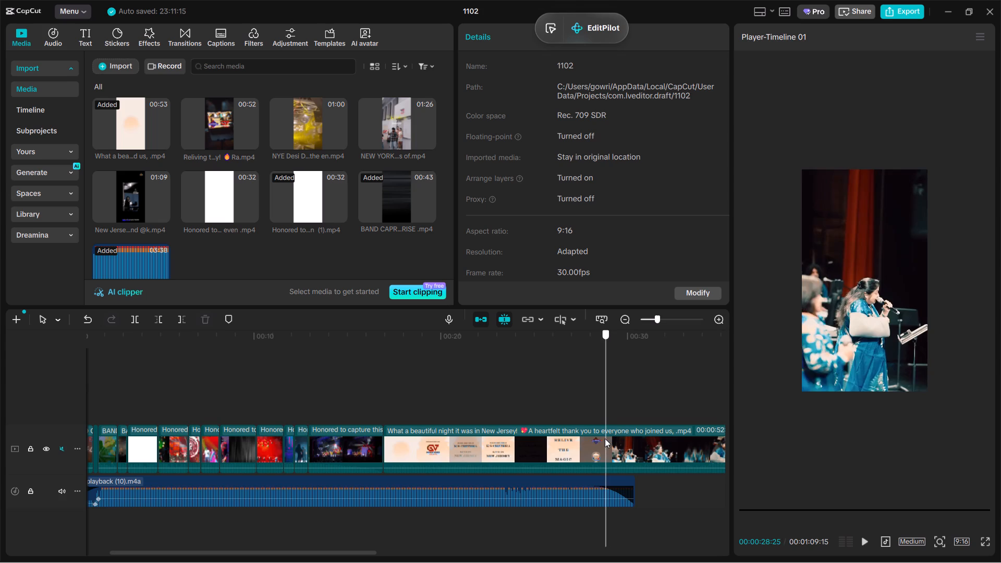
left_click_drag(605, 438, 596, 439)
left_click(455, 401)
left_click_drag(455, 401, 0, 354)
scroll(777, 116, "up", 7, "ctrl")
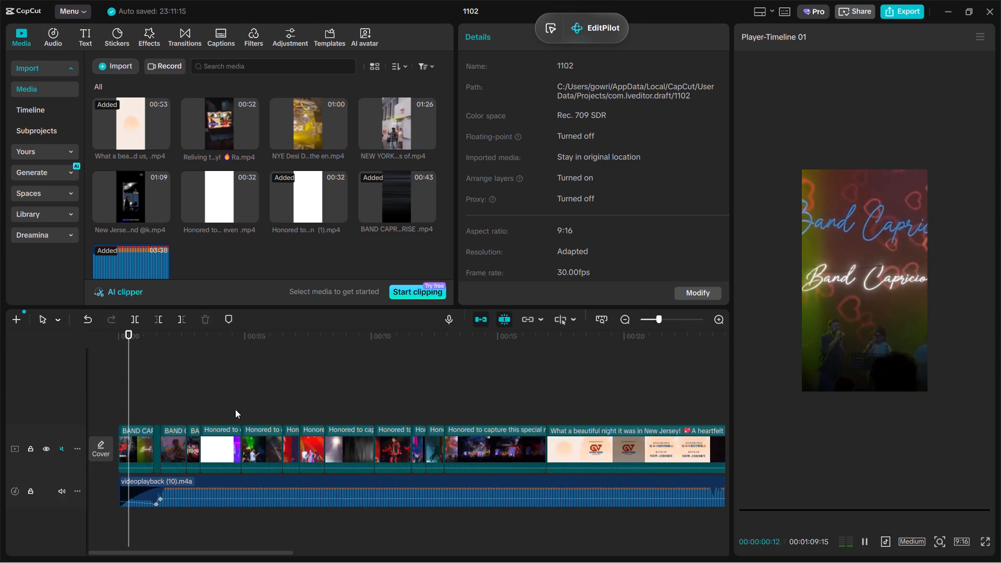
scroll(249, 409, "up", 2, "ctrl")
scroll(417, 403, "down", 6, "ctrl")
Trim the New Jersey clip's start past its title cards, just after 00:00:28:25, and trim it again at 00:00:17:13.
left_click(615, 401)
left_click_drag(615, 401, 582, 411)
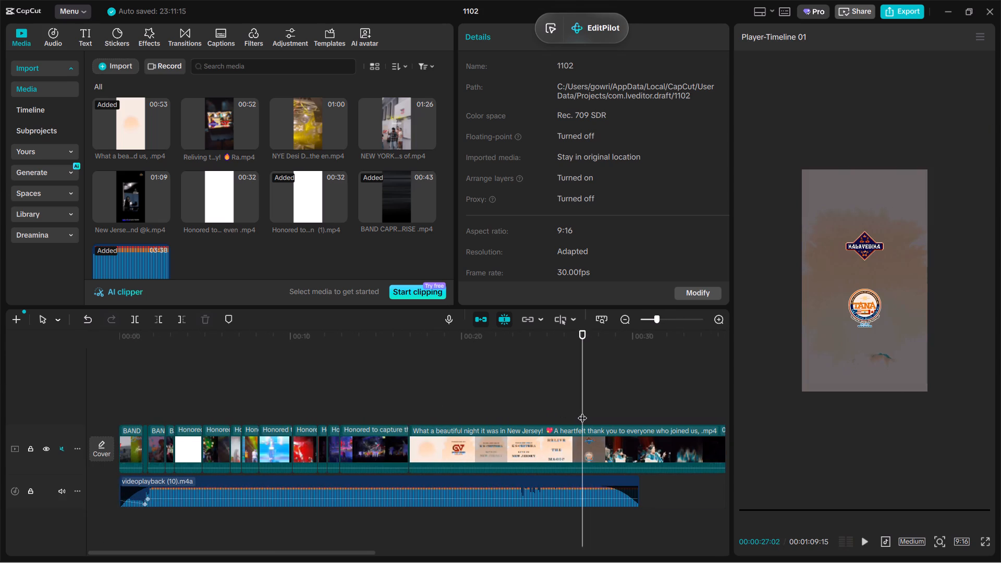
key("space")
left_click(624, 450)
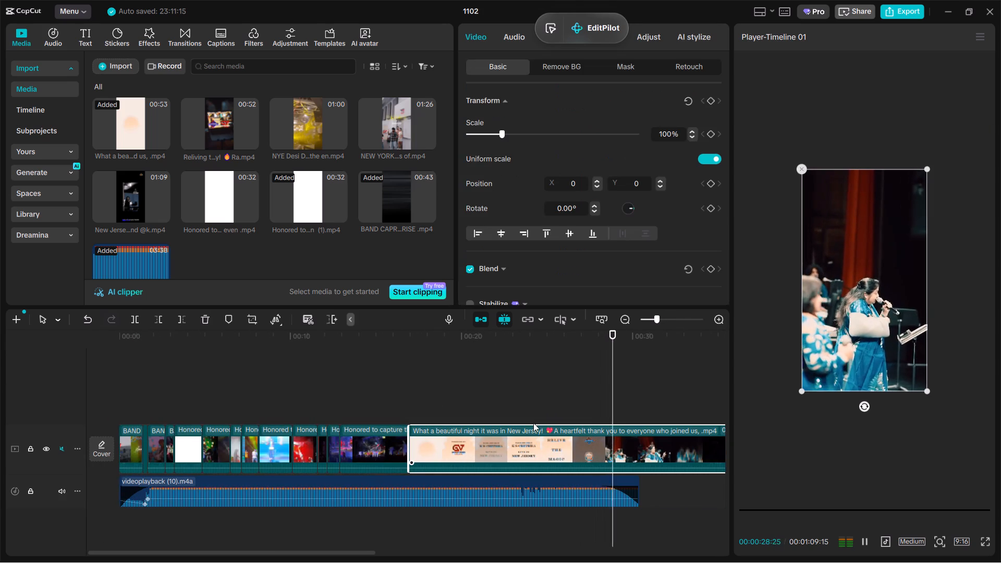
key("space")
left_click(158, 321)
key("space")
key("space")
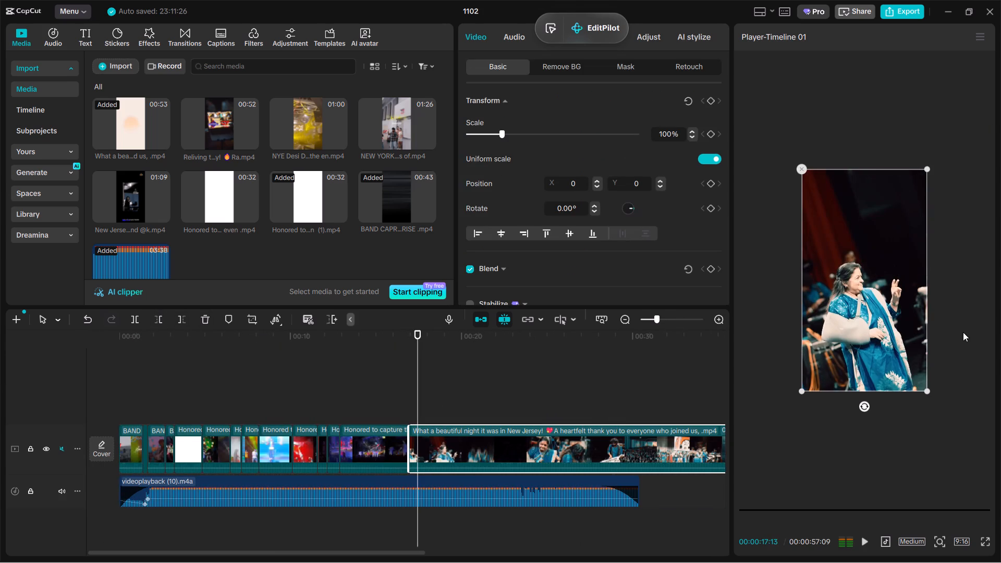
left_click(160, 322)
Review the shot of the singer in blue and split the New Jersey clip just before 00:00:18.
key("space")
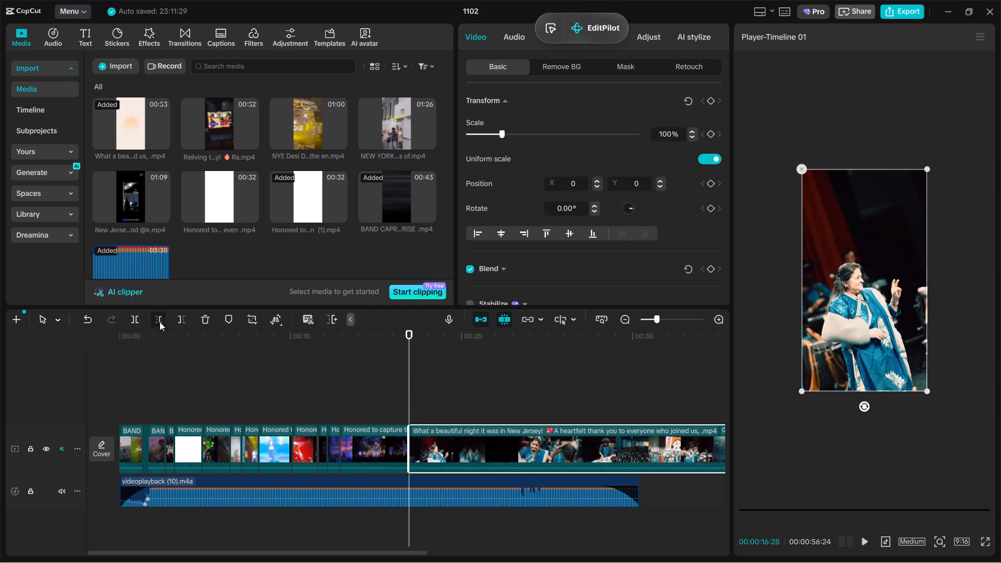
key("space")
key("space")
key("space")
key("space")
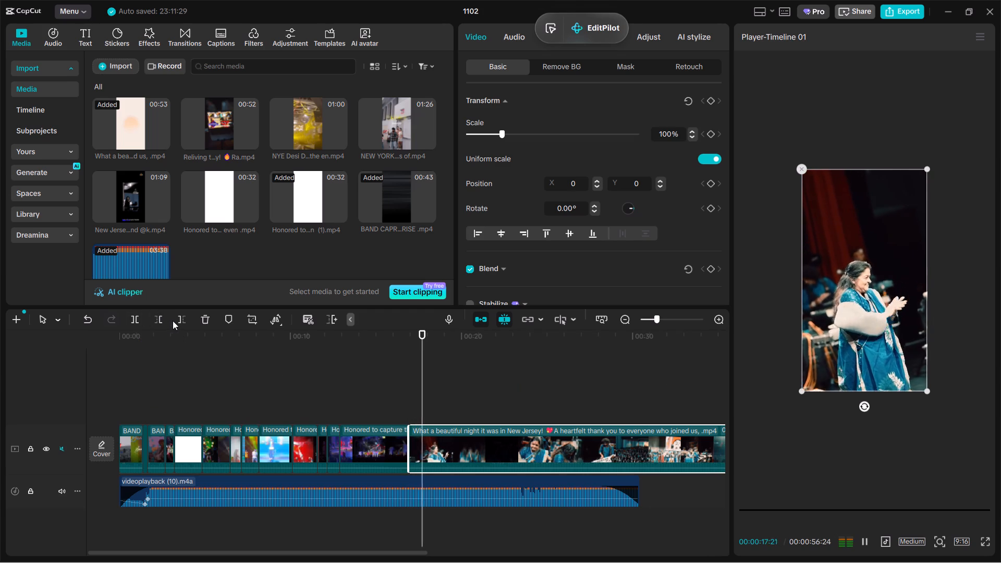
key("space")
left_click_drag(429, 403, 425, 405)
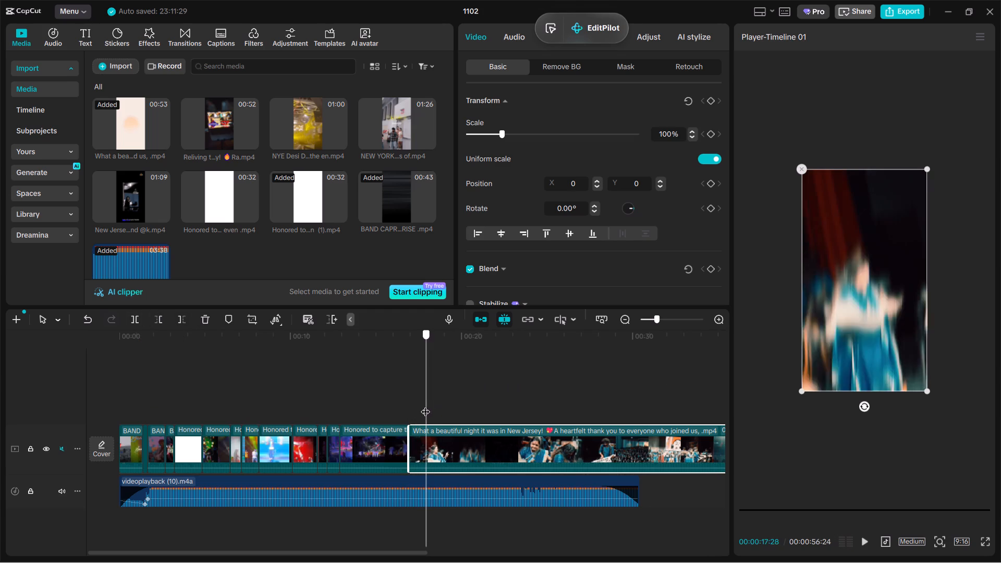
left_click_drag(425, 405, 467, 417)
key("ctrl+b")
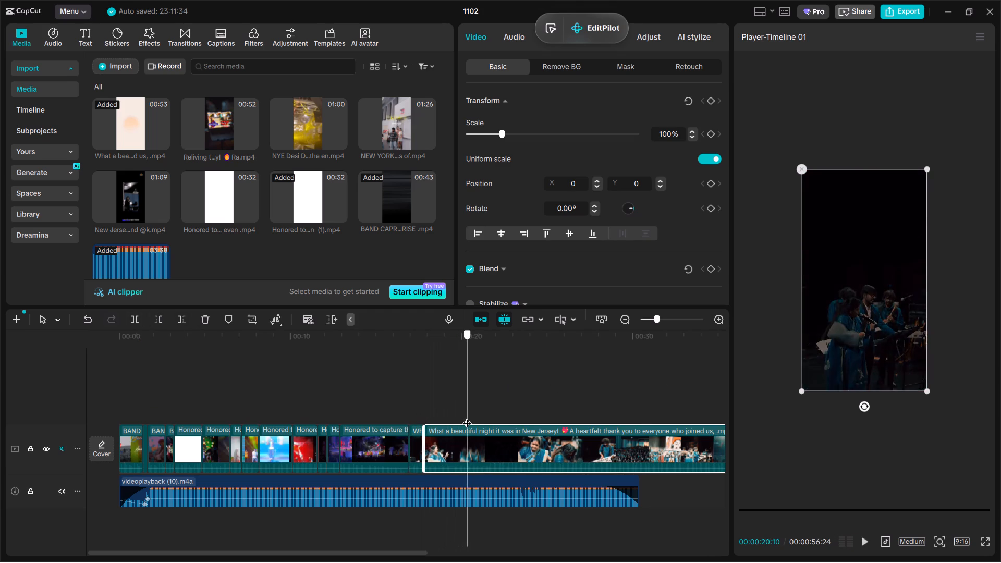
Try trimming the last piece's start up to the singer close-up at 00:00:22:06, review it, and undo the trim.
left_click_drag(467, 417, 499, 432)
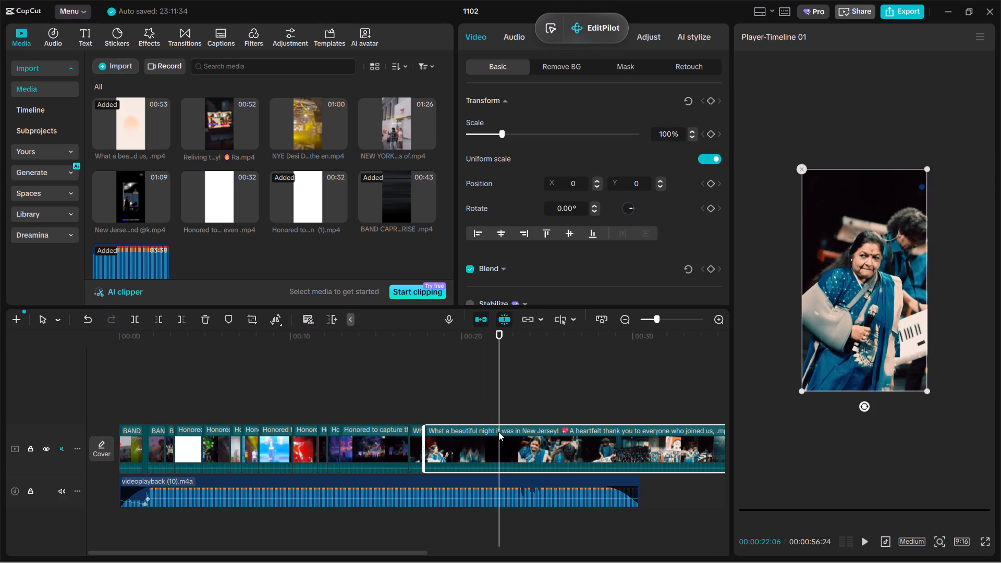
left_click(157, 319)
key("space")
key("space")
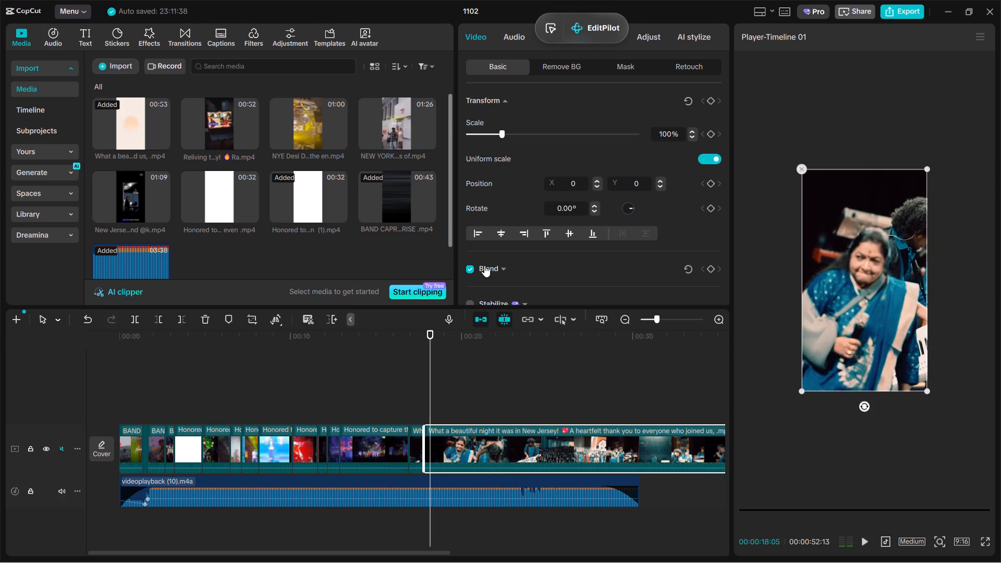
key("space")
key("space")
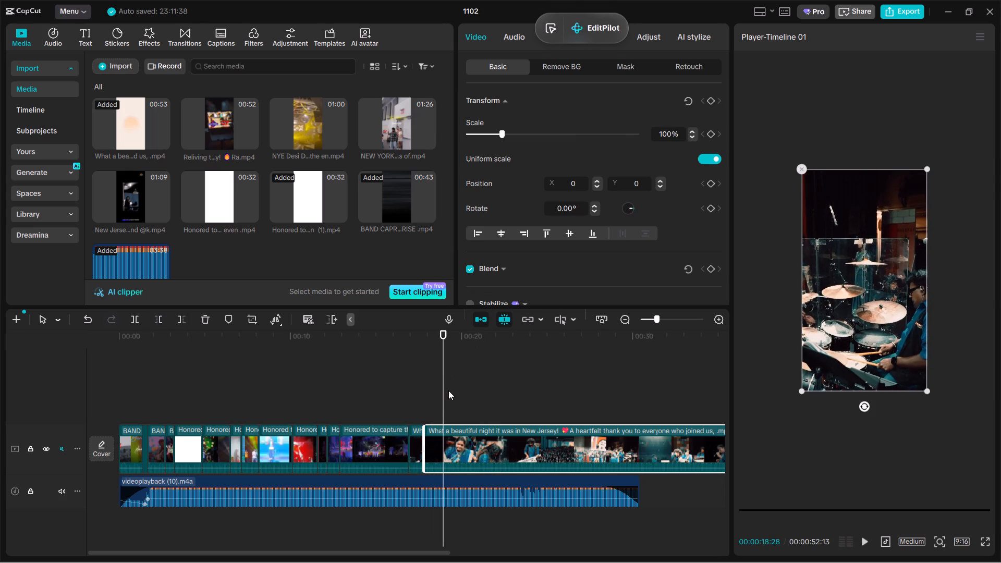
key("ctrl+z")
Trim the last piece's start in two passes, at the group of singers at 00:00:19:11 and at the keyboard player shot.
left_click_drag(443, 390, 428, 387)
key("space")
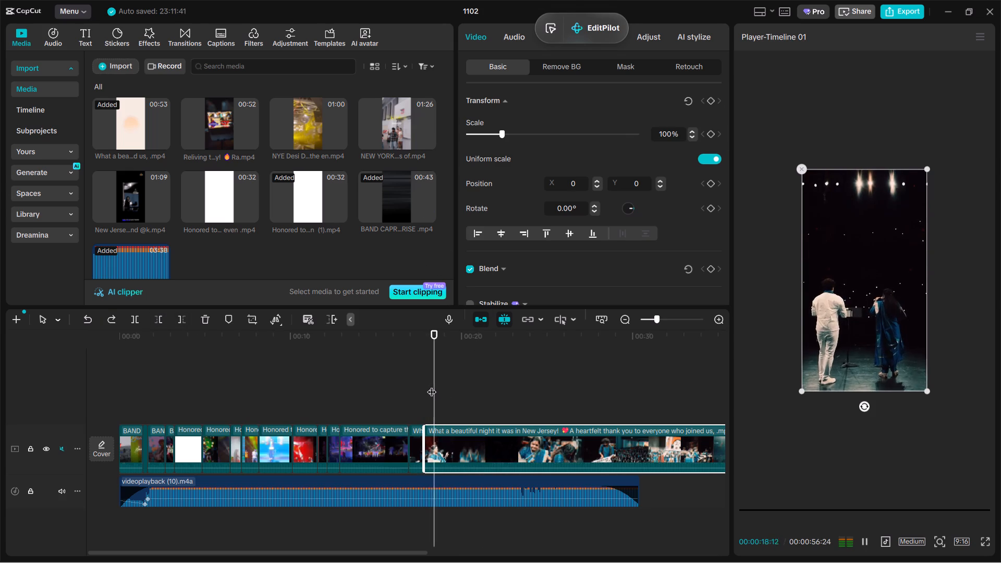
key("space")
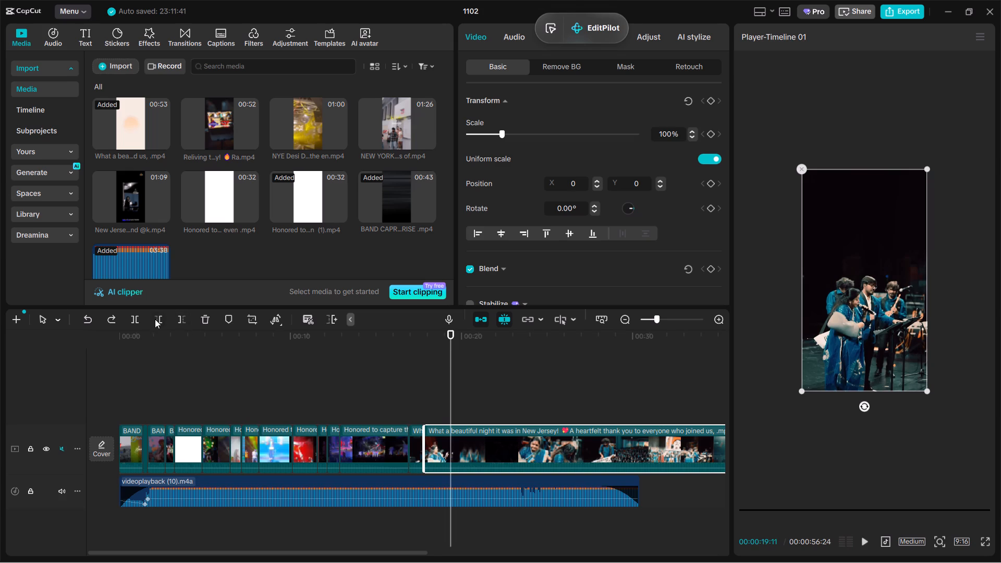
left_click(157, 320)
key("space")
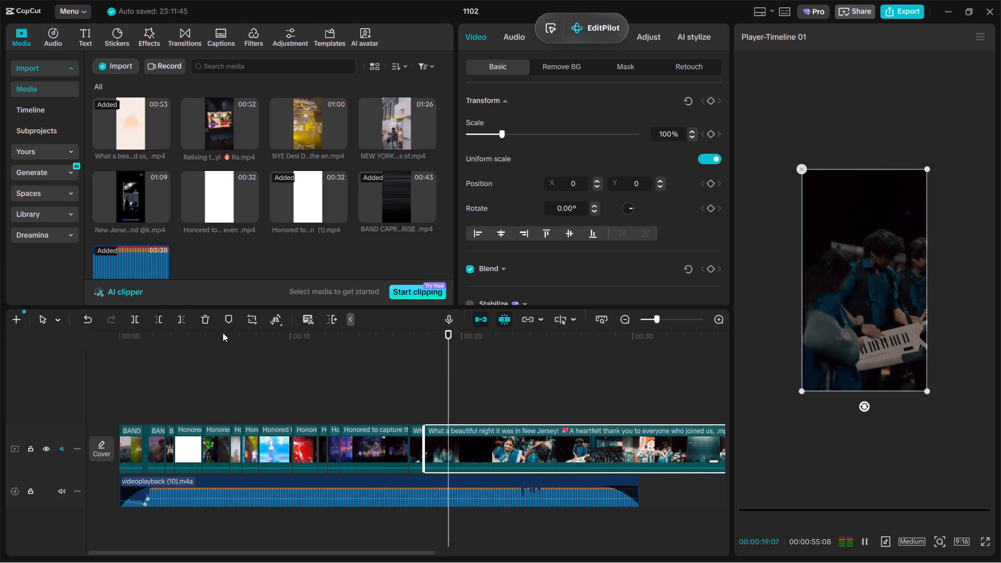
key("space")
left_click(157, 320)
Review the keyboard player footage and split the last piece at 00:00:19:20, during the blurred transition.
key("space")
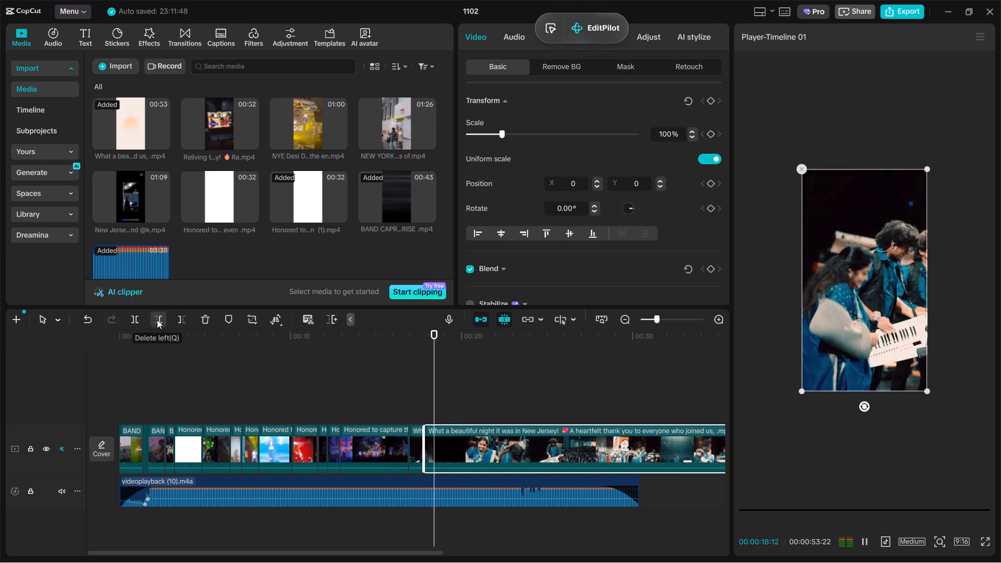
key("space")
key("space")
key("space")
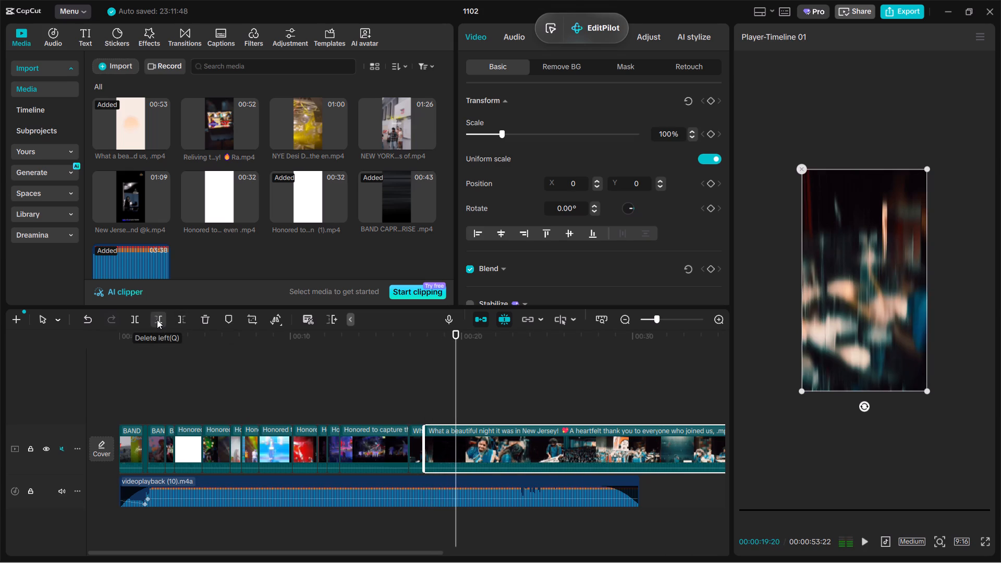
left_click(137, 317)
Review the drummer, percussionist and audience shots and split the last New Jersey piece at 00:00:20:19, at the end of the drummer shot.
key("space")
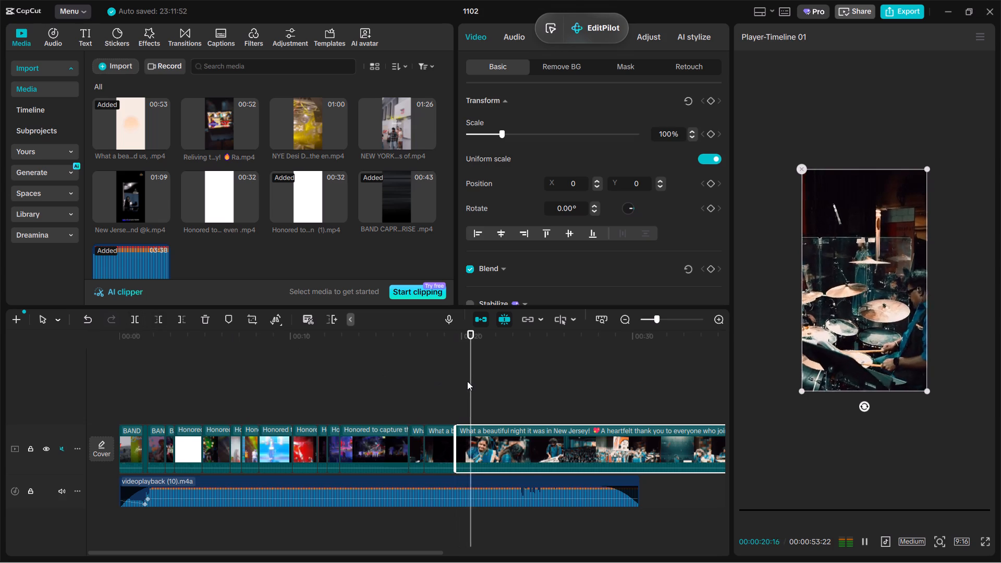
key("space")
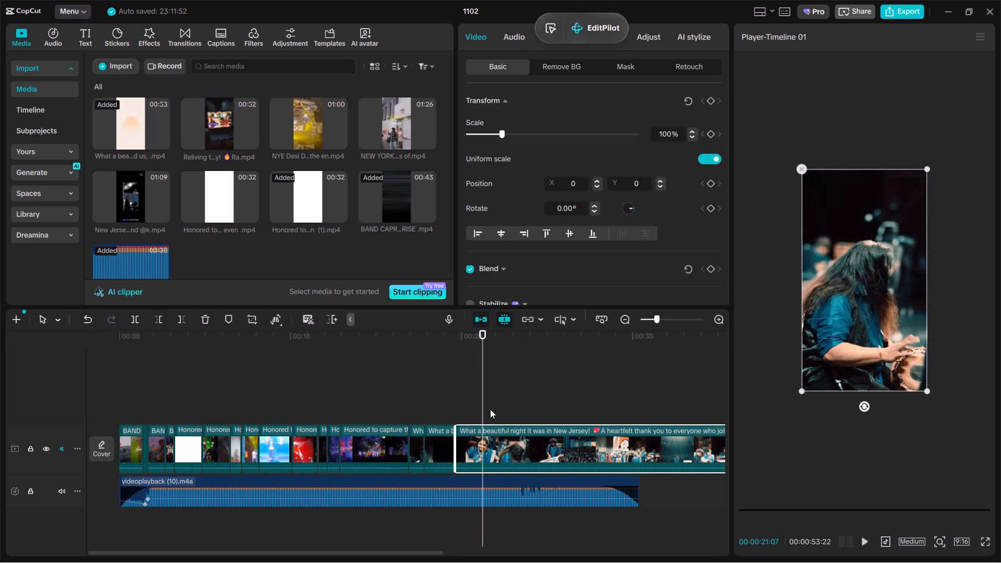
left_click_drag(482, 408, 502, 418)
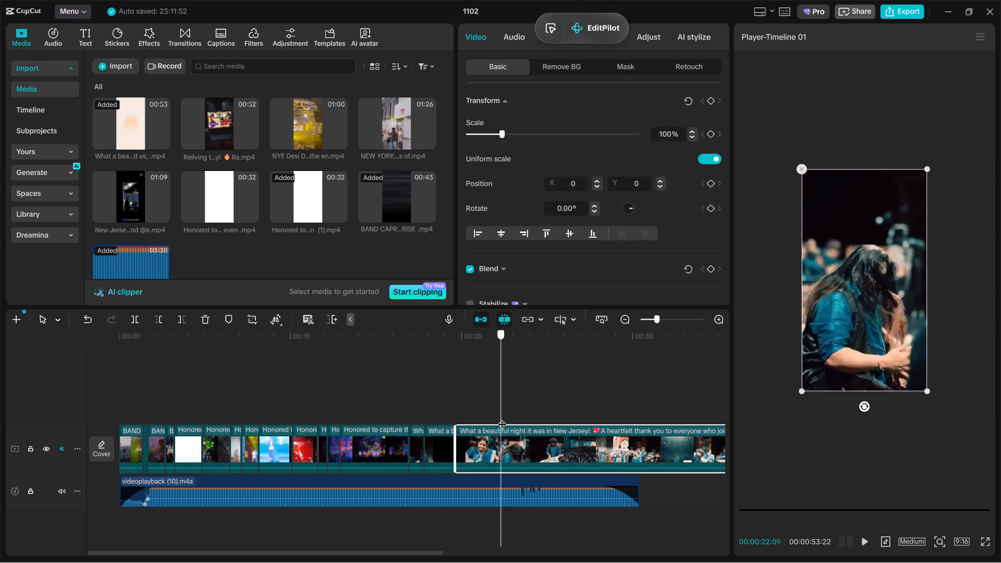
left_click_drag(502, 418, 547, 440)
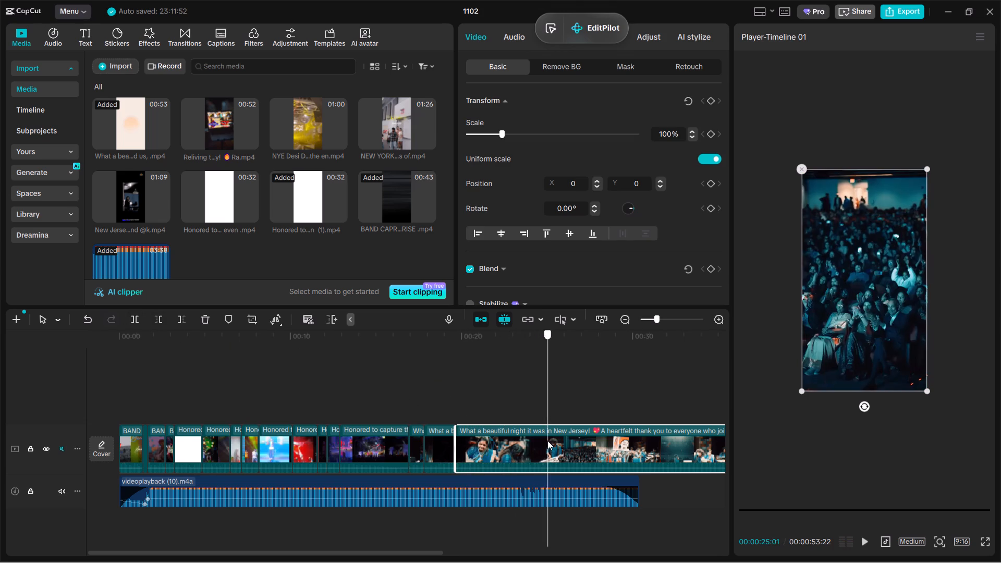
left_click_drag(547, 440, 477, 457)
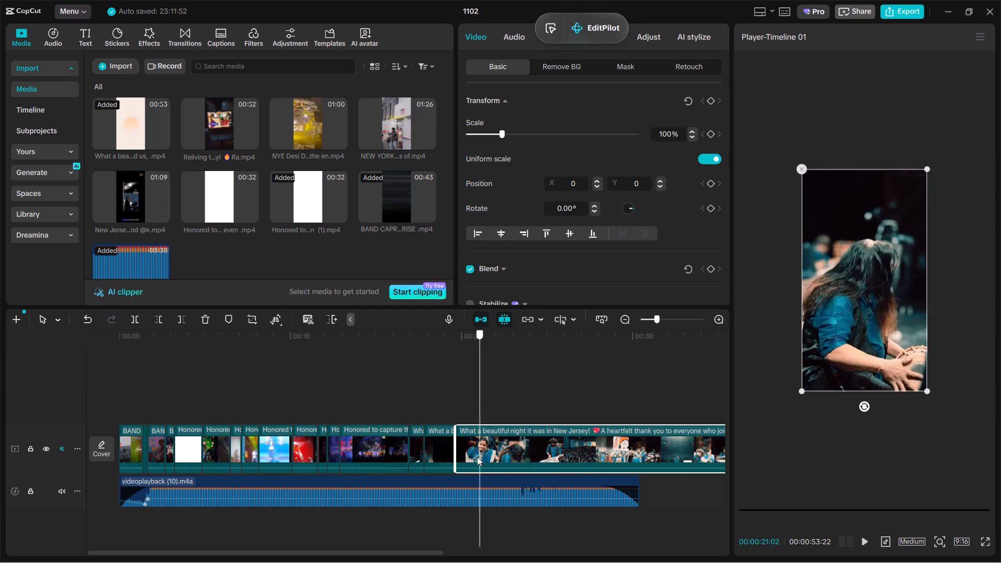
left_click_drag(477, 457, 475, 458)
left_click_drag(479, 415, 464, 417)
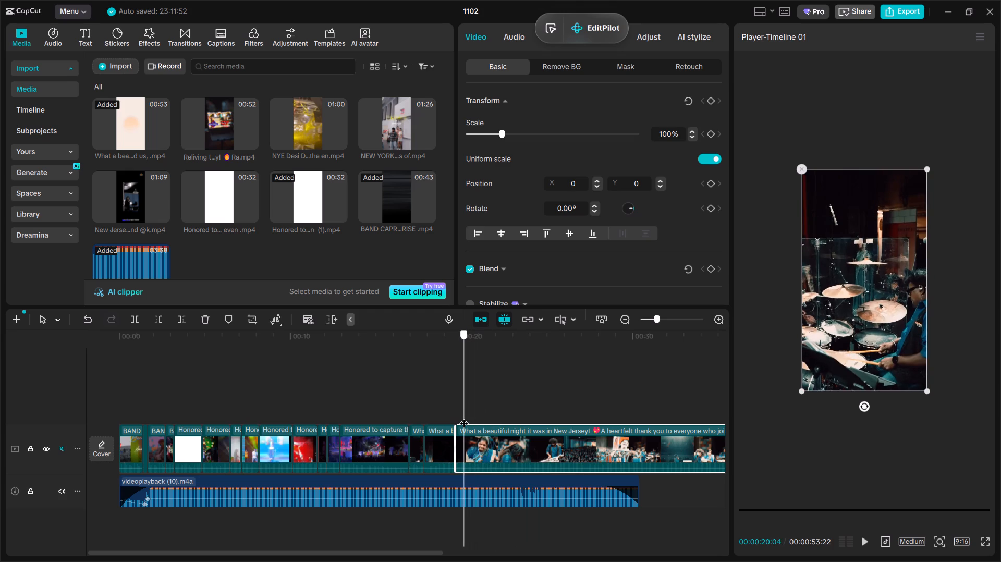
left_click_drag(464, 417, 472, 425)
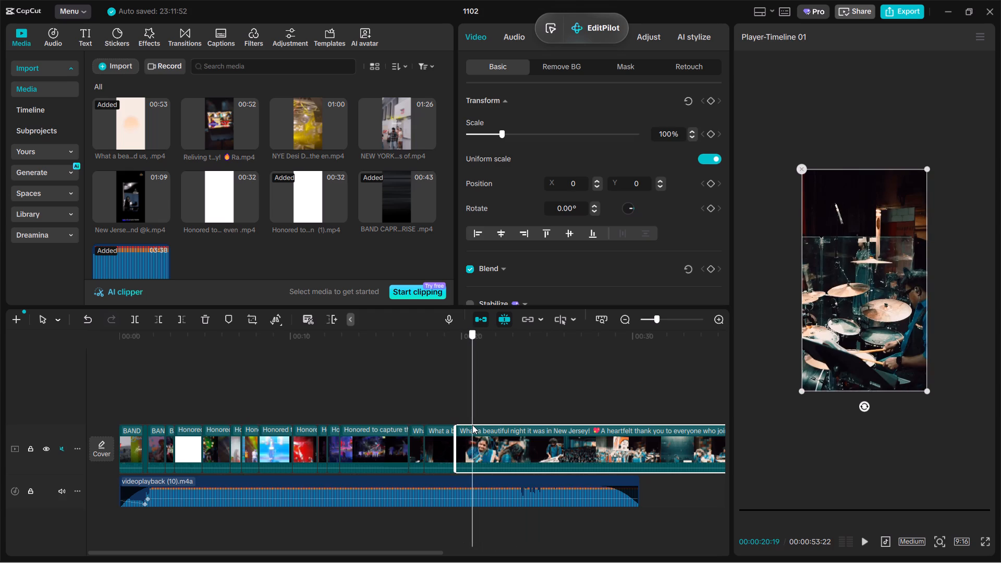
left_click_drag(472, 425, 495, 426)
key("ctrl+b")
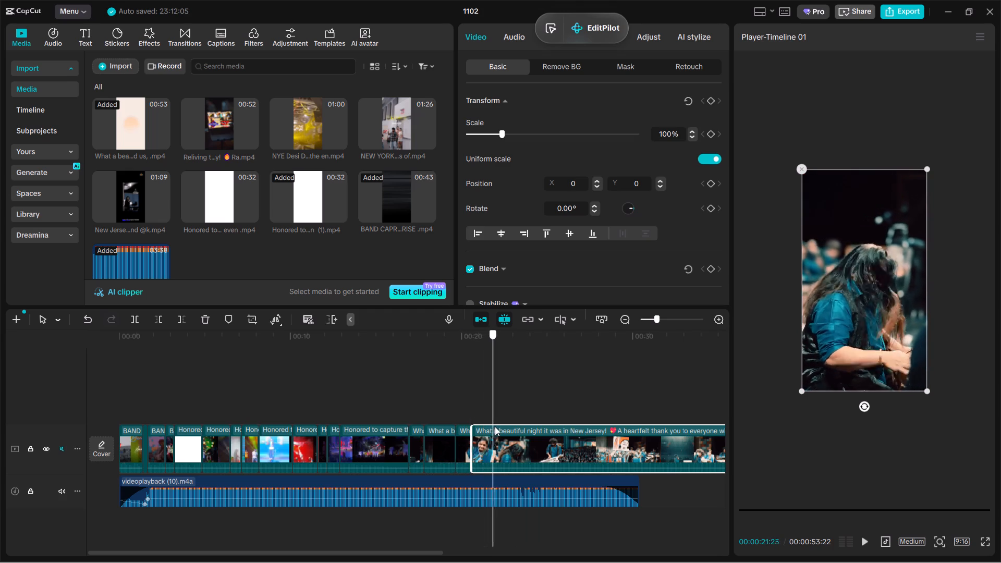
Split the last piece at the blurred transitions at 00:00:22:10, after the long-haired percussionist, and at 00:00:23:14.
left_click_drag(495, 426, 502, 422)
key("ctrl+b")
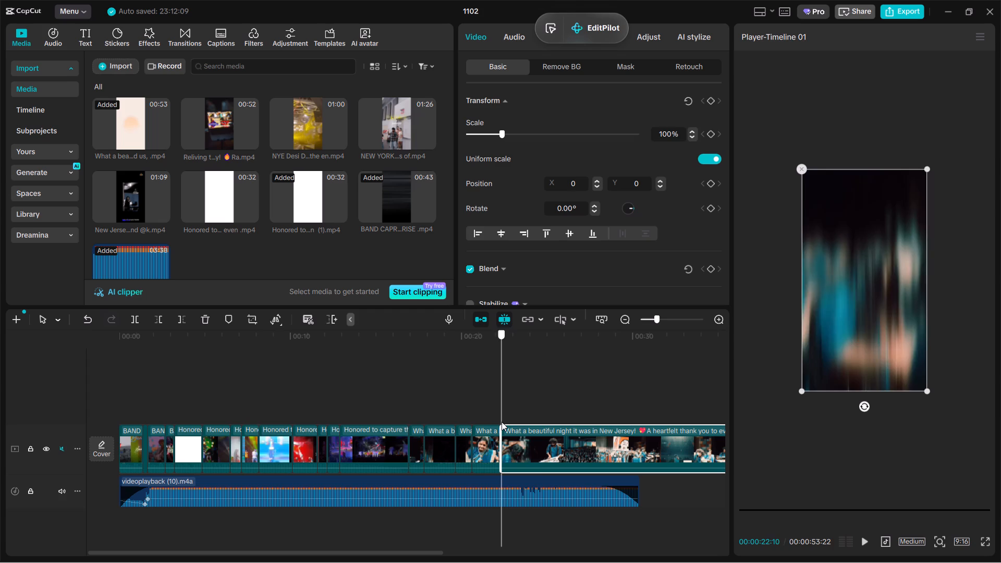
left_click_drag(502, 422, 521, 427)
key("ctrl+b")
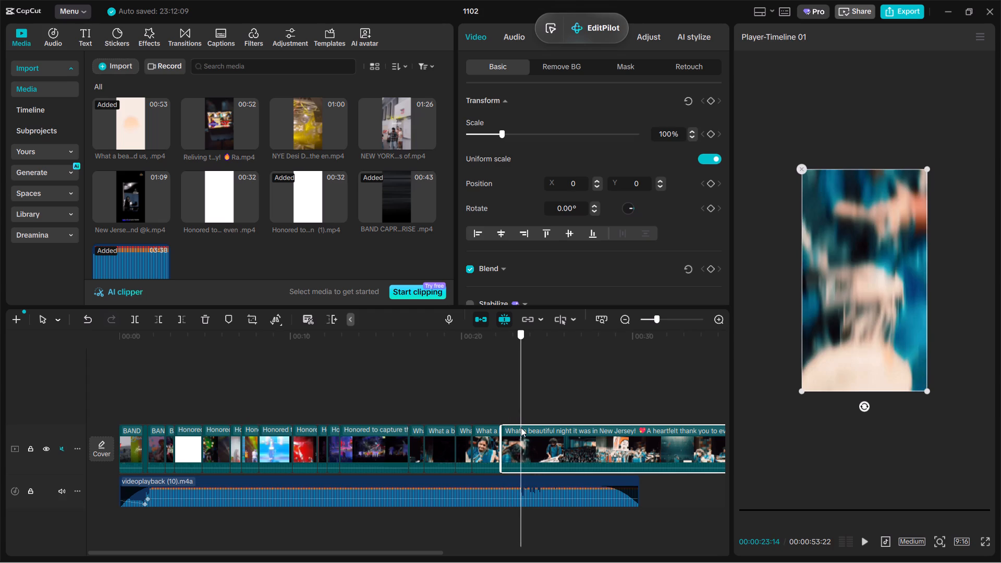
Split the last piece at the keytar player at 00:00:24:17 and at the blurred transition into the wide stage shot just before 00:00:26:13.
left_click_drag(521, 427, 540, 433)
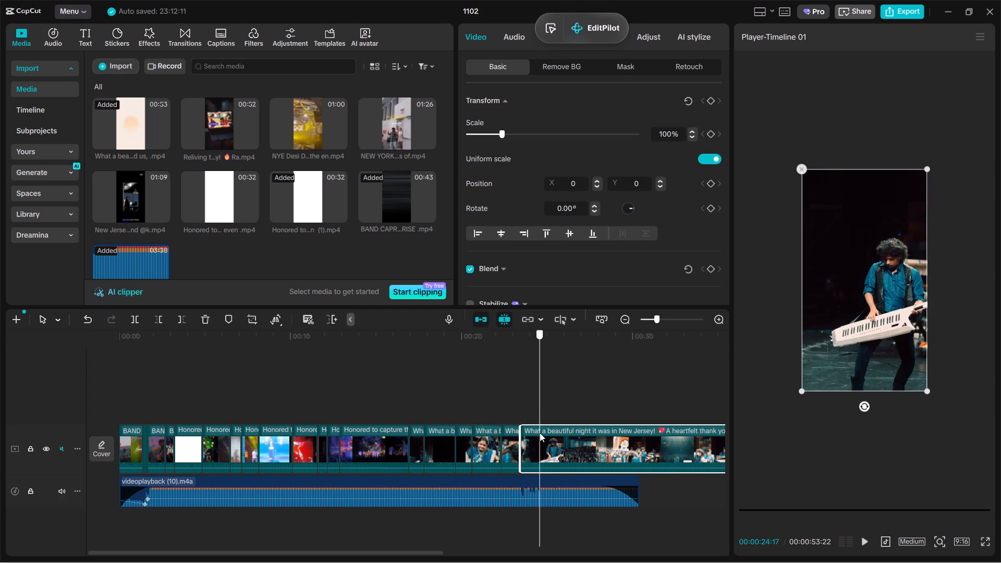
left_click_drag(540, 433, 599, 451)
key("ctrl+b")
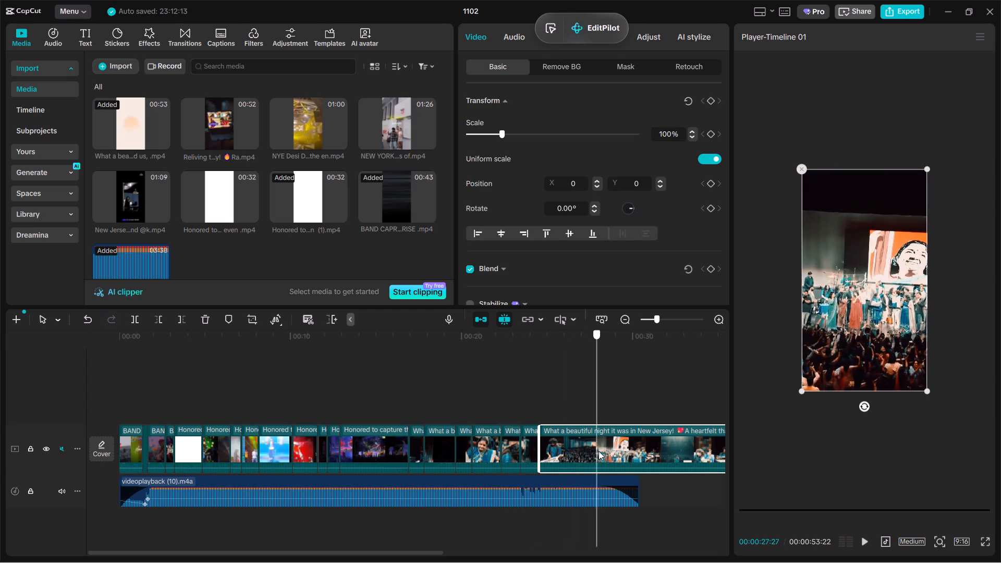
left_click_drag(599, 451, 571, 470)
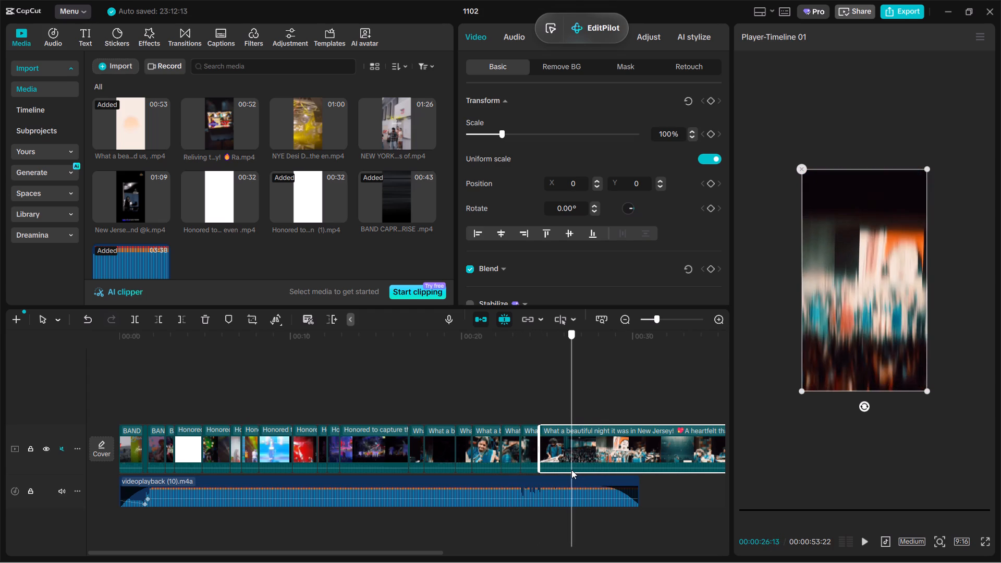
left_click_drag(571, 470, 570, 470)
key("ctrl+b")
Play back the wide stage shot at the start of the last piece.
key("space")
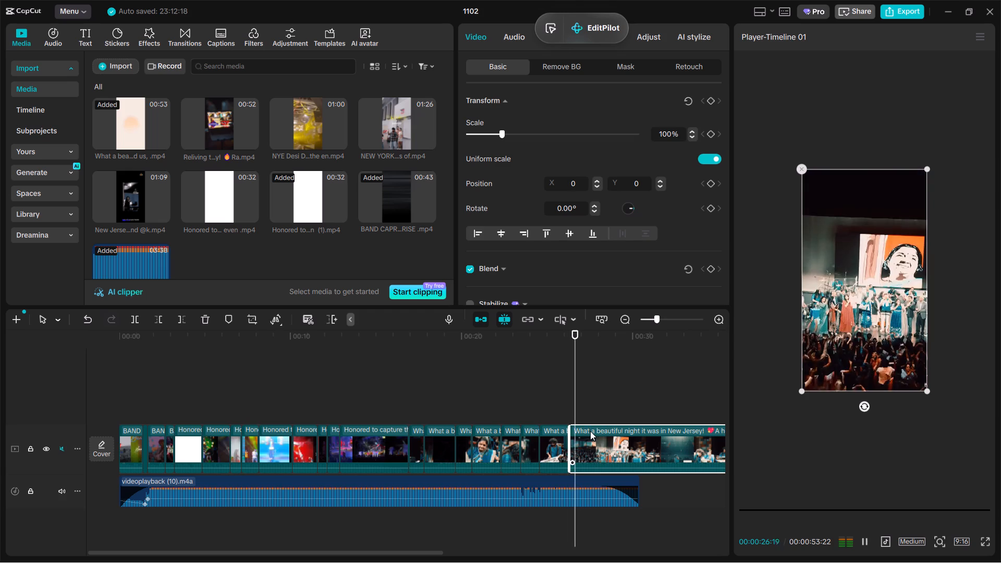
scroll(663, 425, "up", 2, "ctrl")
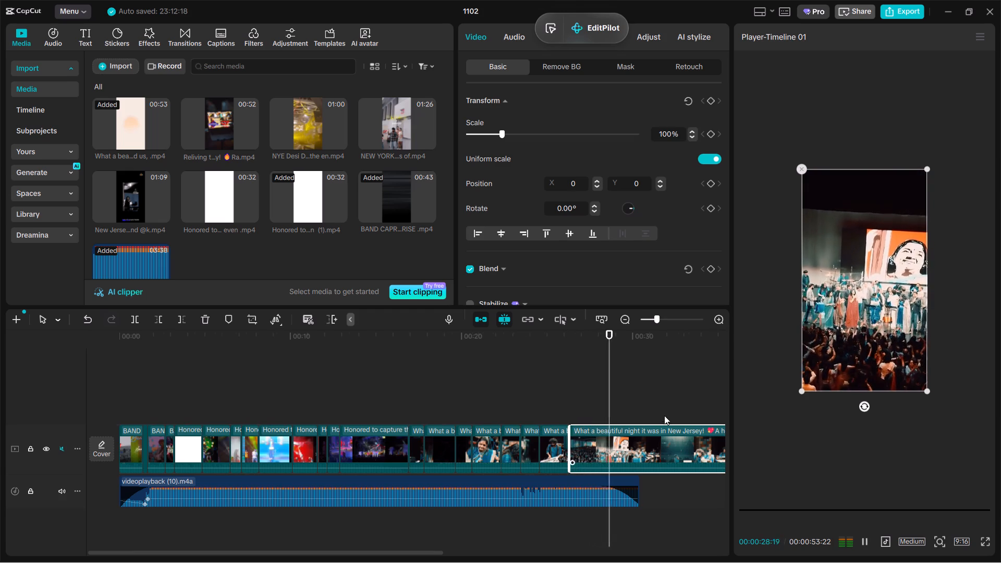
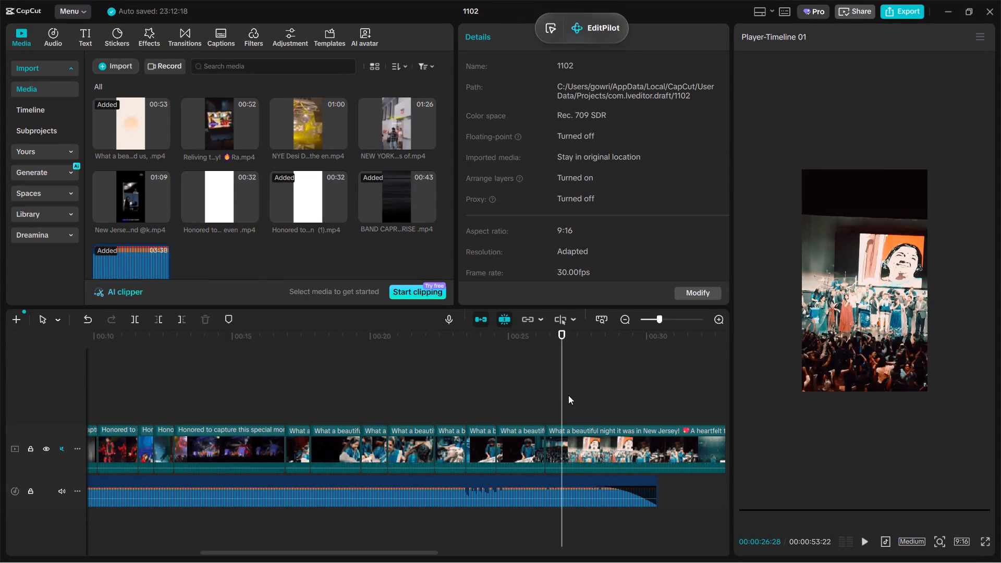
Play through the wide stage shot and split the last New Jersey piece near its end, at about 00:00:28:02.
key("space")
left_click(619, 447)
key("space")
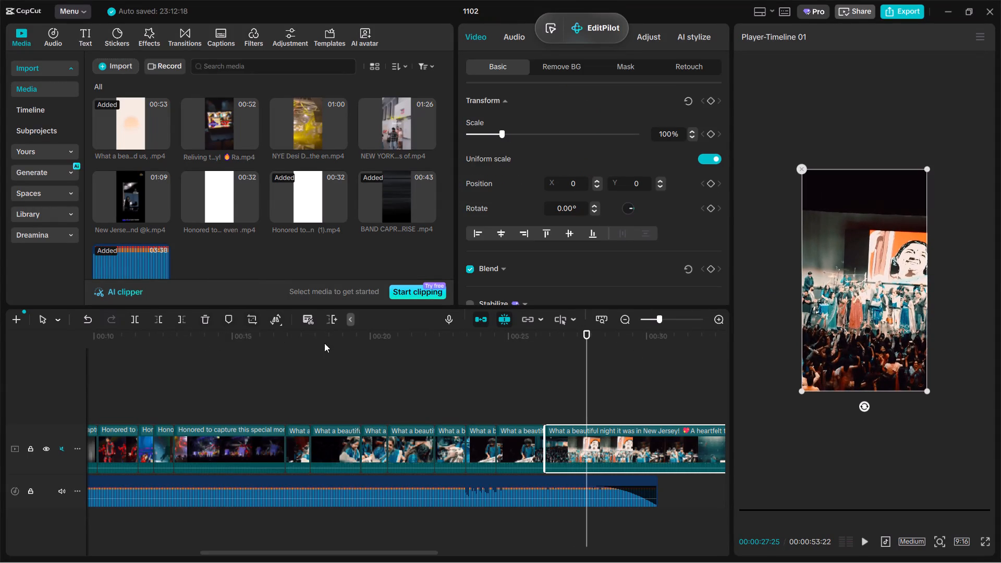
key("space")
key("space")
left_click(130, 316)
Trim away the start of the last piece up to the two singers sharing the stage, at 00:00:29:27.
key("space")
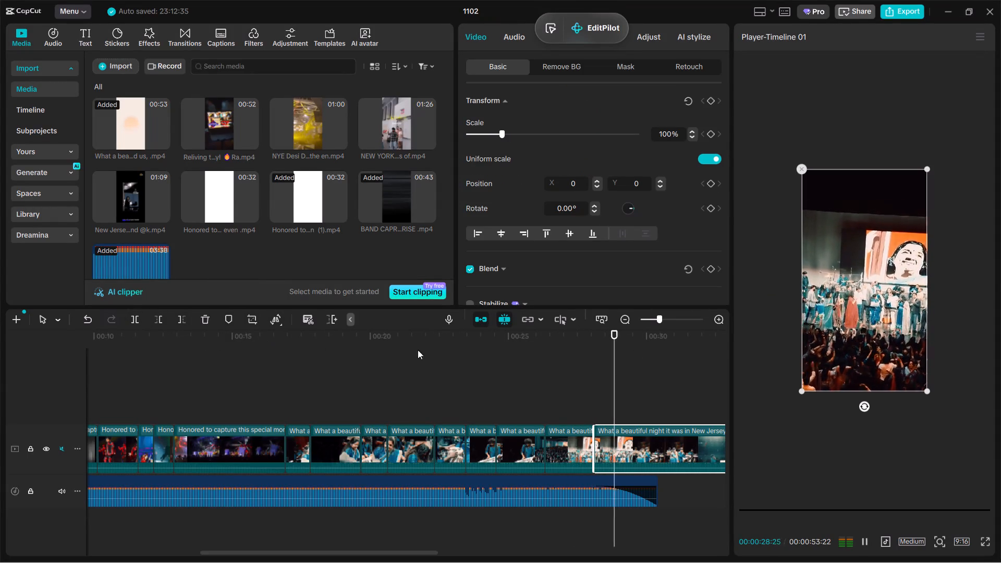
key("space")
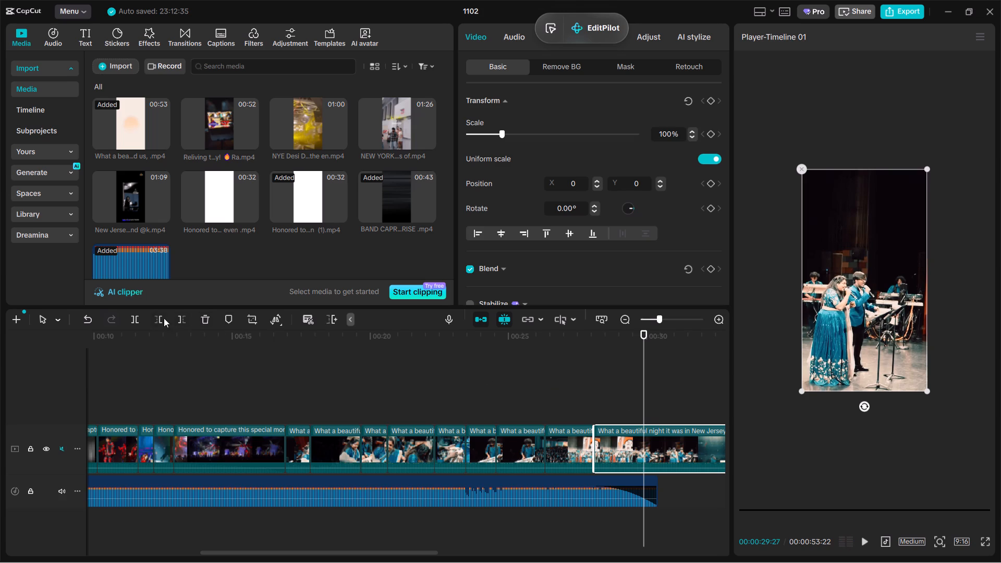
left_click(158, 318)
Play back the trimmed last piece and split it at 00:00:29:29, where the singer facing the audience appears.
key("space")
key("space")
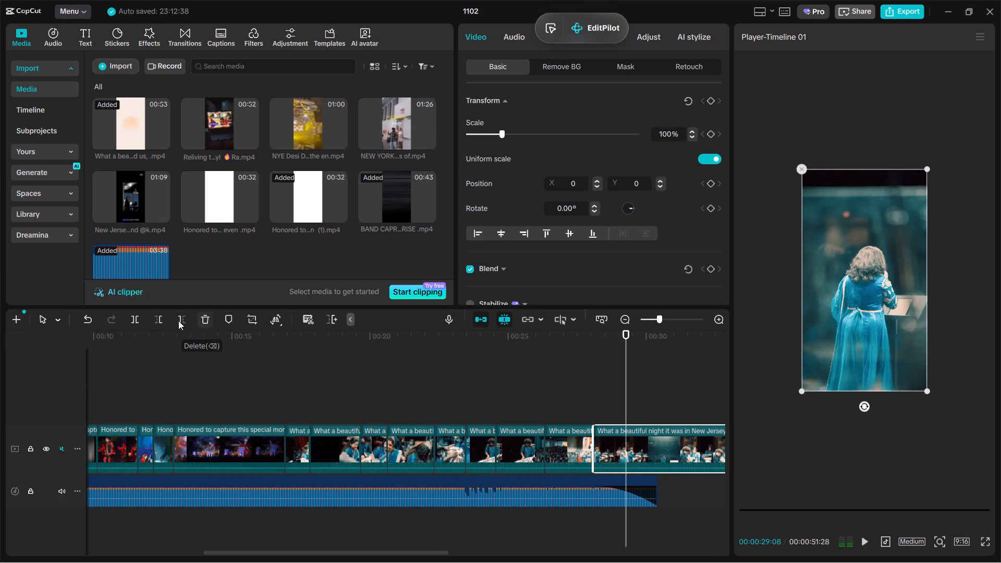
key("space")
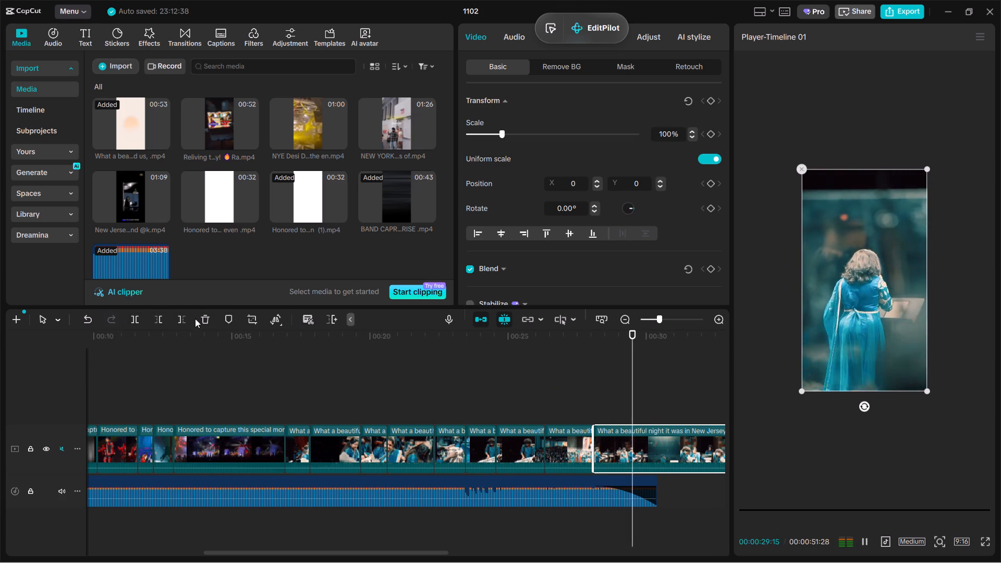
key("space")
left_click(139, 320)
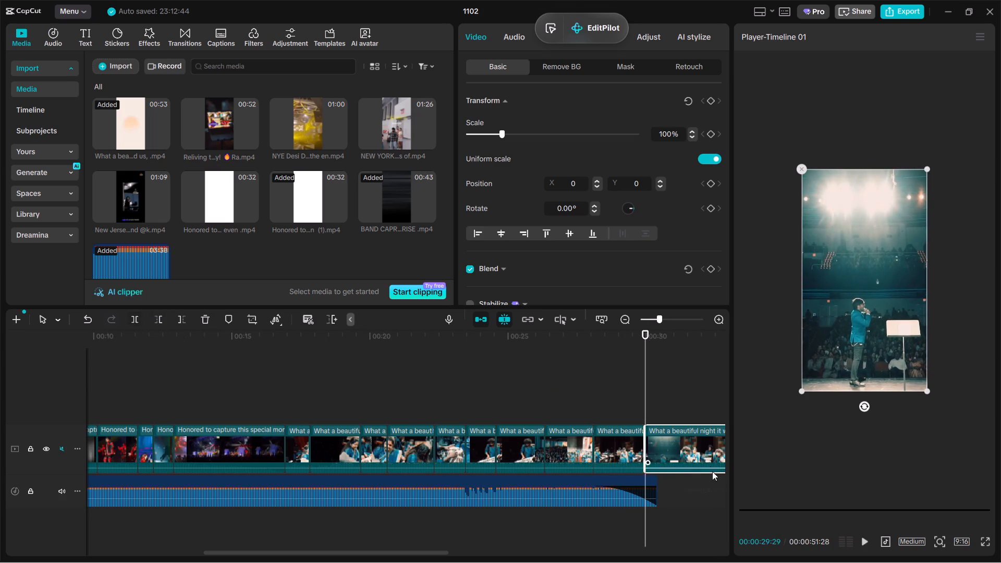
Trim away the start of the last piece up to the keytar player beside the singer in blue, at about 00:00:31:26.
key("space")
left_click(663, 404)
left_click_drag(664, 403, 707, 414)
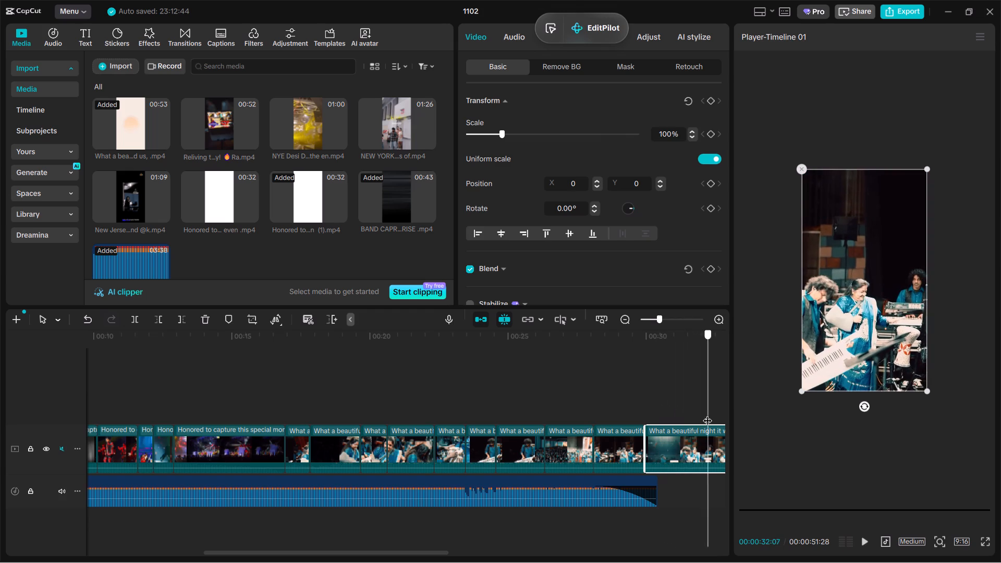
left_click_drag(707, 414, 698, 417)
left_click(705, 438)
left_click(162, 319)
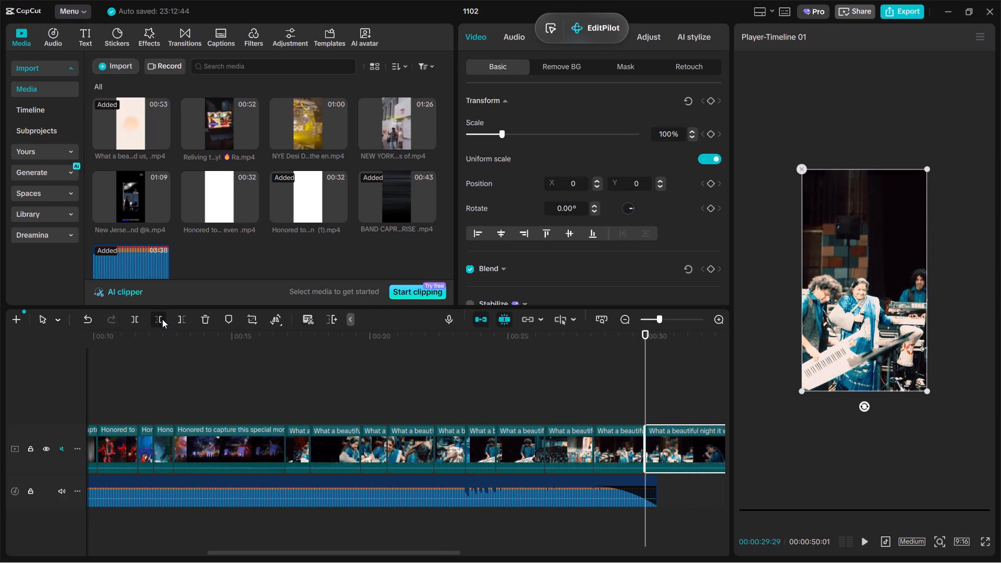
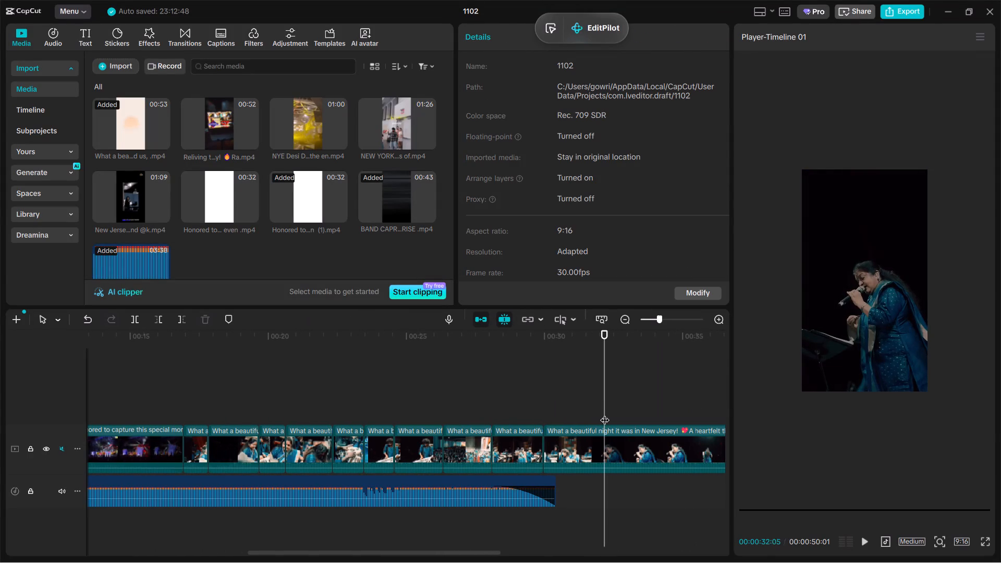
Trim away the start of the last New Jersey piece up to the lone singer in blue, at about 00:00:32:04.
left_click_drag(605, 413, 603, 441)
left_click(611, 445)
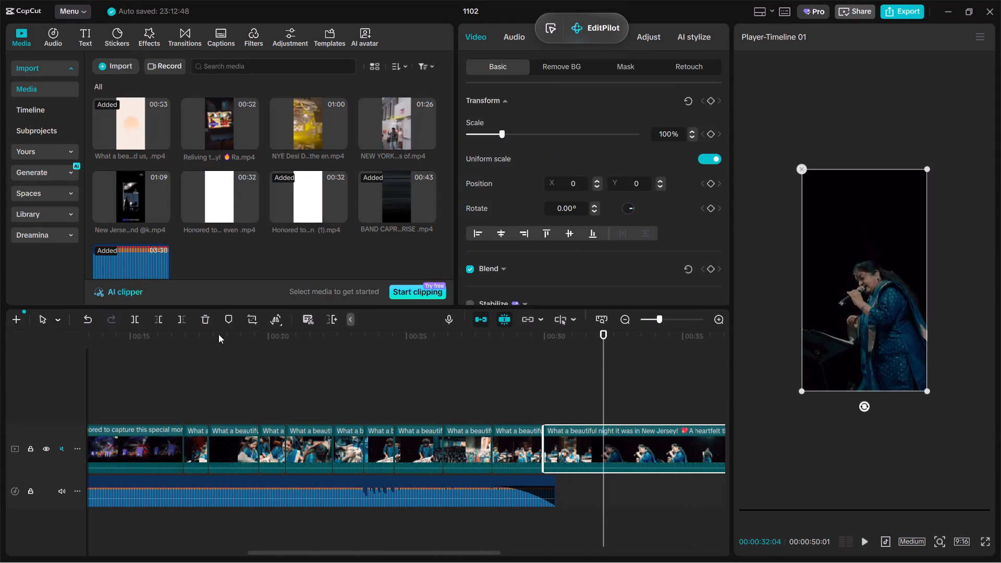
key("space")
key("space")
left_click(160, 317)
Play back the shot of the singer in blue and split the last piece at about 00:00:31:23.
key("space")
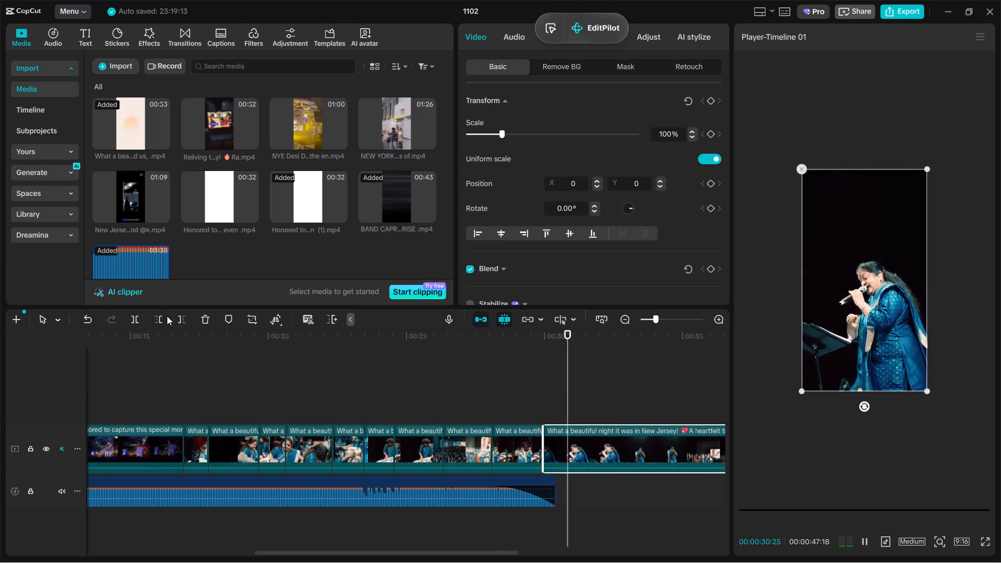
key("space")
key("space")
left_click(136, 316)
Trim away the start of the last piece up to the group lined up on stage, at 00:00:34:07.
key("space")
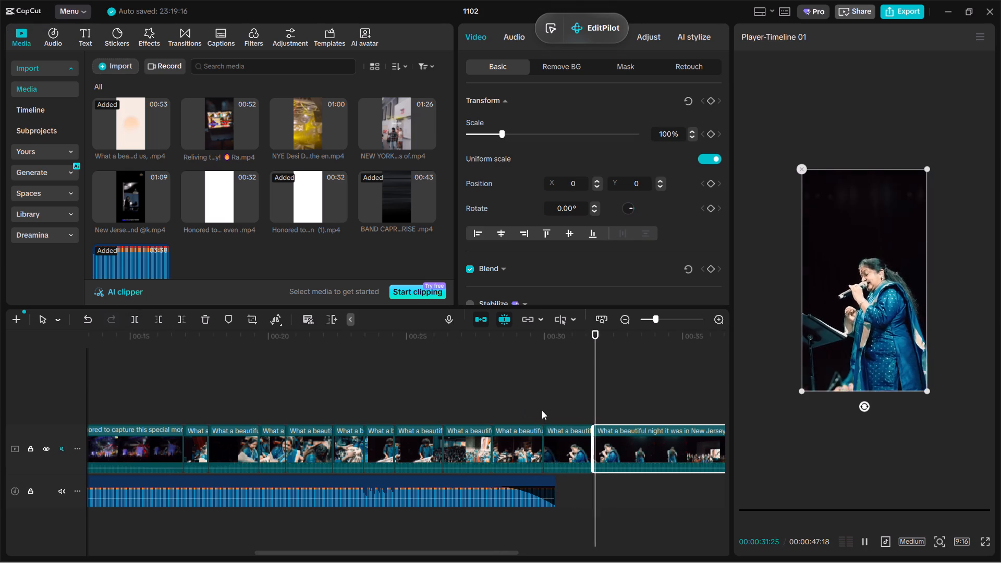
left_click(655, 412)
left_click_drag(655, 412, 662, 430)
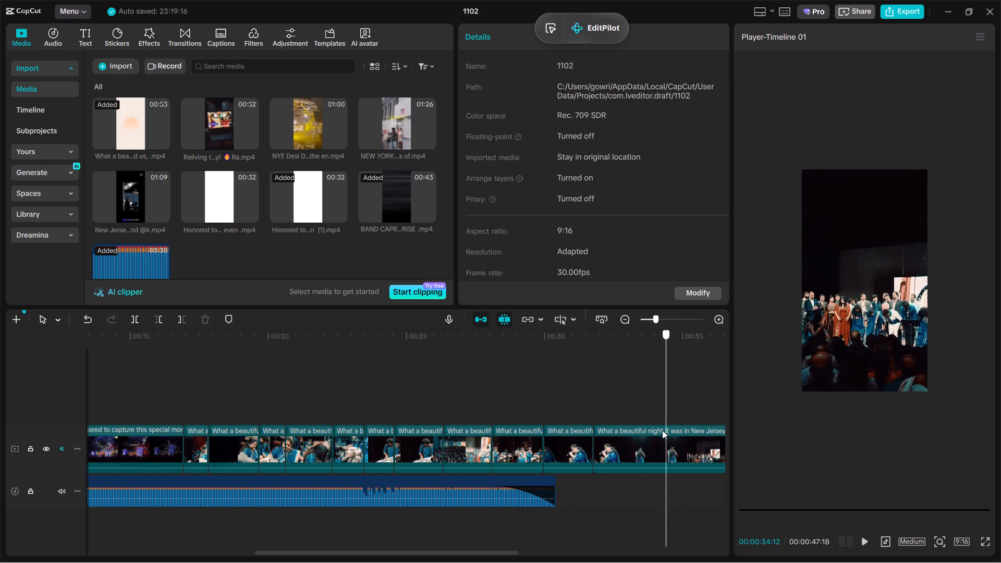
left_click_drag(662, 430, 656, 431)
key("space")
key("space")
left_click(673, 446)
left_click(153, 321)
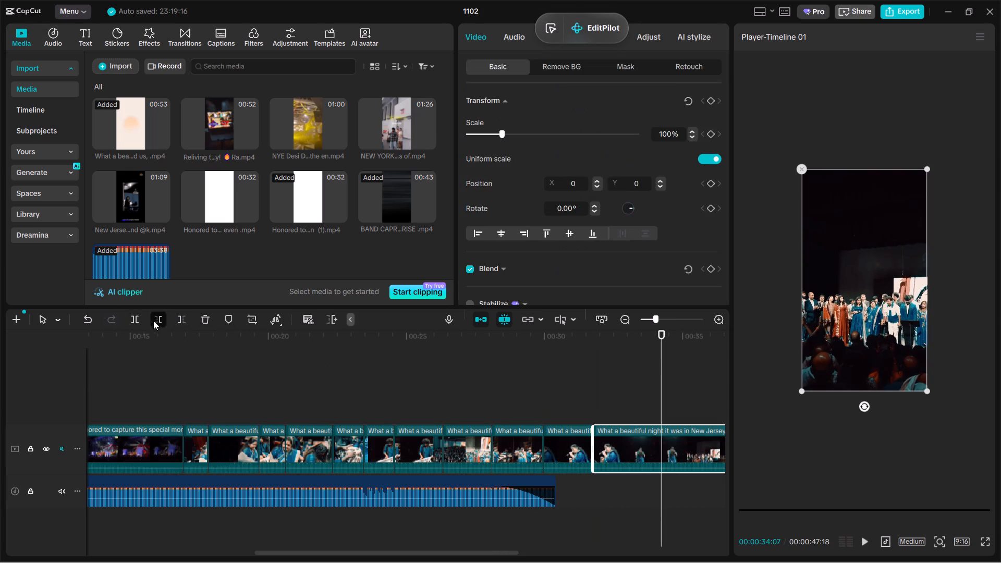
Play the group stage shot and trim away everything after it, ending the New Jersey footage at 00:00:33:28.
key("space")
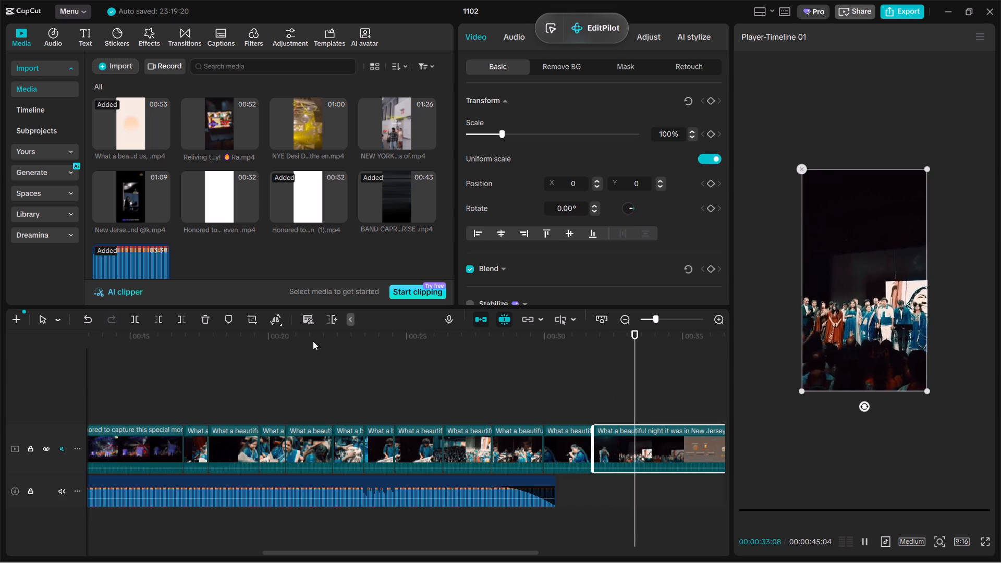
key("space")
left_click(181, 315)
Add the "Reliving the energetic and electrifying" clip to the end of the main video track.
scroll(181, 315, "down", 9, "ctrl")
left_click(521, 390)
left_click_drag(521, 390, 0, 382)
scroll(308, 434, "down", 2, "ctrl")
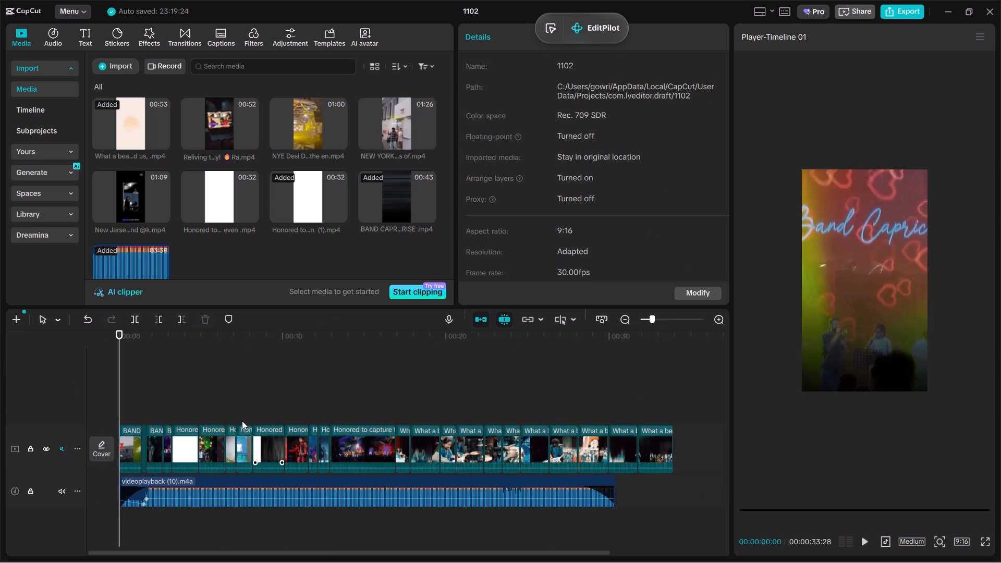
left_click(241, 127)
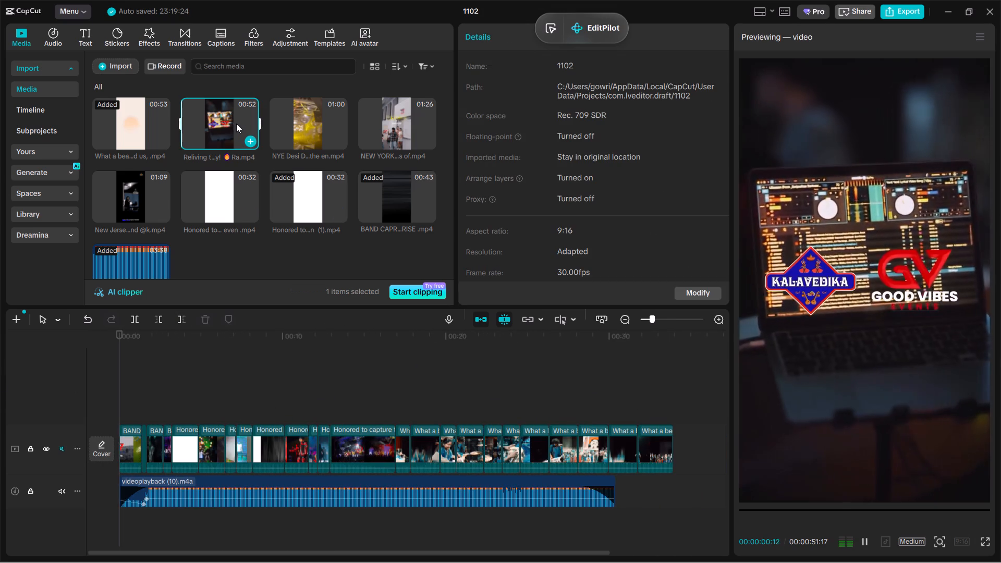
left_click_drag(233, 123, 710, 452)
Trim away the start of the Reliving clip, past the drum shot, up to the bearded singer with his arm raised.
left_click(636, 397)
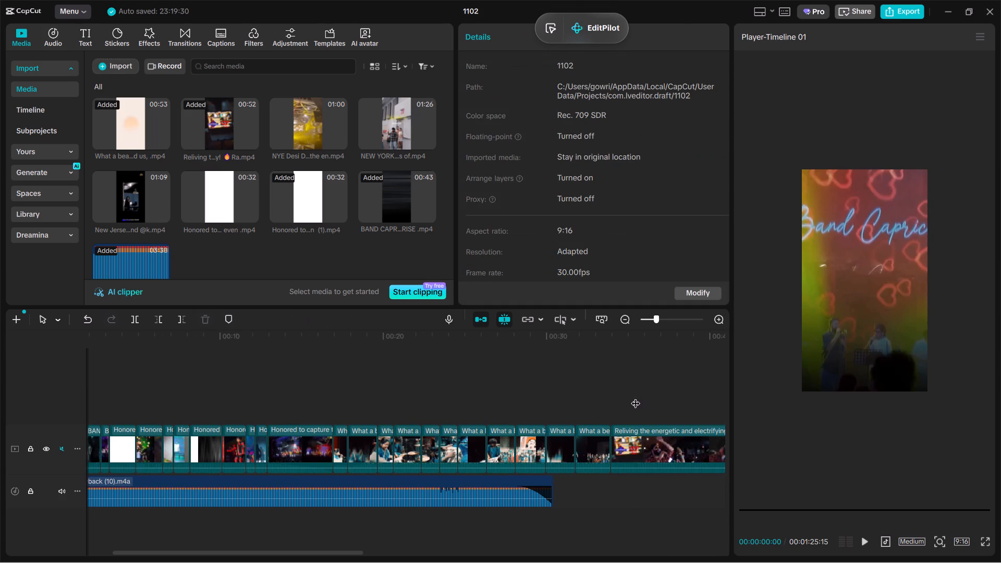
key("space")
key("space")
left_click(658, 442)
left_click_drag(639, 413, 632, 415)
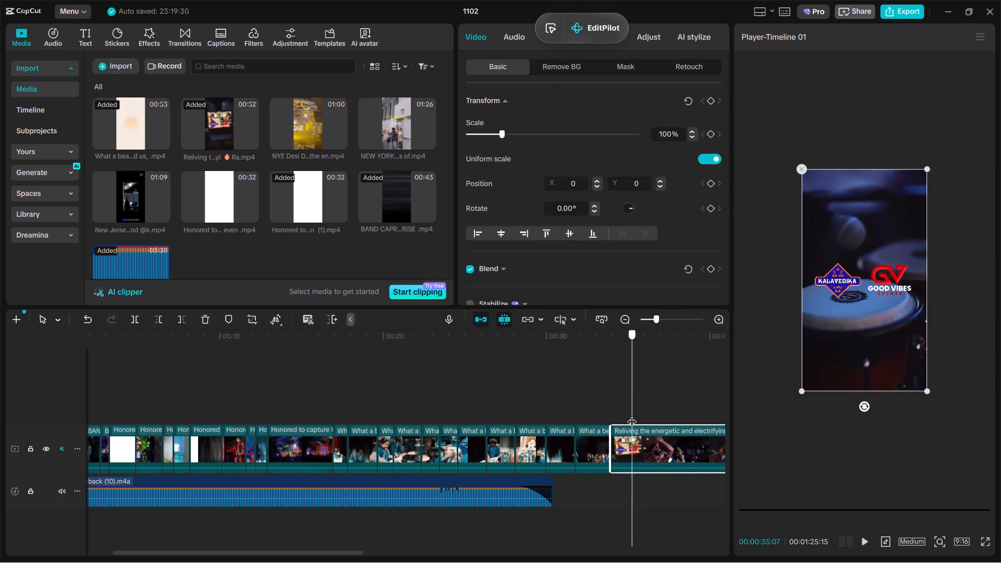
left_click_drag(632, 415, 640, 420)
left_click(156, 318)
Play through the bearded singer's crowd shot and split the Reliving clip at 00:00:35:15.
key("space")
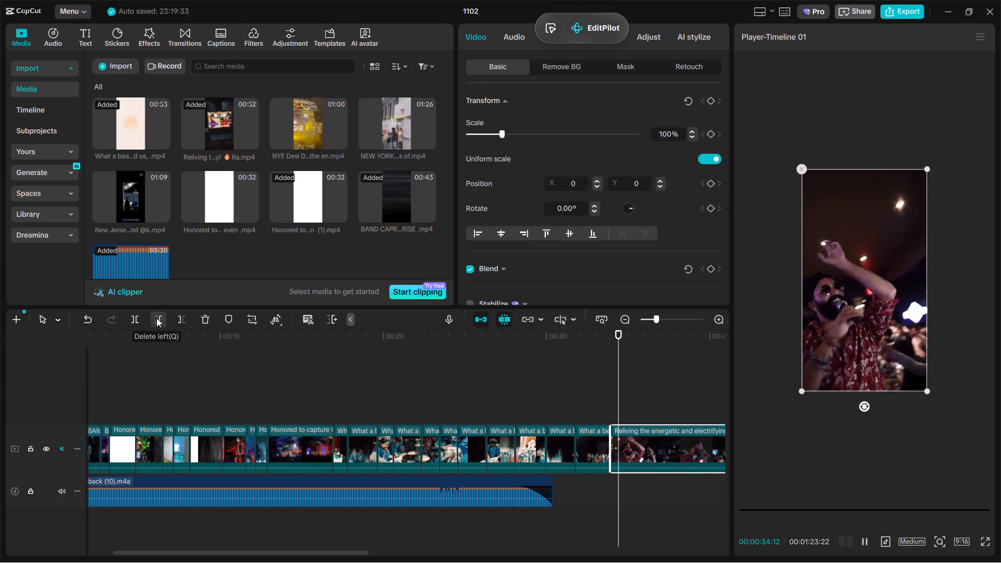
key("space")
key("space")
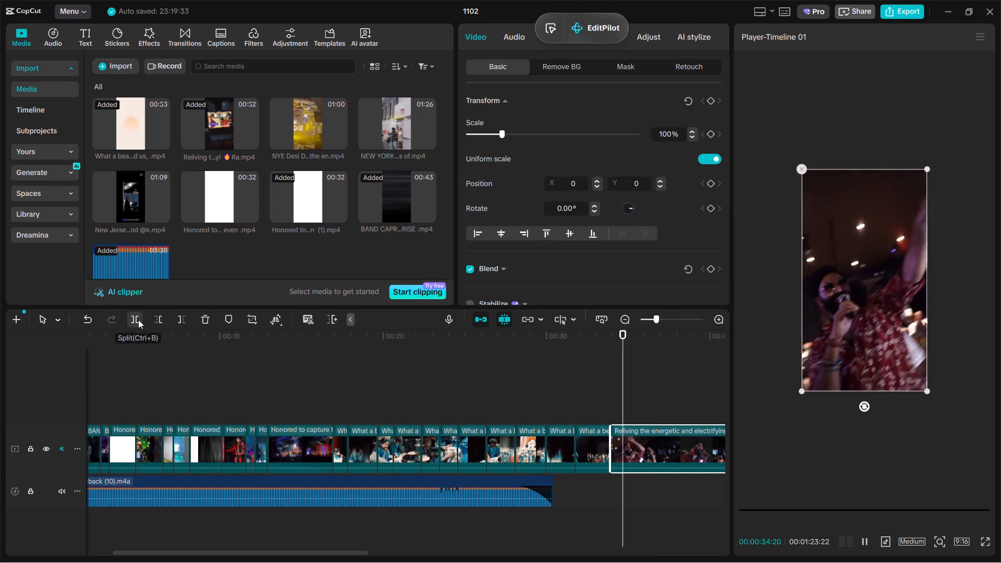
key("space")
key("space")
key("space")
left_click(138, 320)
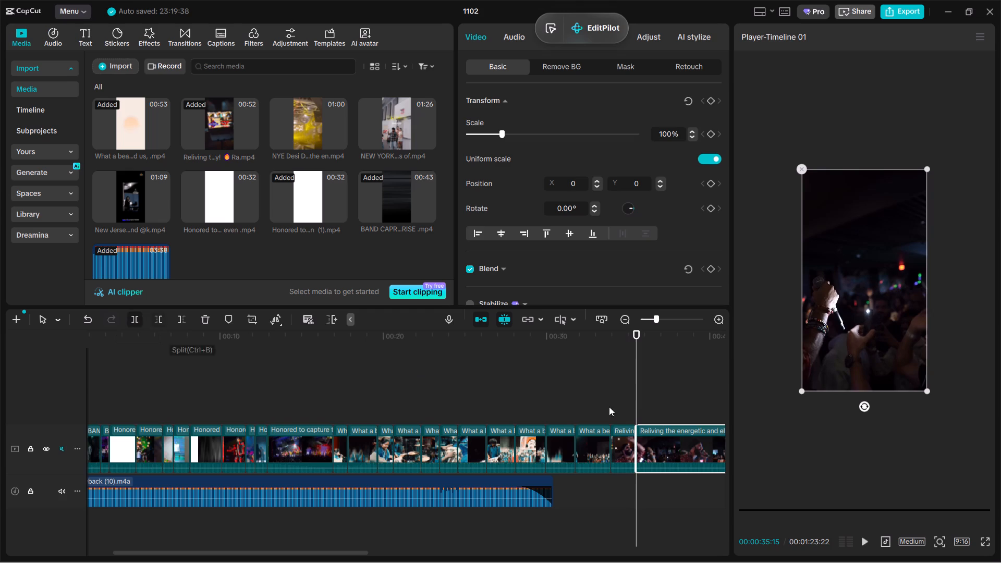
Play on and split the last Reliving piece at the green-lit singer, at 00:00:36:22.
key("space")
key("space")
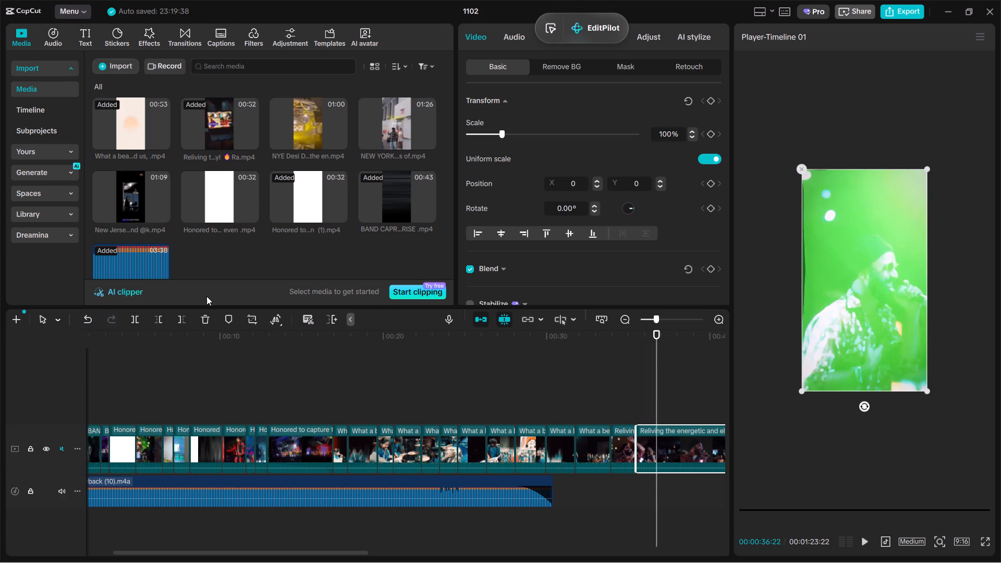
left_click(133, 323)
Play through the singer's close-up and split the last piece where the seated audience appears, at 00:00:38:16.
key("space")
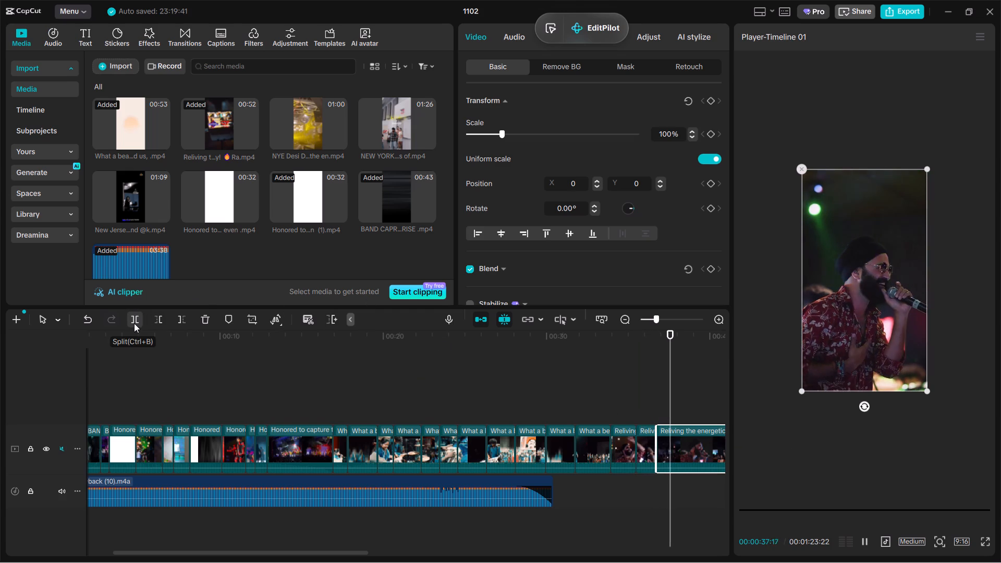
key("space")
key("space")
key("space")
key("space")
left_click(138, 322)
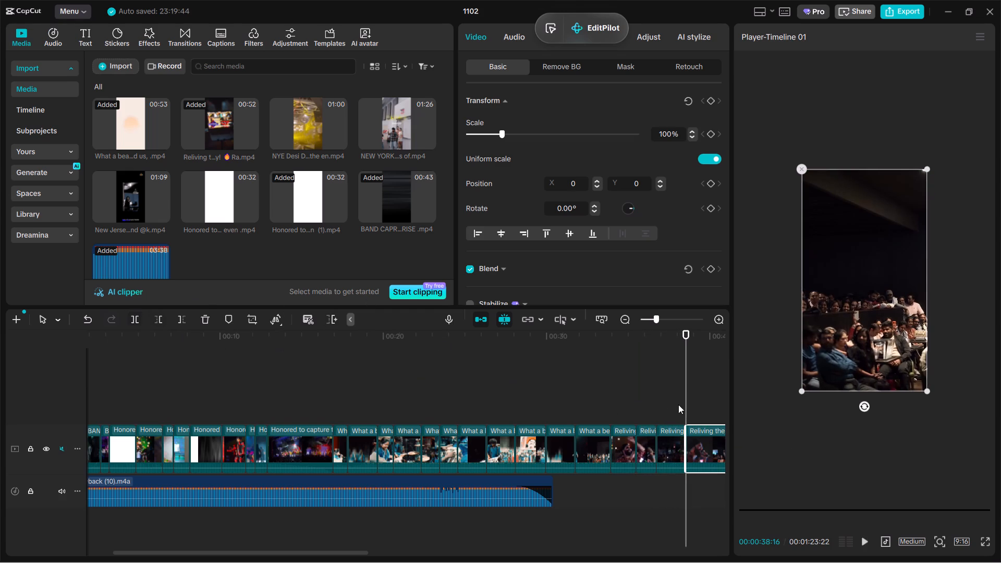
Trim away the start of the last Reliving piece up to the cheering audience with raised arms, at 00:00:39:27.
key("space")
key("space")
left_click_drag(310, 552, 340, 555)
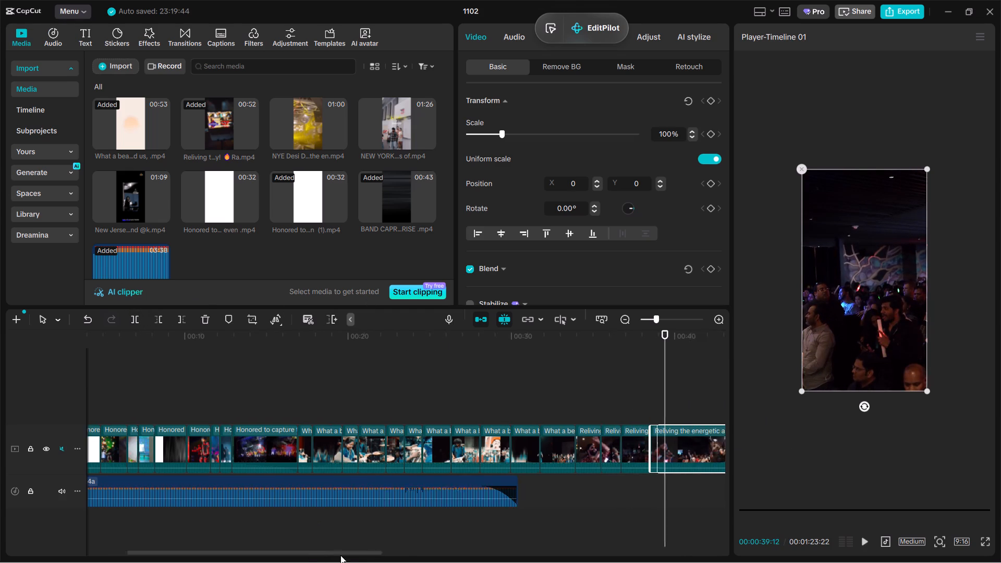
left_click_drag(340, 555, 353, 556)
key("space")
key("space")
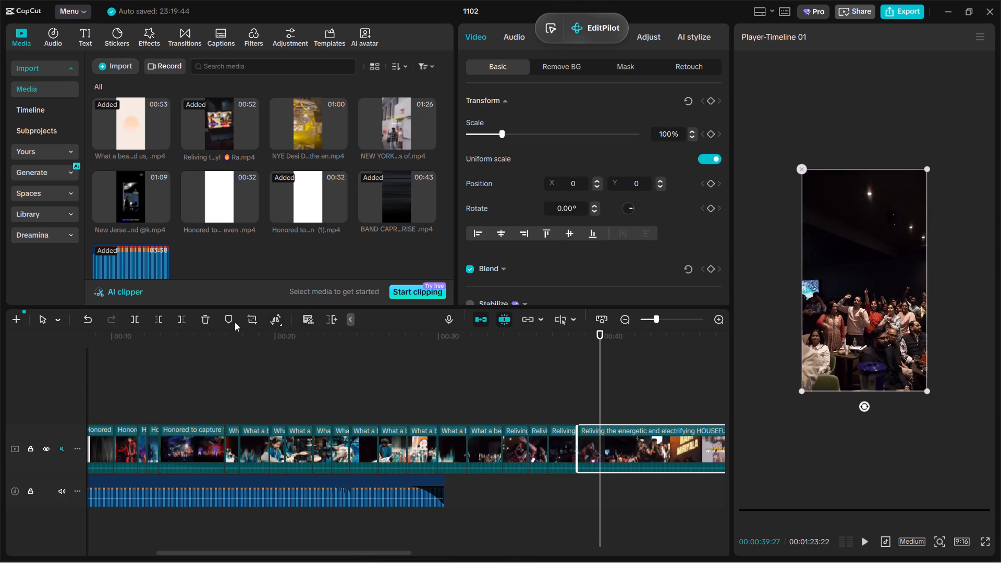
left_click(160, 316)
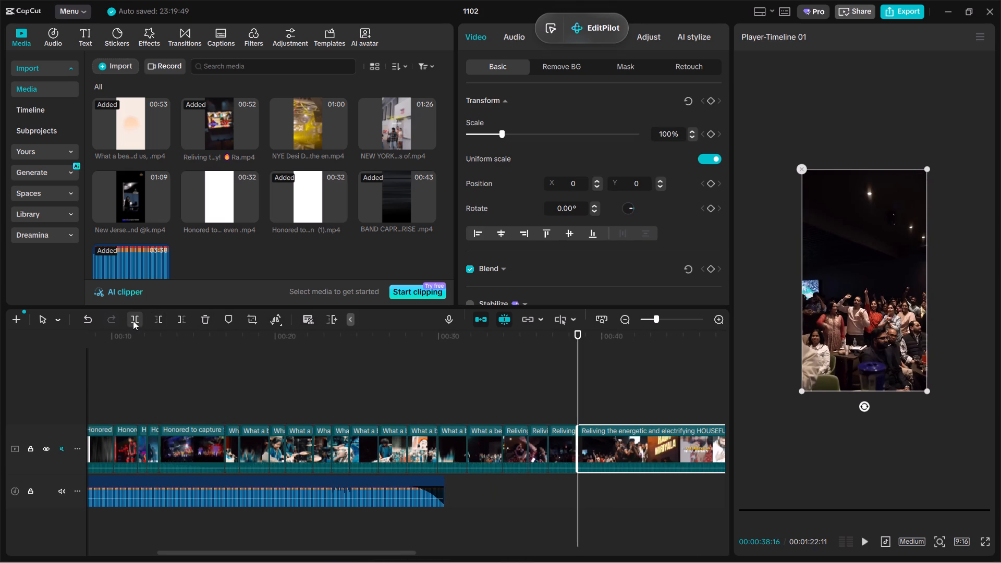
Play the cheering audience shot and split the last piece at 00:00:39:13, at the dancing crowd beside the Good Vibes screen.
key("space")
key("space")
key("space")
key("space")
left_click(133, 321)
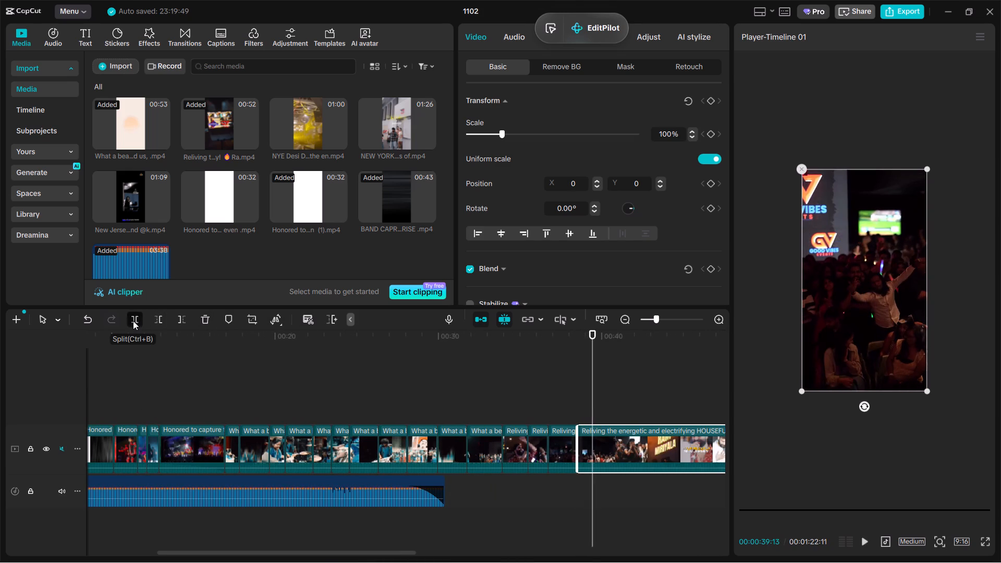
Play through the following crowd shots and split the last Reliving piece at about 00:00:41:10.
key("space")
key("space")
key("space")
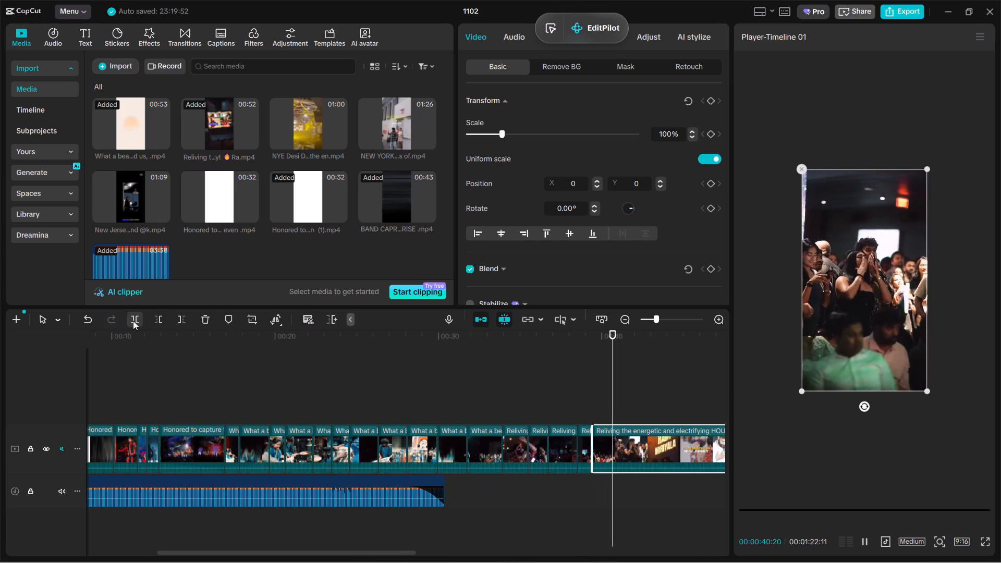
left_click(133, 321)
Play the stage shot of the singer pointing outward and split the last piece at about 00:00:42:18.
key("space")
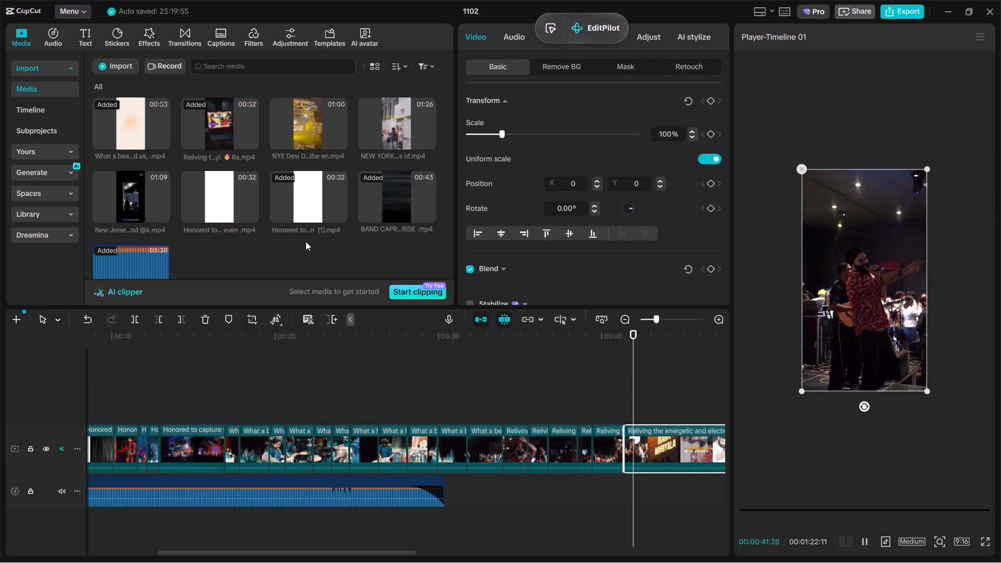
key("space")
left_click(137, 321)
Trim away the start of the last Reliving piece up to the woman in the cream dress, at 00:00:46:09.
key("space")
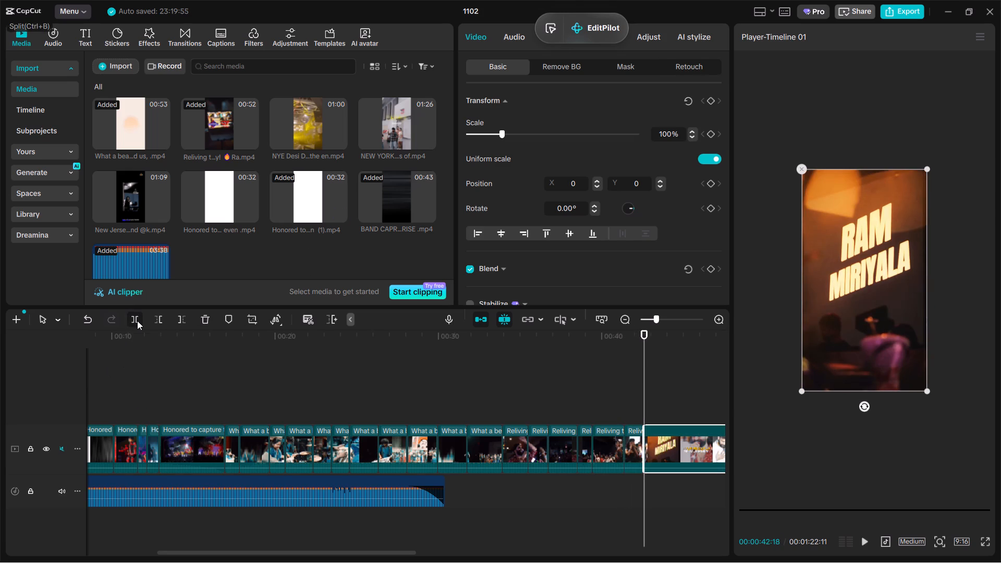
key("space")
double_click(704, 409)
left_click(713, 429)
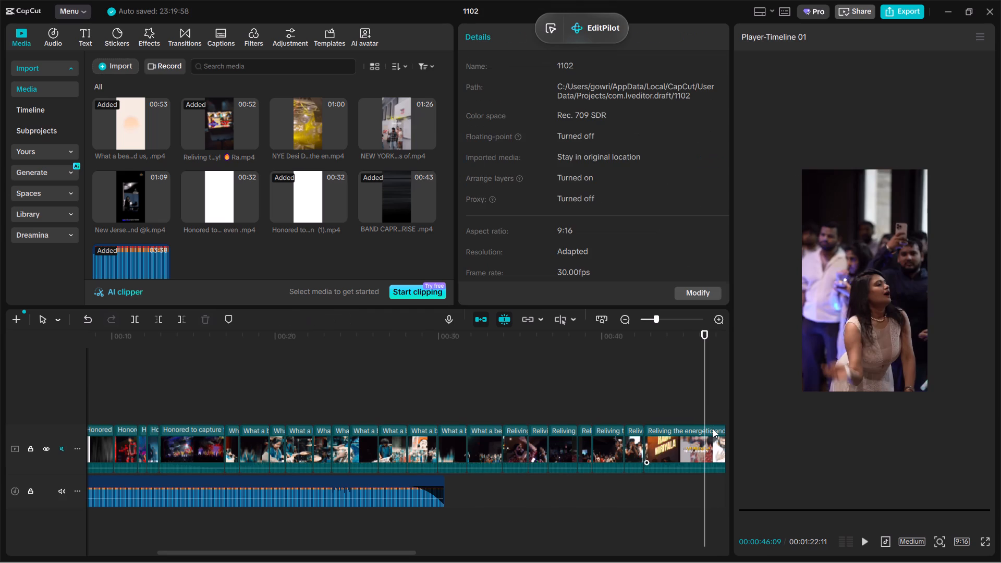
left_click(162, 320)
Play back the trimmed last piece from the woman in the cream dress onward to review its shots for the next cut.
key("space")
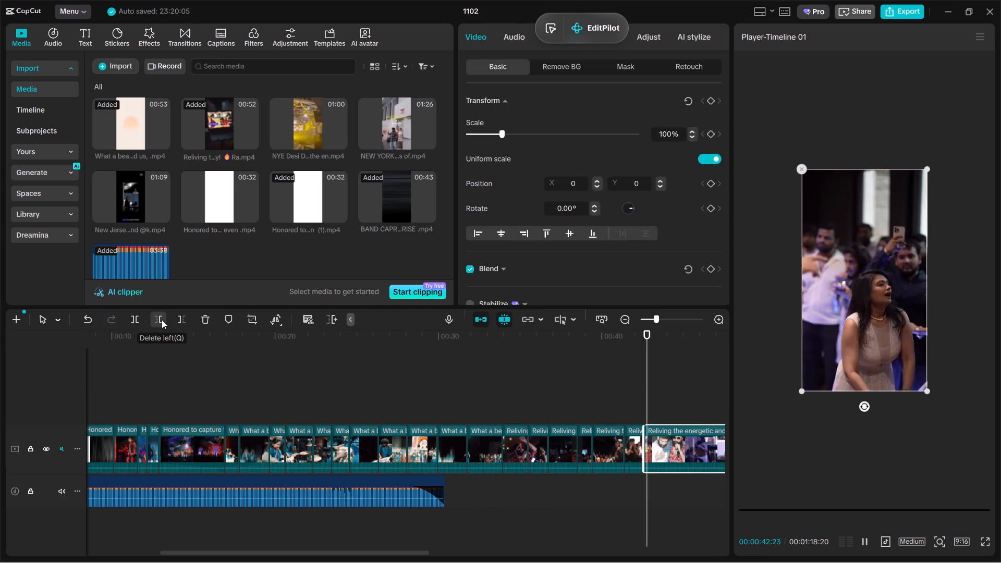
key("space")
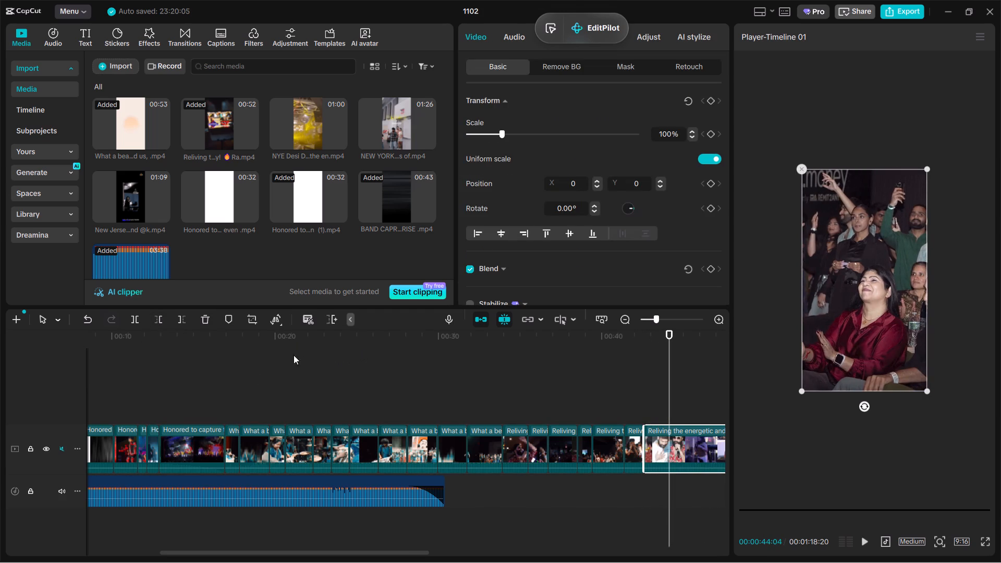
key("space")
key("space")
key("space")
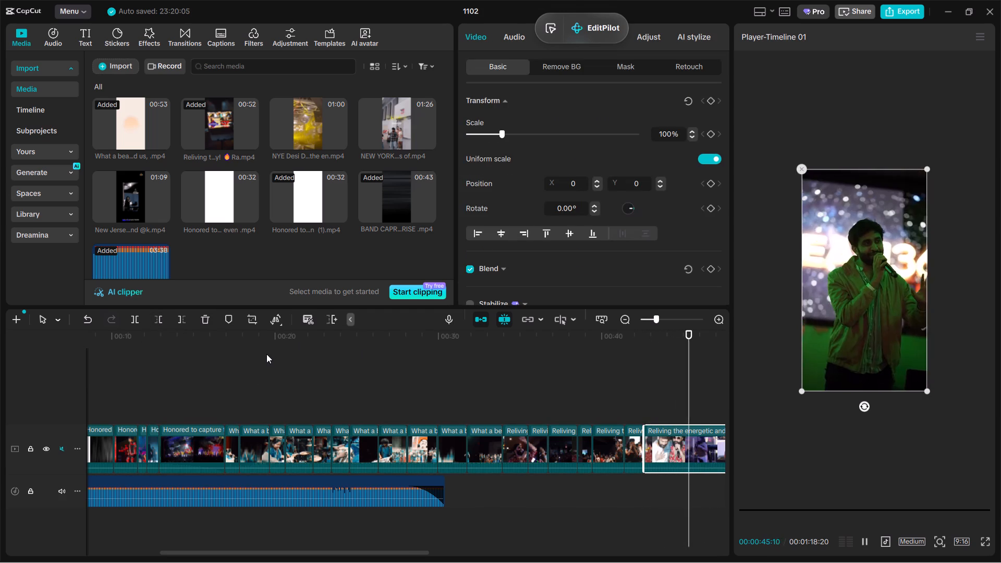
key("space")
key("space")
scroll(558, 416, "down", 3, "ctrl")
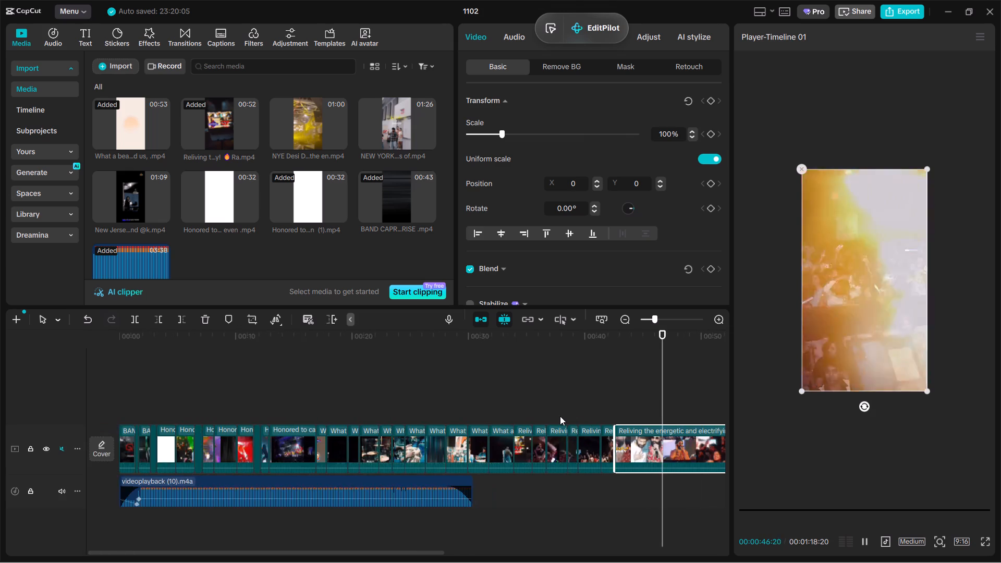
scroll(579, 419, "up", 6, "ctrl")
key("space")
Replay the last piece from the female singer and split it after the green-lit male singer, at about 00:00:45:22.
left_click(619, 414)
left_click_drag(619, 414, 589, 421)
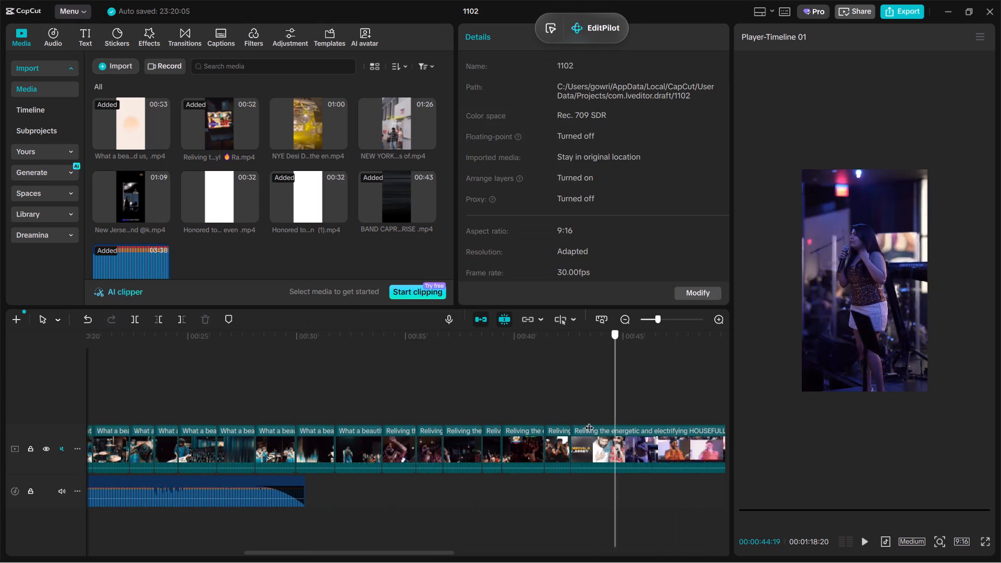
left_click_drag(589, 421, 582, 421)
key("space")
left_click(611, 443)
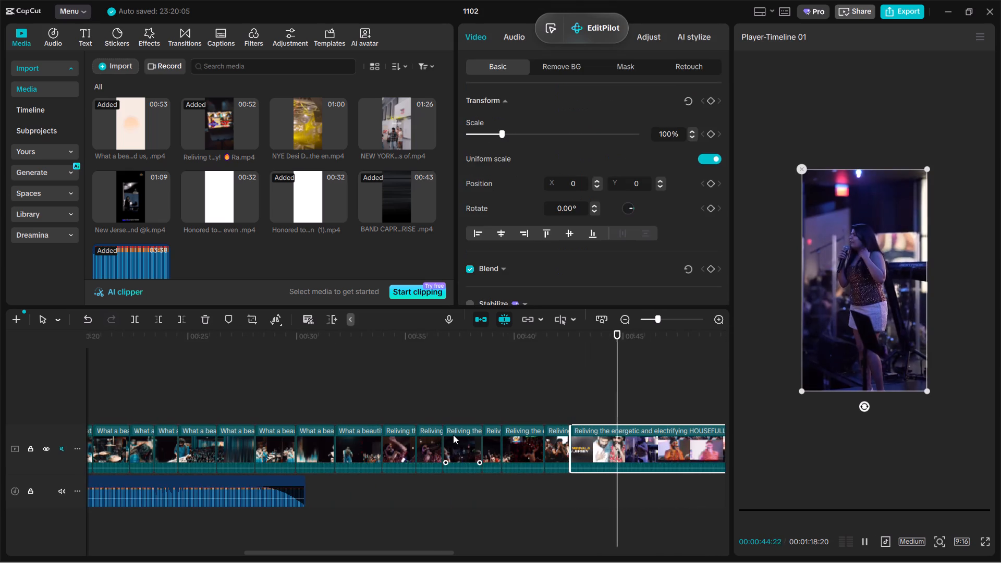
key("space")
key("space")
key("space")
key("space")
key("space")
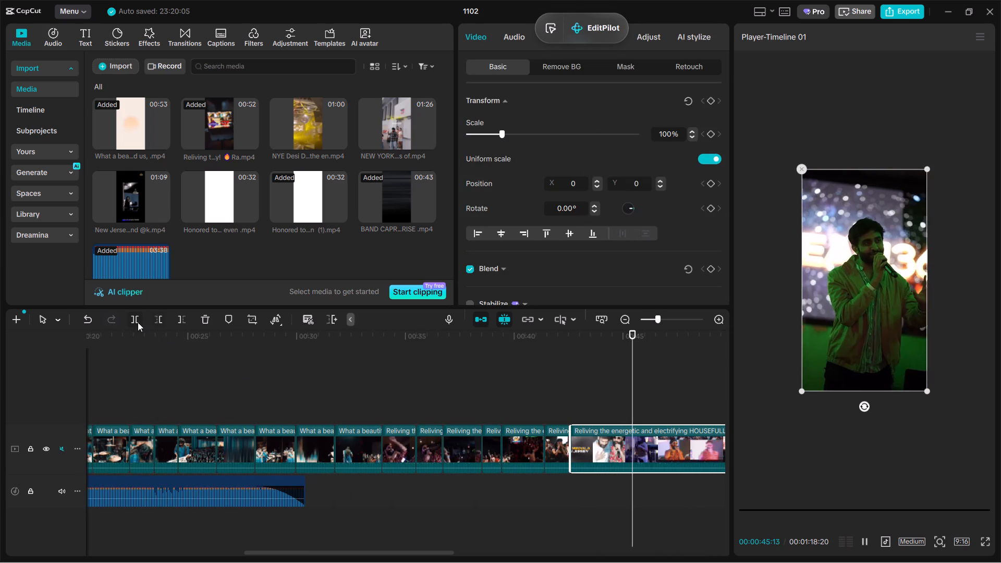
key("space")
key("space")
left_click(131, 320)
Trim away the start of the last piece, past the three-panel shot, up to the crowd section just after 00:00:49:04.
key("space")
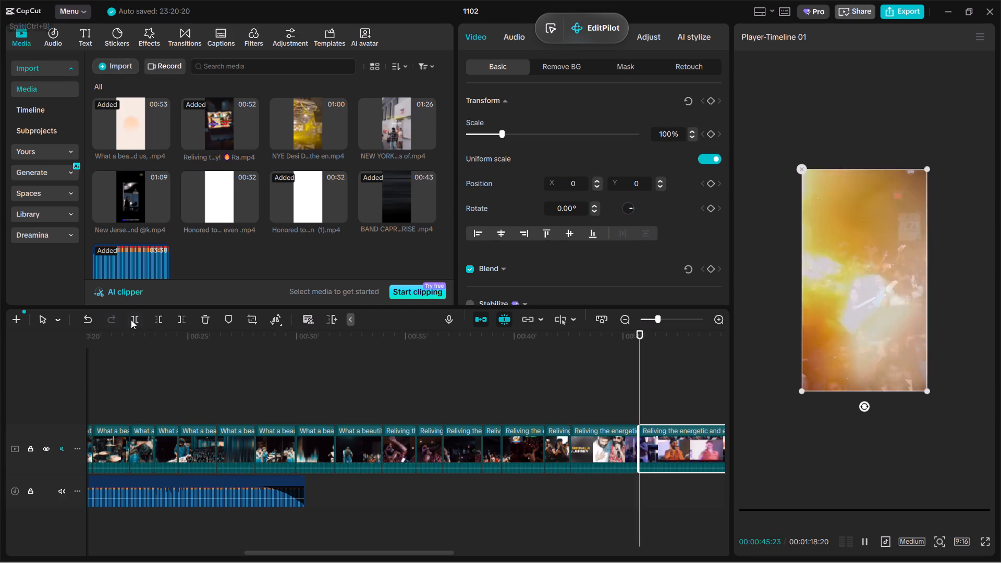
key("space")
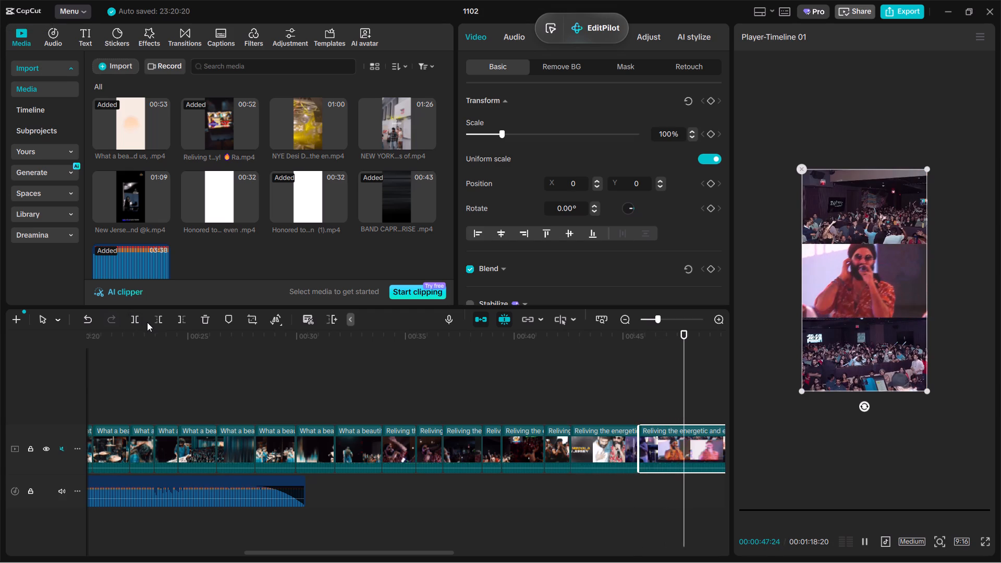
key("space")
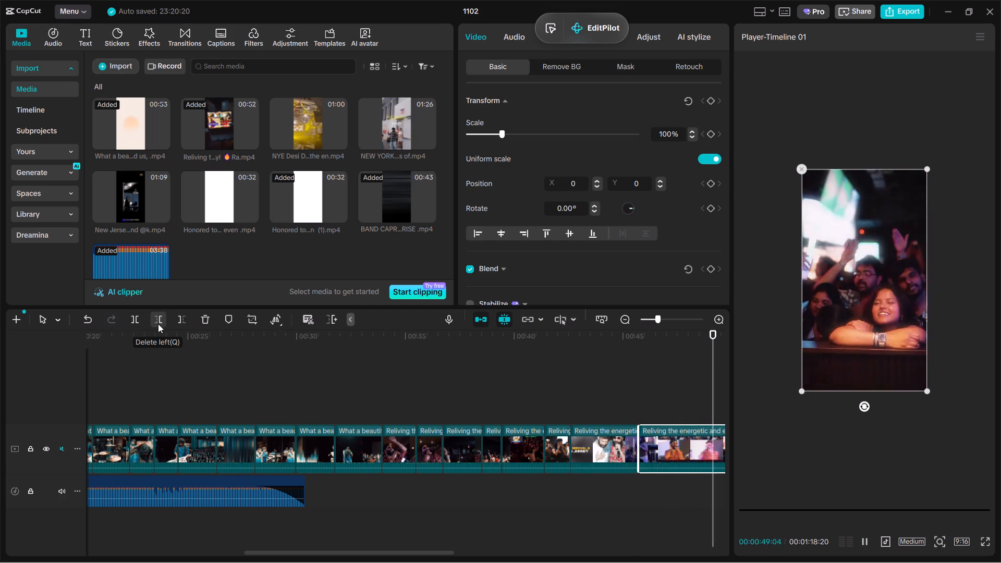
key("space")
left_click(158, 324)
Play the last Reliving piece from the crowd shot and split it after the xpat.money group, at about 00:00:47:00.
key("space")
key("space")
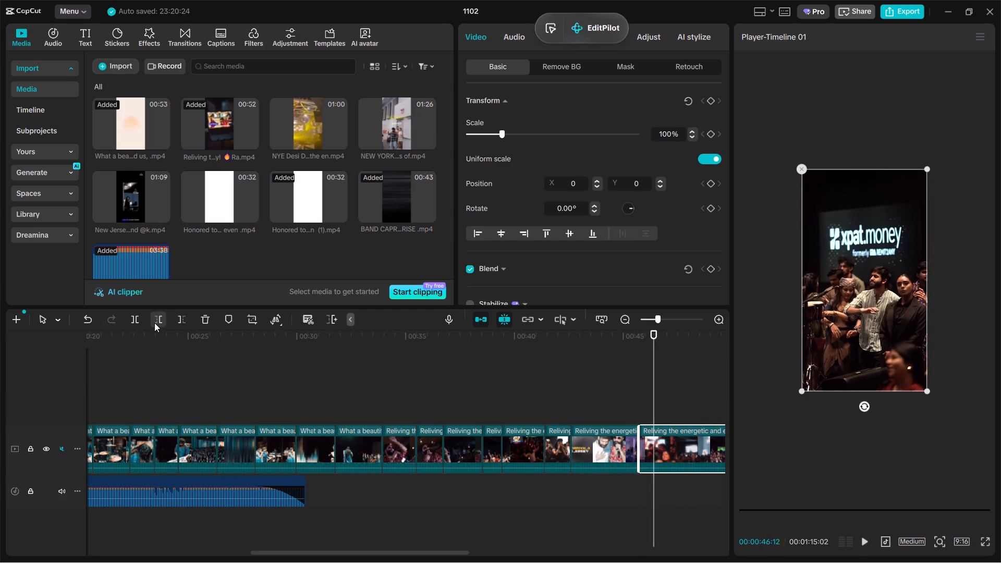
key("space")
key("space")
left_click(133, 316)
Play on and trim away the start of the last Reliving piece up to the drummer and singer in the red shirt, at 00:00:49:17.
key("space")
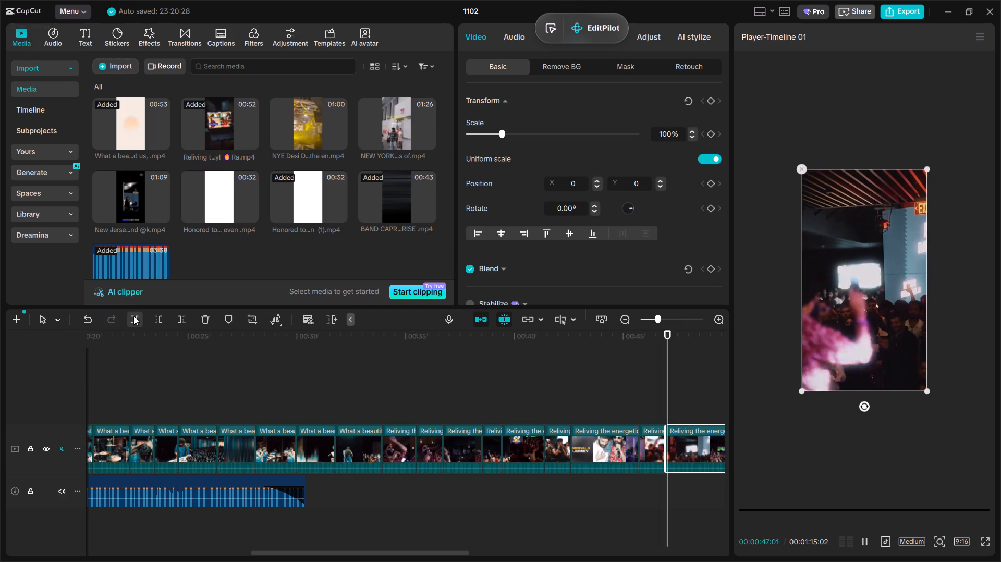
key("space")
key("space")
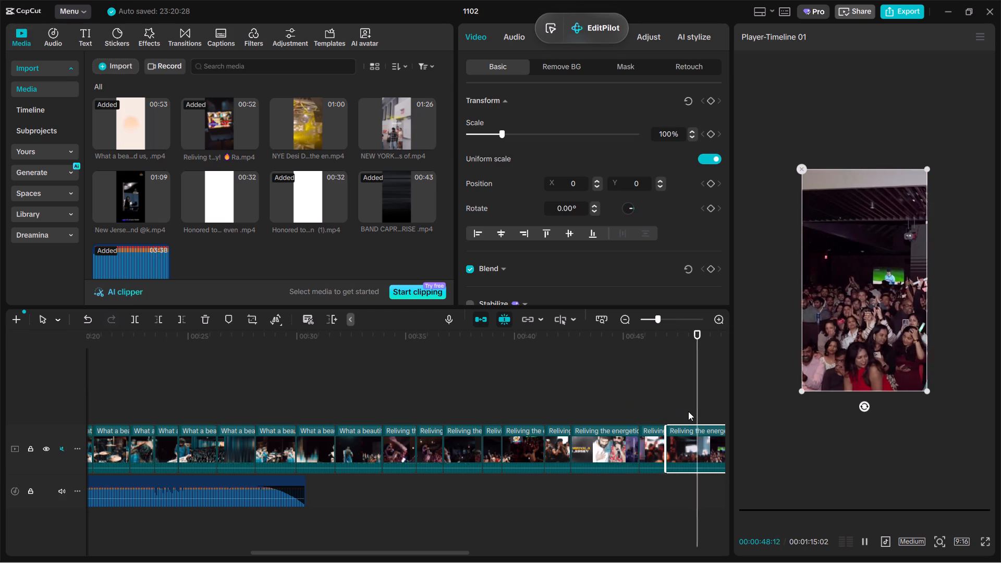
key("space")
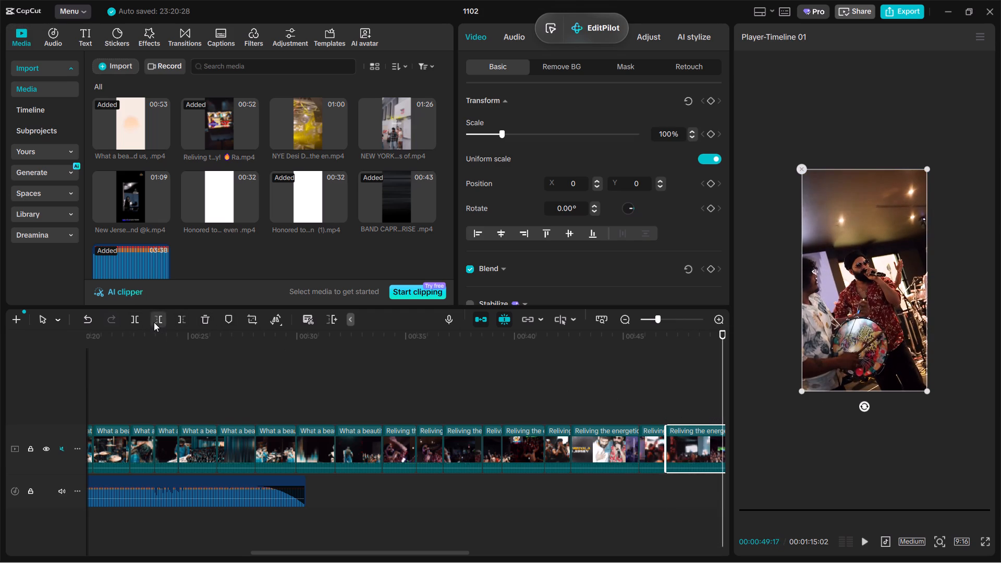
left_click(154, 322)
Play the trimmed piece and split it during the cheering crowd shot, at about 00:00:47:15.
key("space")
key("space")
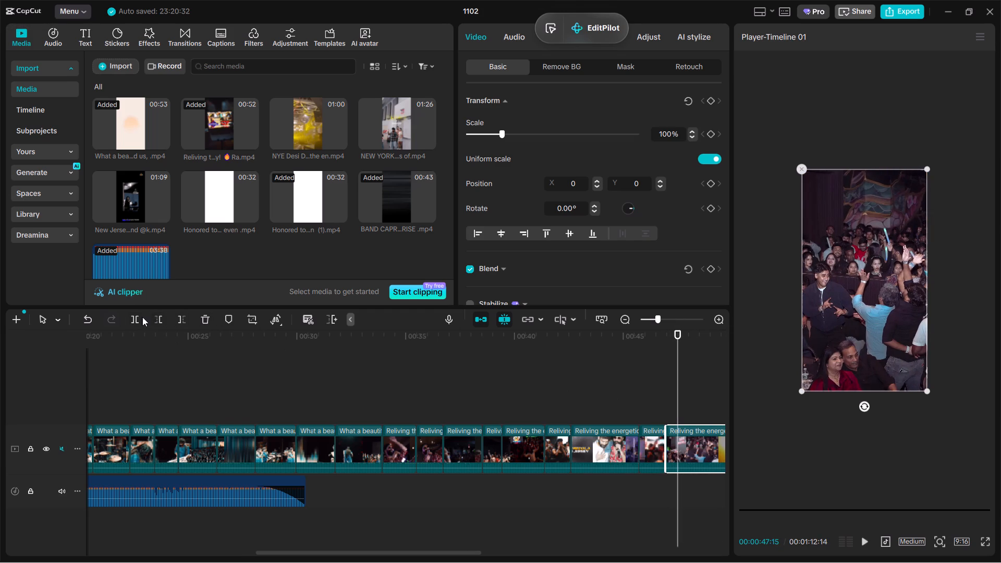
left_click(139, 316)
Skim the rest of the last Reliving piece through to its Thank You New Jersey ending and delete that piece.
key("space")
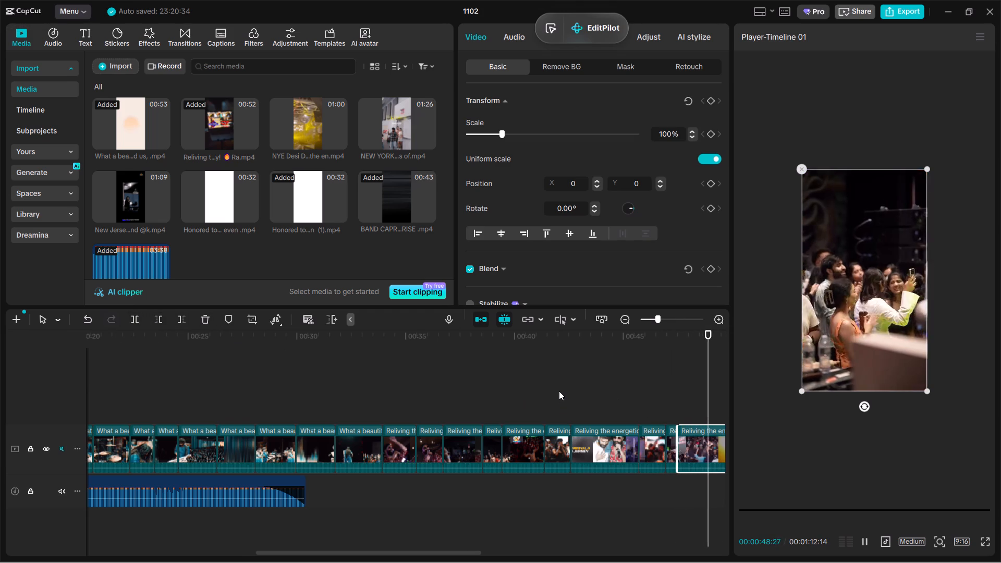
left_click(689, 406)
left_click_drag(694, 406, 721, 409)
left_click(630, 385)
left_click(626, 387)
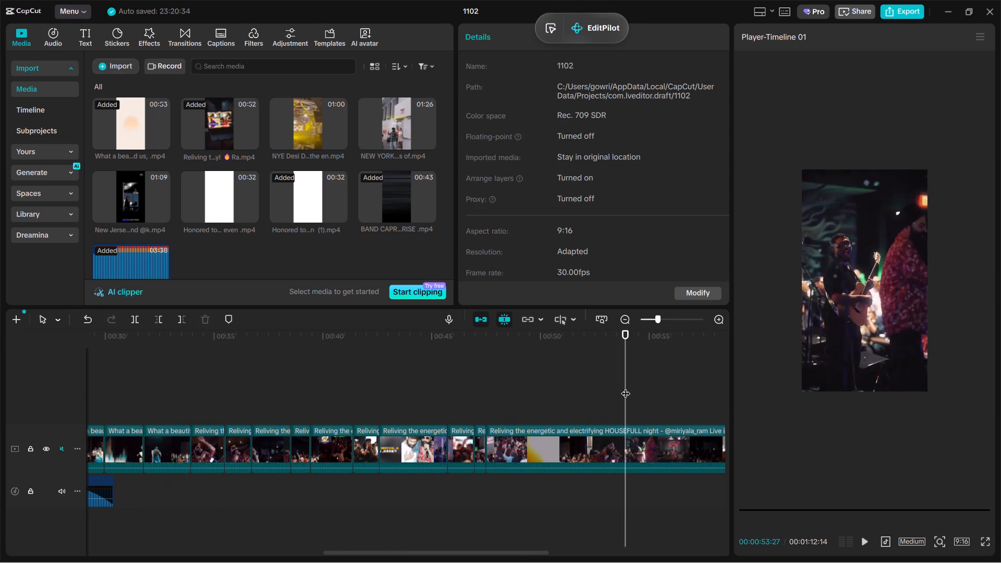
left_click_drag(624, 387, 525, 441)
left_click(525, 441)
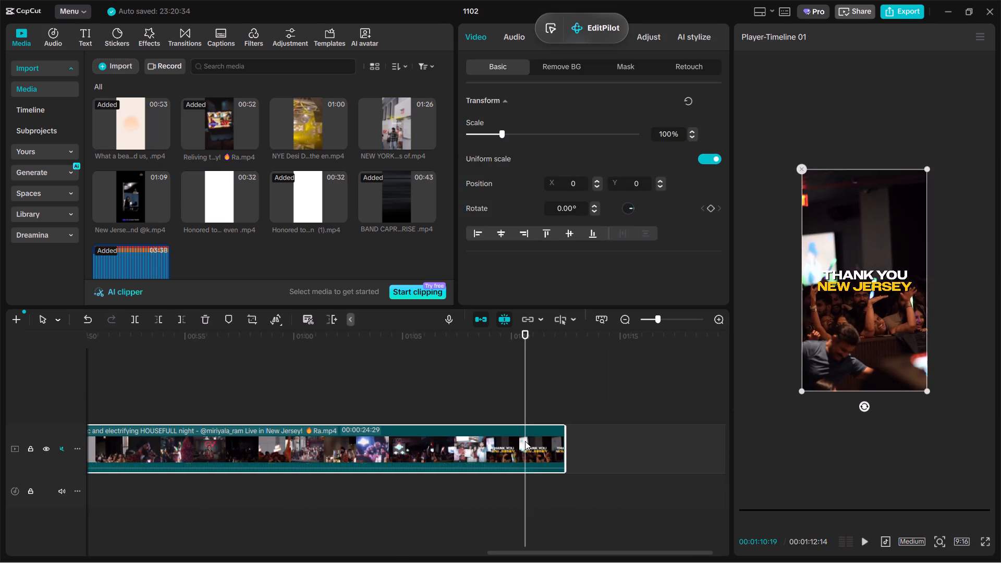
key("space")
key("space")
key("BackSpace")
Preview the NYE Desi Dream clip and add it to the main track after the last Reliving piece.
key("backslash")
double_click(496, 406)
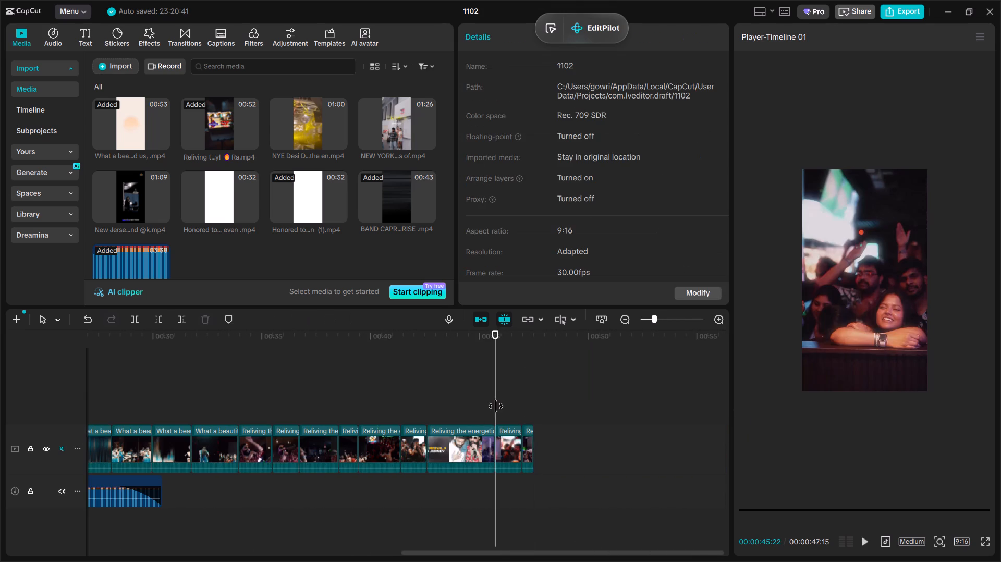
scroll(496, 406, "down", 6, "ctrl")
scroll(262, 154, "up", 1)
left_click(221, 129)
left_click(314, 120)
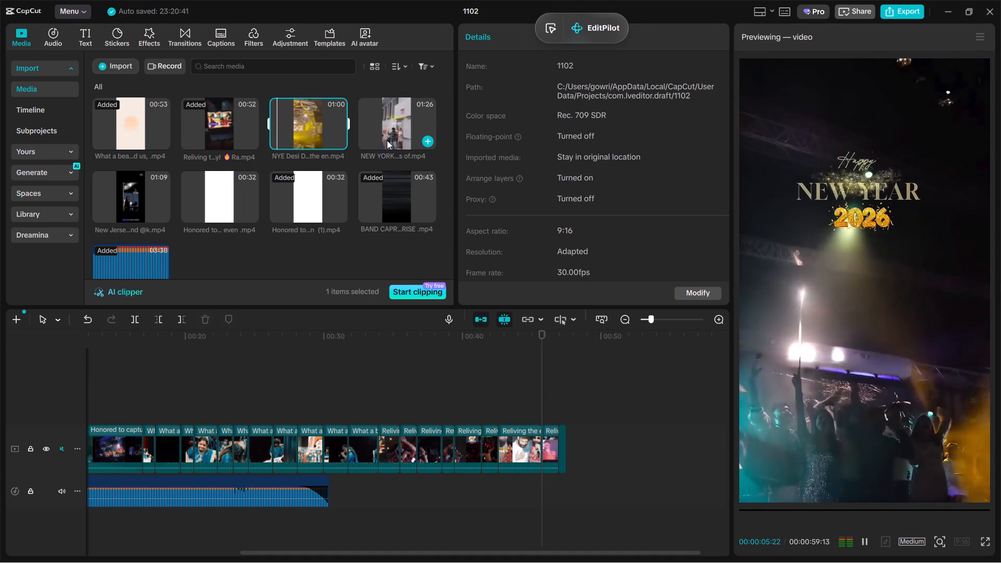
left_click_drag(319, 120, 584, 439)
Play into the NYE clip and trim away its start up to the group in front of the flames, at 00:00:51:16.
left_click(554, 396)
key("space")
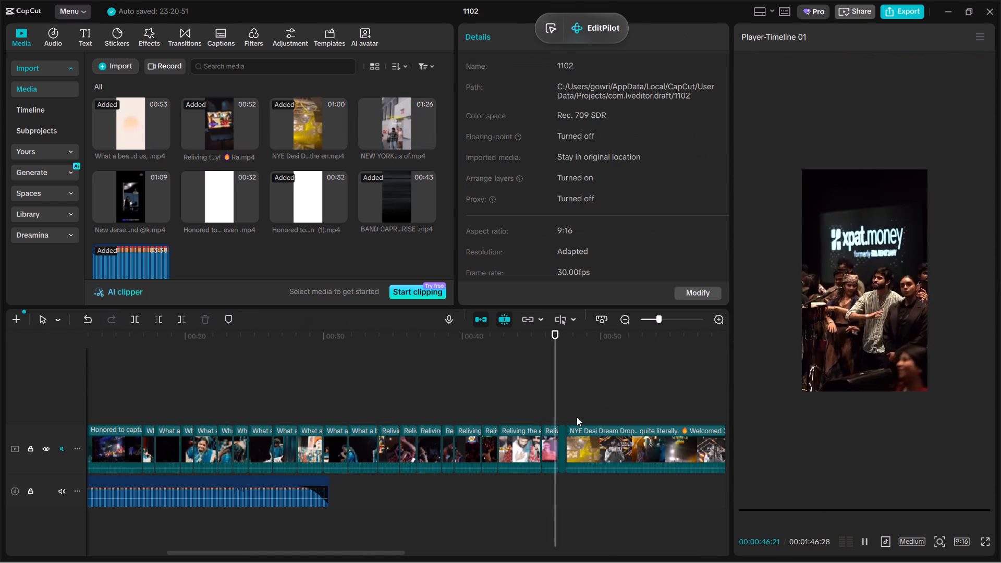
left_click(594, 440)
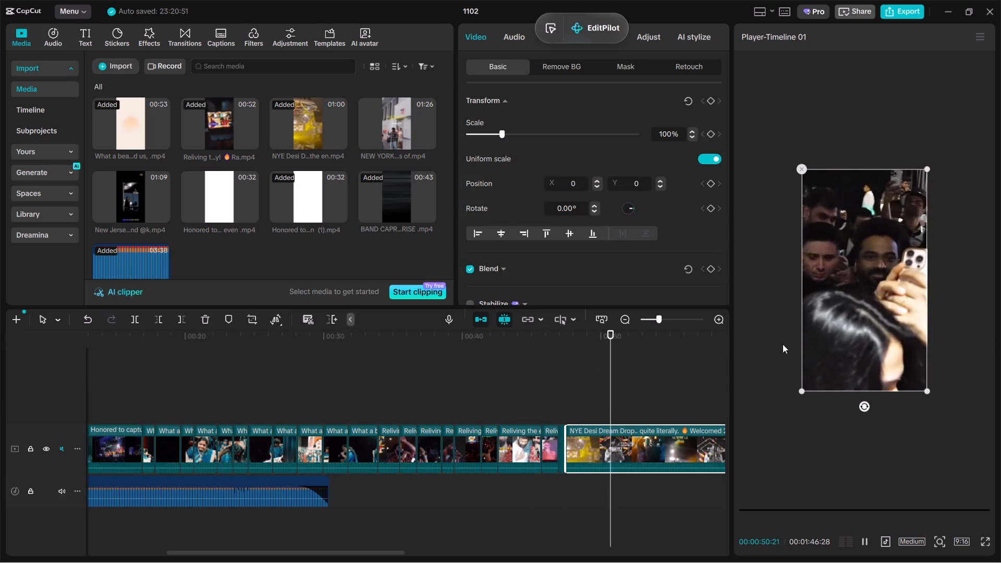
key("space")
key("space")
key("space")
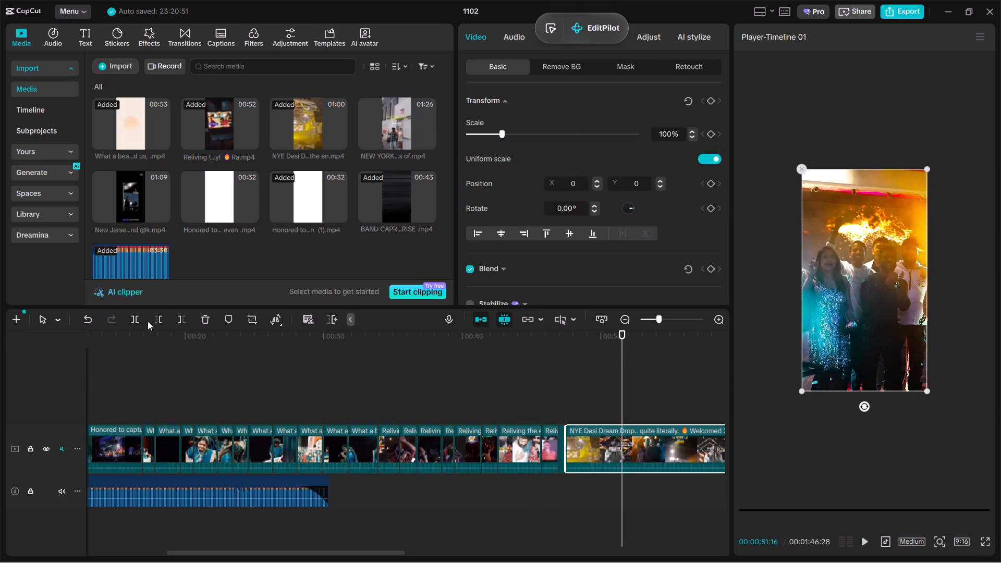
left_click(156, 321)
Play the trimmed NYE clip and split it after the flame-lit group, at about 00:00:49:00.
key("space")
key("space")
key("space")
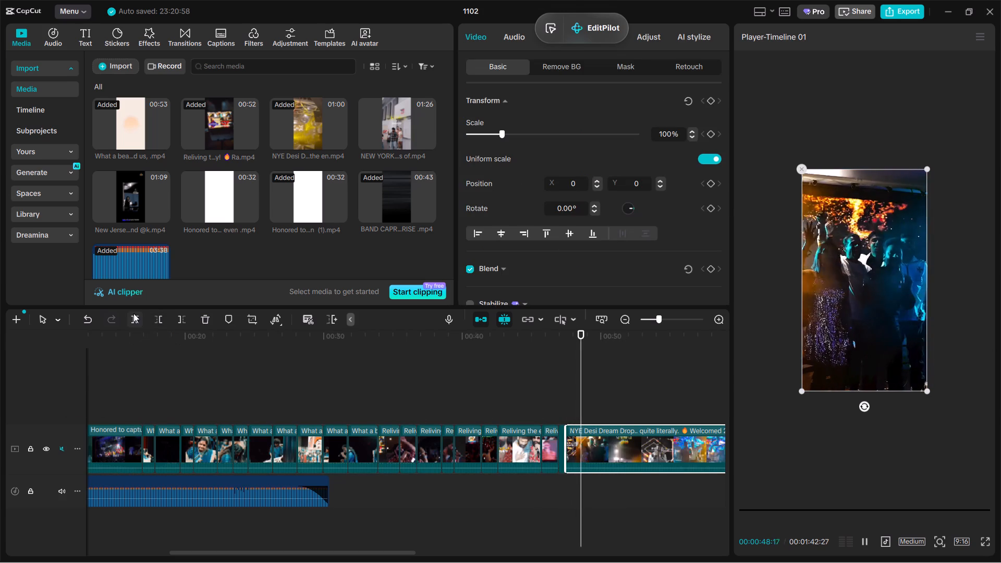
key("space")
key("space")
key("space")
left_click(131, 315)
Scrub and play through the last NYE piece, from the New Year 2026 title to the stage singers, to find the next shot.
key("space")
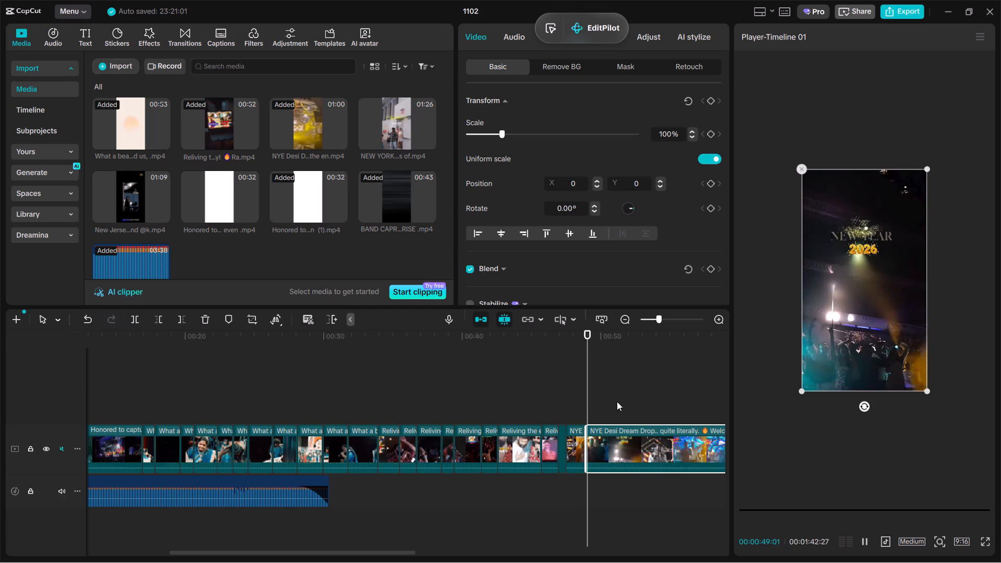
left_click(627, 393)
left_click_drag(631, 394, 590, 438)
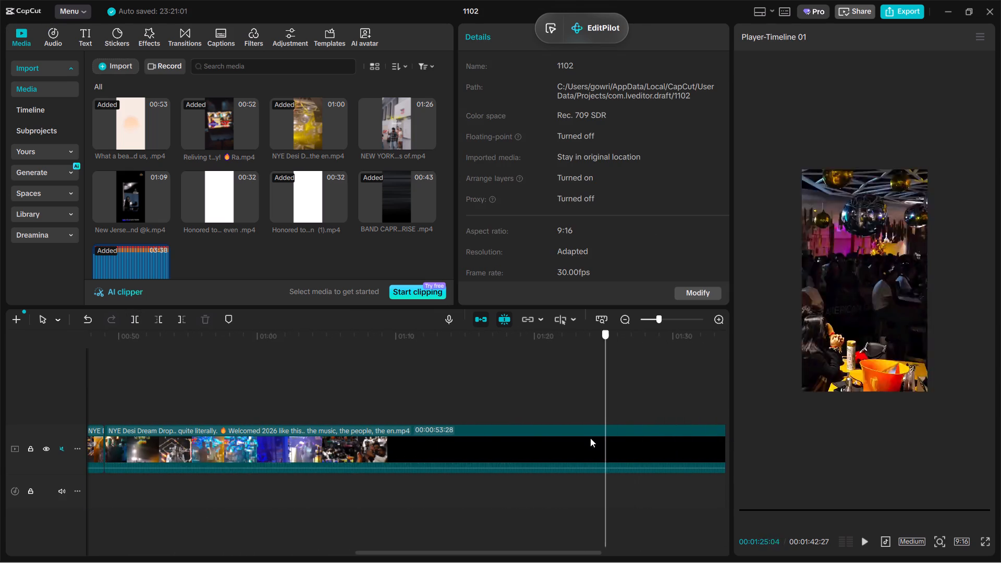
left_click_drag(590, 438, 161, 430)
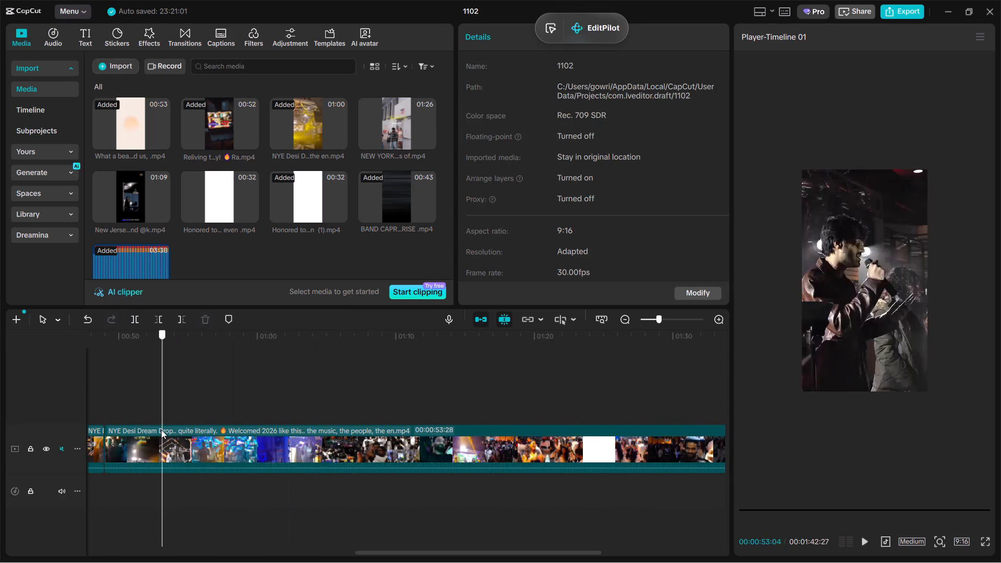
left_click_drag(161, 430, 159, 432)
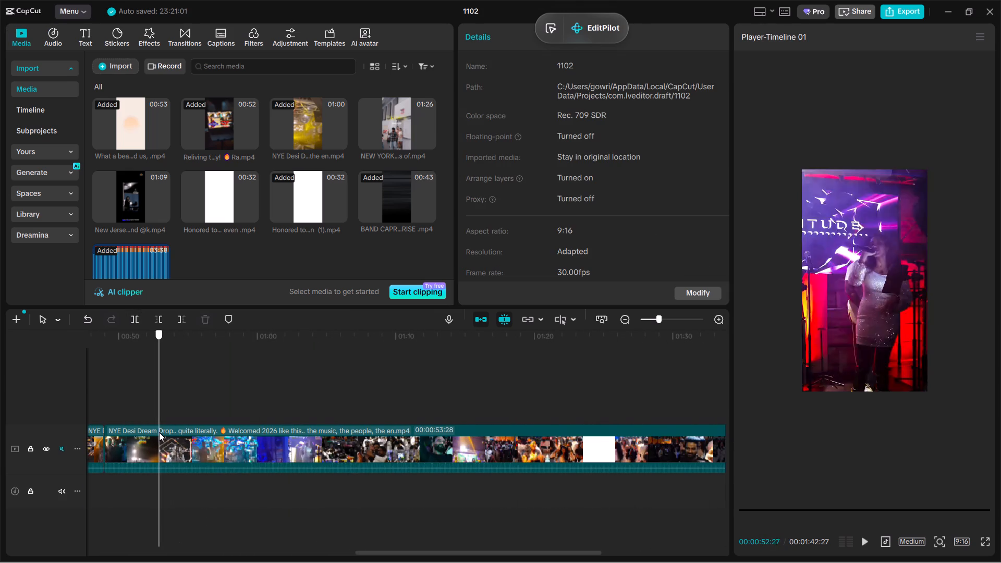
left_click_drag(159, 432, 157, 434)
left_click(157, 448)
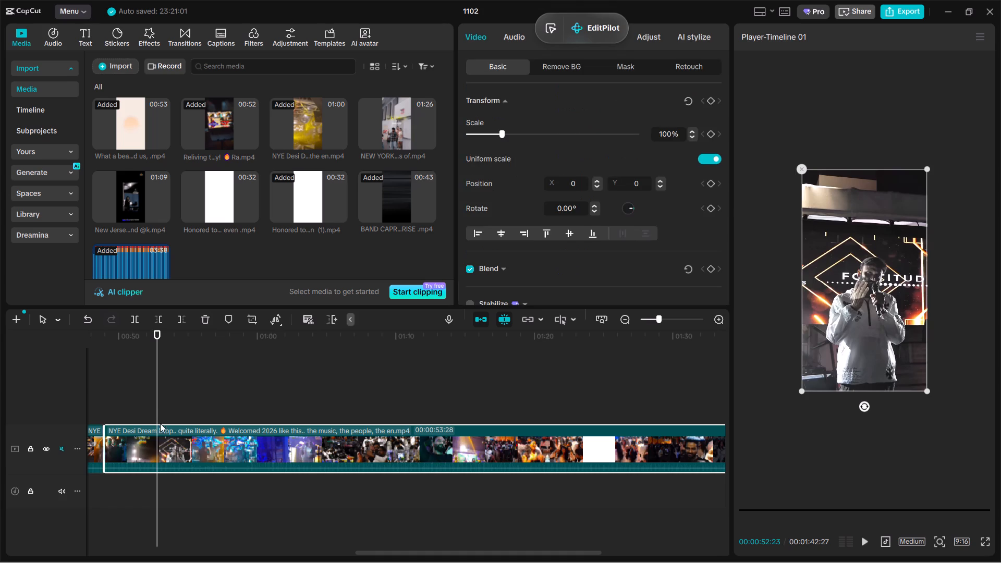
left_click_drag(157, 413, 145, 409)
key("space")
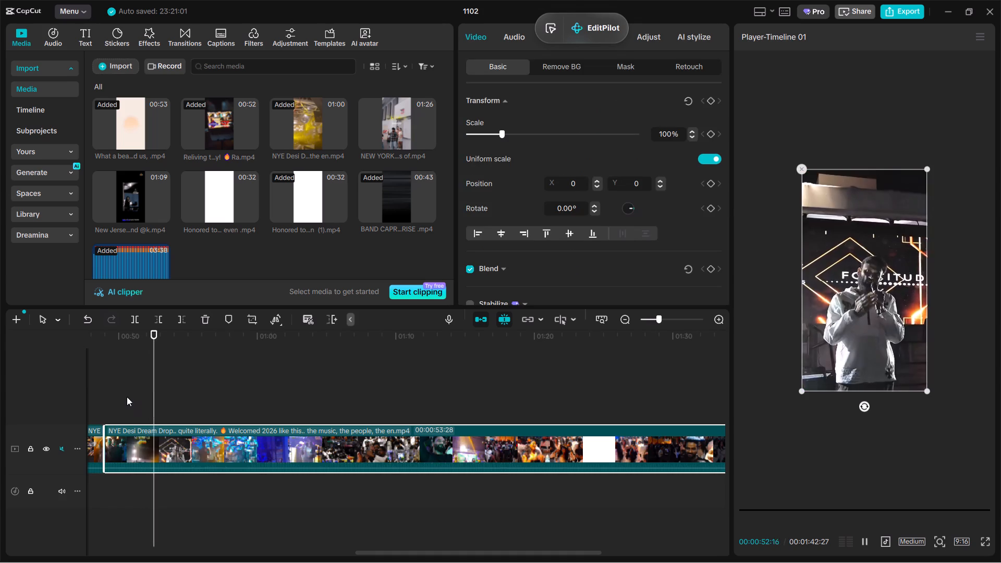
key("space")
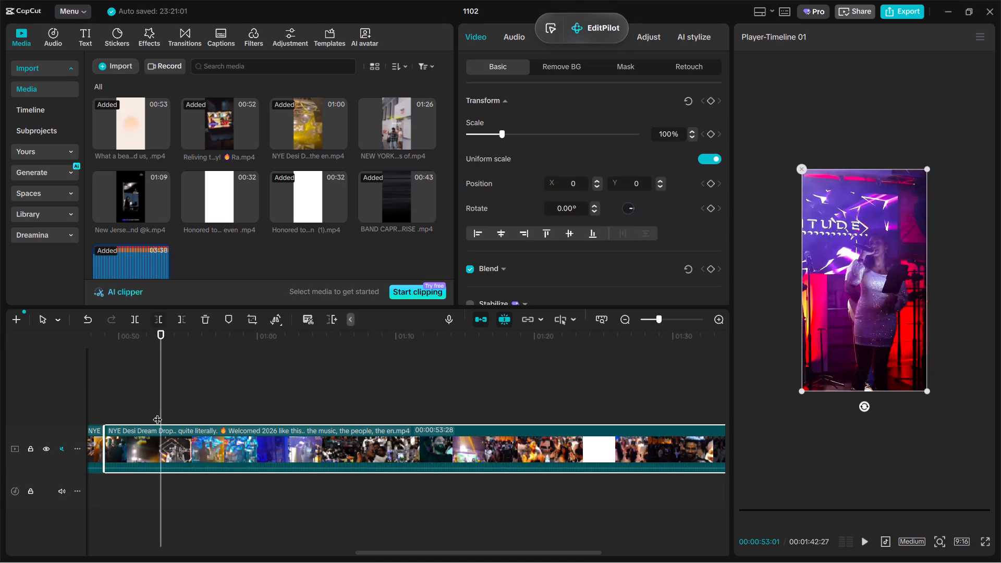
left_click_drag(157, 413, 328, 429)
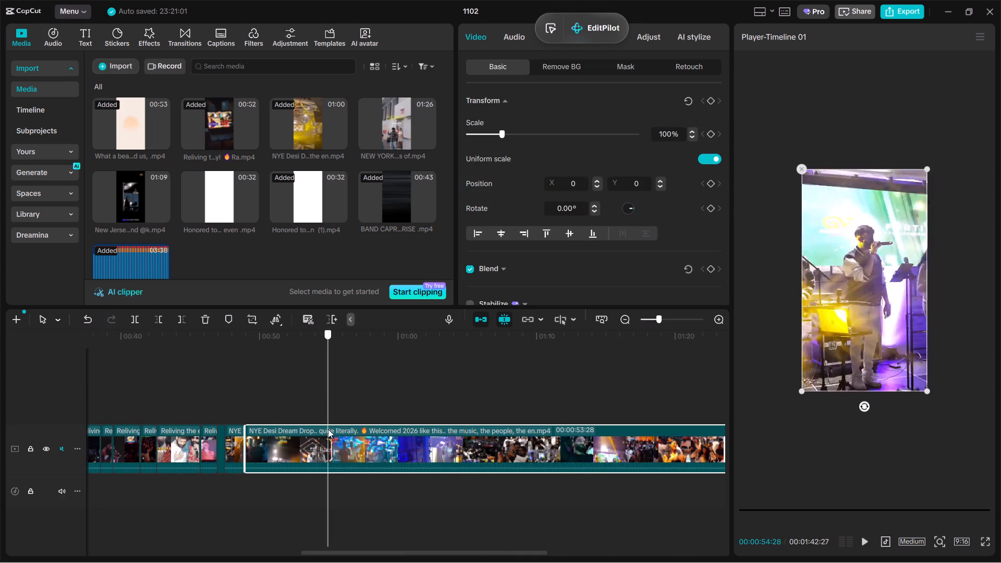
Replay the last NYE piece and trim away its start up to the green-lit crowd shot, at 00:00:51:22.
left_click_drag(328, 429, 253, 416)
key("space")
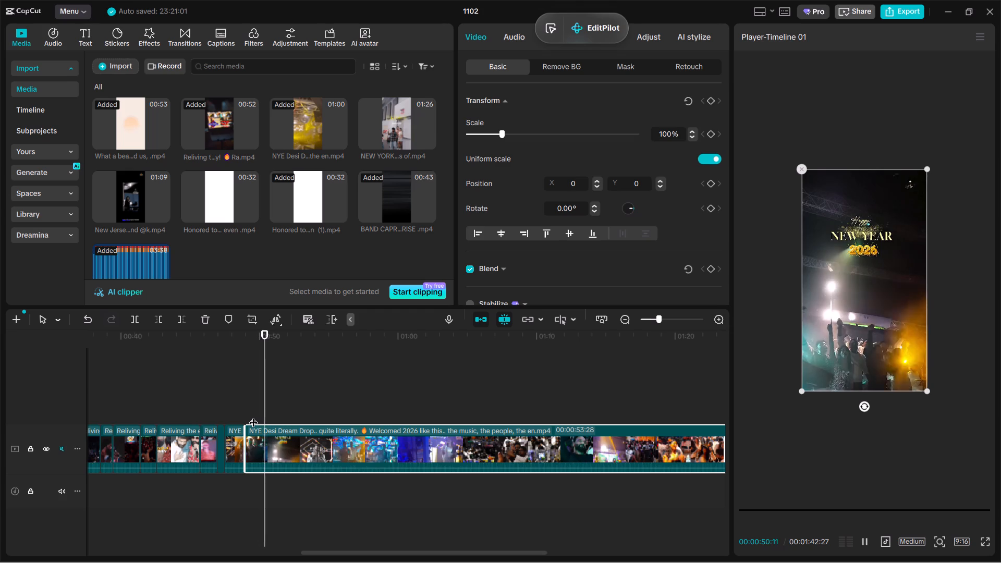
key("space")
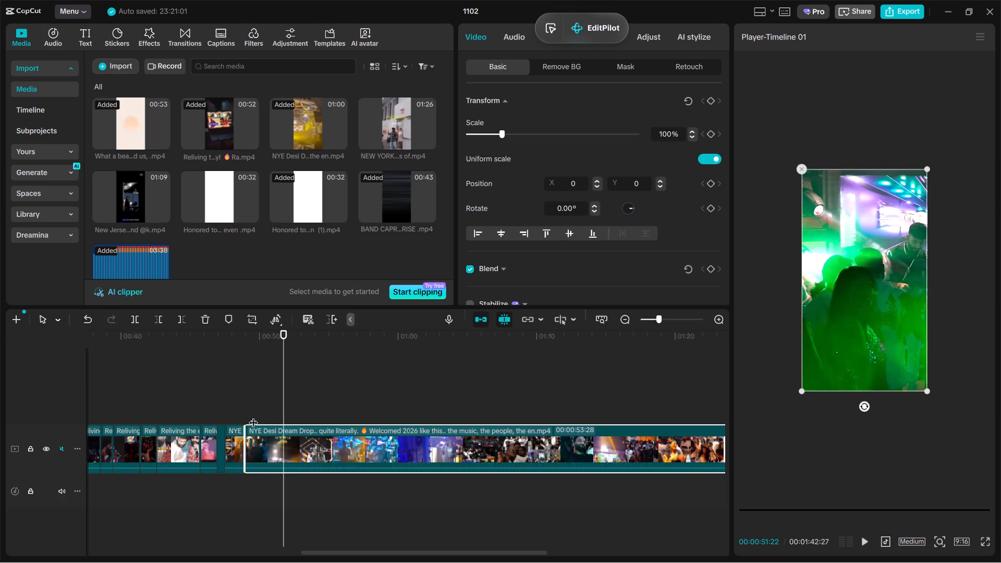
left_click(163, 322)
Play the green-lit crowd section and split the last NYE piece at the female singer, at 00:00:50:10.
key("space")
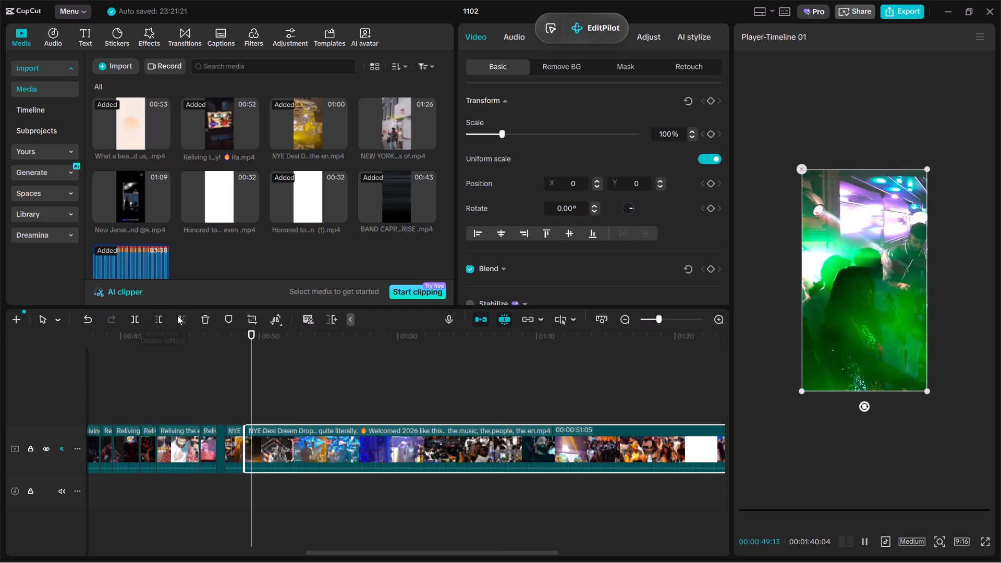
key("space")
key("space")
key("space")
left_click(133, 314)
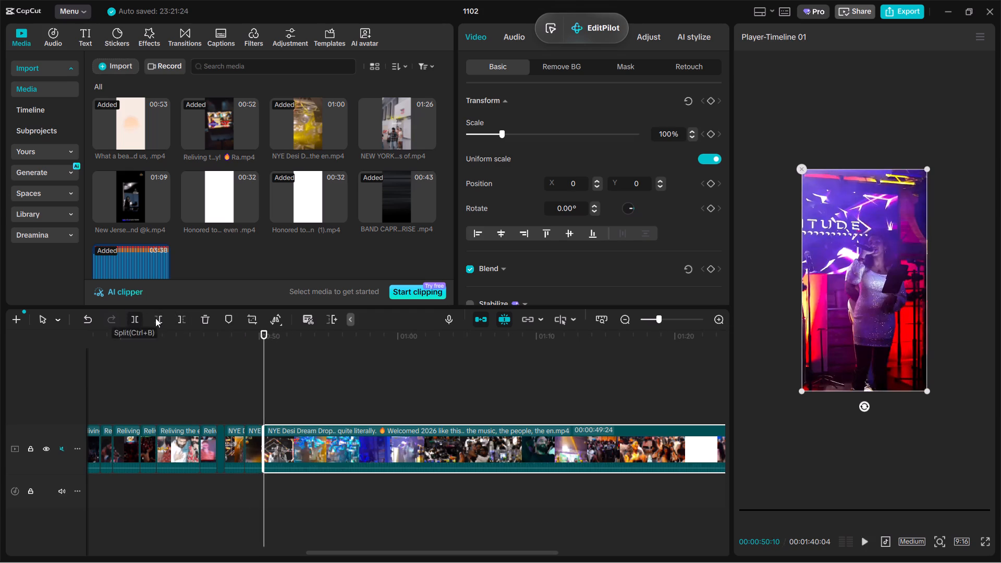
Trim away the start of the last NYE piece up to the laughing woman in the sequin dress, at 00:00:50:14.
key("space")
key("space")
left_click(271, 400)
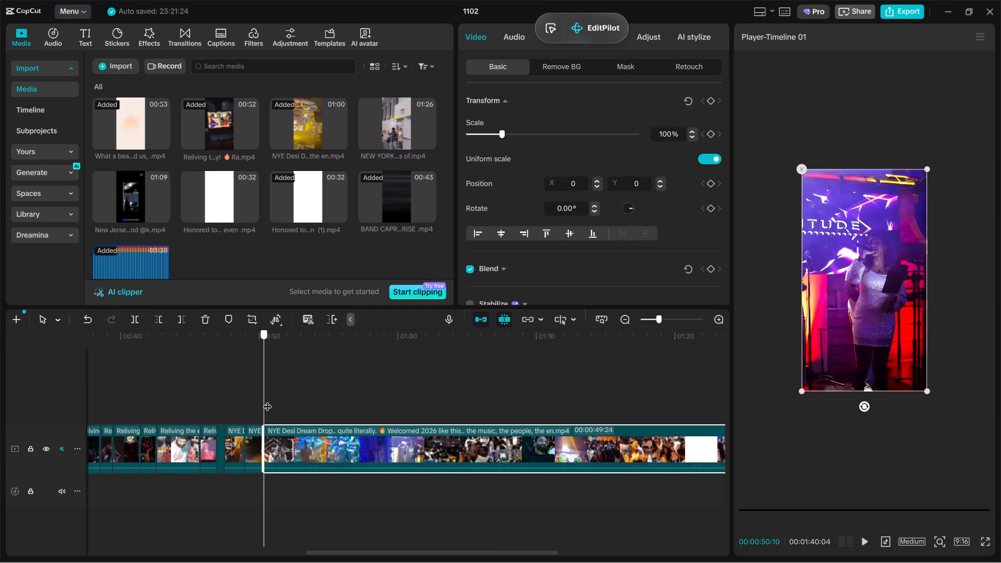
key("space")
key("space")
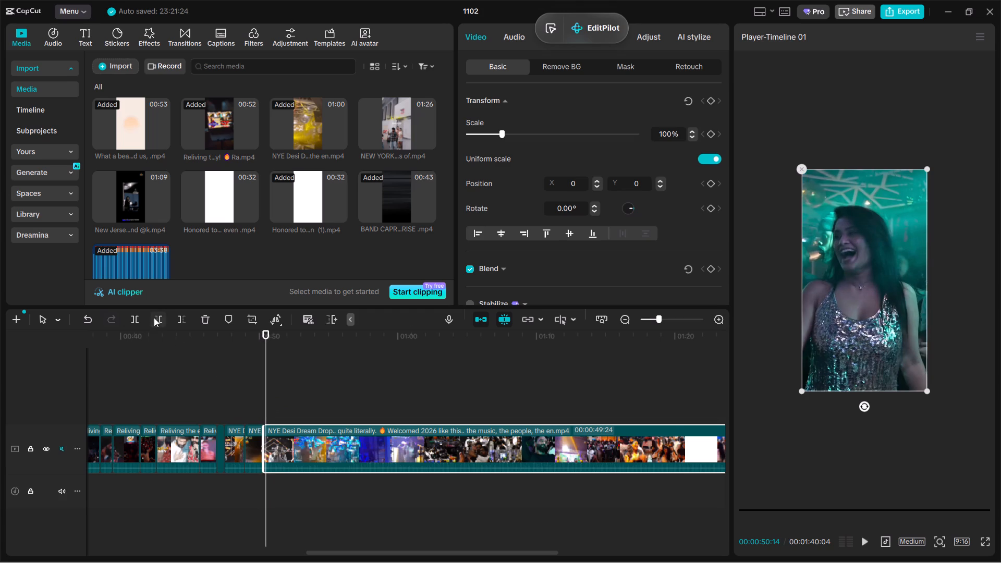
left_click(157, 321)
Play on and split the last NYE piece at the male singer by the music stand, at 00:00:50:25.
key("space")
key("space")
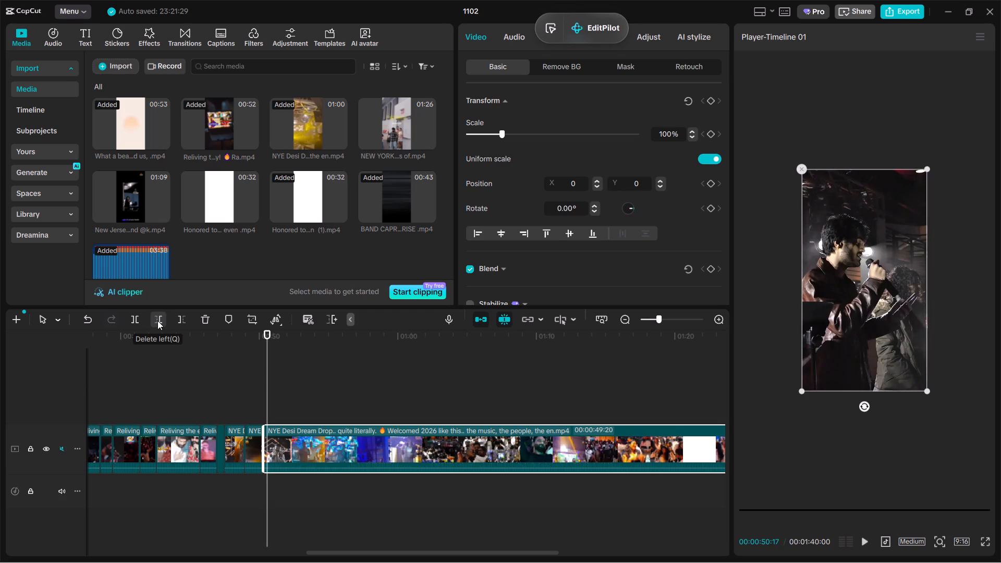
key("space")
key("space")
left_click(140, 320)
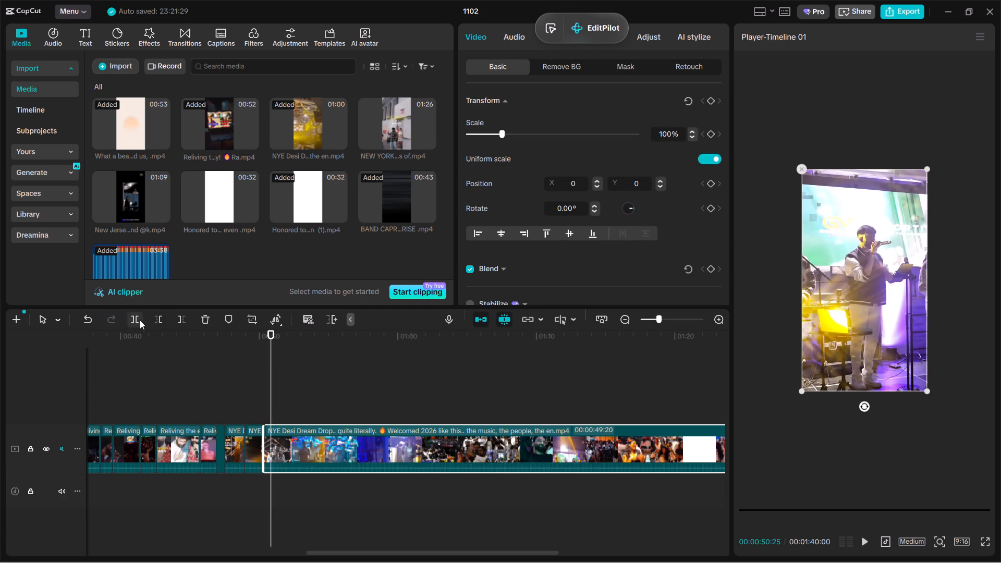
Skim and play through the last NYE piece beyond the male singer to look for the next usable stage or crowd shot.
key("space")
left_click(334, 403)
left_click_drag(334, 403, 381, 427)
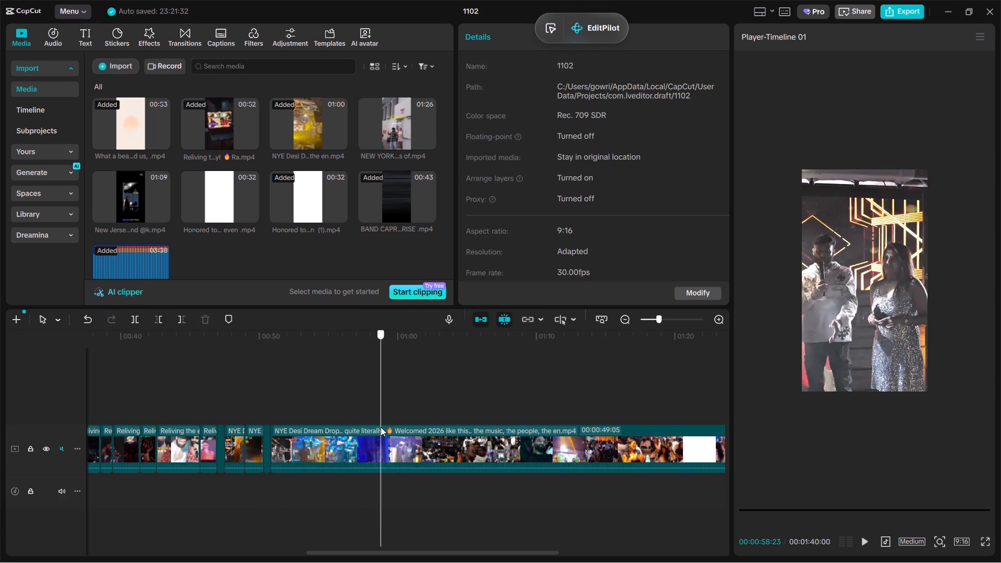
left_click_drag(381, 427, 649, 472)
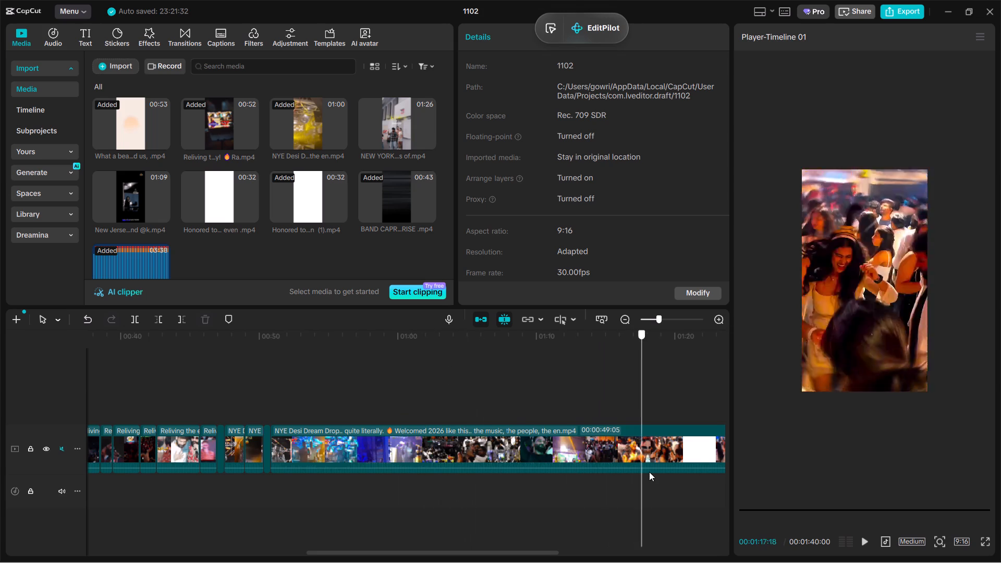
left_click_drag(649, 472, 480, 456)
key("space")
left_click(526, 443)
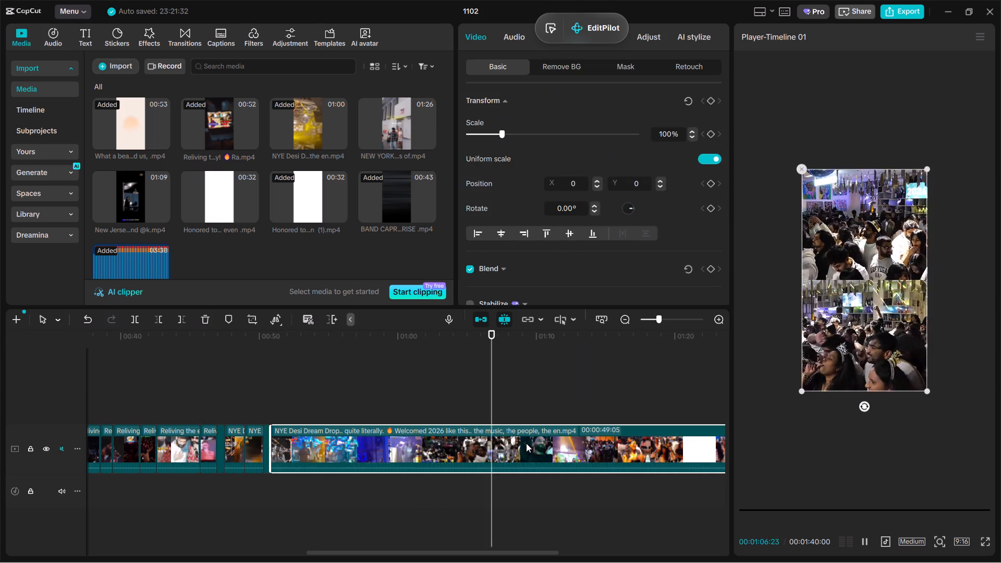
left_click(527, 416)
left_click(527, 416)
left_click_drag(527, 415, 578, 429)
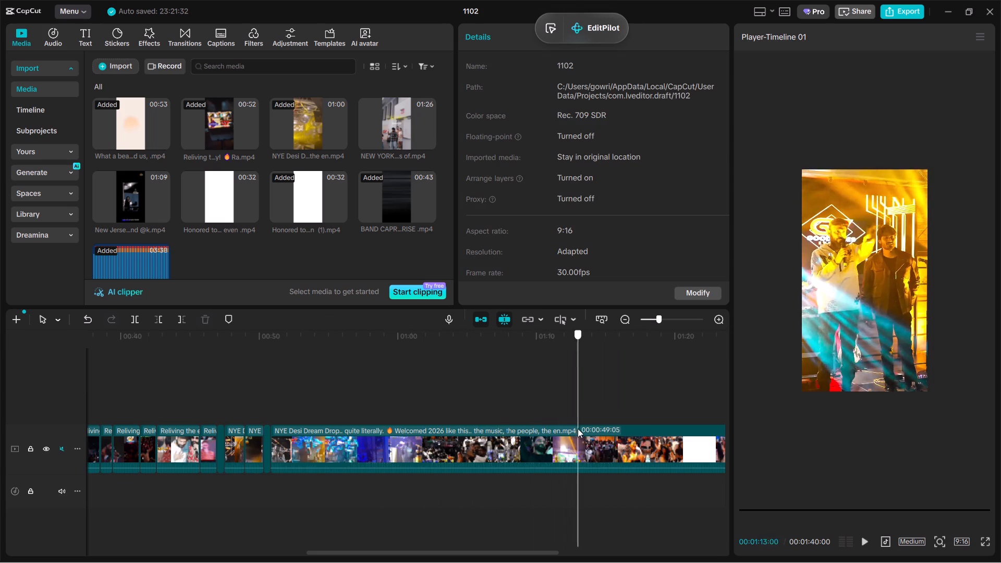
left_click_drag(578, 429, 521, 424)
key("space")
key("space")
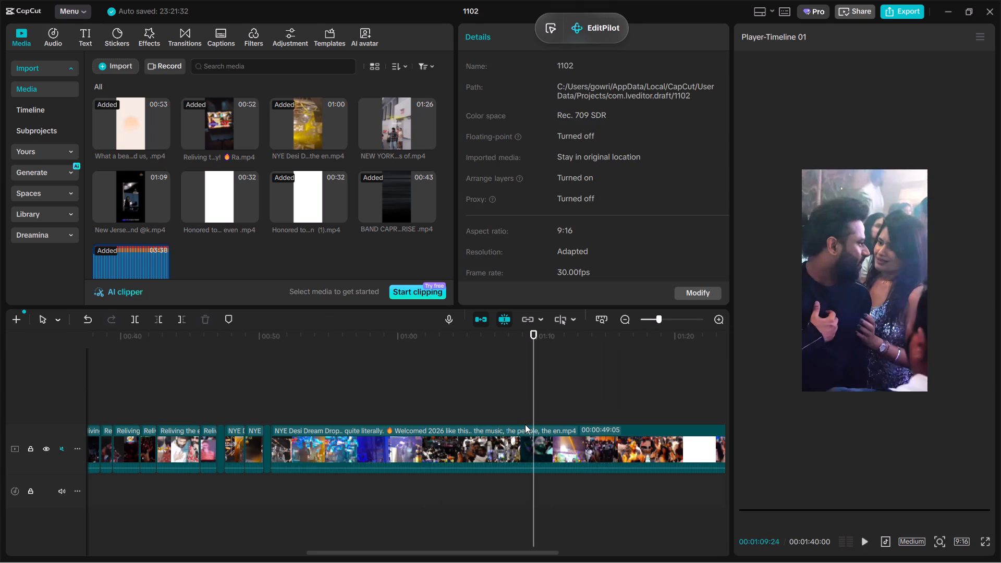
key("space")
key("space")
key("space")
key("space")
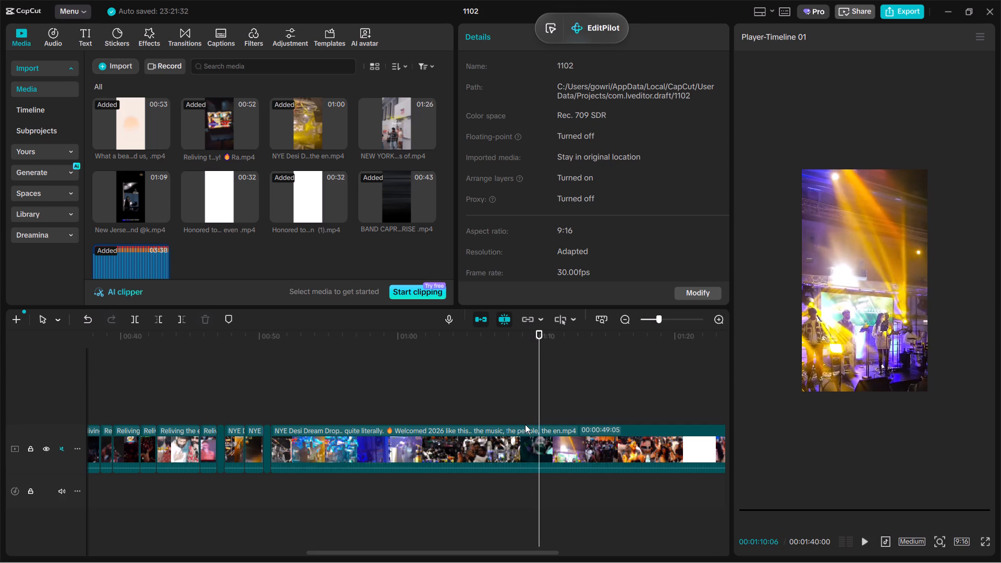
key("space")
key("space")
Trim away the start of the last NYE piece up to the two men on the orange-lit stage, at about 00:01:12.
left_click(593, 448)
key("space")
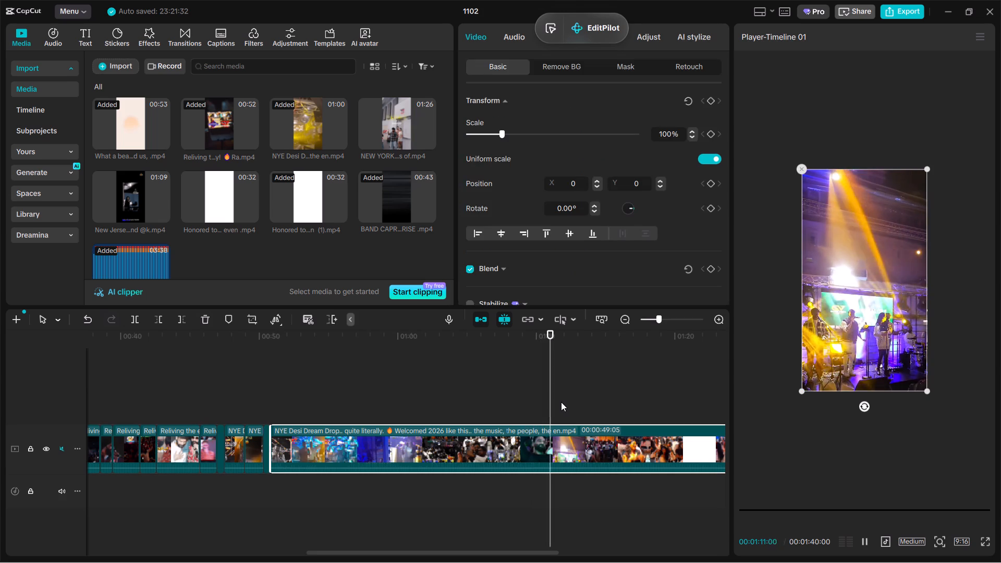
key("space")
key("space")
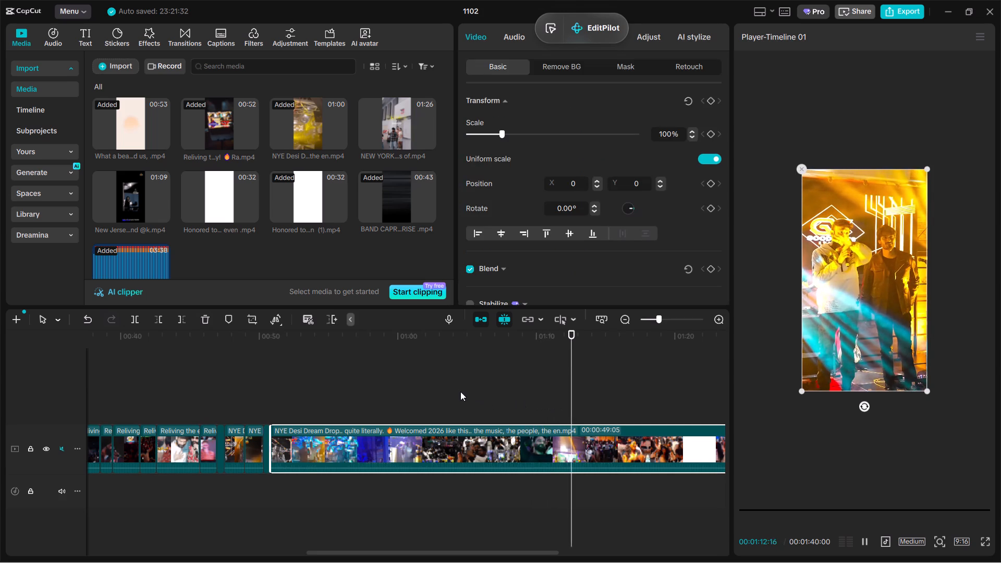
scroll(644, 397, "down", 3, "ctrl")
key("space")
left_click_drag(583, 410, 576, 410)
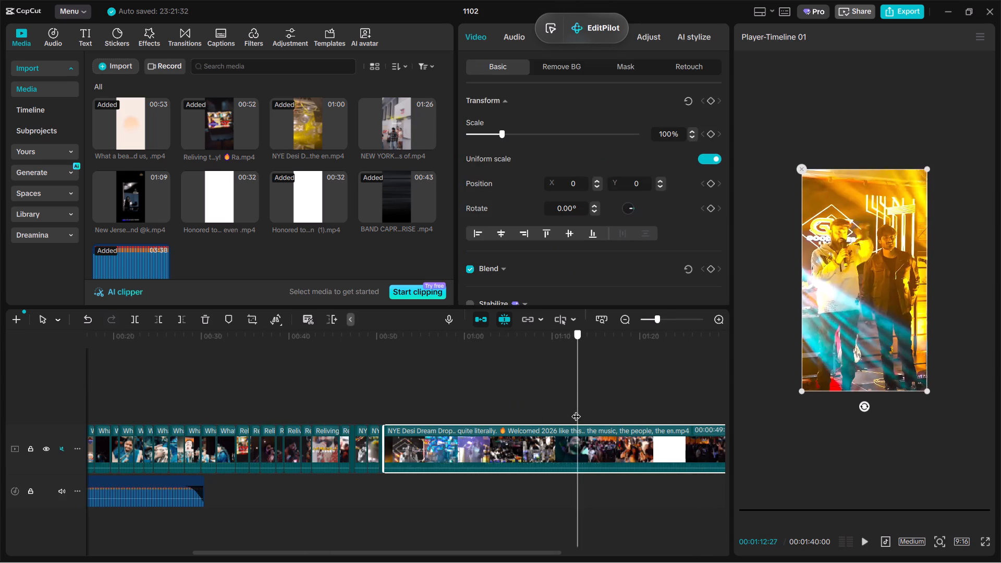
left_click_drag(576, 410, 571, 410)
left_click(154, 320)
Play the trimmed NYE piece from the two men on stage to the disco-ball crowd to check where to cut.
key("space")
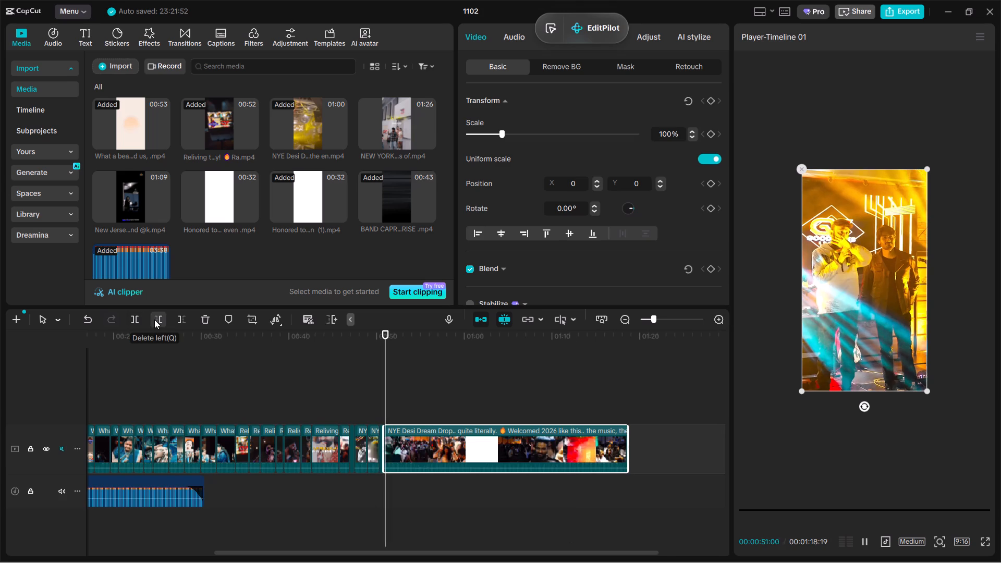
key("space")
scroll(168, 323, "up", 2, "ctrl")
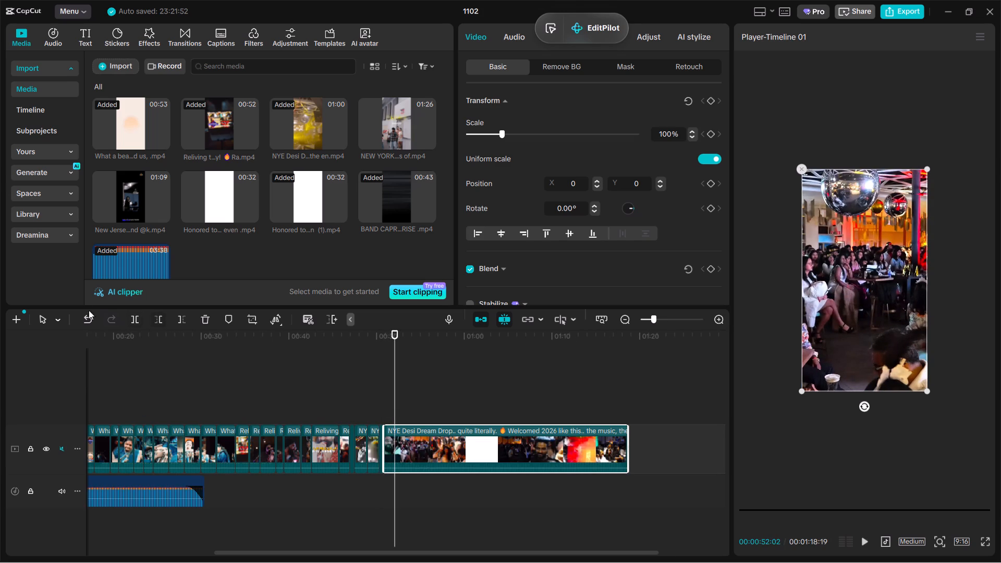
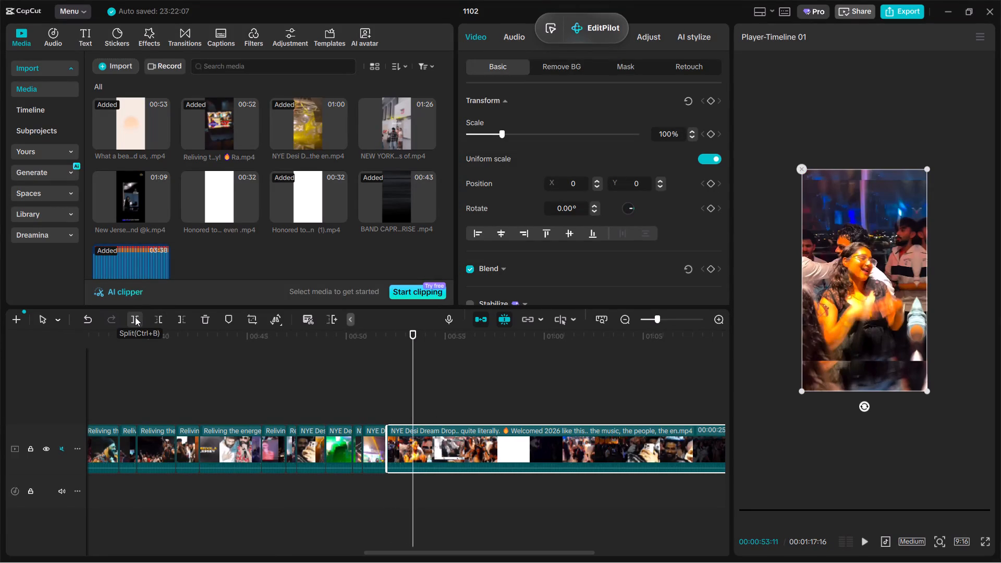
Split the last NYE piece at the clapping woman, at 00:00:53:11, and again at about 00:00:55:09.
left_click(135, 317)
key("space")
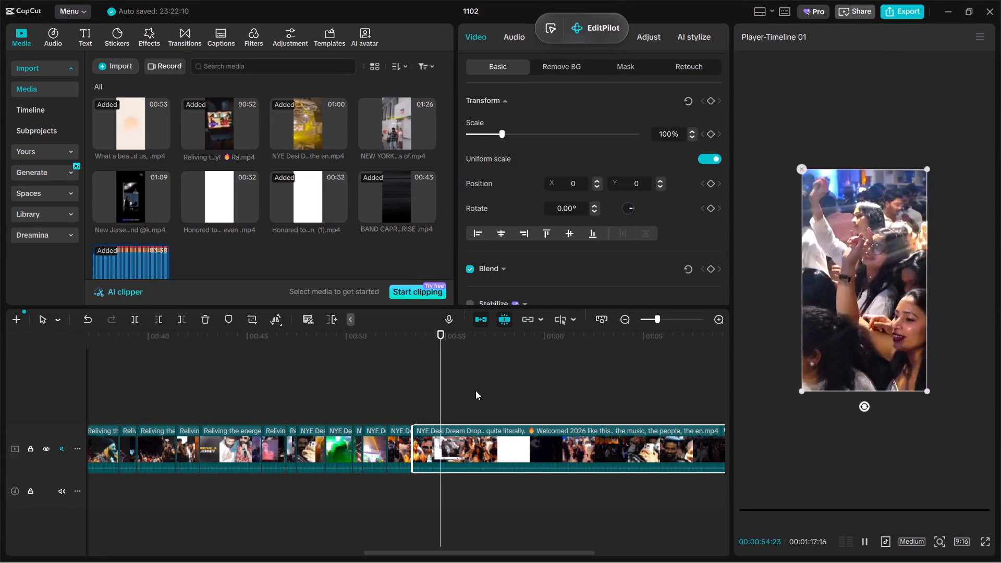
key("space")
left_click_drag(456, 406, 451, 406)
left_click(139, 317)
Play past the dancing woman in the crowd and split the last NYE piece at 00:00:55:28, before the disco-ball shot.
key("space")
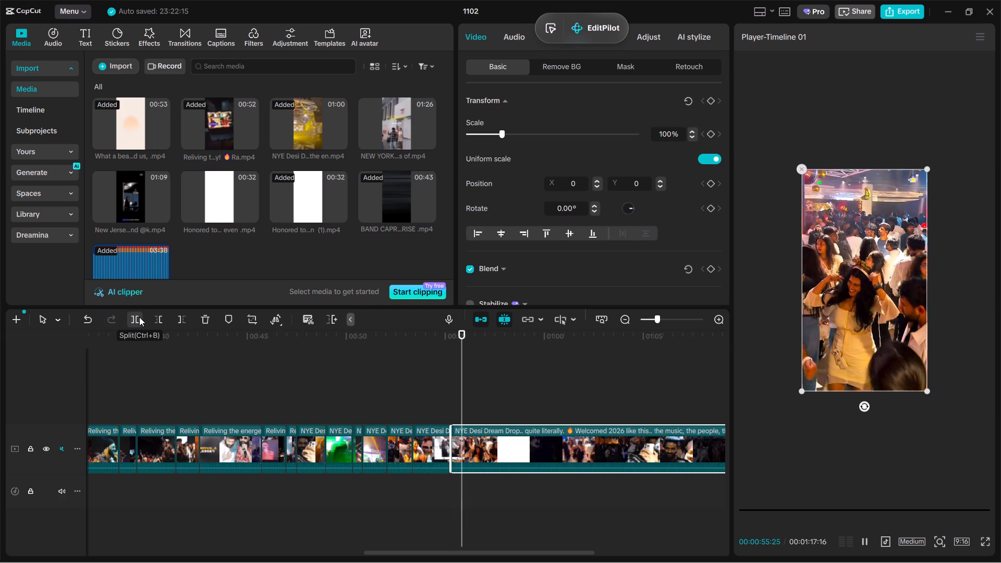
key("space")
key("space")
key("space")
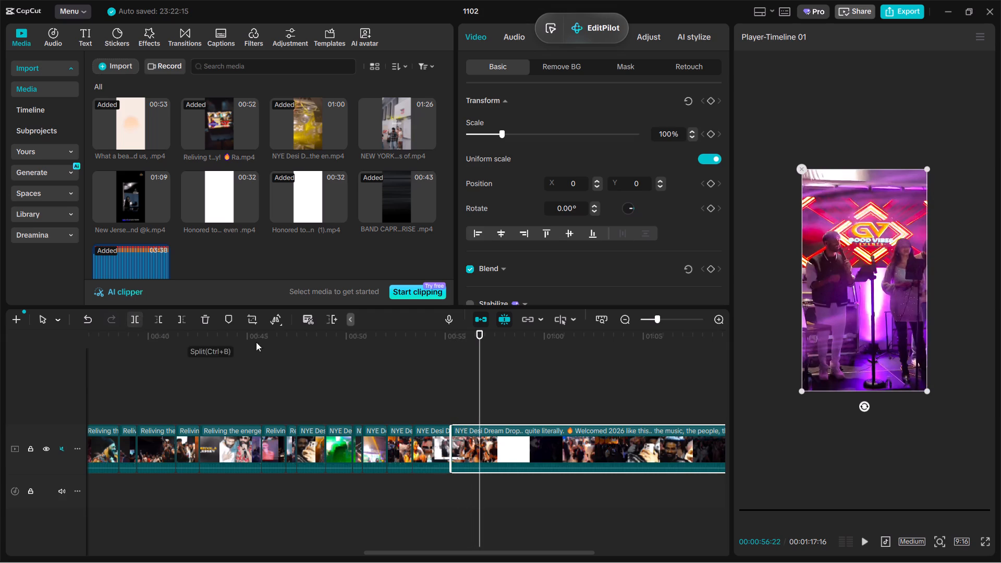
left_click_drag(475, 406, 464, 407)
left_click(138, 318)
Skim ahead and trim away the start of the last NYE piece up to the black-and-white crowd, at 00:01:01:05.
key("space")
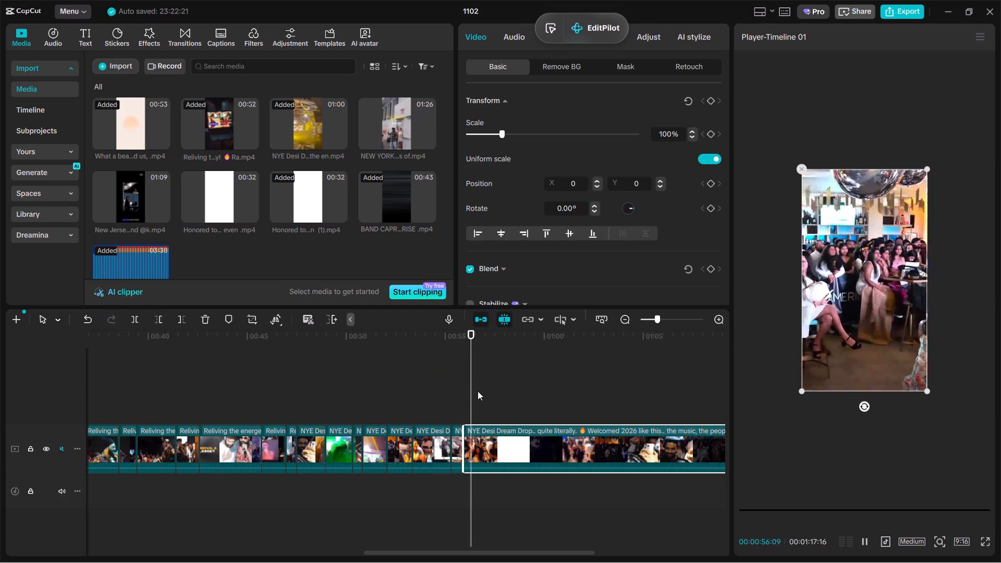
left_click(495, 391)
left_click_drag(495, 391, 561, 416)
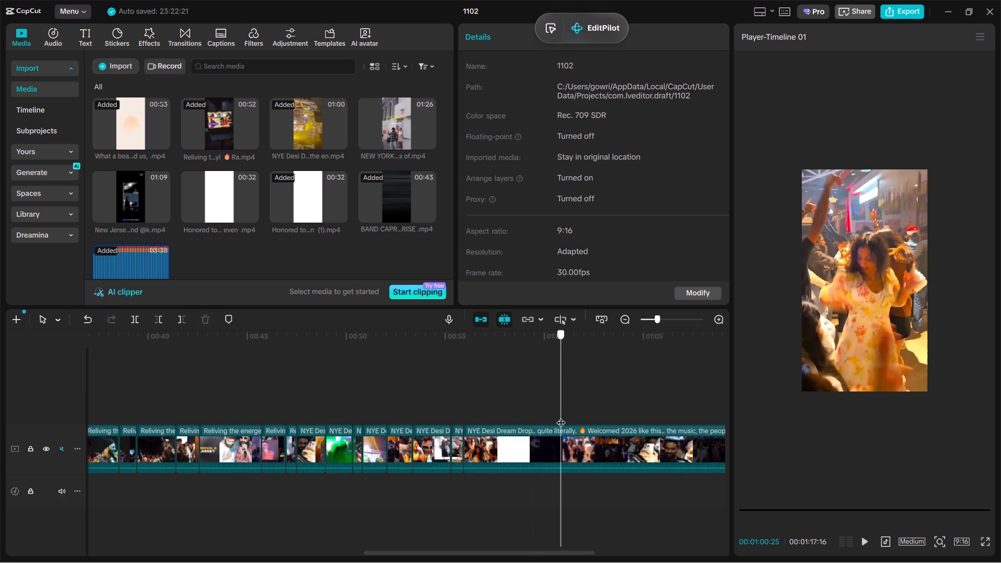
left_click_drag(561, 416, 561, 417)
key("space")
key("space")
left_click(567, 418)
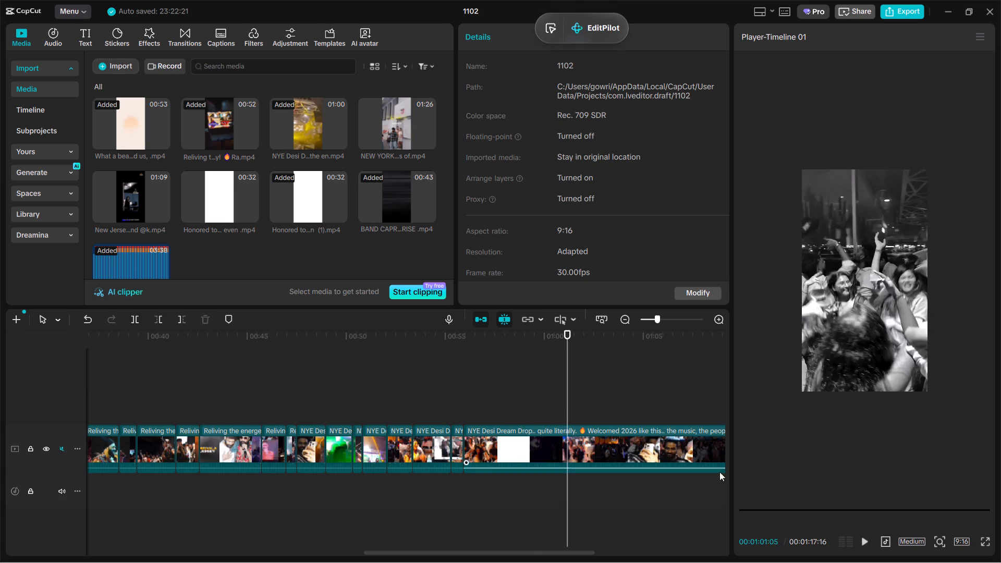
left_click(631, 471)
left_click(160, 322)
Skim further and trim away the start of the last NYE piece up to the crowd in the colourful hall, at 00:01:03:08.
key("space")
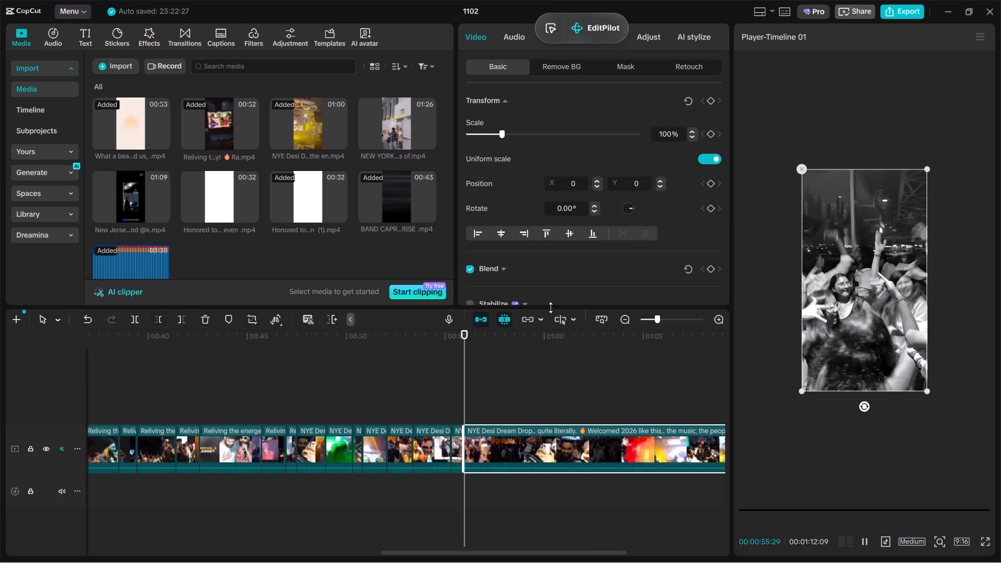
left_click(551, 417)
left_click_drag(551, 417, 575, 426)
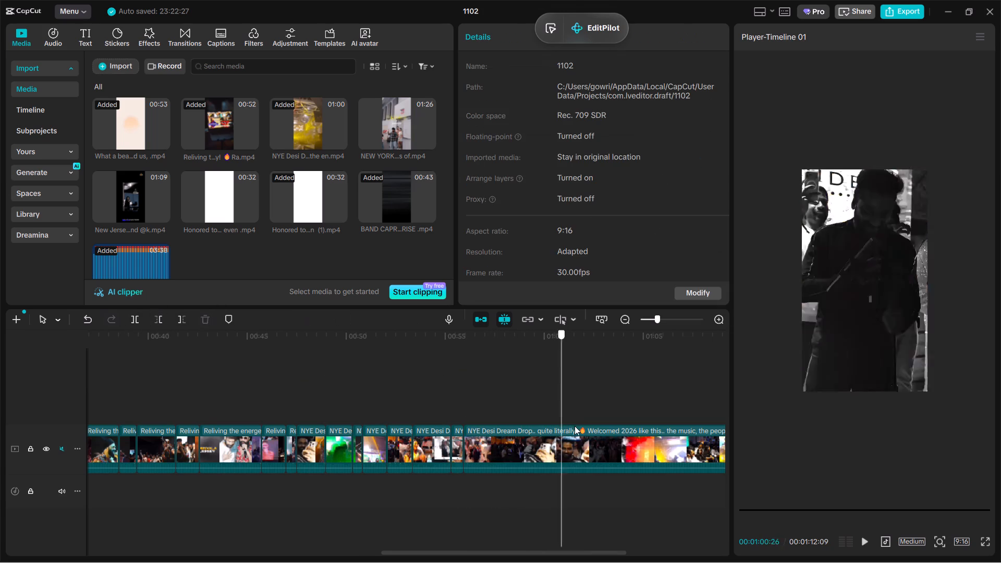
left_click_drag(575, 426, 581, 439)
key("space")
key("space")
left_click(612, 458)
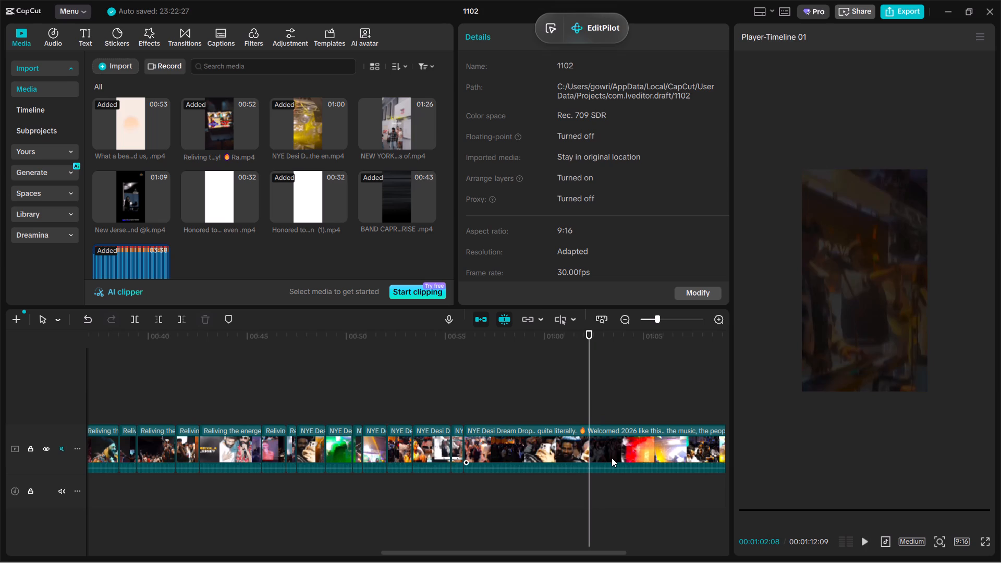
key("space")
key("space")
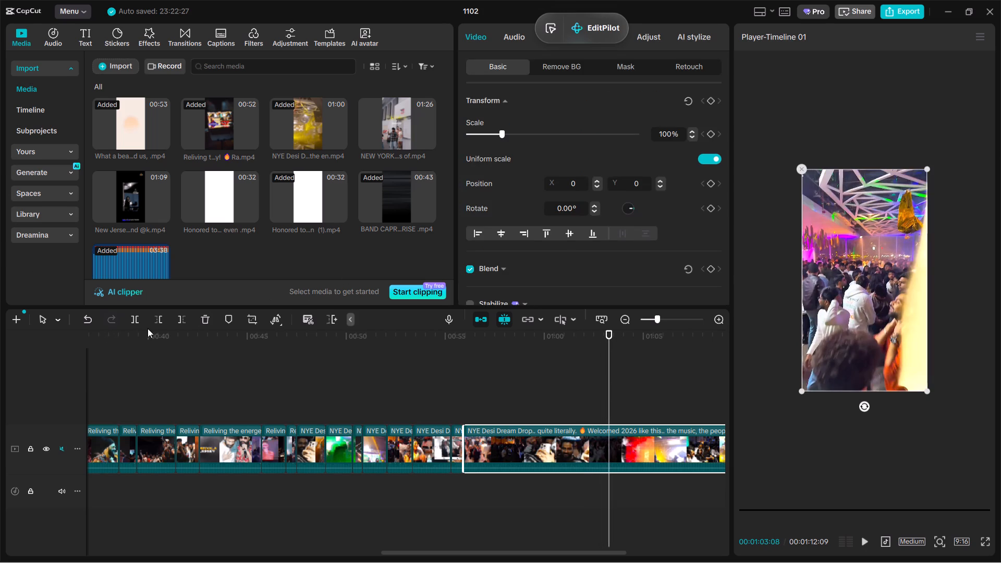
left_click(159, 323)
Check the remaining NYE footage from the Dream Bar sign to the drummers and delete that last piece from the timeline.
key("space")
key("space")
key("space")
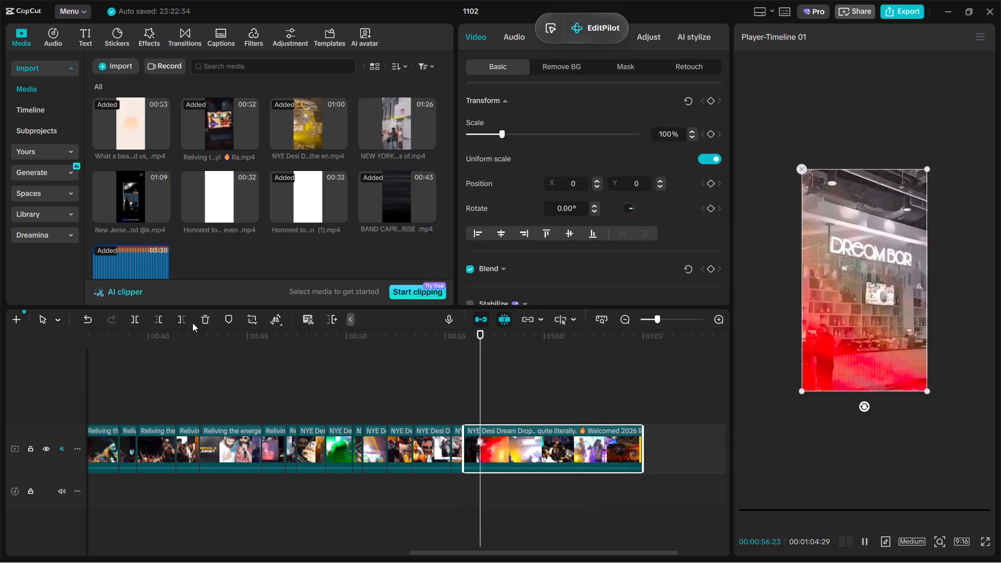
left_click(581, 413)
left_click_drag(586, 413, 609, 418)
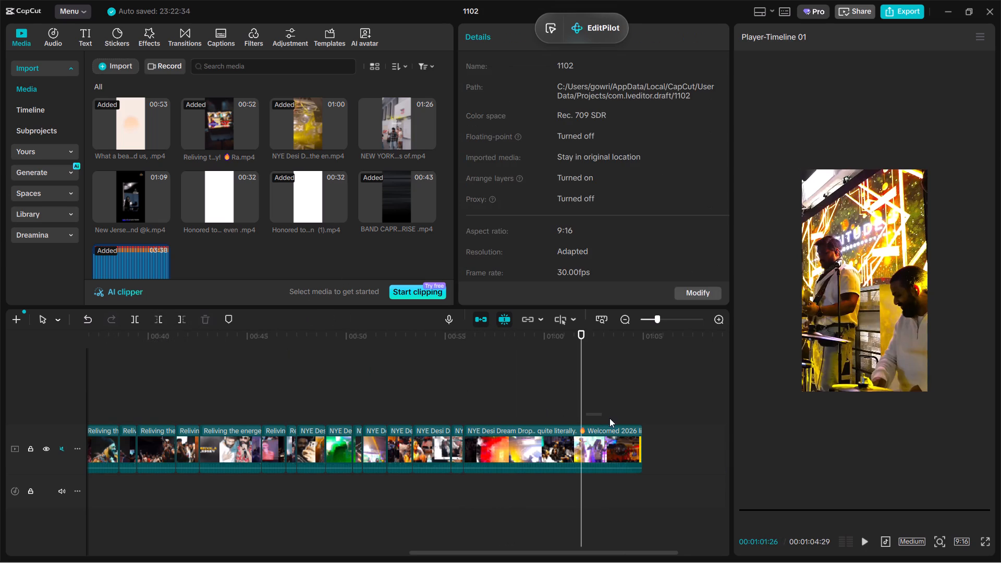
left_click_drag(609, 418, 611, 418)
left_click(603, 447)
key("BackSpace")
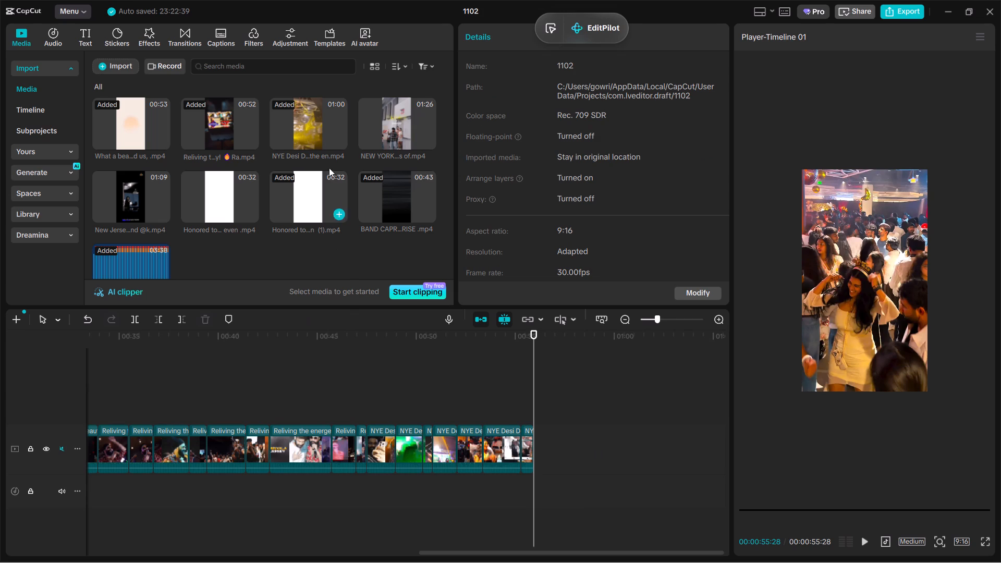
Add the NEW YORK clip from the media library to the end of the main video track.
left_click(311, 132)
left_click(399, 127)
left_click_drag(400, 127, 581, 469)
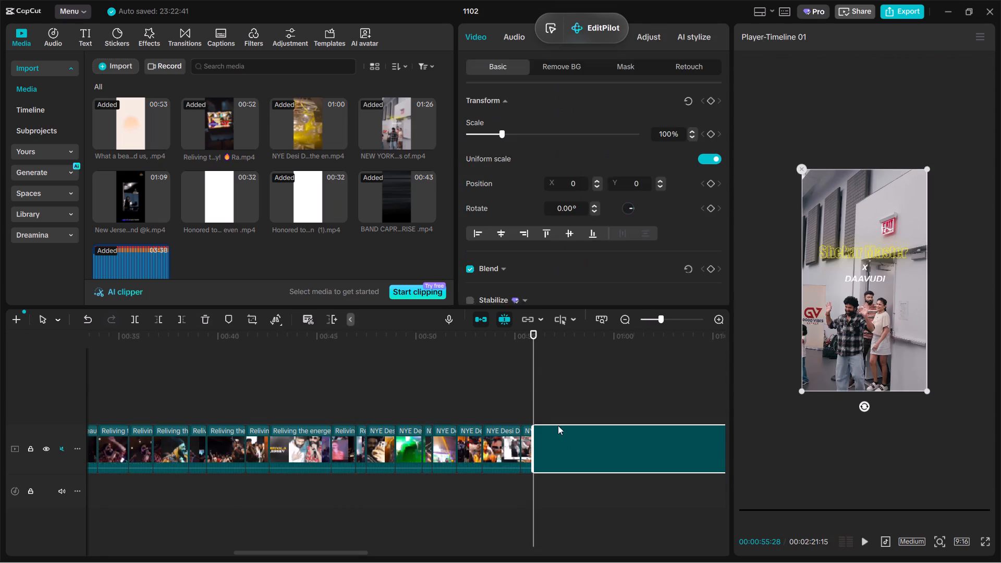
Preview the New Jersey and Honored clips in the media library and remove the unused duplicate Honored clip.
left_click(136, 207)
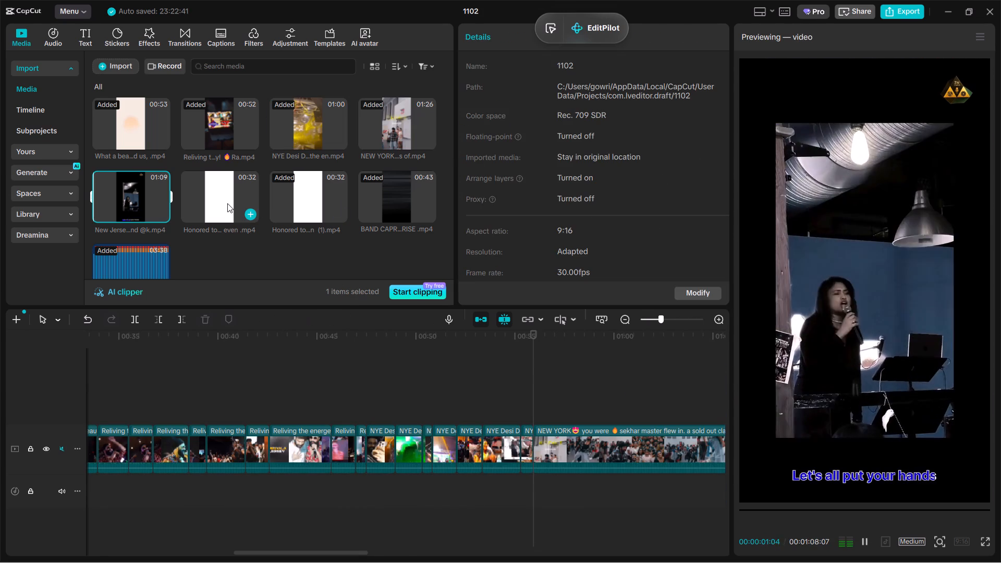
left_click(227, 203)
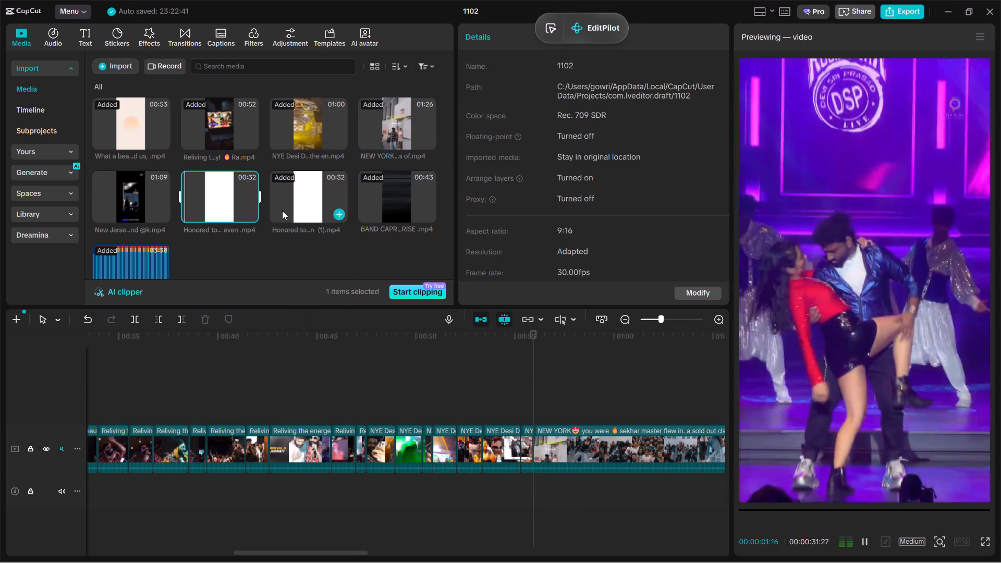
key("BackSpace")
left_click(252, 197)
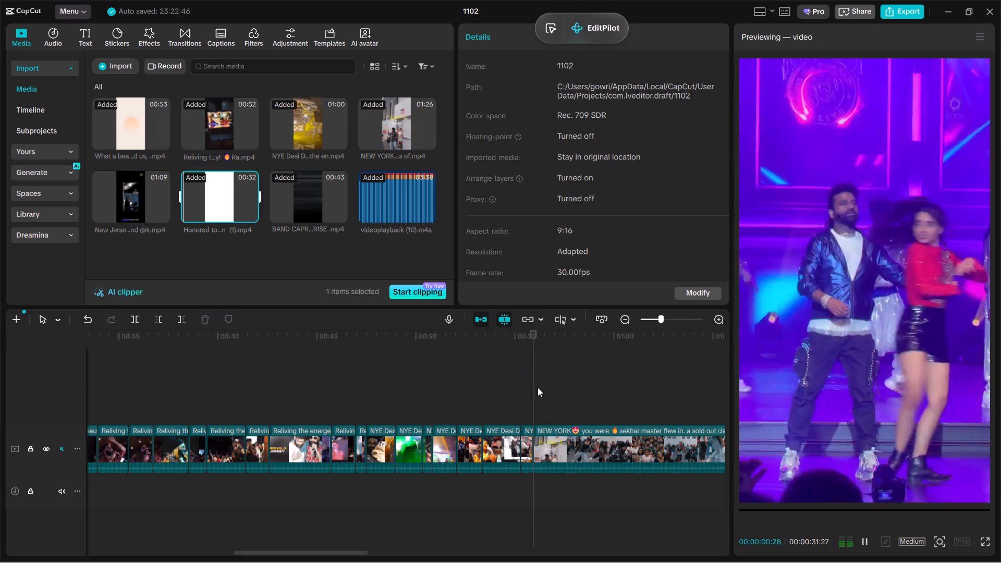
Skim the NEW YORK clip and trim away its start up to the man in the plaid shirt dancing, at 00:00:57:04.
left_click(538, 387)
left_click_drag(538, 388, 568, 411)
left_click(579, 446)
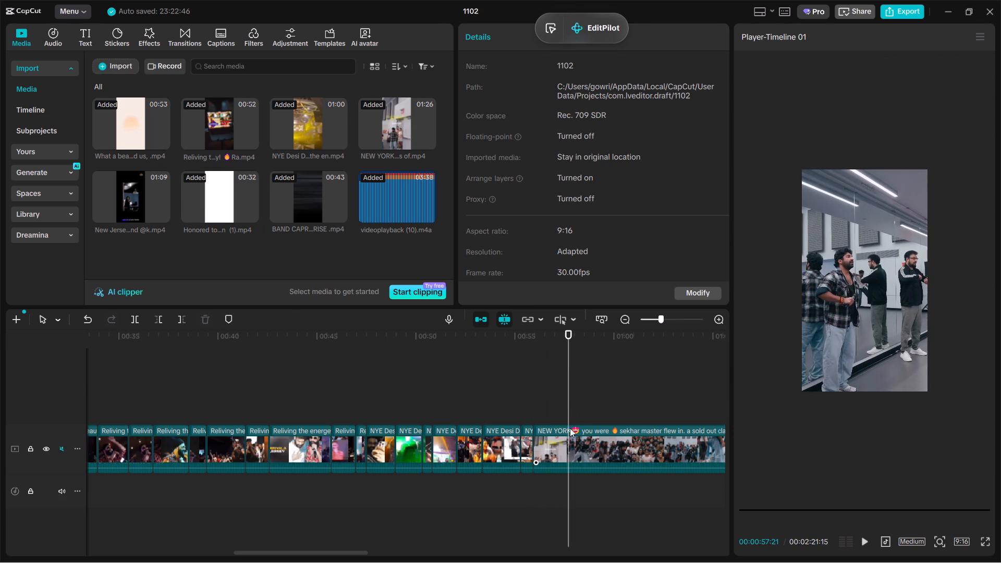
left_click_drag(569, 411, 550, 413)
key("space")
key("space")
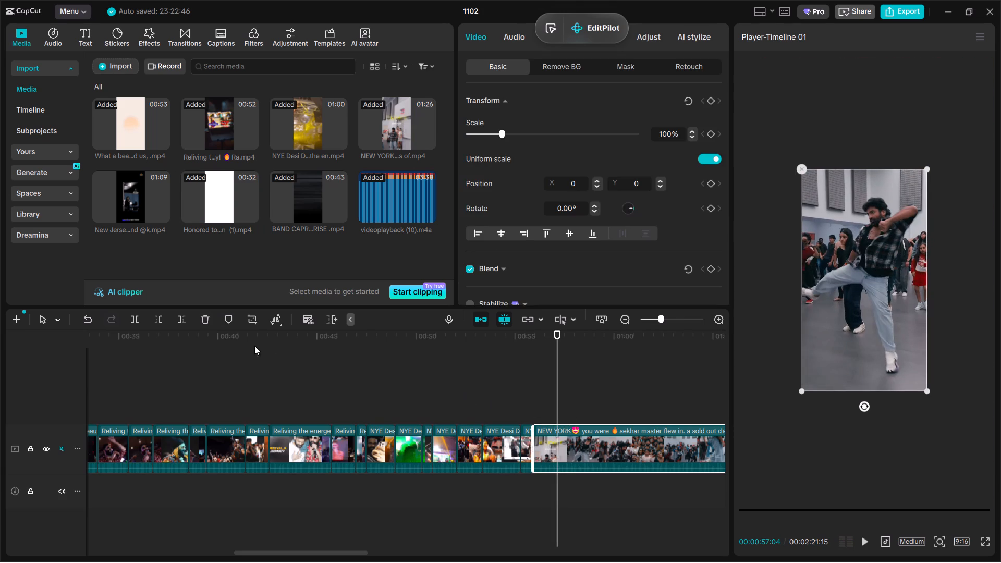
left_click(161, 317)
Play the trimmed NEW YORK clip and split it at 00:00:57:01, just before the torn-paper effect over the mirror shot.
key("space")
key("space")
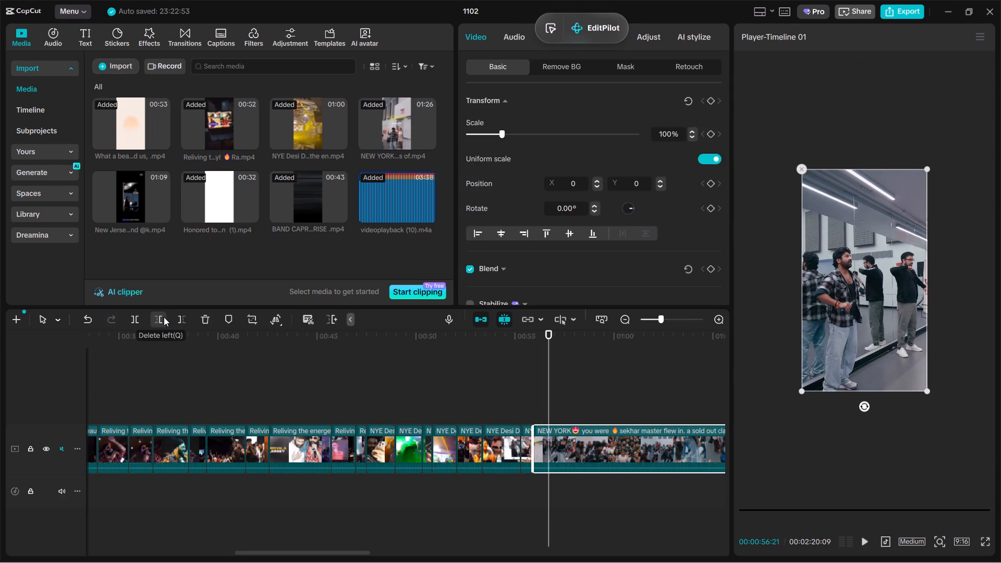
key("space")
key("space")
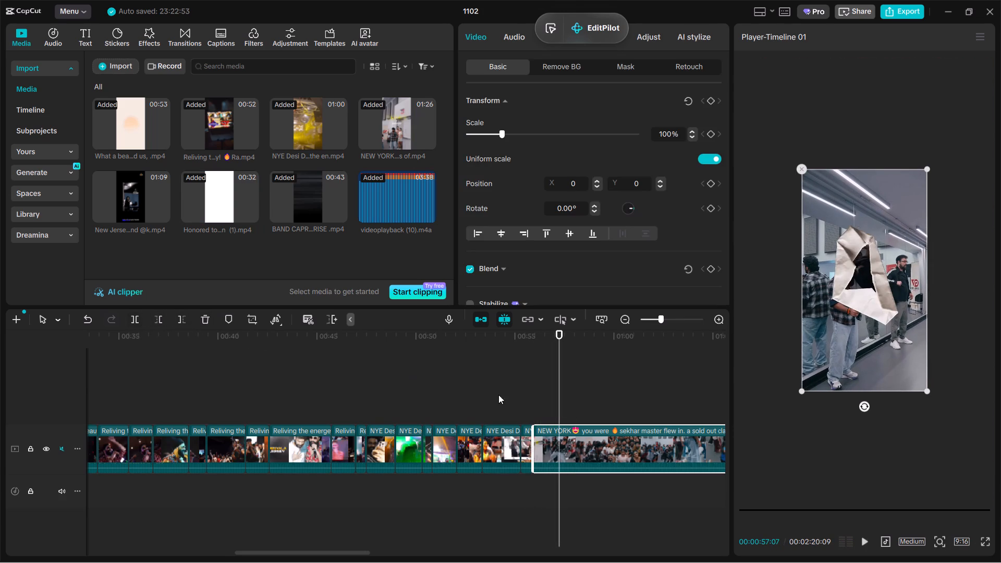
left_click(561, 411)
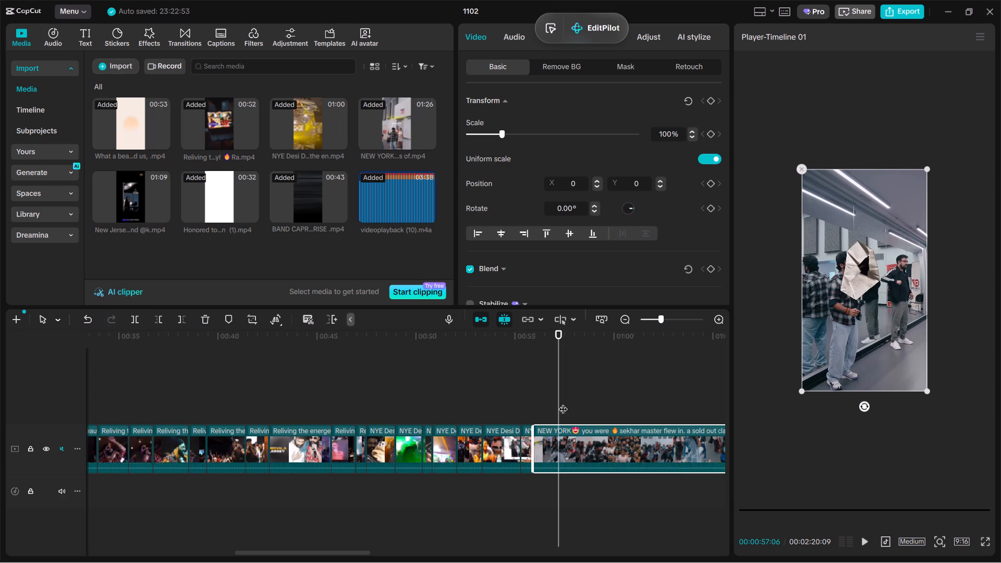
left_click_drag(560, 403, 555, 407)
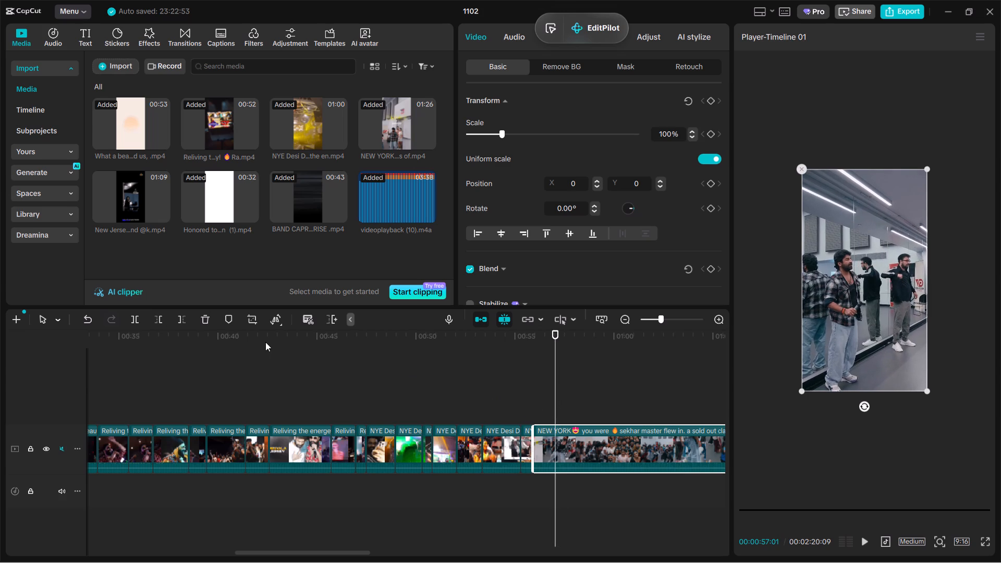
left_click(136, 315)
Trim away the start of the last NEW YORK piece up to the cheering group shot, at about 00:00:58:15.
left_click_drag(558, 384, 584, 396)
left_click(162, 316)
Play through the cheering group shot and split the last NEW YORK piece at its end, at about 00:00:58:14.
key("space")
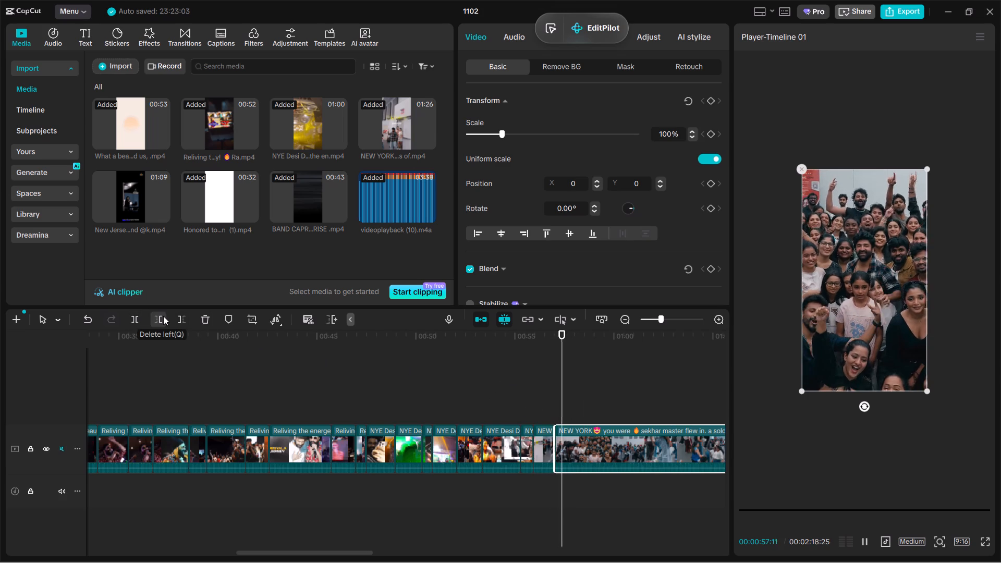
key("space")
key("space")
key("space")
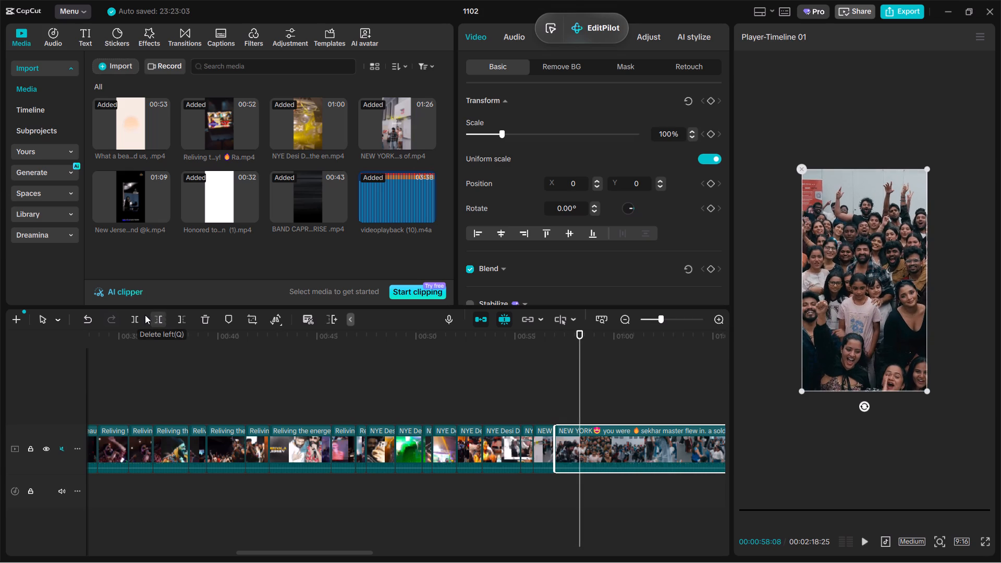
key("space")
key("space")
left_click(134, 319)
Play on through the studio dance shot and split the last NEW YORK piece at 00:00:59:21.
key("space")
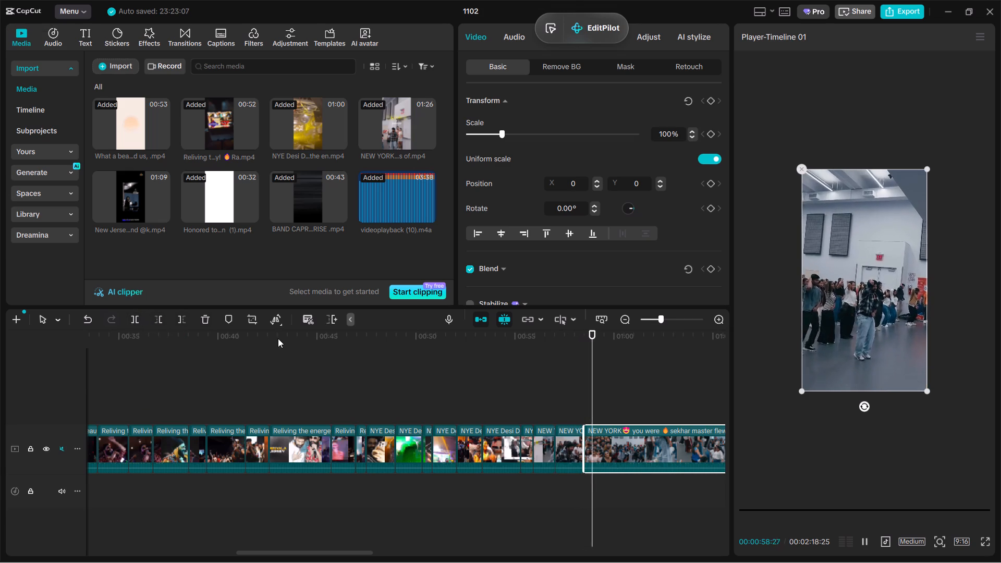
key("space")
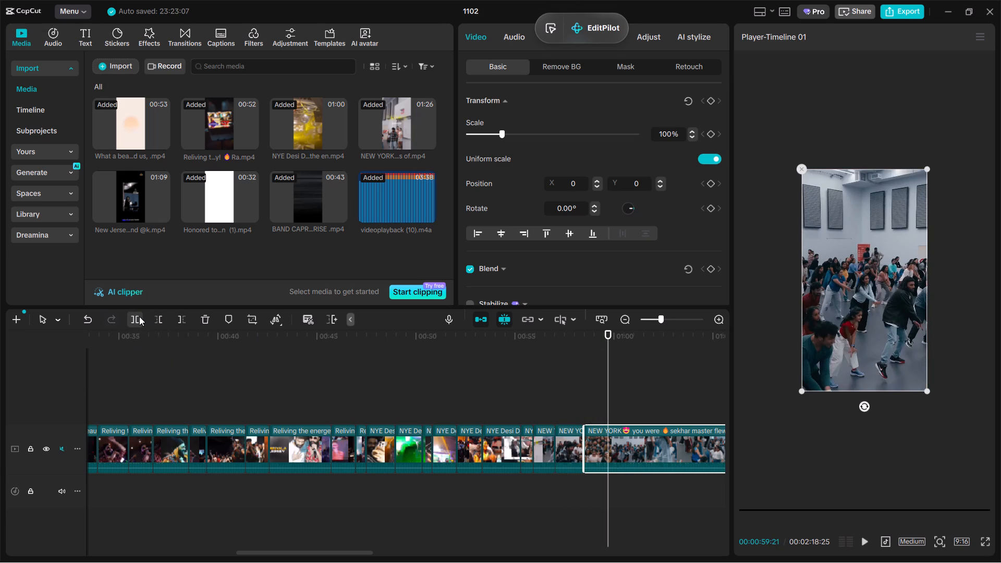
left_click(139, 316)
Play on and trim away the start of the last NEW YORK piece up to 00:01:00:16.
key("space")
key("space")
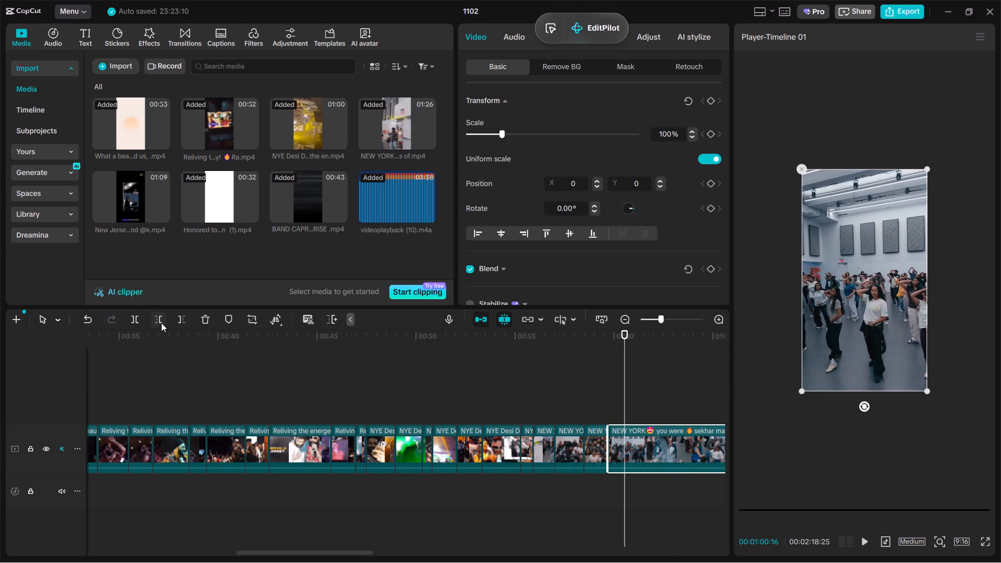
left_click(161, 323)
Play the shortened NEW YORK piece and split it at about 00:01:00:25.
key("space")
key("space")
key("space")
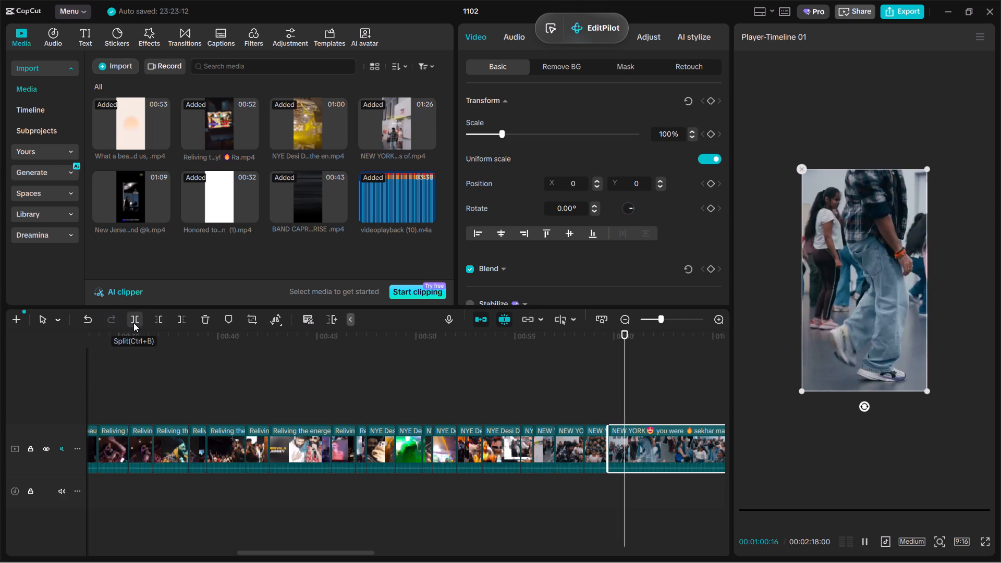
key("space")
left_click(133, 323)
Trim the start of the last NEW YORK piece in two passes, up to the closer overhead view of the dancers.
key("space")
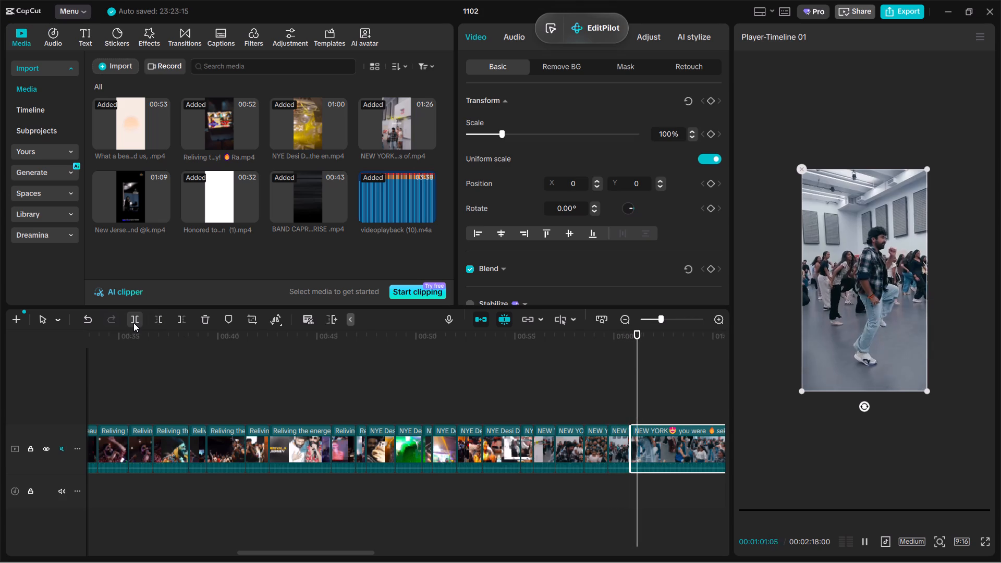
key("space")
left_click(156, 324)
key("space")
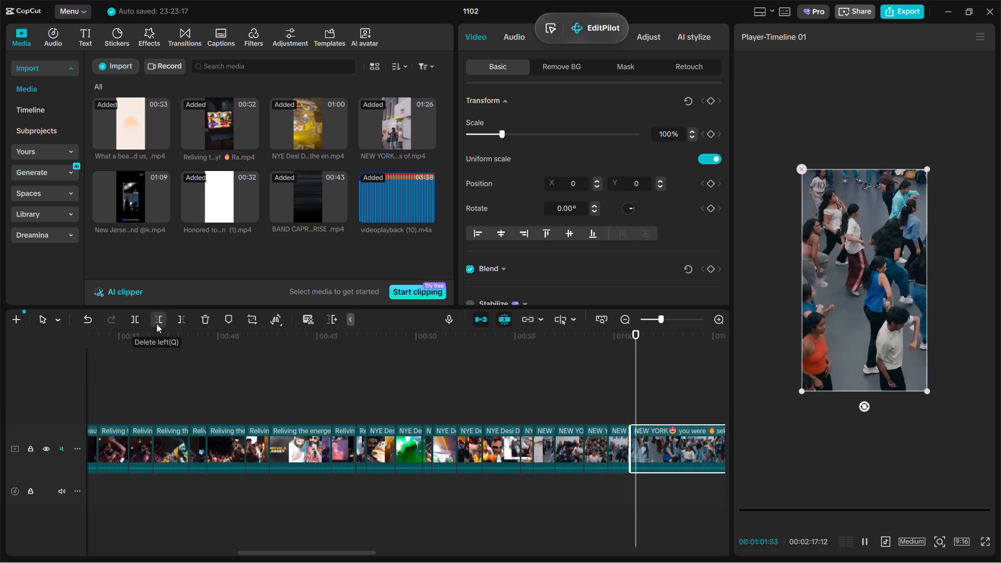
key("space")
left_click(153, 323)
Play through the overhead dancers shot and split the last NEW YORK piece at about 00:01:01:13.
key("space")
key("space")
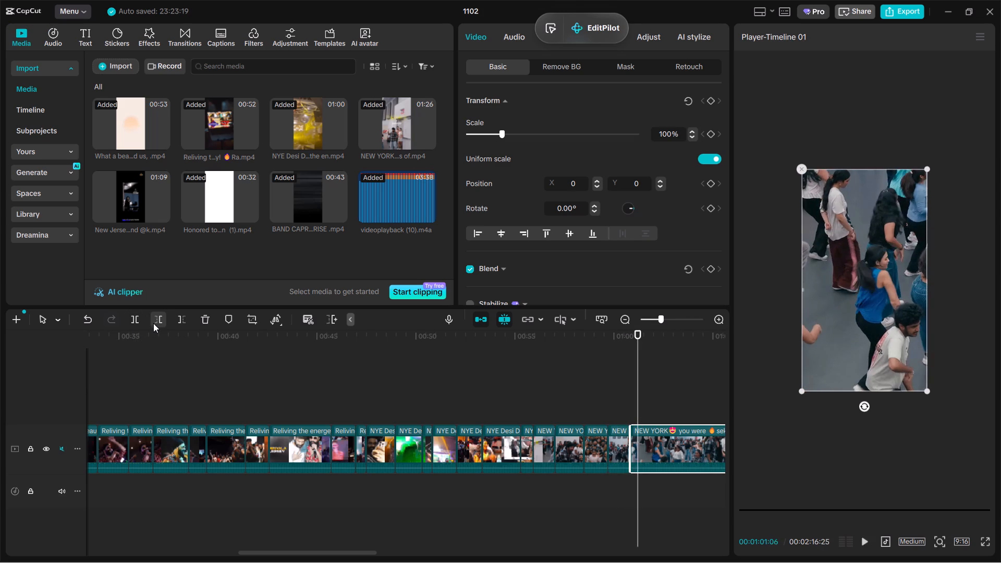
key("space")
key("space")
left_click(133, 323)
Play ahead in the last NEW YORK piece and trim away its start up to about 00:01:02:27.
key("space")
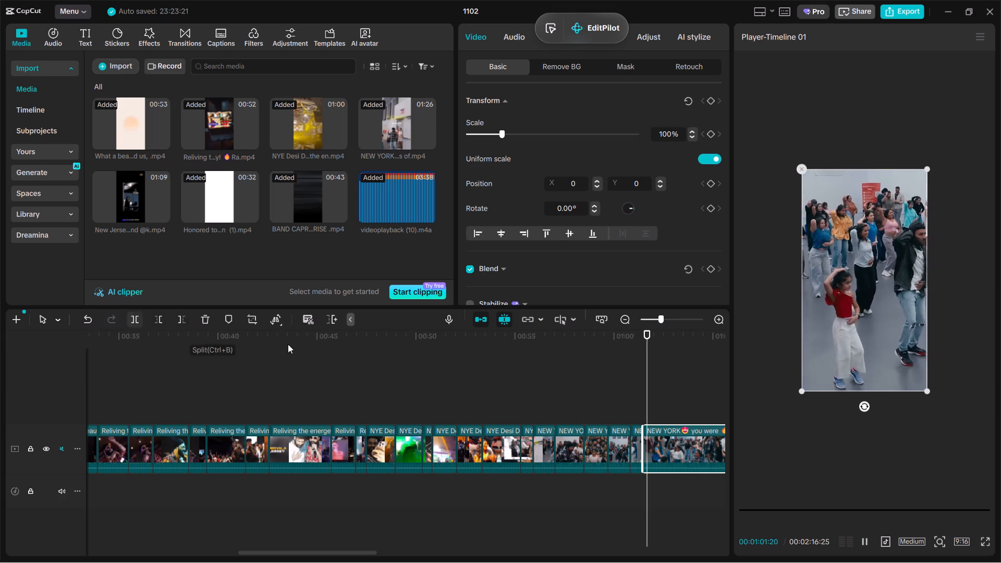
scroll(665, 450, "down", 1, "ctrl")
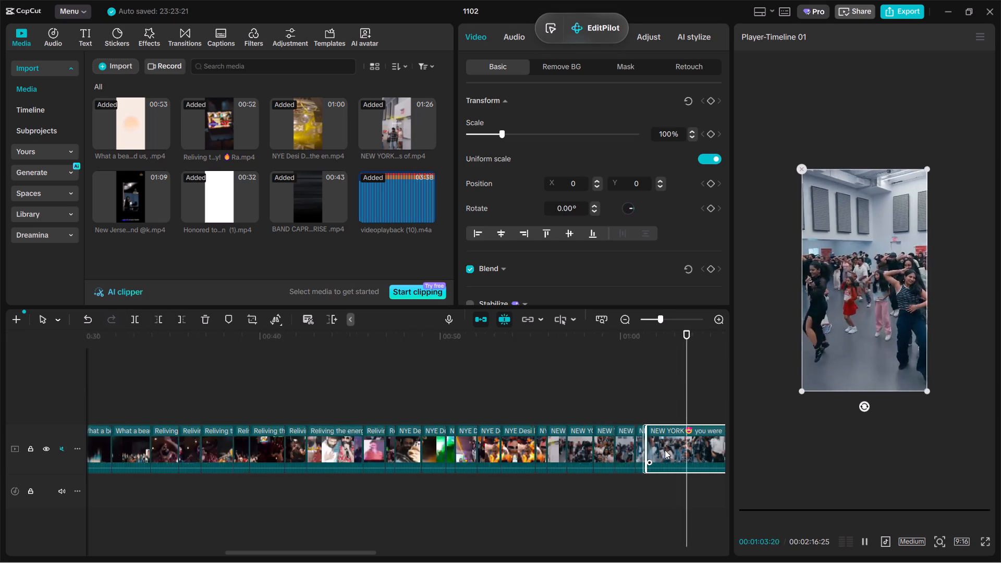
scroll(665, 450, "down", 1, "ctrl")
scroll(665, 450, "up", 4, "ctrl")
left_click(638, 413)
key("space")
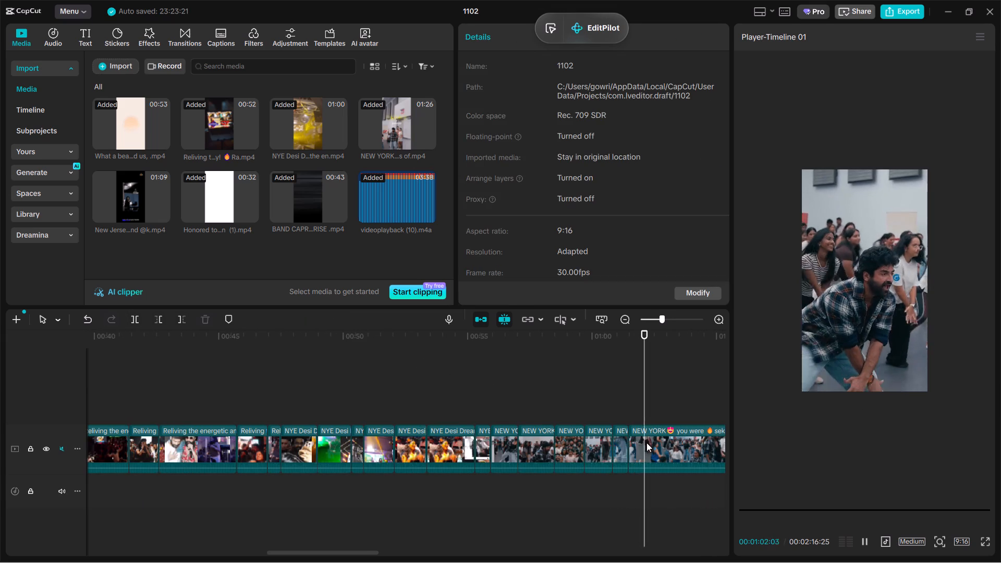
left_click(646, 443)
key("space")
key("space")
key("space")
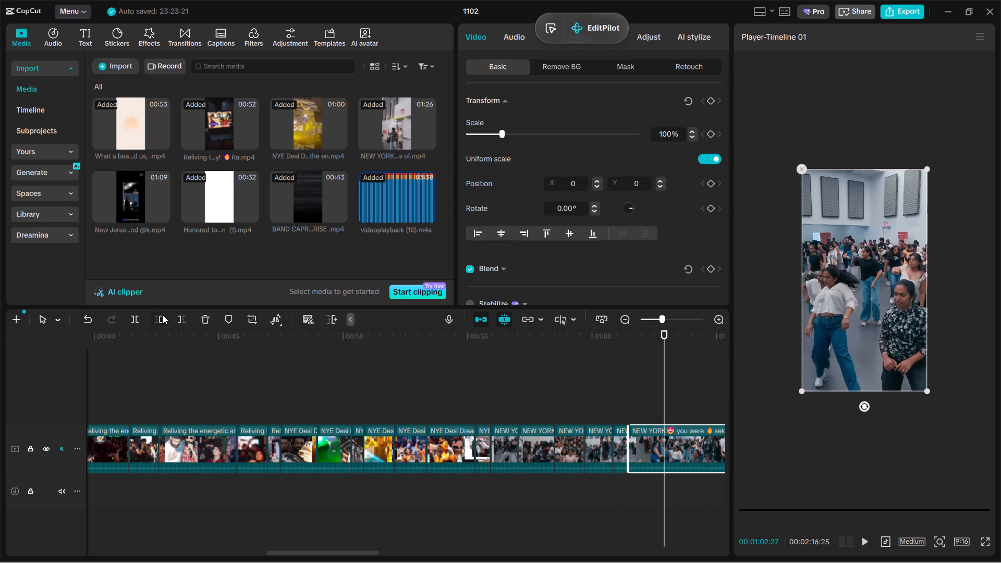
left_click(163, 315)
Play the shortened last NEW YORK piece and split it at about 00:01:02:26.
key("space")
key("space")
key("space")
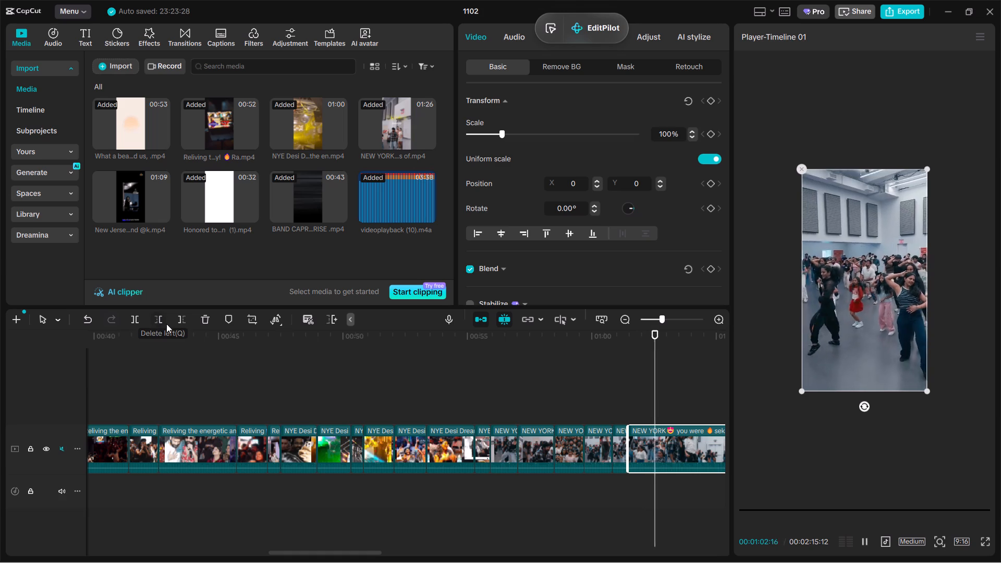
key("space")
key("space")
key("space")
left_click(136, 317)
Play on and trim away the start of the last NEW YORK piece up to 00:01:08:06.
key("space")
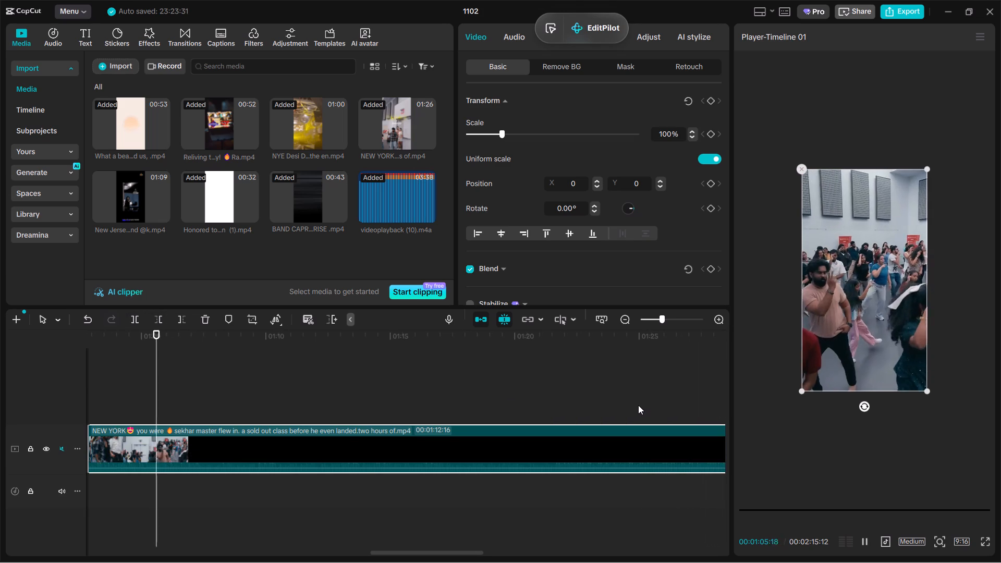
key("space")
key("space")
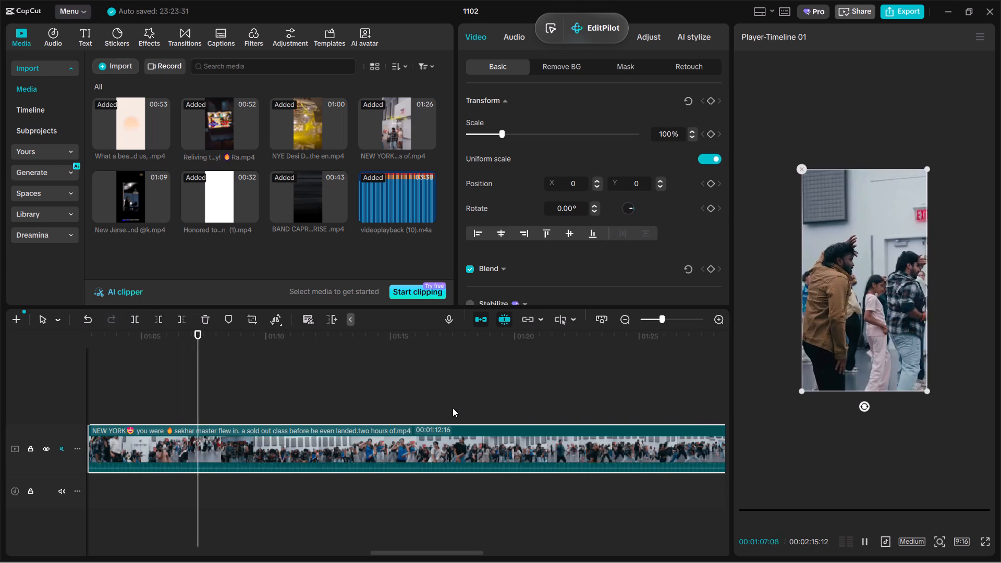
key("space")
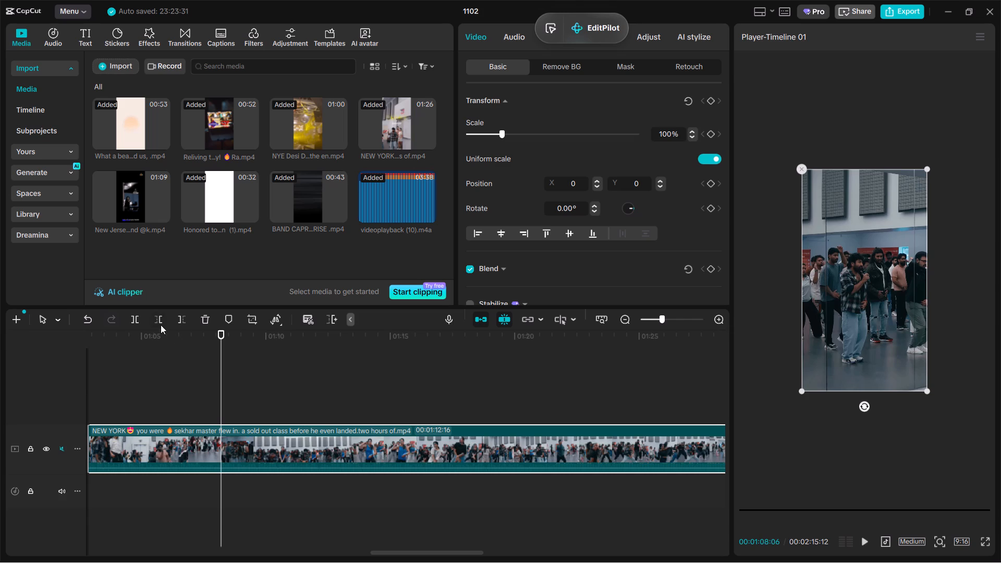
left_click(156, 319)
Play and skim through the studio dance shots in the last NEW YORK piece to find the next usable moment.
scroll(394, 443, "down", 6, "ctrl")
left_click_drag(418, 555, 364, 556)
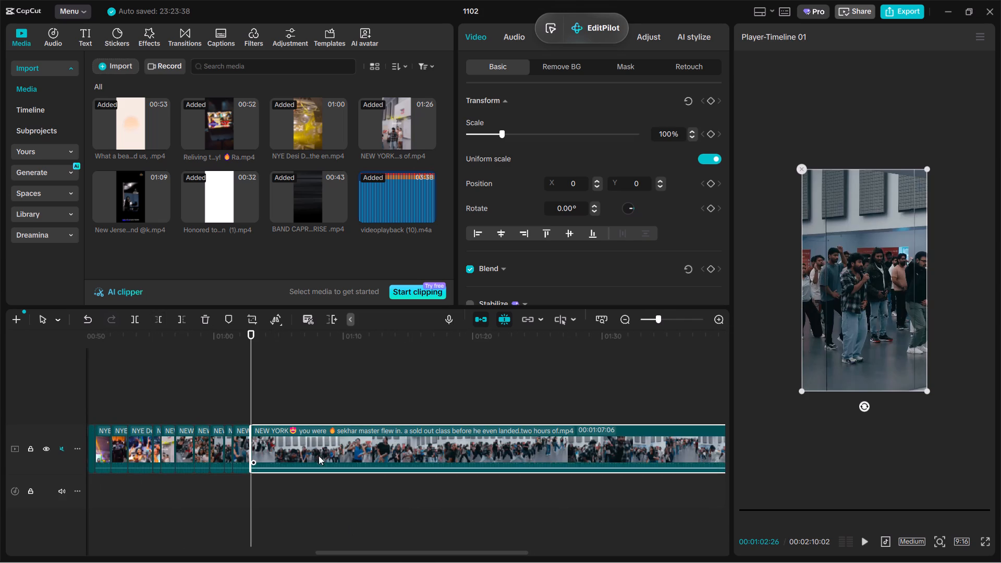
key("space")
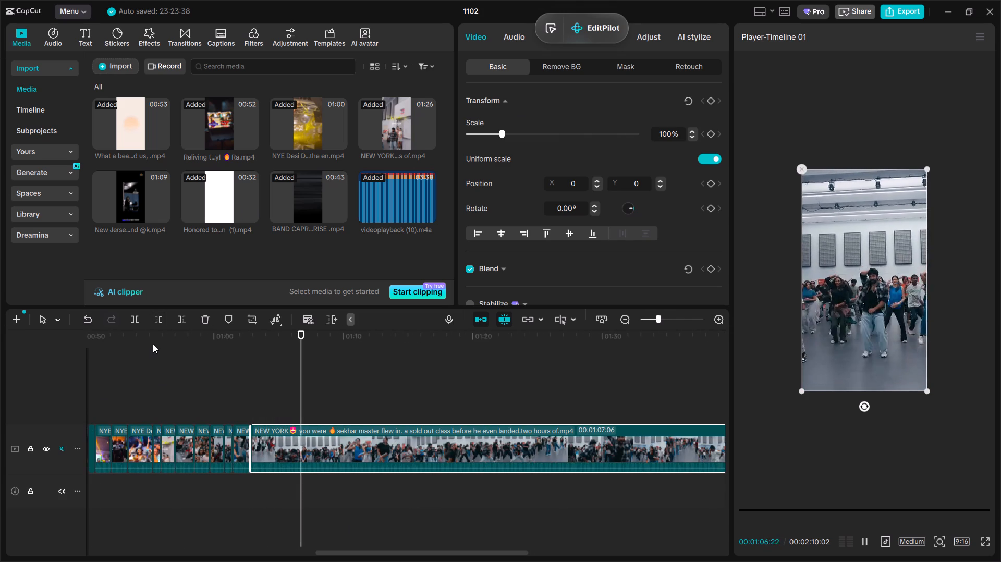
key("space")
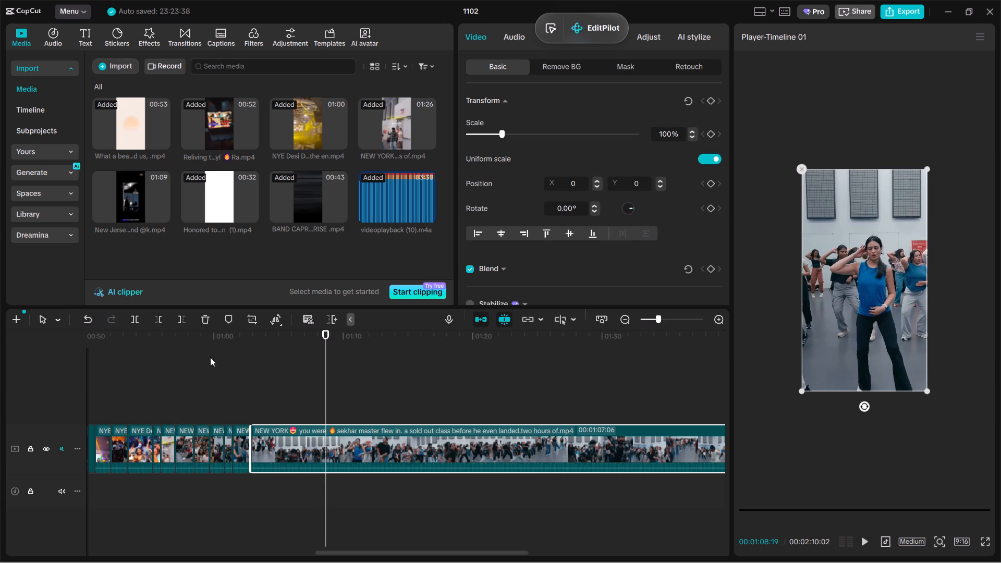
key("space")
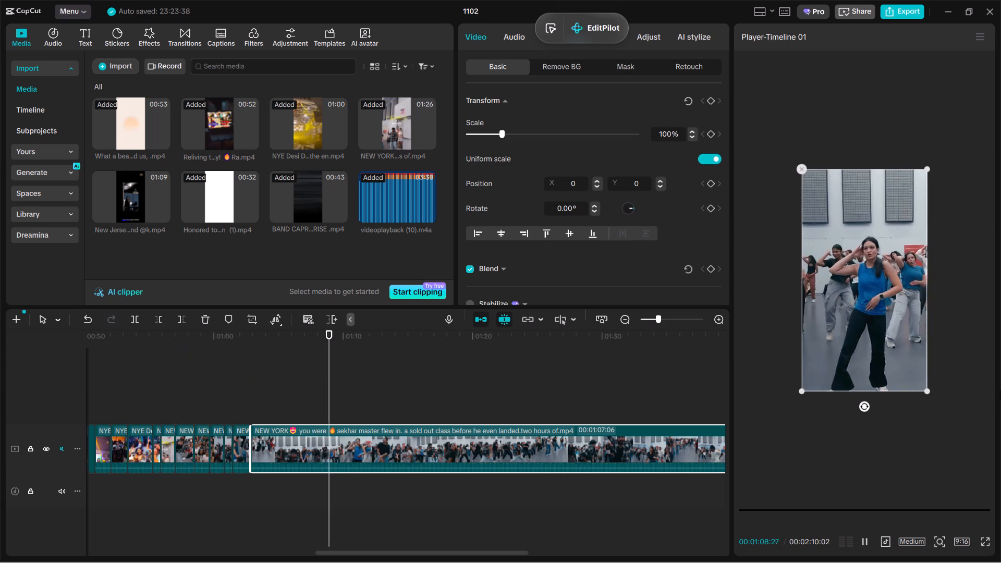
key("space")
key("space")
key("space")
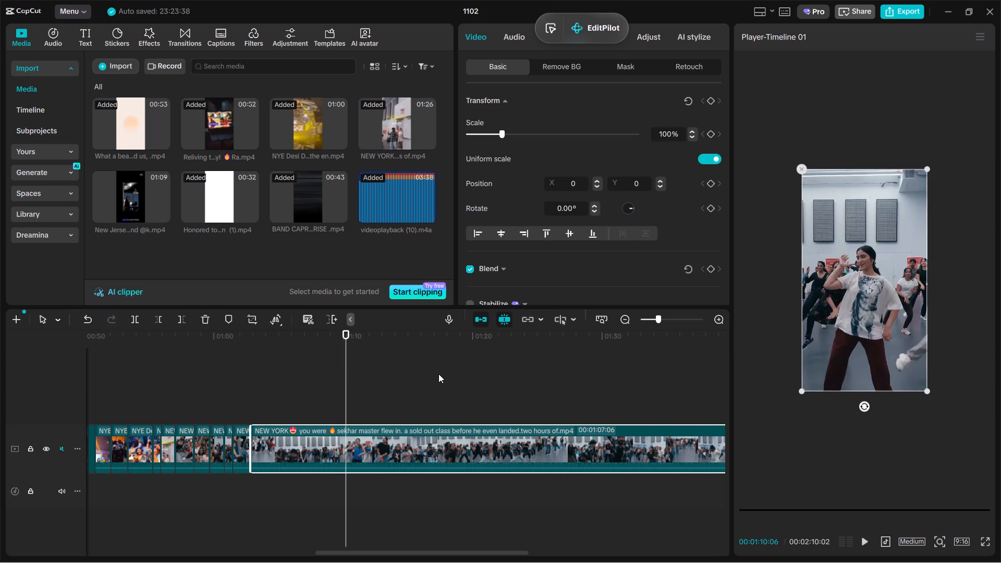
key("space")
left_click_drag(362, 401, 383, 416)
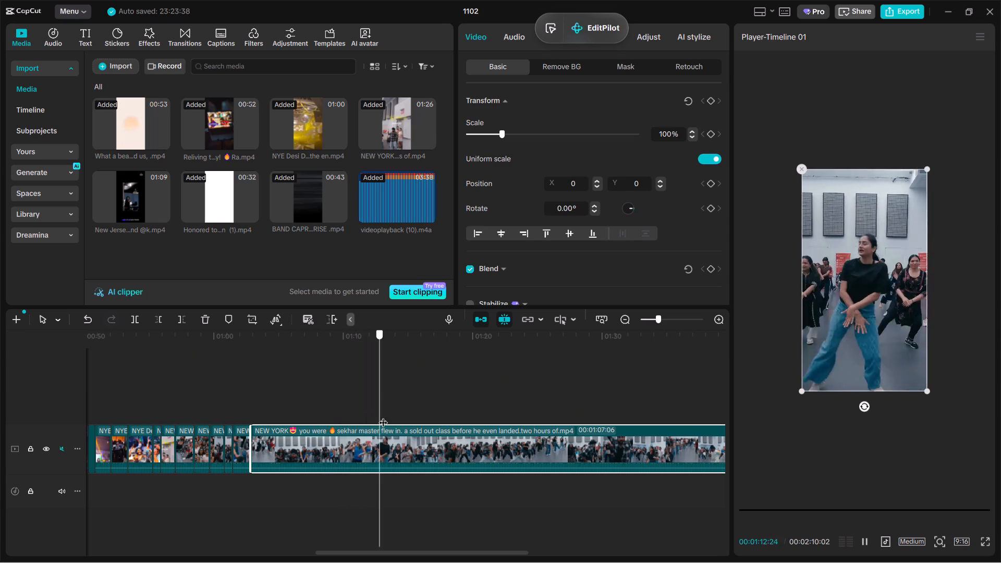
left_click_drag(383, 416, 564, 468)
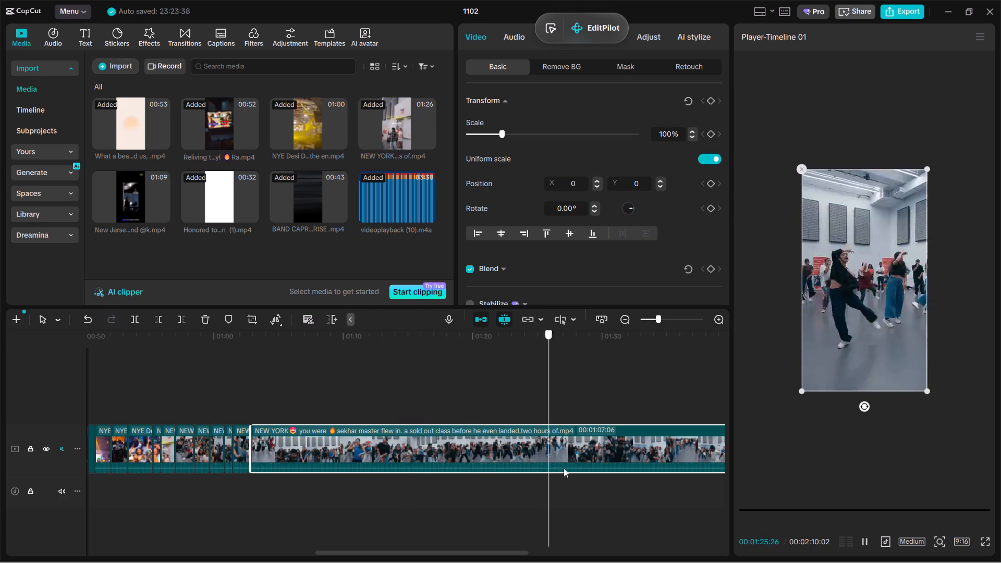
left_click_drag(564, 468, 622, 479)
key("space")
Skim further through the last NEW YORK piece and trim away its start up to about 00:01:38:06.
scroll(636, 483, "down", 6, "ctrl")
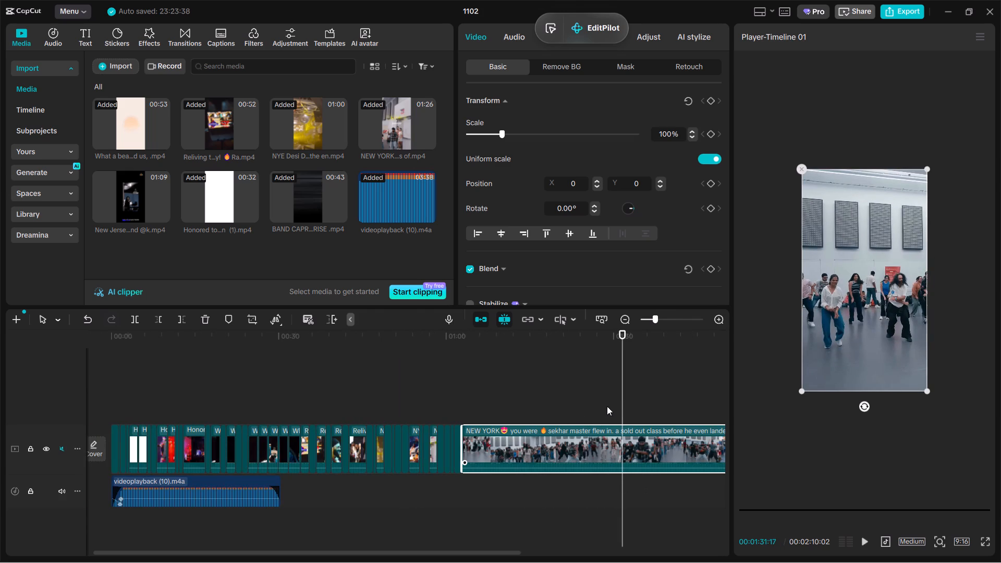
left_click_drag(621, 410, 672, 424)
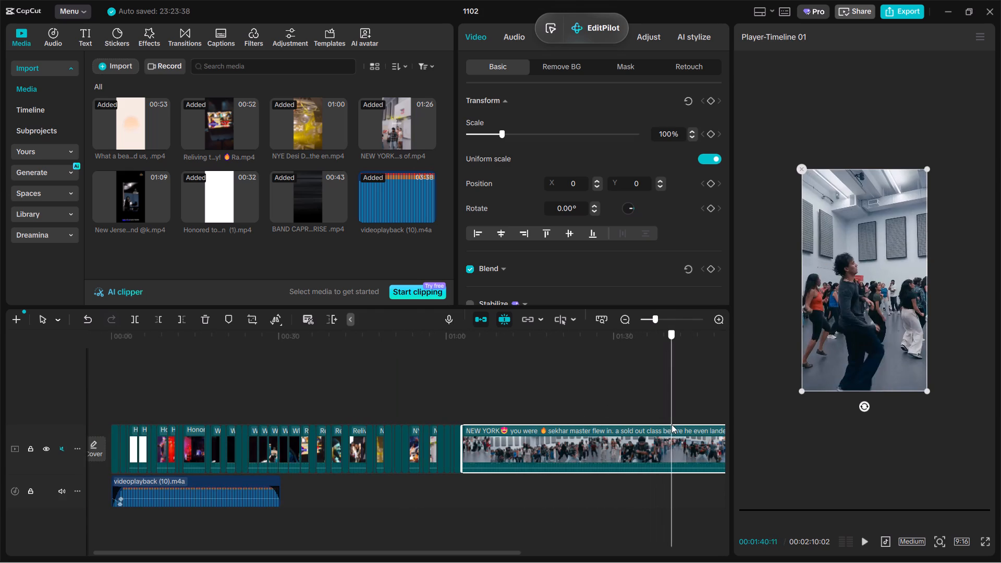
left_click_drag(672, 424, 642, 434)
key("space")
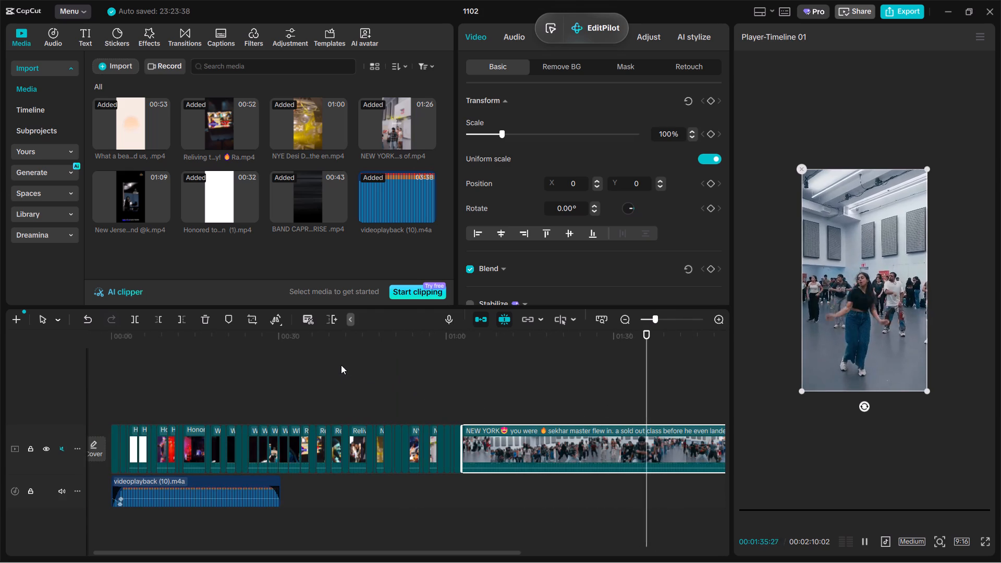
key("space")
key("space")
key("space")
key("space")
key("space")
key("space")
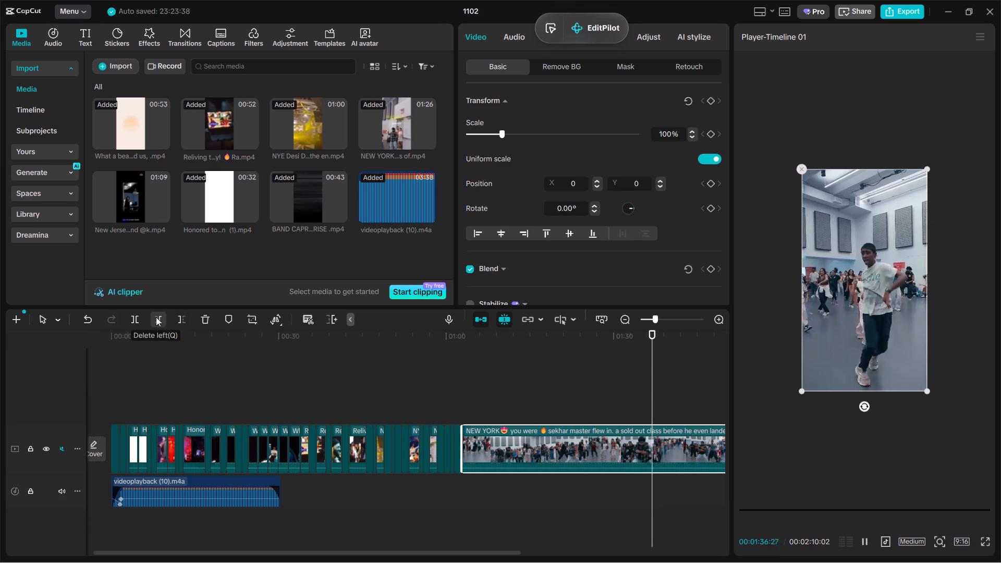
left_click(155, 317)
Play the shortened NEW YORK piece and split it at about 00:01:04:26, before the next studio shot.
key("space")
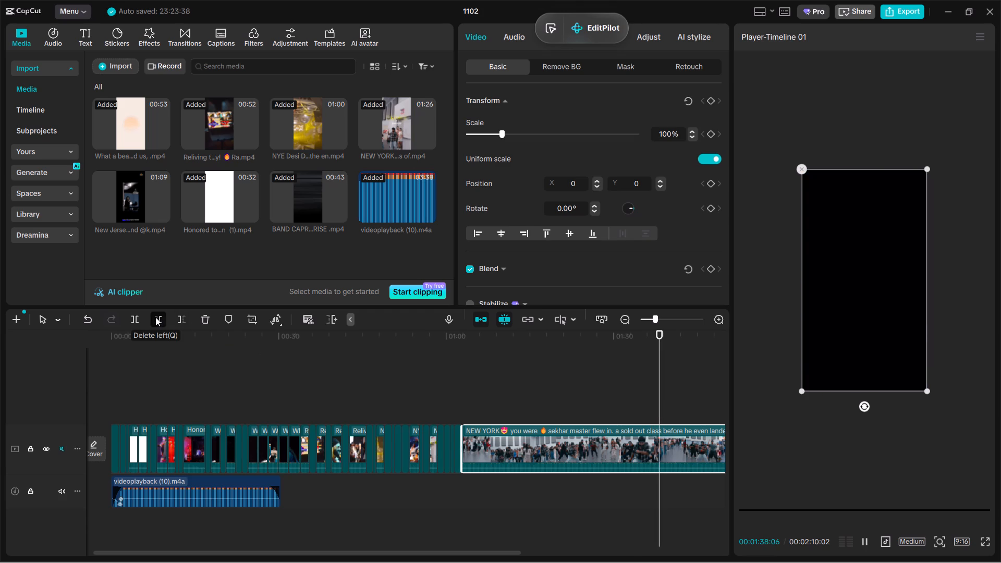
key("space")
key("space")
scroll(155, 317, "up", 3, "ctrl")
key("space")
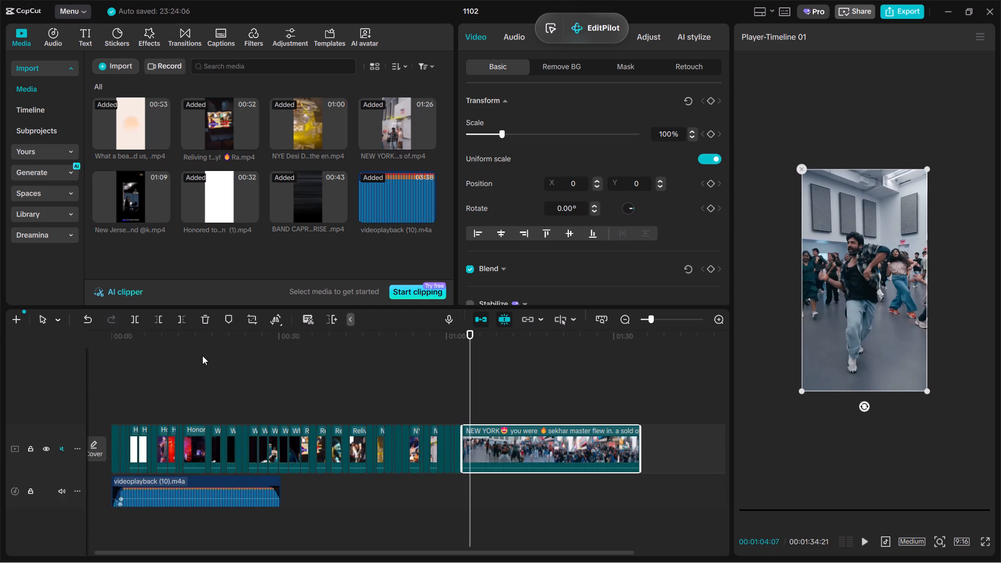
key("space")
left_click(135, 324)
Trim the start of the last NEW YORK piece in two passes, up to the close view of the lead dancer in Times Square.
key("space")
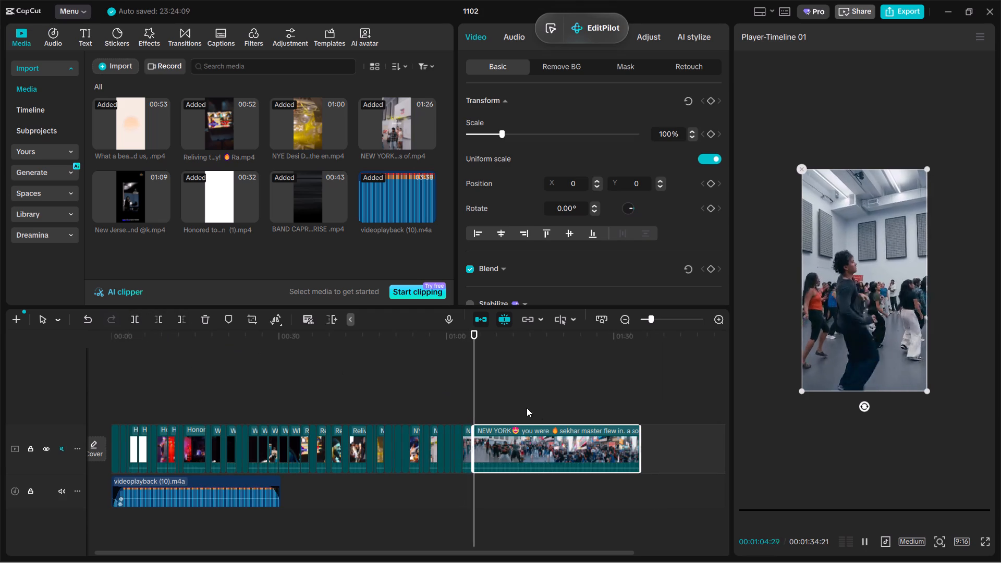
scroll(538, 413, "up", 7, "ctrl")
left_click(538, 413)
left_click_drag(538, 413, 531, 415)
left_click(536, 444)
left_click_drag(531, 414, 522, 412)
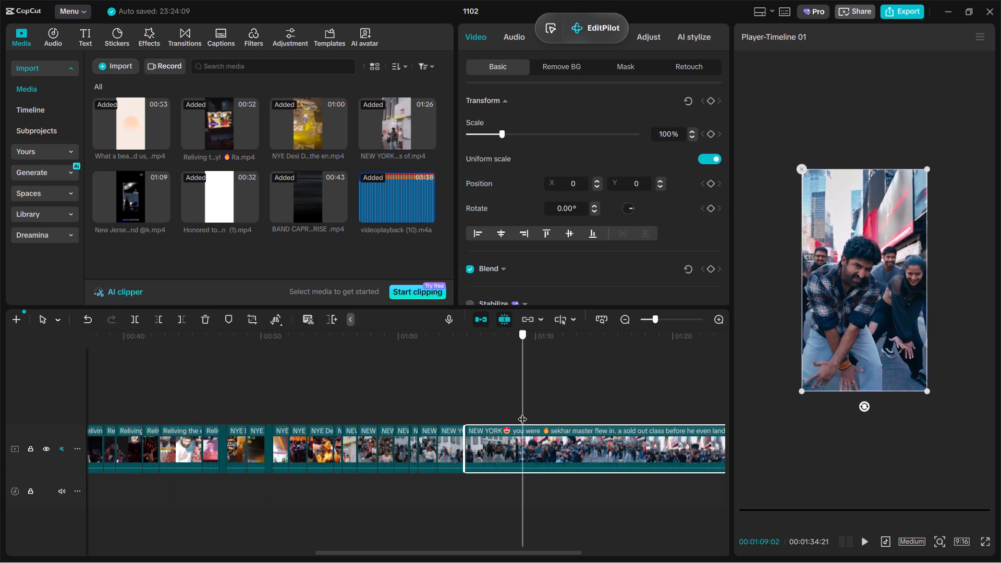
left_click_drag(522, 412, 504, 424)
left_click(161, 320)
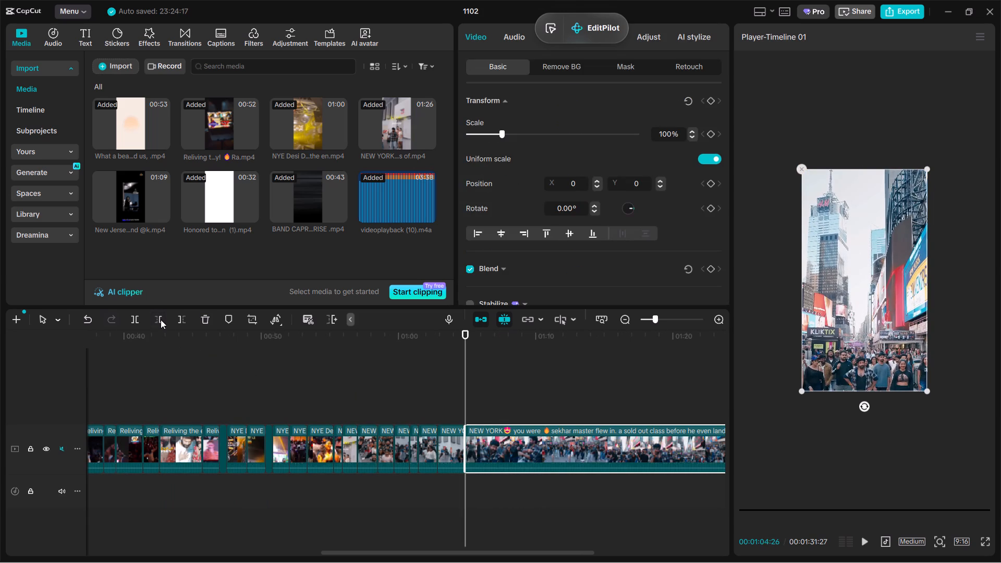
key("space")
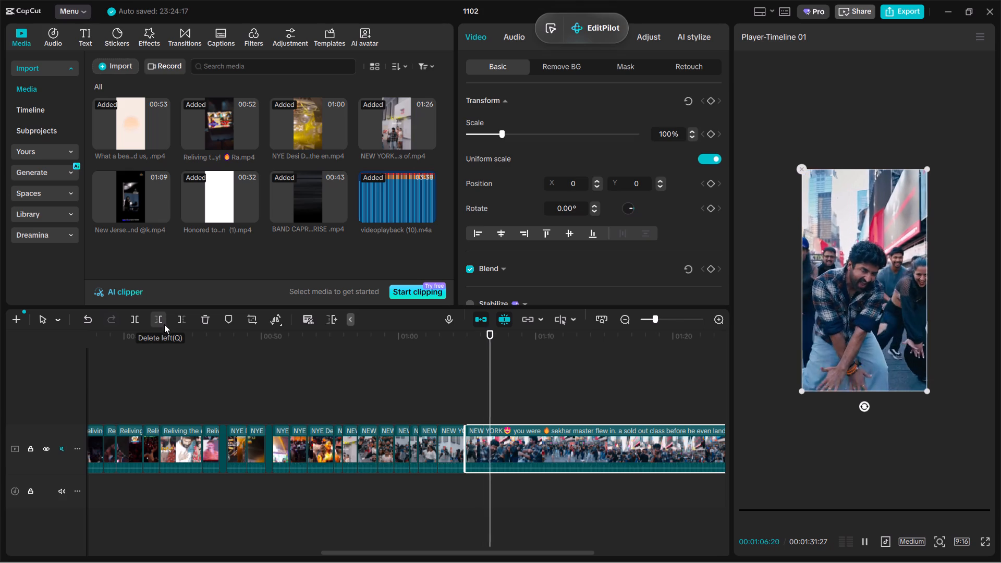
key("space")
left_click(162, 321)
Play through the Times Square group dance and split the last NEW YORK piece at 00:01:08:12.
key("space")
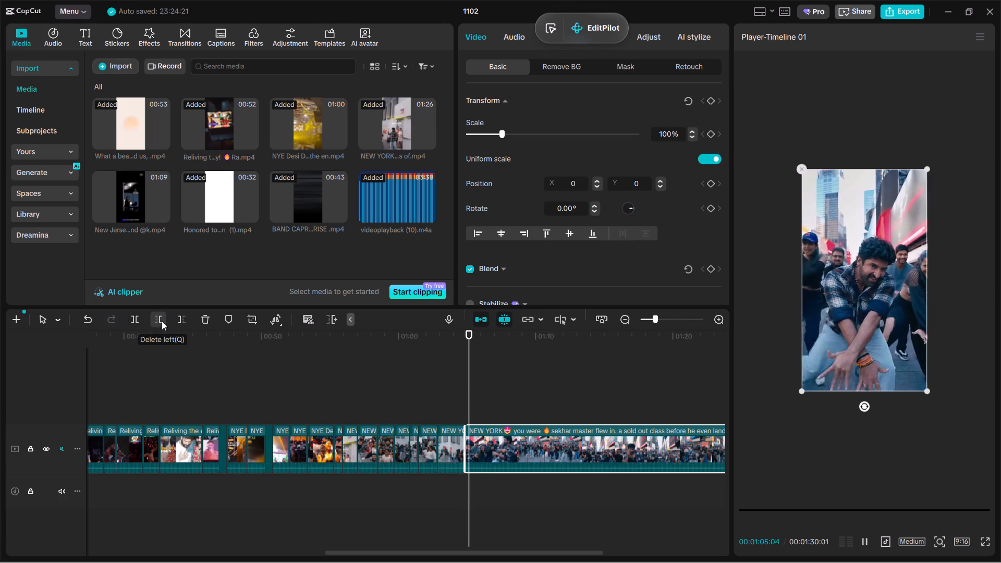
scroll(167, 328, "up", 3, "ctrl")
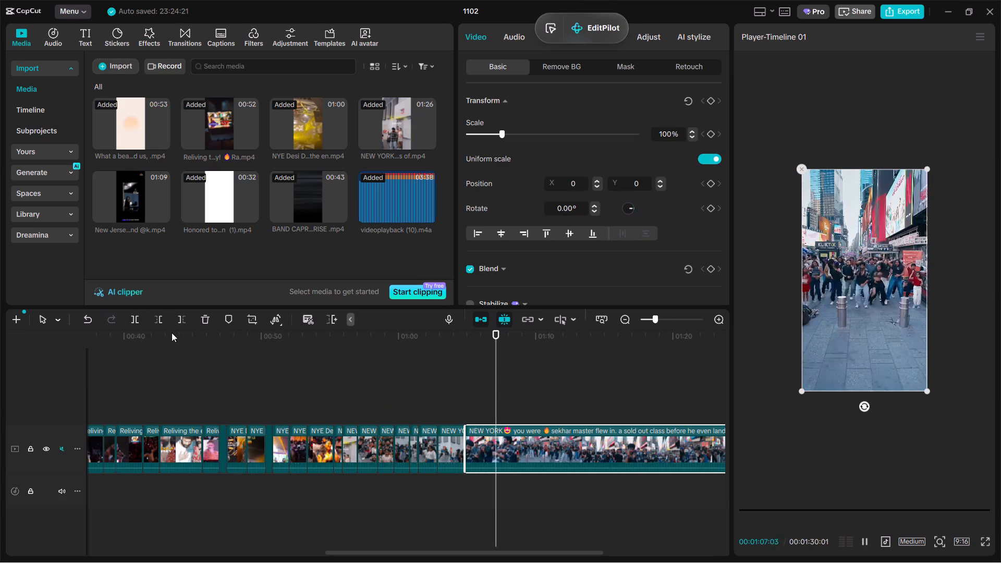
key("space")
key("space")
key("space")
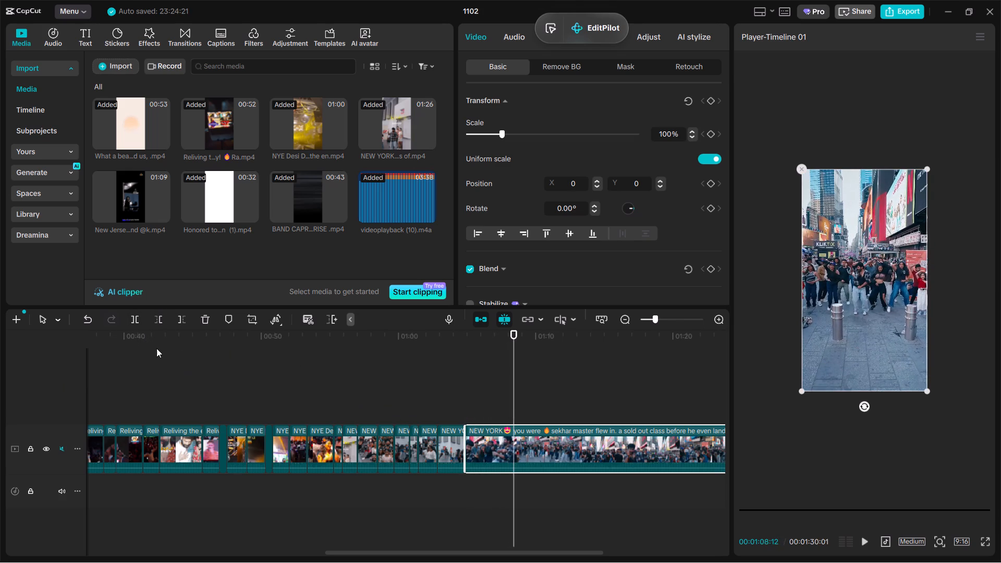
left_click(140, 322)
Play on and trim the start of the last NEW YORK piece up to the lower, closer Times Square group shot.
key("space")
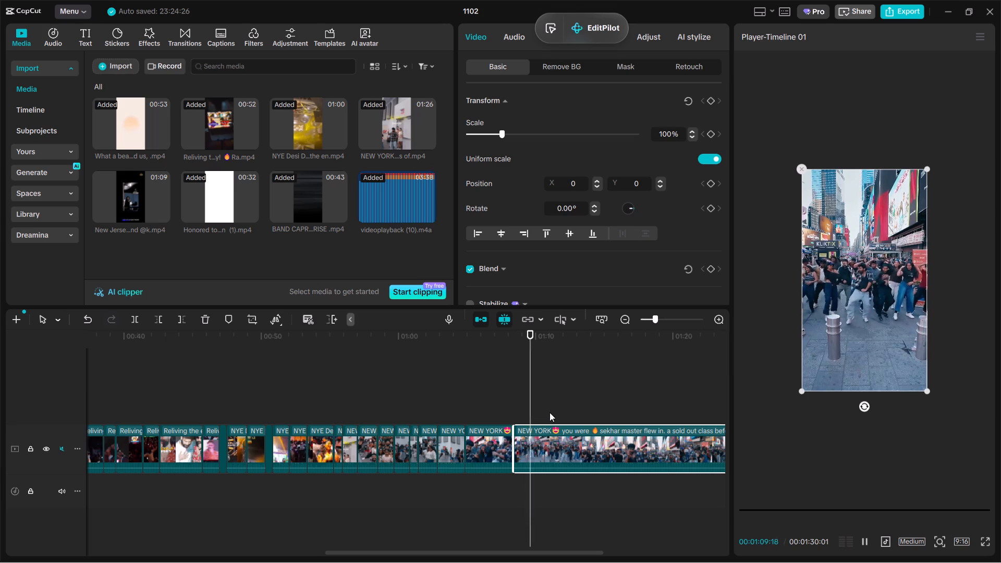
key("space")
left_click(158, 318)
Play the Times Square group shot and split the last NEW YORK piece at about 00:01:10:23.
key("space")
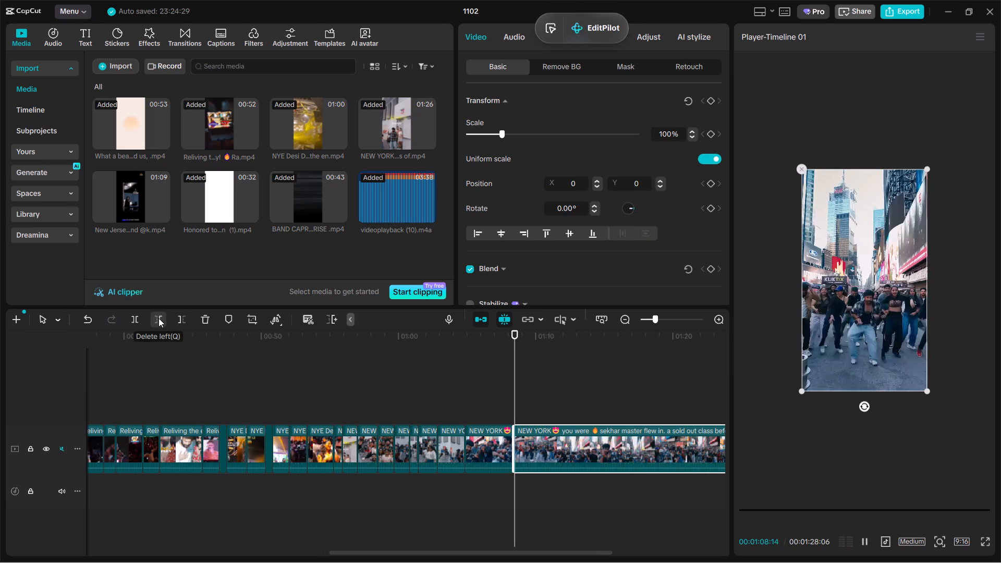
key("space")
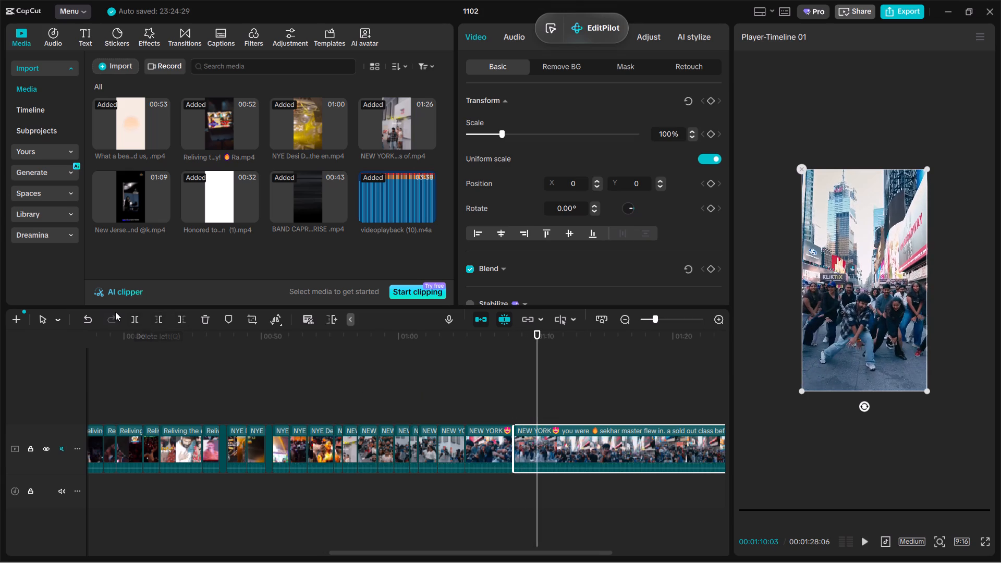
key("space")
left_click(133, 318)
Skim ahead in the last NEW YORK piece and trim away its start up to 00:01:19:13.
key("space")
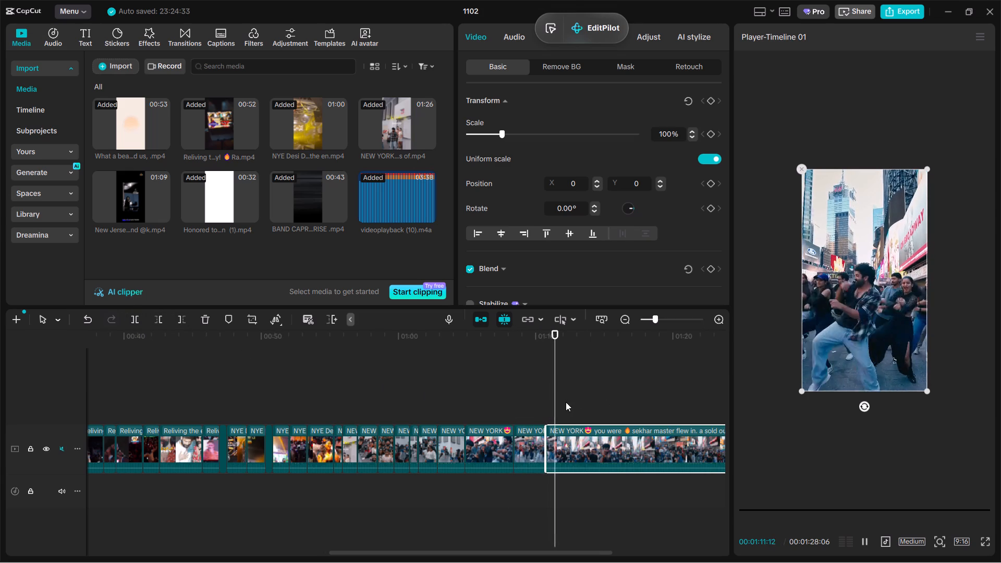
left_click(576, 409)
left_click_drag(576, 409, 636, 420)
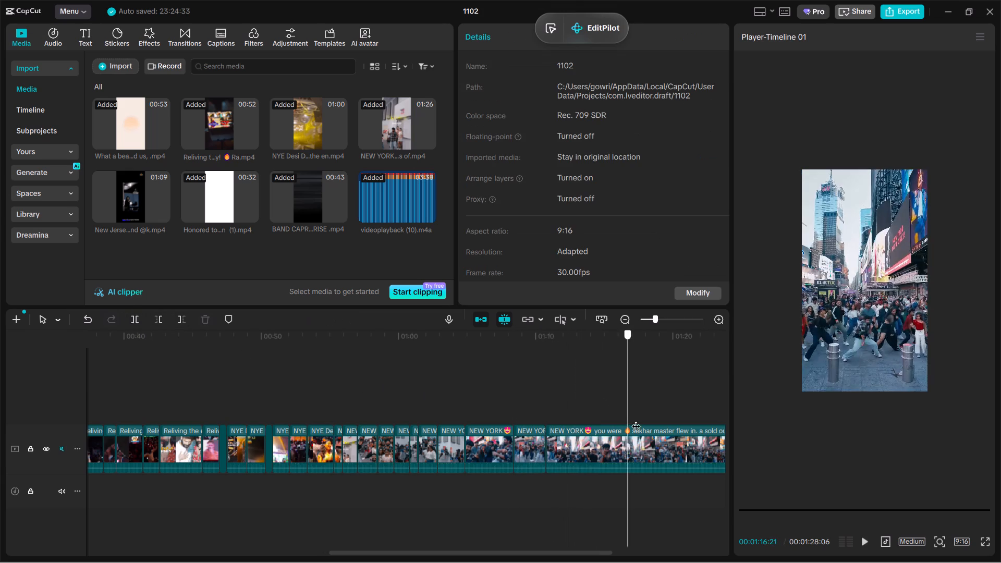
left_click_drag(636, 420, 665, 426)
left_click(672, 454)
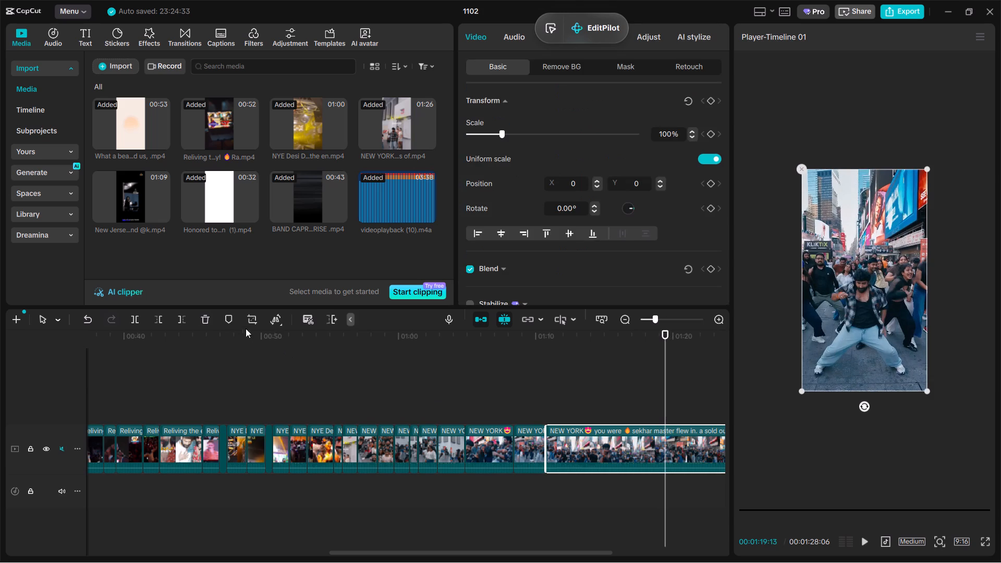
left_click(156, 322)
scroll(284, 365, "down", 2, "ctrl")
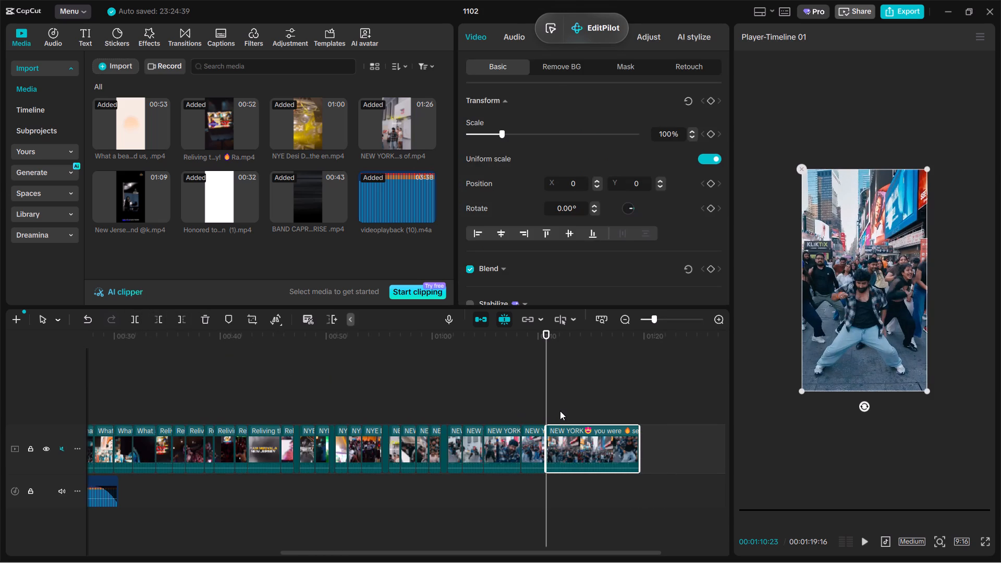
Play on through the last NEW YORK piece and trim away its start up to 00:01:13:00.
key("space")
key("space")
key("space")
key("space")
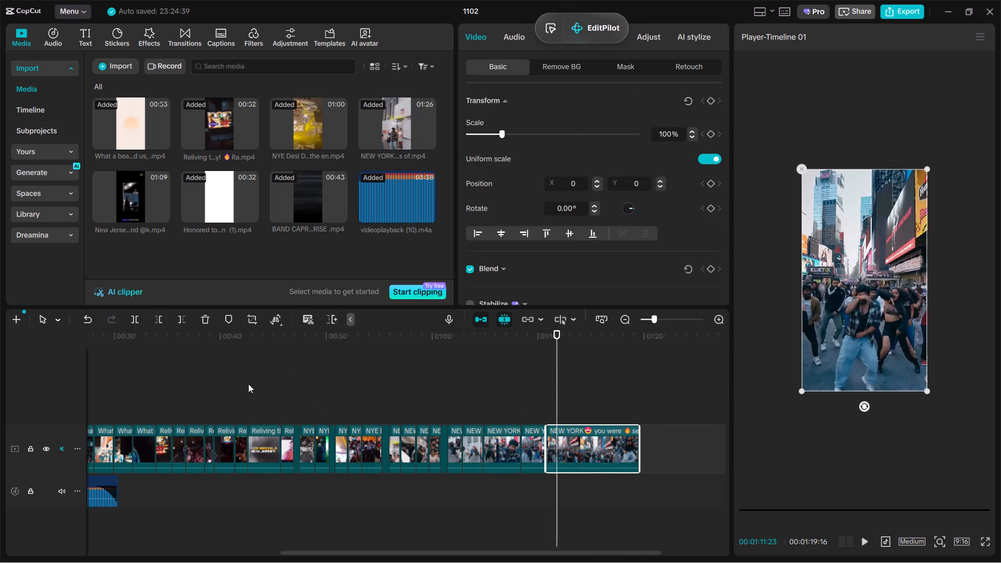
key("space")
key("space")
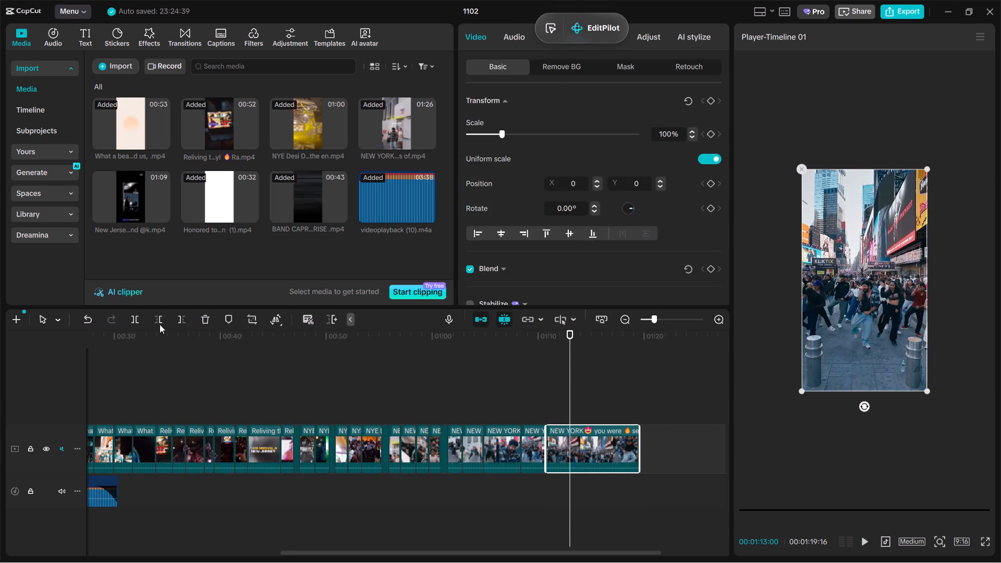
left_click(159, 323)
Review the rest of the last NEW YORK piece and delete it from the end of the timeline.
key("space")
key("space")
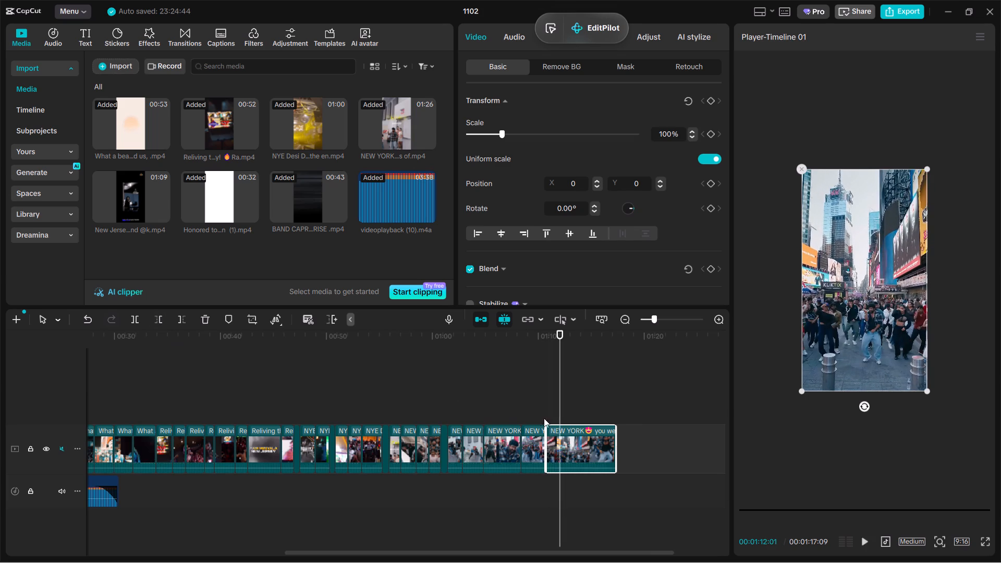
key("space")
left_click(592, 413)
key("space")
key("space")
left_click(593, 446)
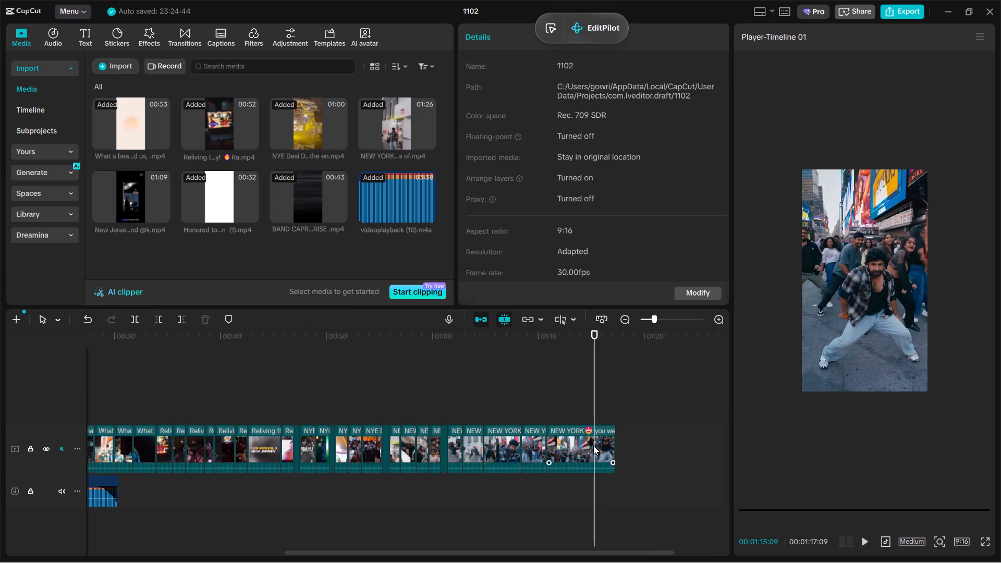
key("BackSpace")
Go back to the start of the timeline and play through the opening BAND CAPRICIO shots.
left_click(518, 410)
left_click_drag(518, 410, 0, 395)
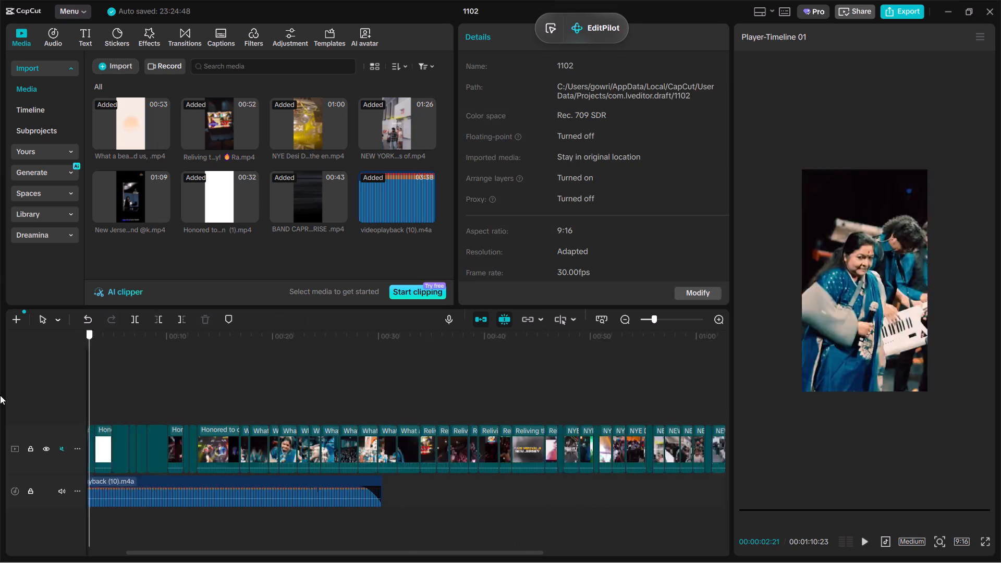
left_click_drag(0, 395, 0, 393)
key("space")
scroll(113, 413, "up", 5, "ctrl")
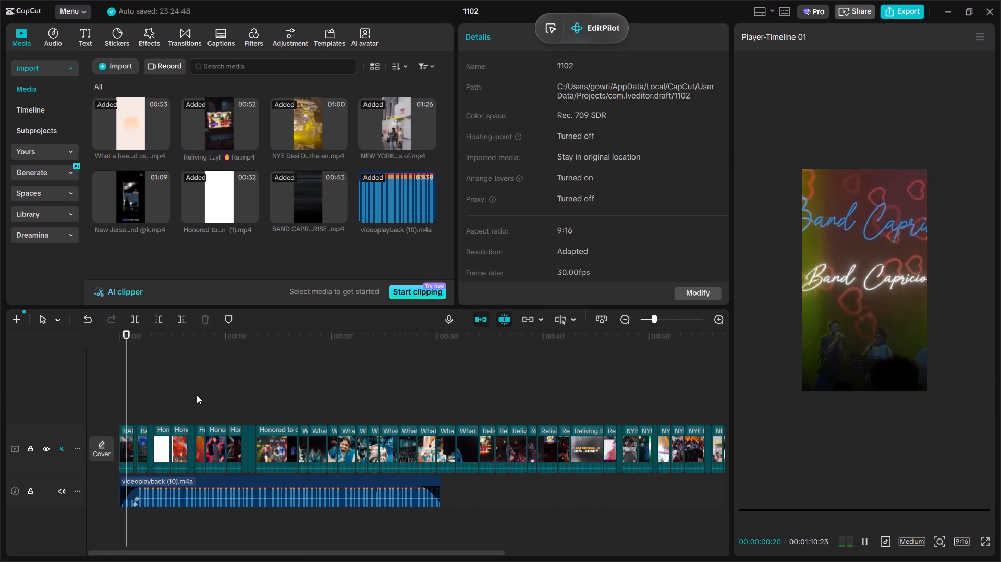
scroll(197, 395, "up", 2, "ctrl")
scroll(480, 364, "up", 6, "ctrl")
scroll(480, 364, "down", 4, "ctrl")
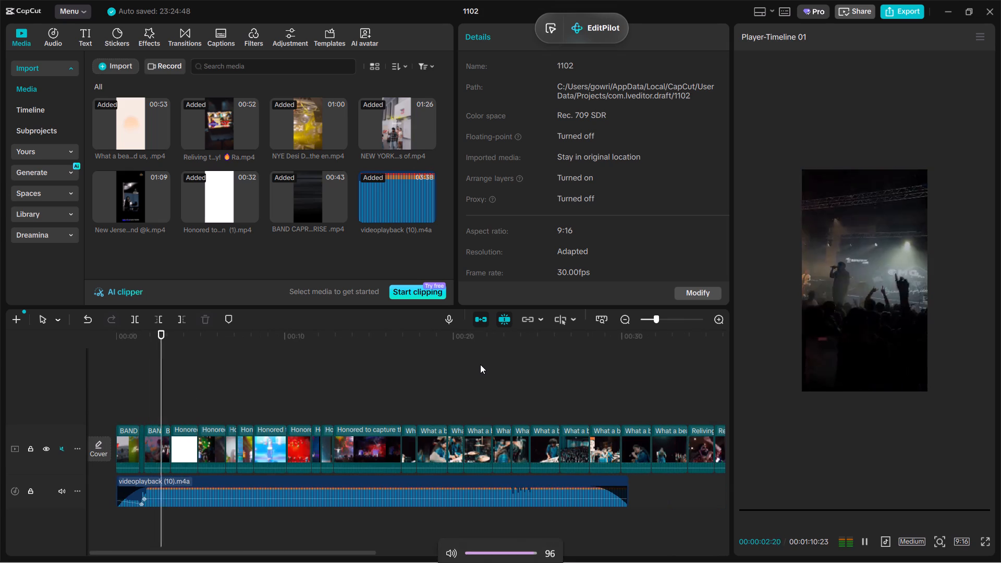
scroll(480, 364, "up", 3, "ctrl")
left_click(135, 385)
left_click_drag(135, 385, 96, 393)
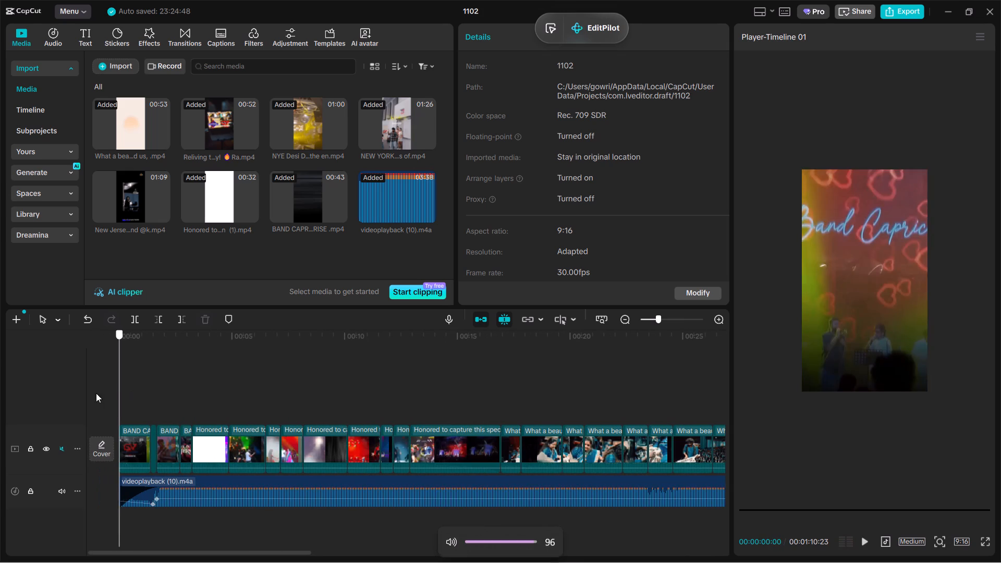
left_click_drag(96, 393, 99, 392)
key("space")
key("space")
Trim the end of the first BAND CAPRICIO shot so it lasts only about 7 frames.
left_click(130, 439)
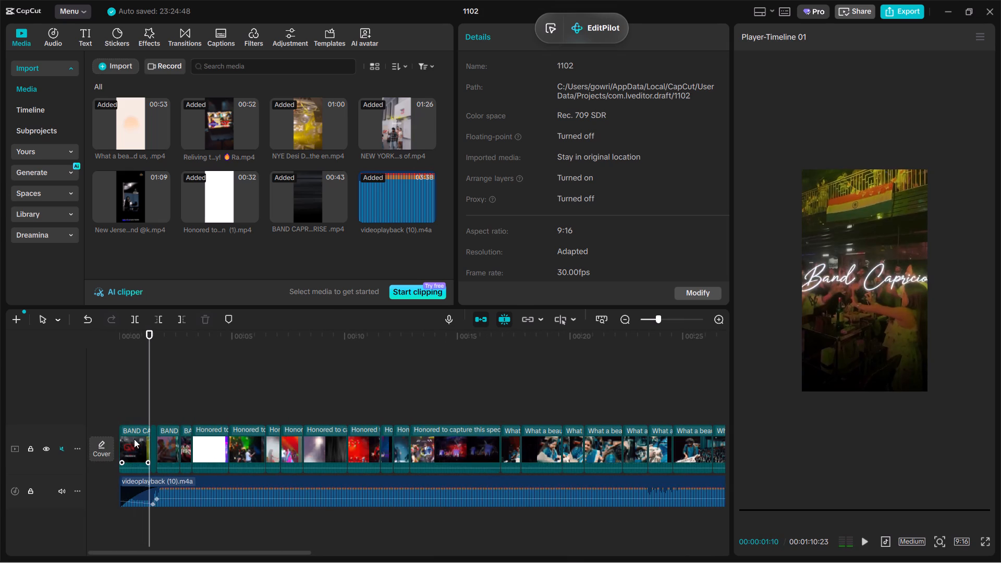
scroll(141, 440, "up", 5, "ctrl")
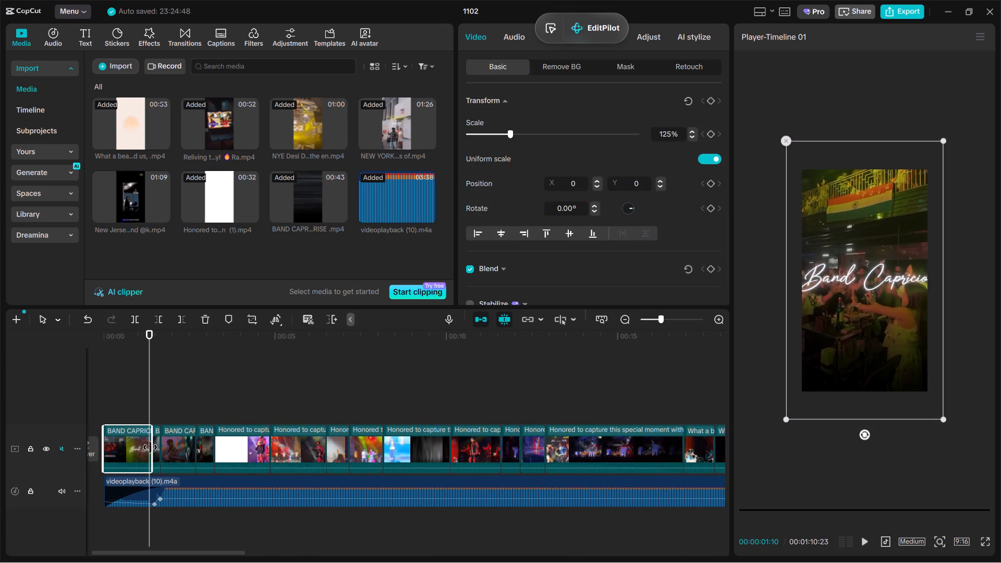
left_click_drag(149, 447, 113, 452)
left_click(110, 387)
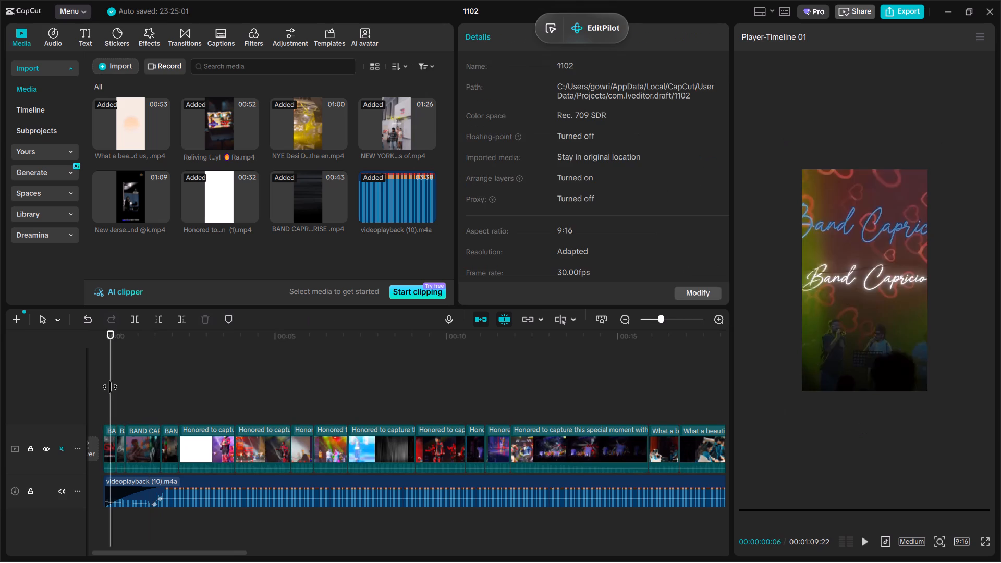
left_click_drag(110, 387, 101, 389)
scroll(137, 425, "up", 7, "ctrl")
left_click(135, 445)
left_click_drag(140, 448, 133, 449)
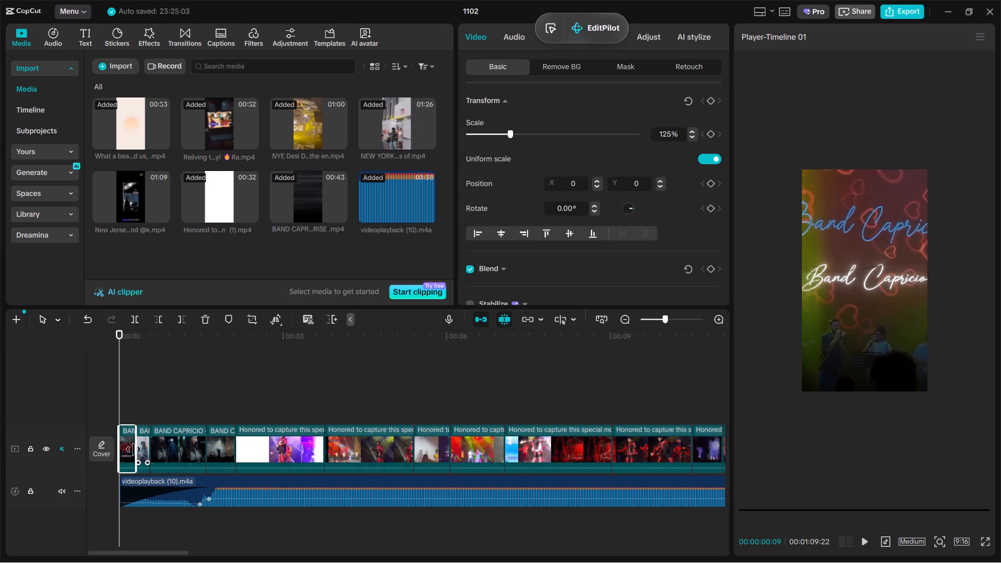
left_click_drag(133, 449, 129, 450)
left_click(134, 408)
Move the Honored concert shot at 00:00:05:16 to right after the first BAND CAPRICIO shot, trimmed to a few frames.
scroll(407, 410, "down", 1, "ctrl")
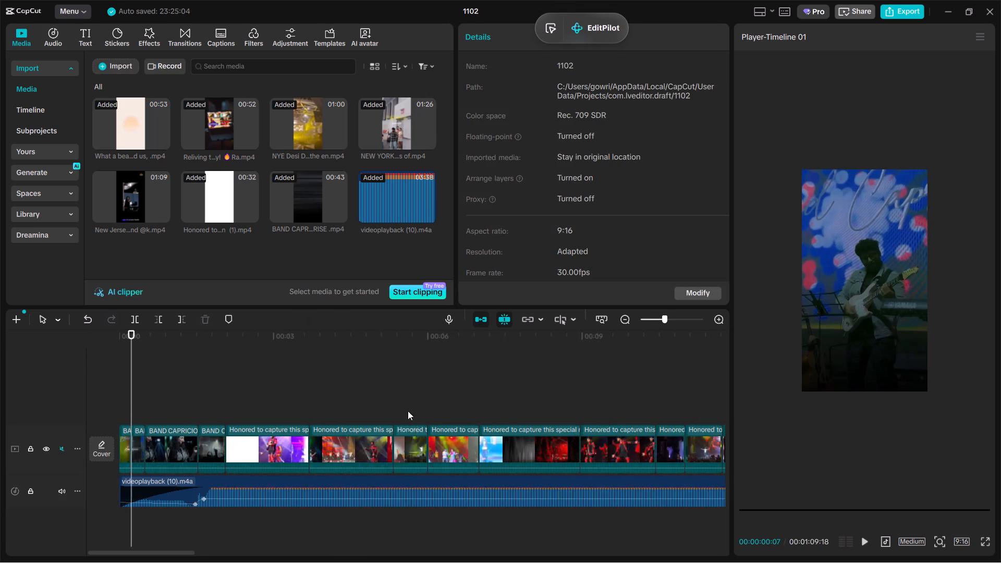
scroll(408, 411, "down", 1, "ctrl")
left_click(375, 411)
left_click_drag(375, 411, 386, 422)
left_click(390, 442)
left_click_drag(392, 445, 391, 446)
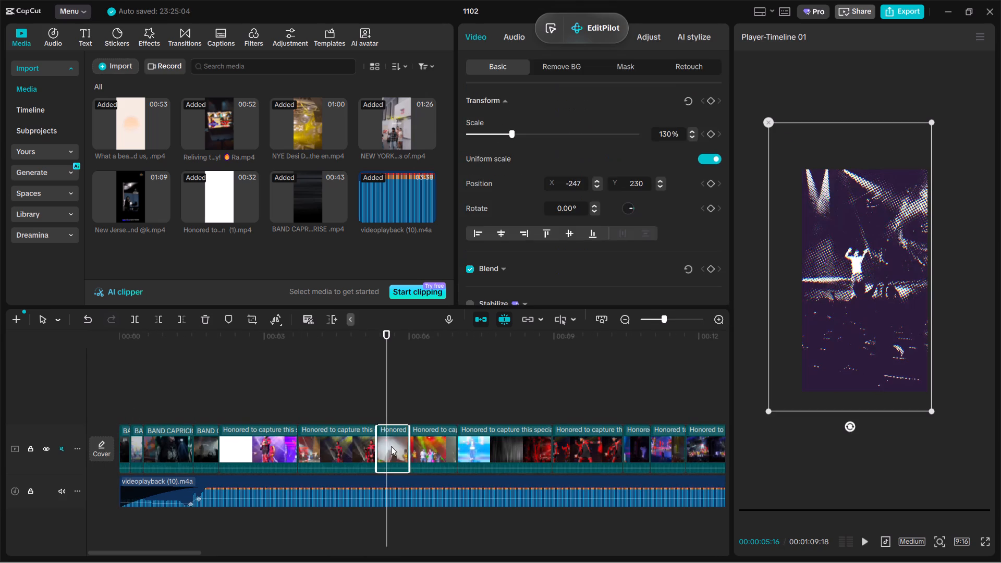
left_click_drag(391, 446, 155, 458)
left_click_drag(174, 449, 154, 454)
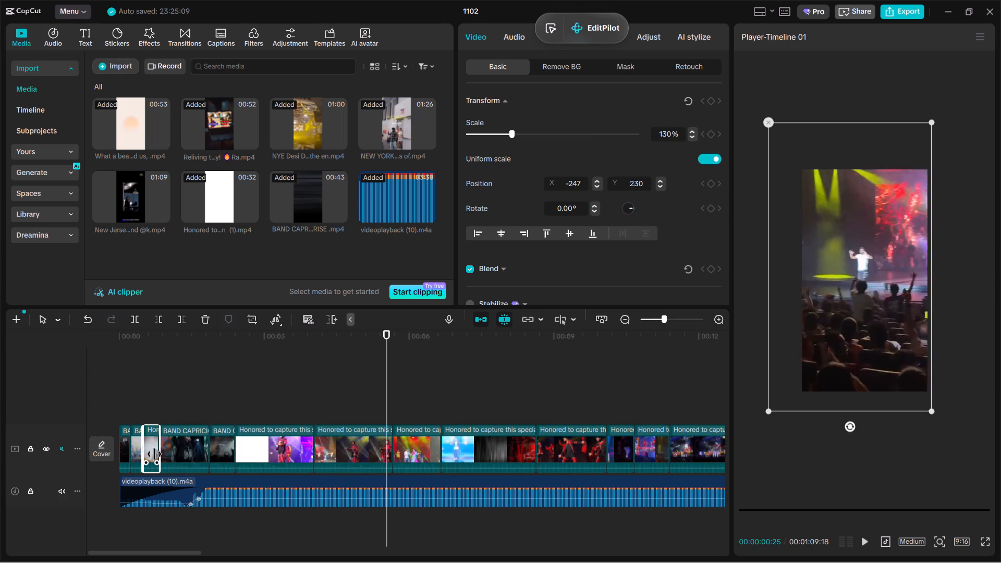
left_click_drag(154, 454, 153, 456)
left_click_drag(147, 452, 133, 453)
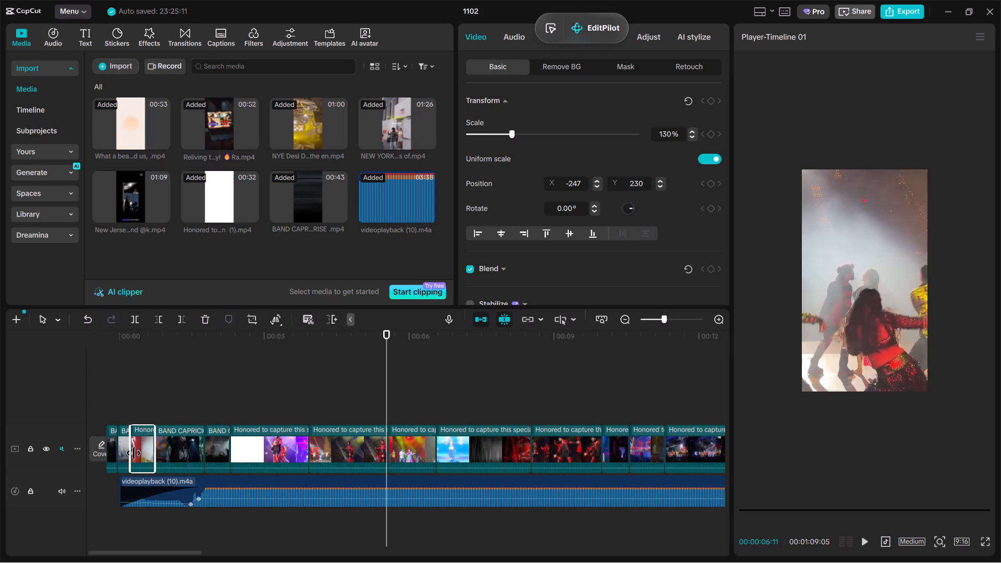
left_click_drag(133, 453, 149, 462)
left_click_drag(148, 452, 133, 458)
Move the purple smoke stage shot at 00:00:10:07 to just after the short Honored shot in the opening.
scroll(499, 400, "down", 7, "ctrl")
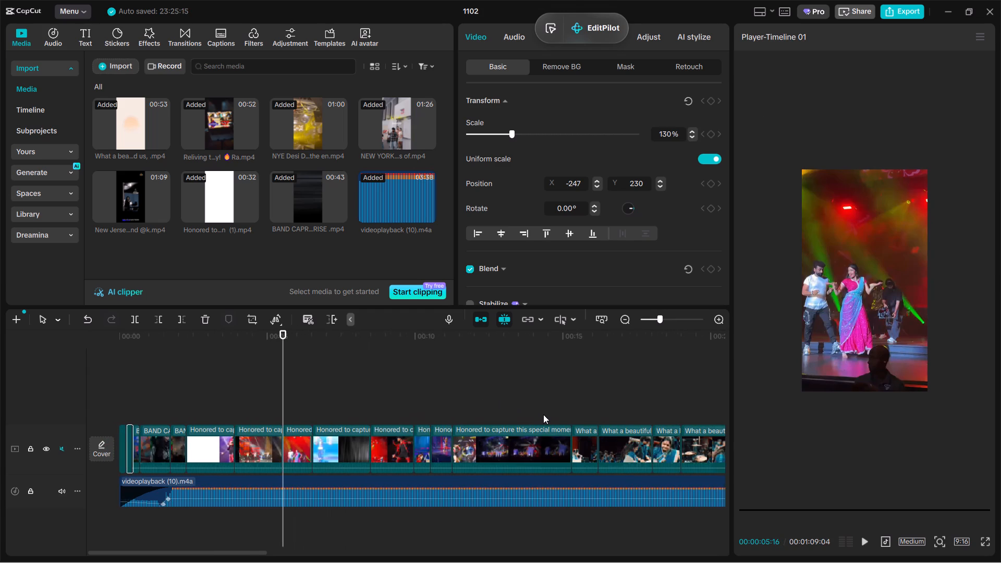
left_click(422, 421, "ctrl")
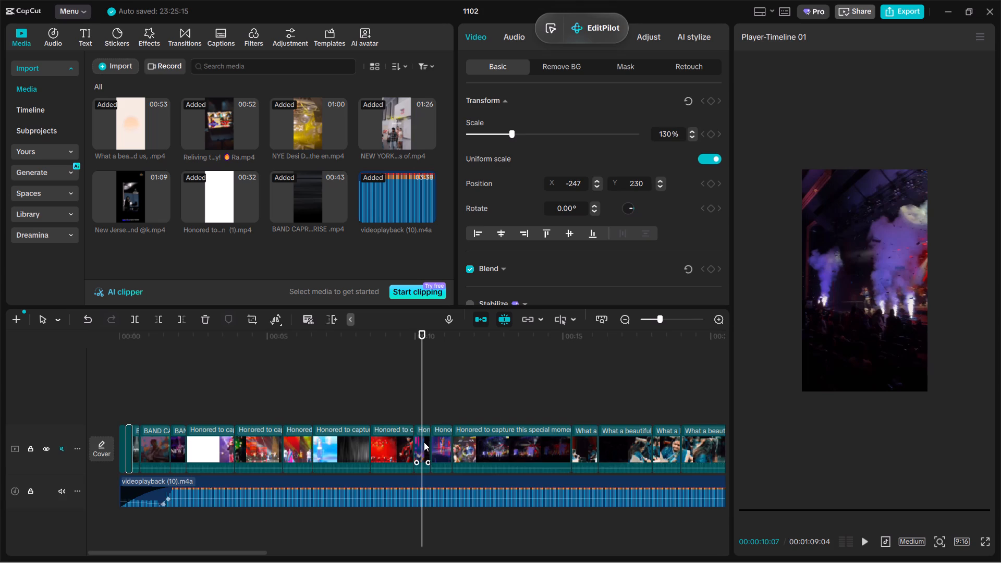
scroll(423, 443, "up", 3, "ctrl")
scroll(492, 426, "down", 4, "ctrl")
left_click(399, 446, "ctrl")
left_click_drag(399, 446, 130, 450)
scroll(137, 450, "up", 5, "ctrl")
left_click(155, 400)
left_click_drag(155, 400, 0, 430)
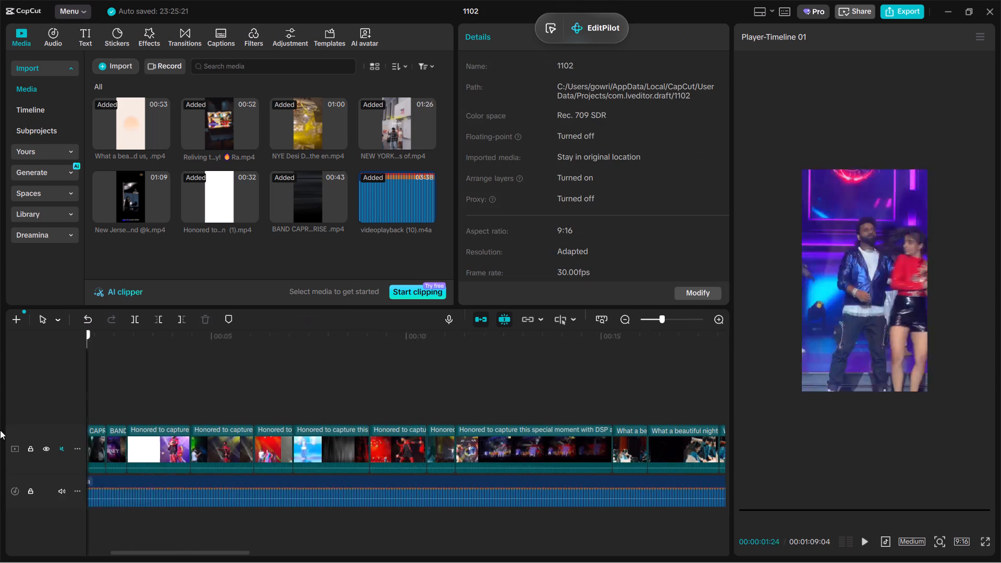
left_click_drag(0, 430, 3, 433)
Trim the end of the moved purple smoke shot to a brief flash and play the opening.
left_click(144, 447)
scroll(153, 450, "up", 7, "ctrl")
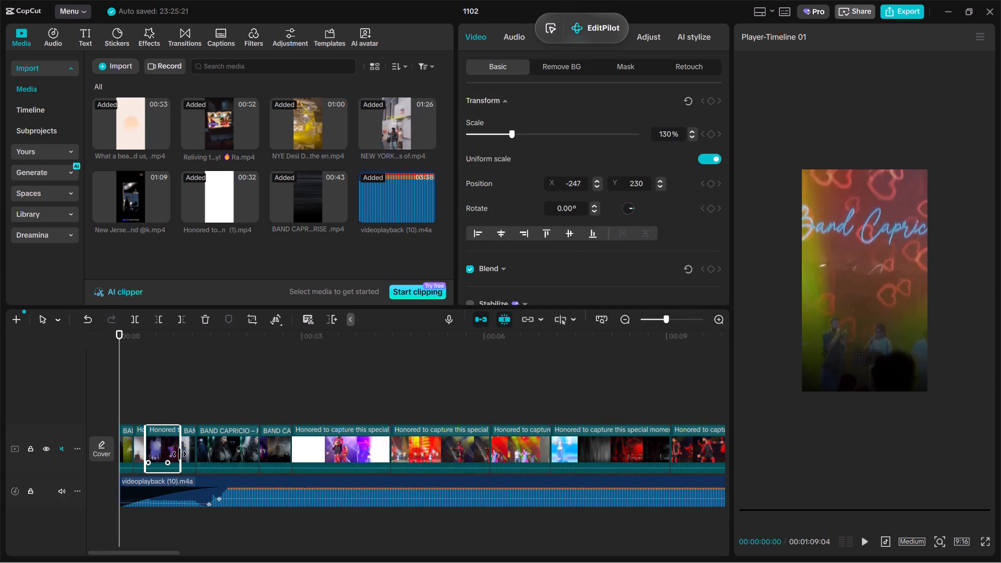
left_click_drag(179, 454, 156, 462)
left_click(153, 415)
left_click_drag(153, 415, 87, 415)
key("space")
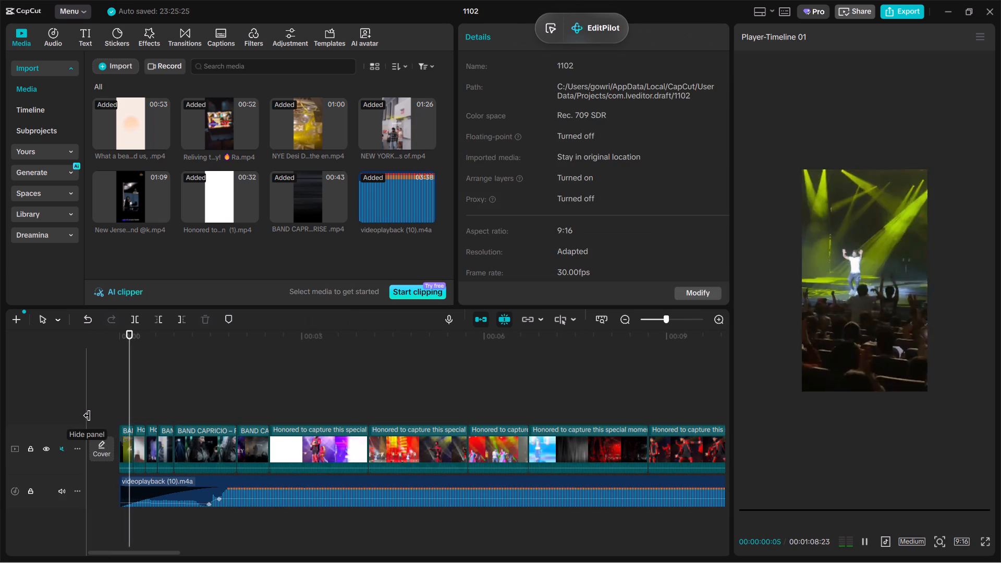
key("space")
Move the What a beautiful tabla shot at 00:00:21:02 into the opening, after the second BAND CAPRICIO shot.
scroll(375, 416, "down", 6, "ctrl")
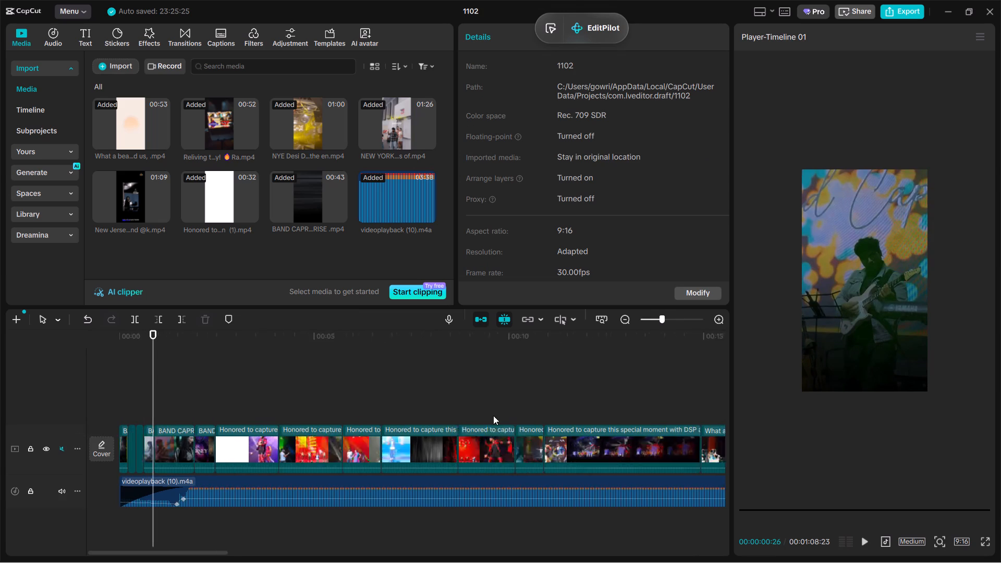
scroll(493, 415, "down", 2, "ctrl")
scroll(597, 410, "down", 7, "ctrl")
left_click(539, 418)
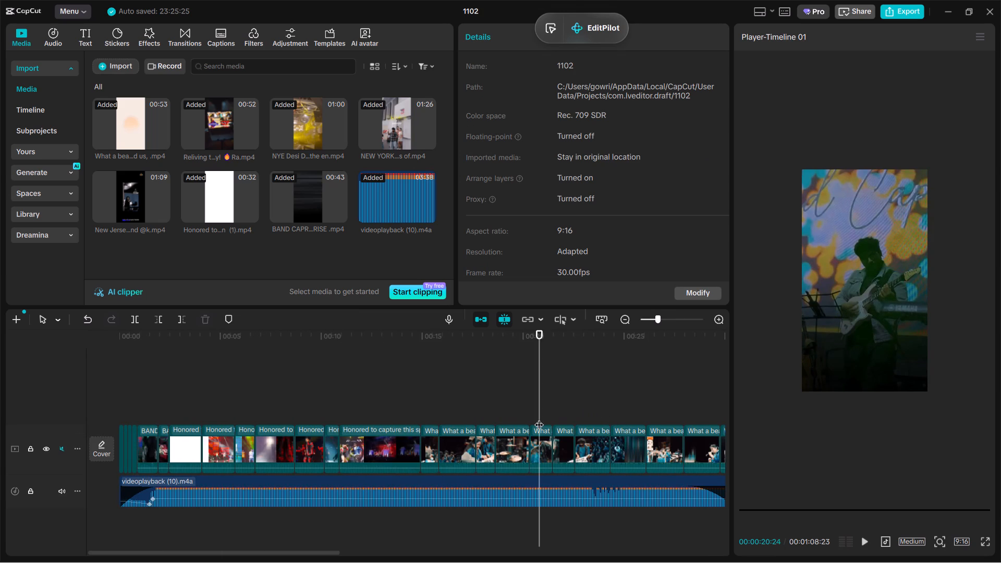
left_click_drag(539, 418, 545, 431)
left_click(536, 466)
left_click_drag(542, 455, 541, 455)
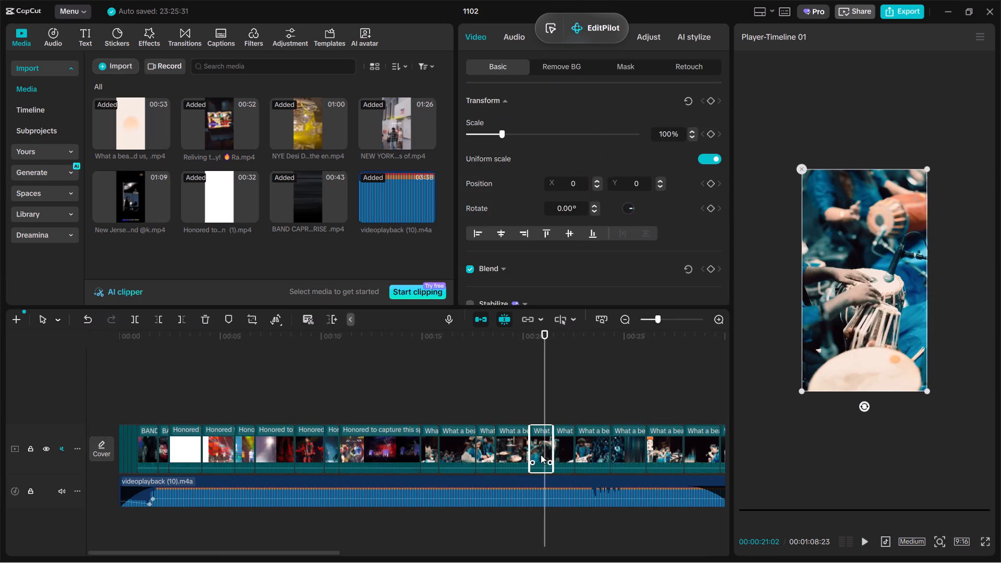
left_click_drag(541, 455, 147, 457)
Trim off most of the moved tabla shot from its end to leave a brief flash.
scroll(154, 452, "up", 6, "ctrl")
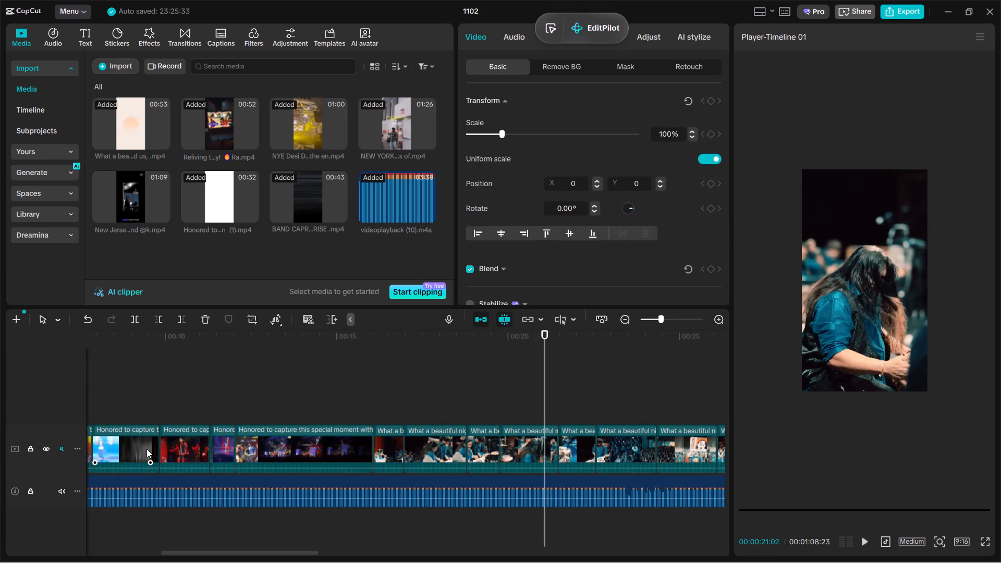
left_click(164, 412)
left_click_drag(164, 412, 45, 424)
left_click(165, 450)
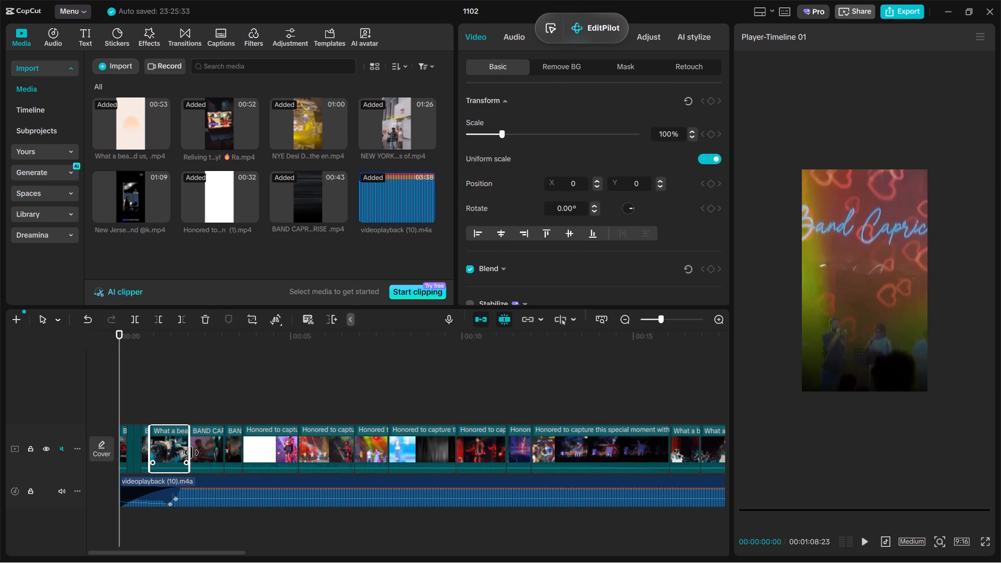
left_click_drag(189, 452, 157, 463)
Move the What a beautiful shot at 00:00:29:27 to right after the tabla shot and trim its end to a brief flash.
scroll(308, 425, "down", 2, "ctrl")
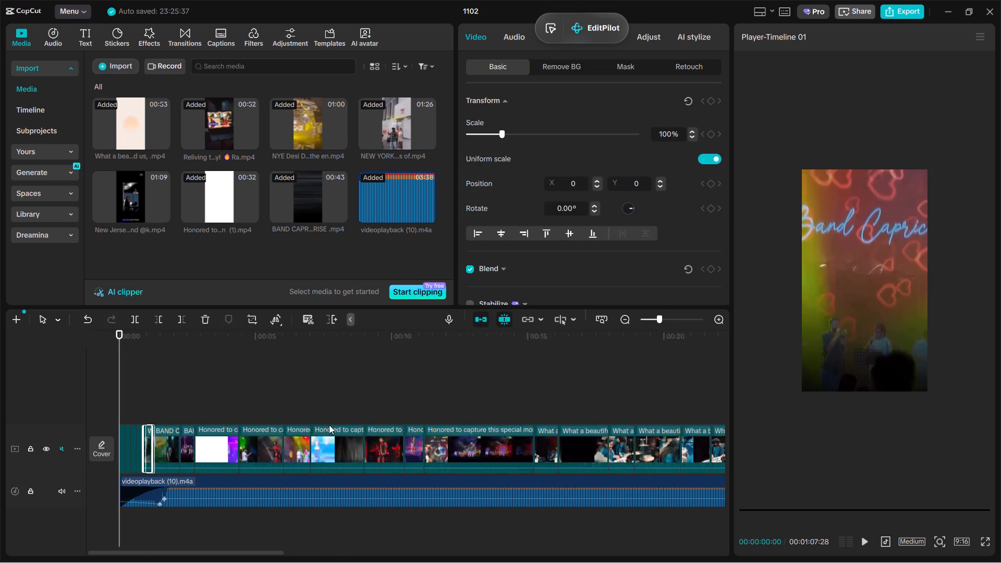
scroll(329, 425, "down", 5, "ctrl")
left_click(656, 415)
left_click_drag(656, 415, 670, 426)
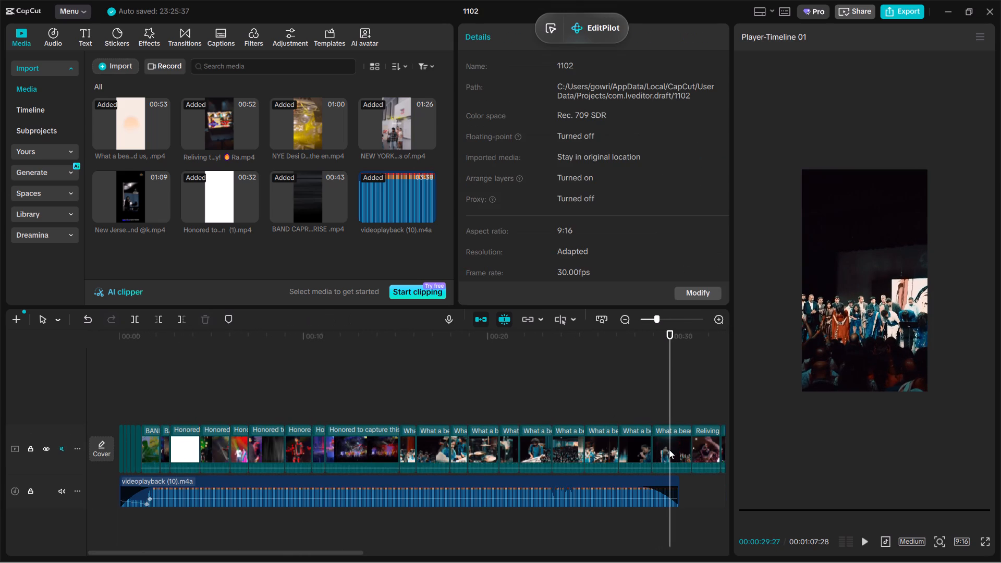
left_click(669, 449)
left_click_drag(668, 449, 146, 454)
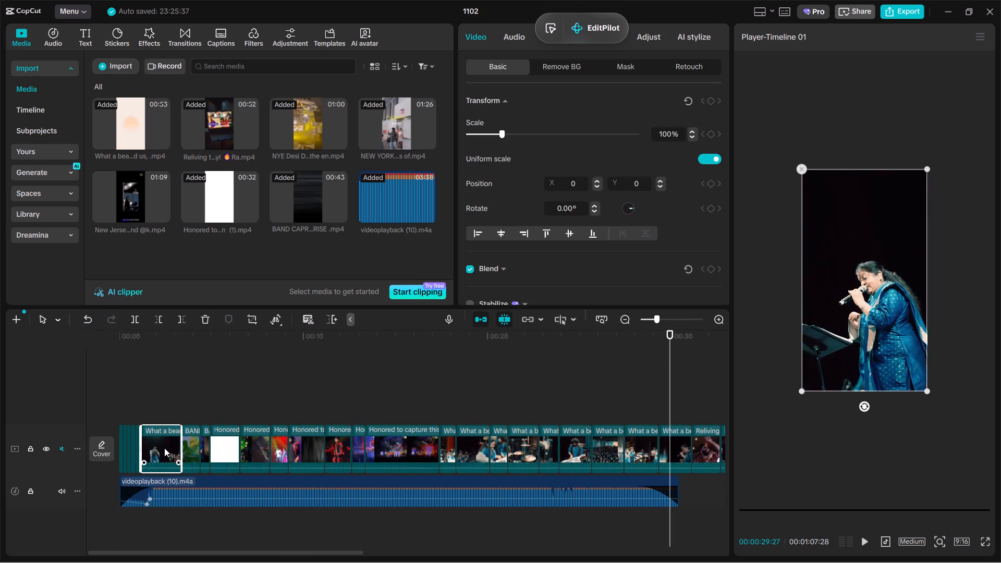
left_click(178, 449)
left_click_drag(179, 450, 145, 457)
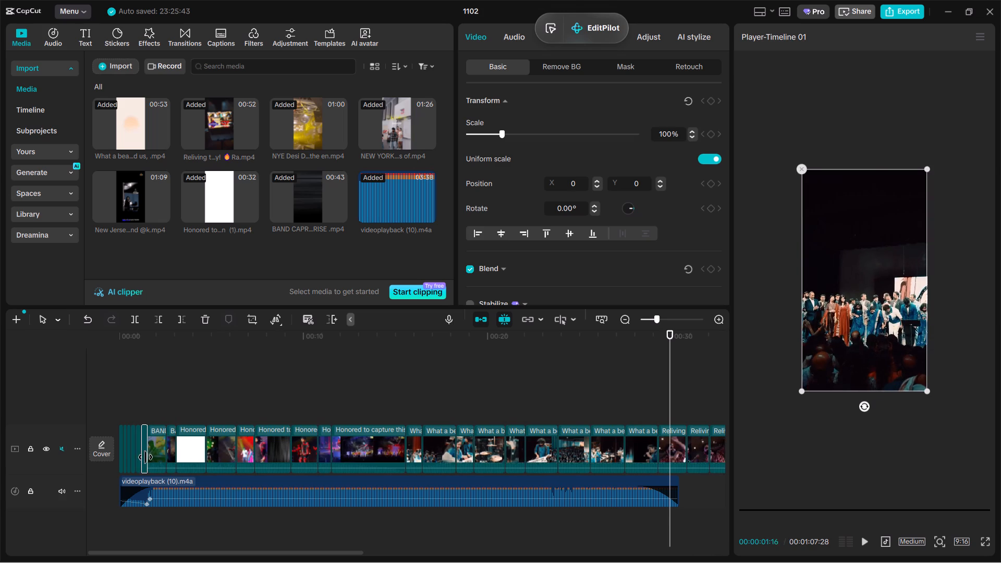
left_click_drag(145, 457, 146, 458)
Move the second Reliving shot into the opening, right after the short What a beautiful group stage shot.
left_click(700, 458)
left_click_drag(705, 455, 145, 452)
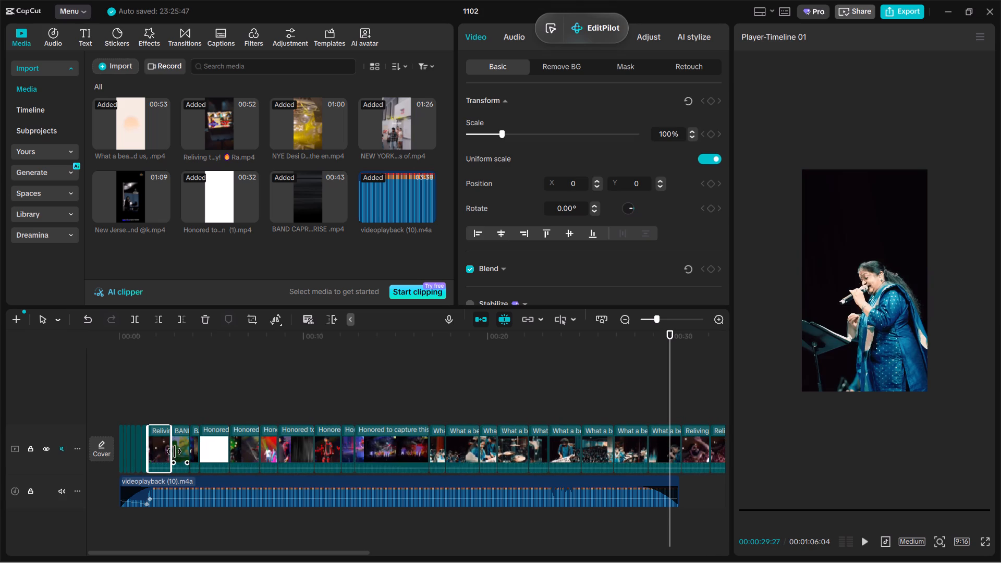
left_click_drag(174, 451, 160, 452)
key("ctrl+z")
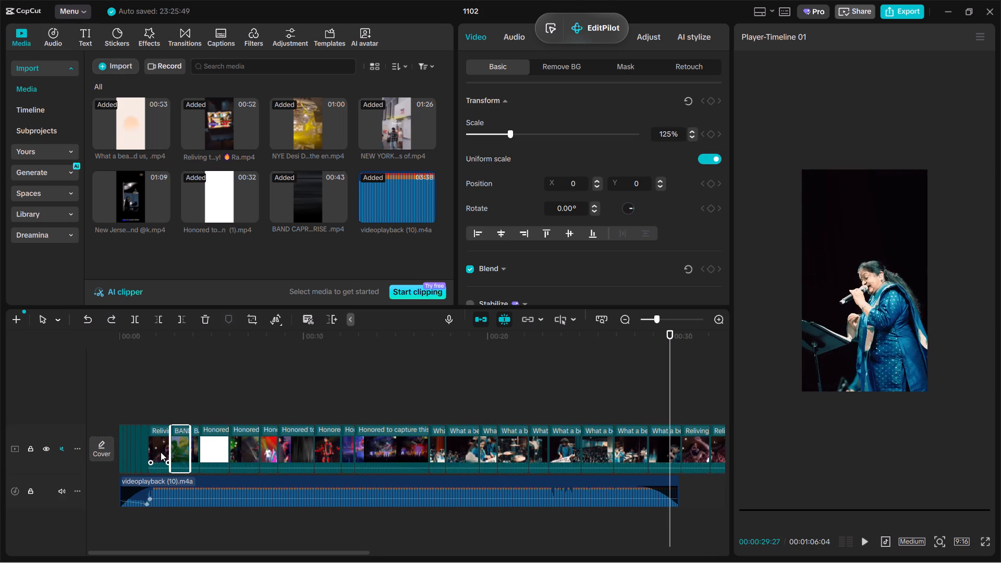
Trim the end of the moved Reliving shot to a brief flash and play the opening from the start.
left_click(158, 446)
left_click_drag(171, 449, 153, 449)
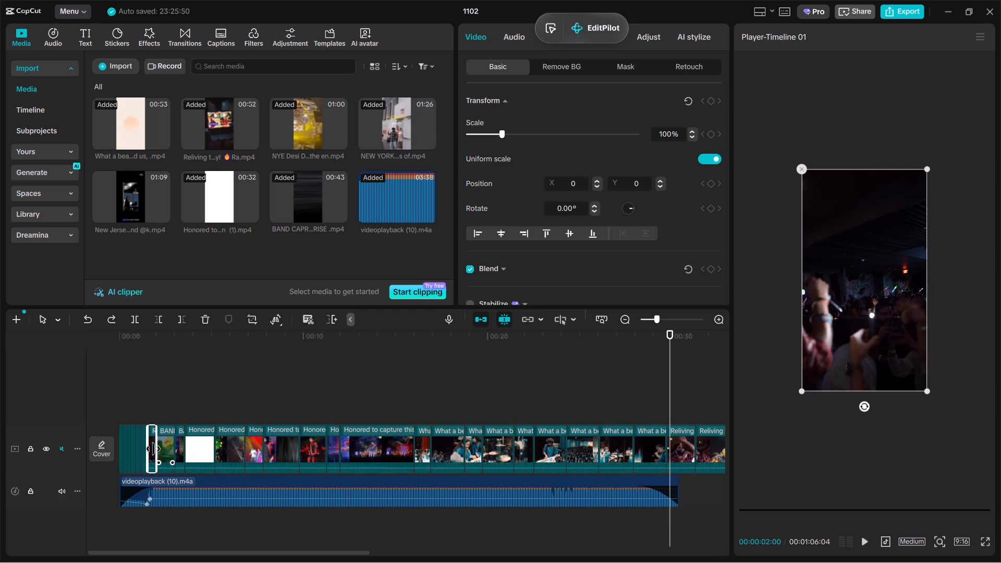
left_click_drag(153, 449, 152, 449)
left_click(143, 399)
left_click_drag(143, 399, 40, 411)
key("space")
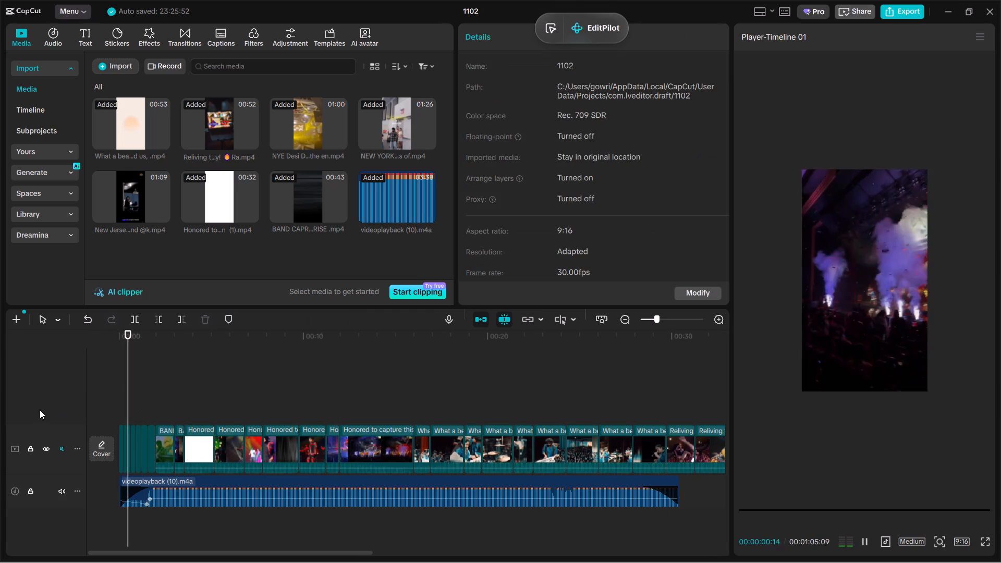
key("space")
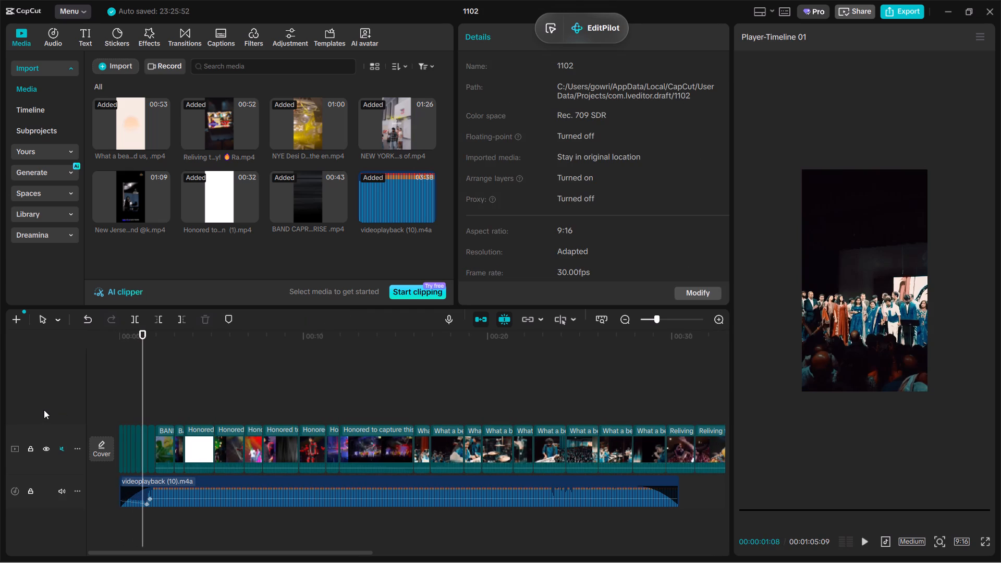
Trim a few frames off the end of the short Reliving shot in the opening.
key("space")
key("space")
scroll(527, 423, "down", 4, "ctrl")
scroll(470, 437, "up", 8, "ctrl")
scroll(146, 435, "up", 7, "ctrl")
double_click(132, 396)
left_click(131, 453)
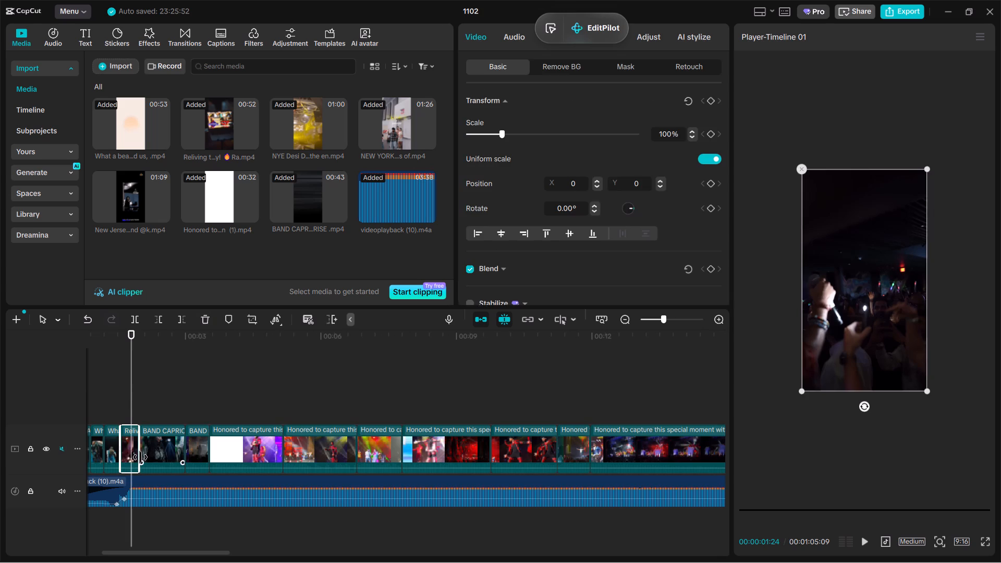
left_click_drag(138, 456, 131, 456)
Tighten the short What a beautiful shots in the opening by a few frames at their ends.
left_click(115, 408)
left_click_drag(115, 408, 172, 450)
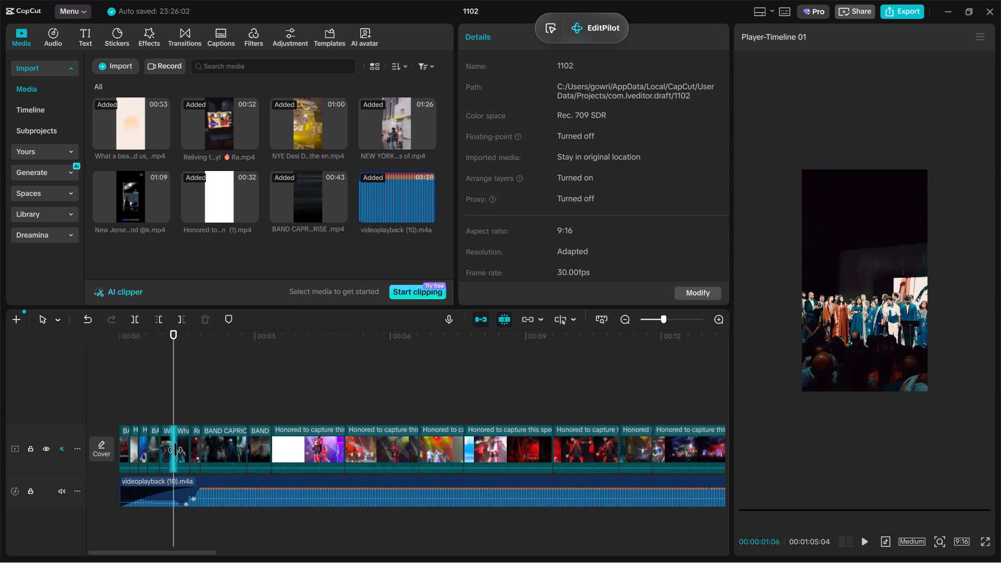
left_click(169, 450)
left_click_drag(174, 452, 167, 455)
left_click(184, 459)
left_click_drag(189, 453, 185, 453)
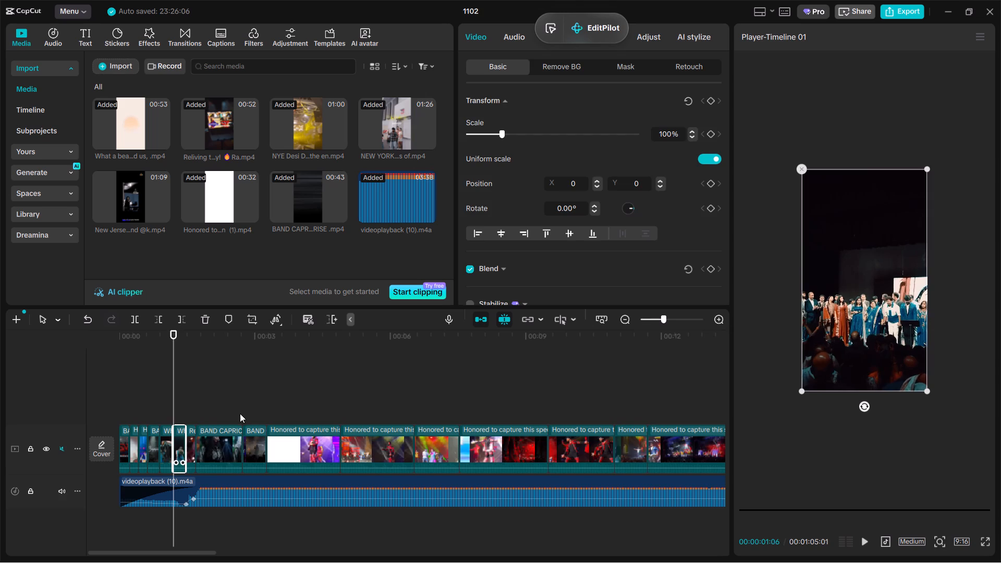
Move the last NEW YORK street dance shot into the opening, right after the short Reliving shot.
double_click(198, 407)
scroll(376, 421, "down", 7, "ctrl")
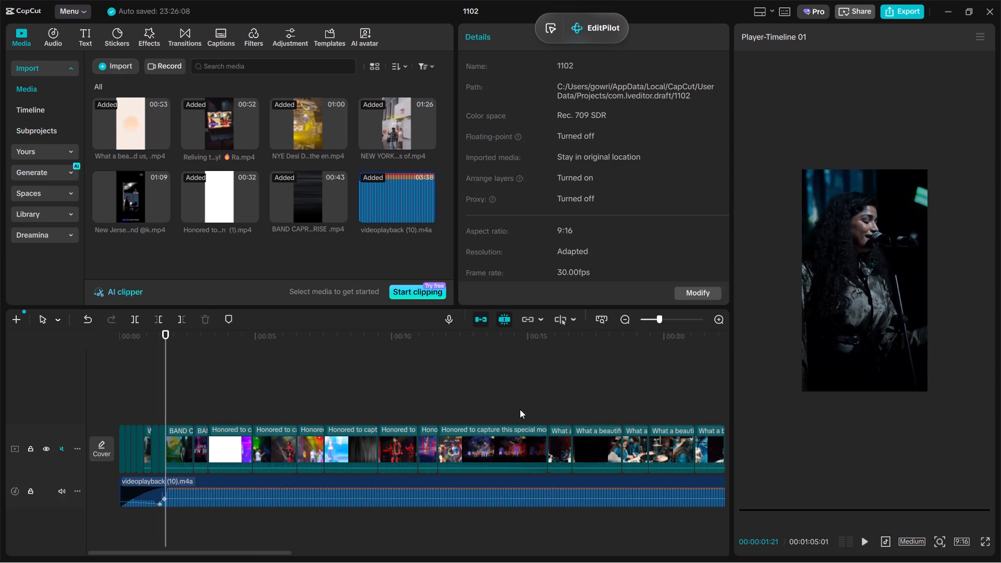
left_click(520, 409)
left_click_drag(520, 409, 661, 476)
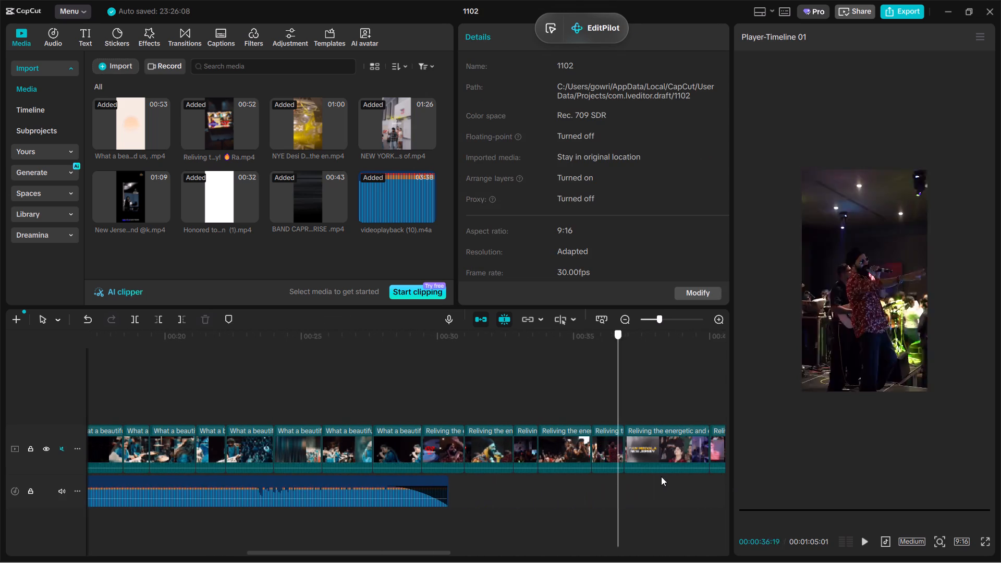
left_click_drag(661, 476, 561, 464)
left_click(567, 451)
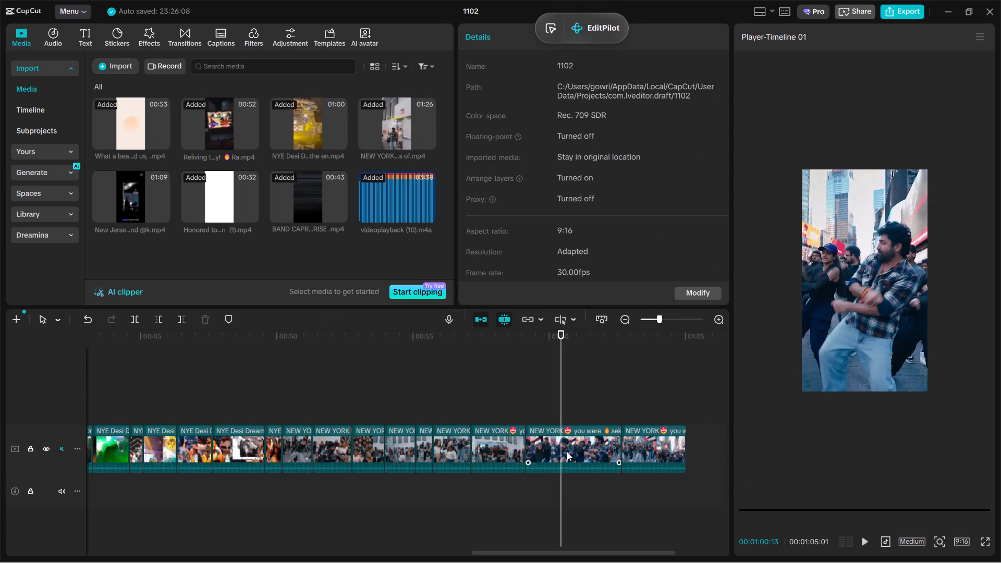
key("space")
left_click(641, 423)
left_click(642, 438)
left_click_drag(642, 438, 0, 432)
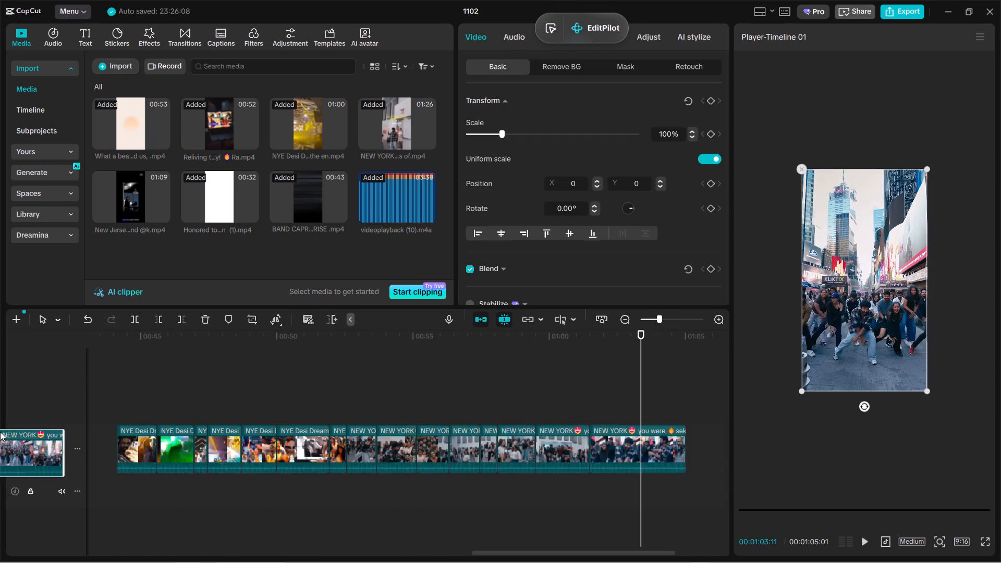
left_click_drag(0, 432, 0, 431)
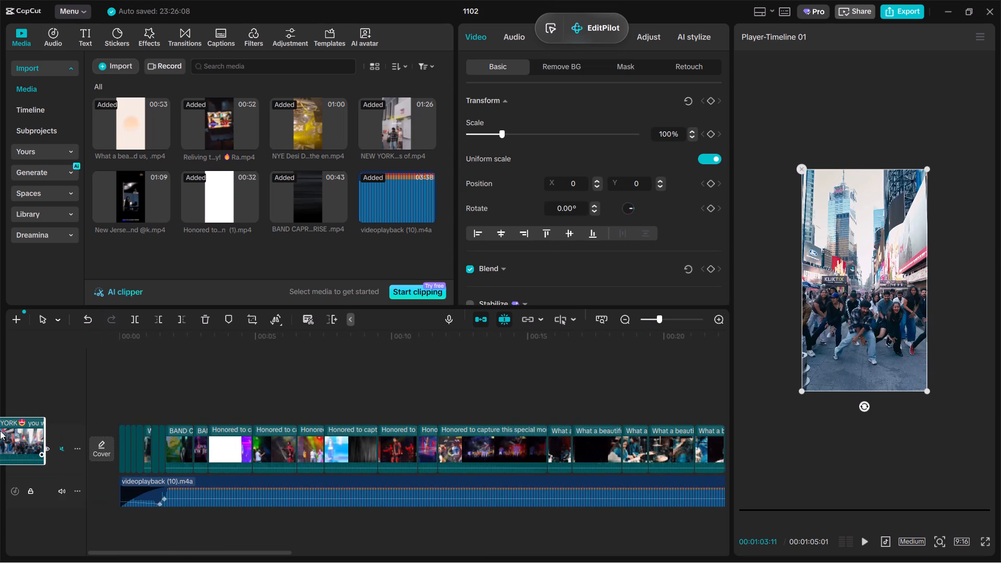
left_click_drag(0, 431, 170, 456)
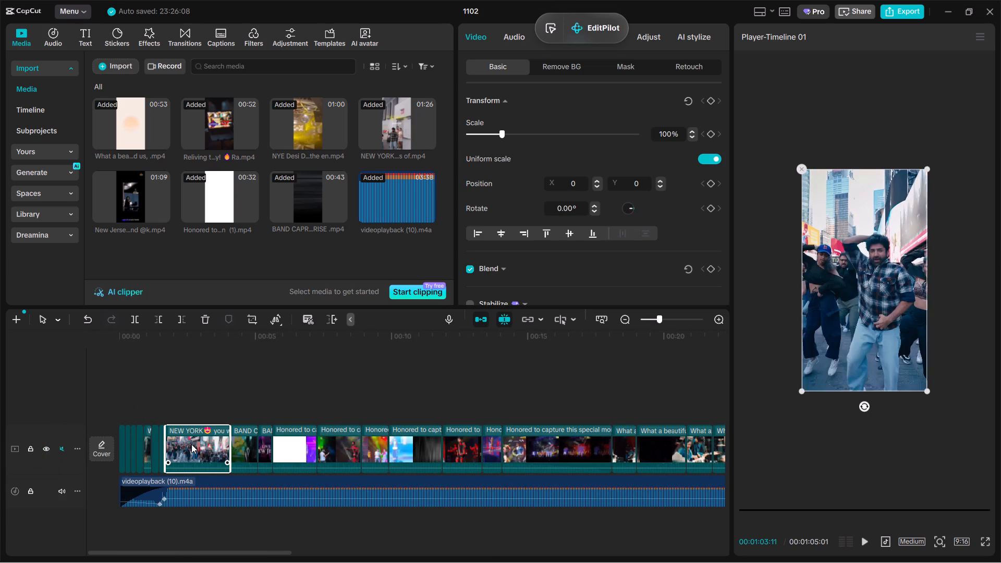
Trim the end of the moved NEW YORK shot to a brief flash and play the opening from the start.
left_click_drag(231, 455, 166, 479)
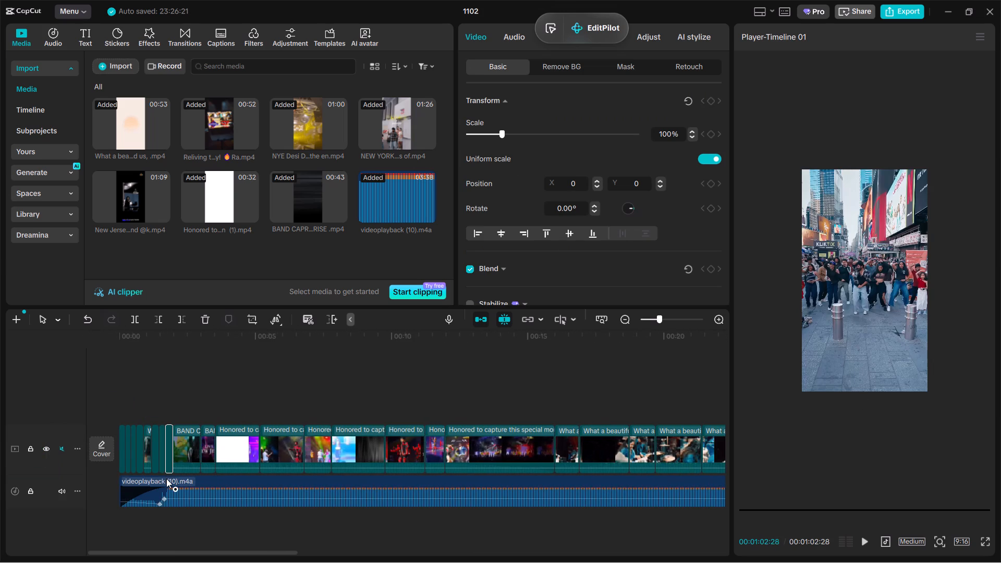
left_click_drag(166, 479, 176, 484)
left_click(154, 406)
left_click_drag(154, 406, 0, 407)
key("space")
key("space")
Trim one frame off the end of the short What a beautiful tabla shot in the opening.
scroll(114, 430, "up", 8, "ctrl")
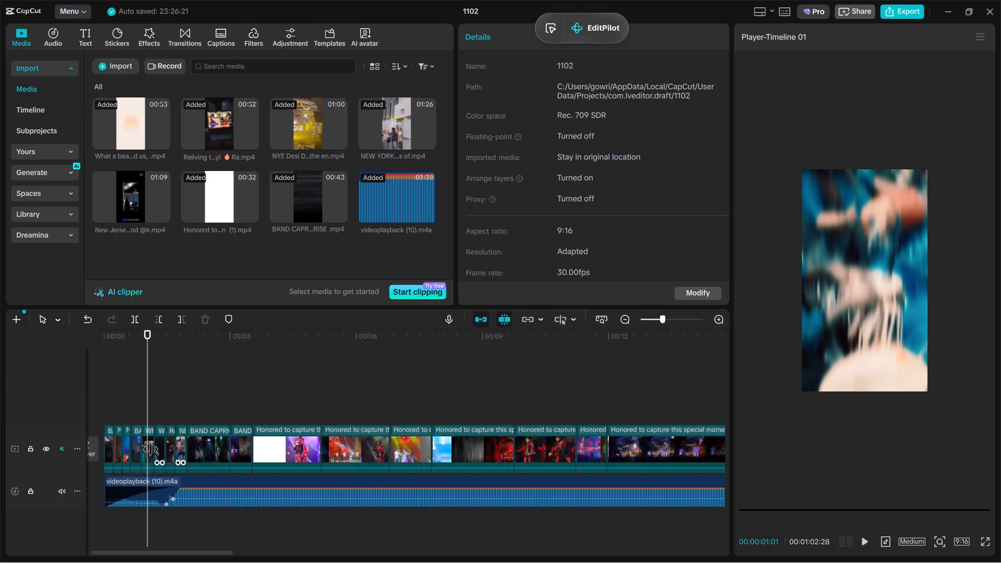
left_click(150, 449)
left_click(156, 453)
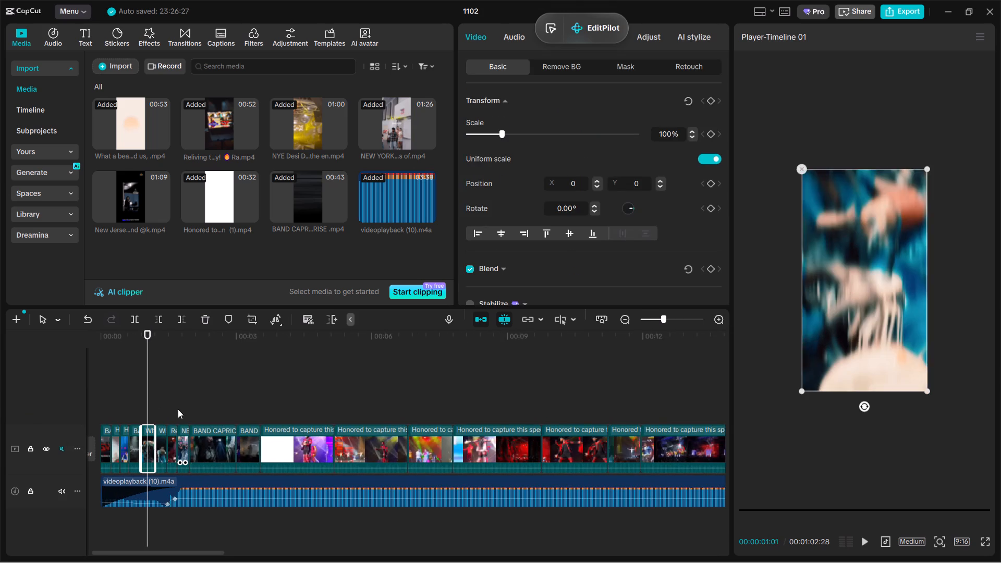
left_click(178, 409)
left_click_drag(178, 409, 18, 410)
left_click(170, 445)
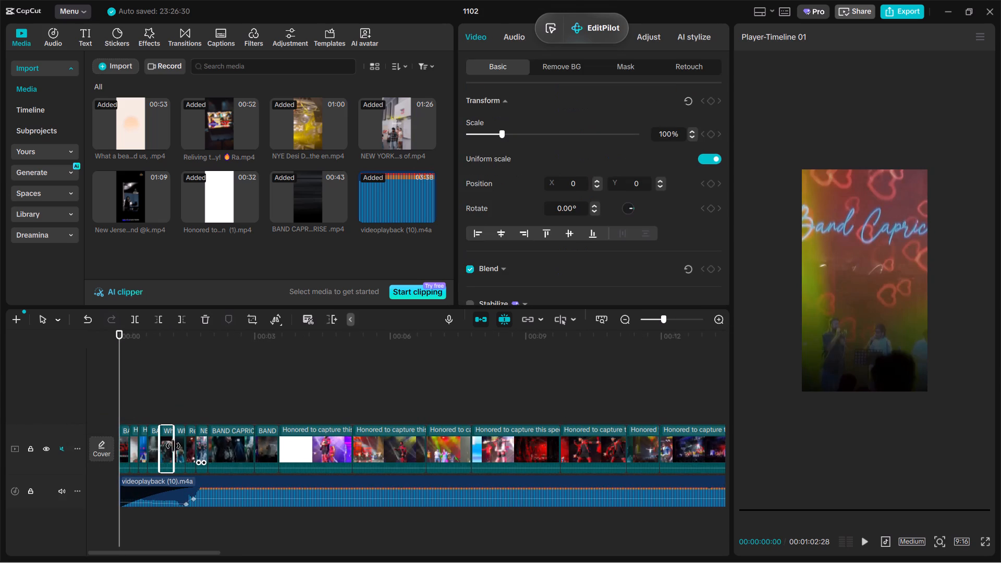
left_click_drag(173, 446, 168, 447)
Play the opening from the start to check the pacing of the rapid cuts.
left_click(191, 399)
left_click_drag(191, 399, 0, 402)
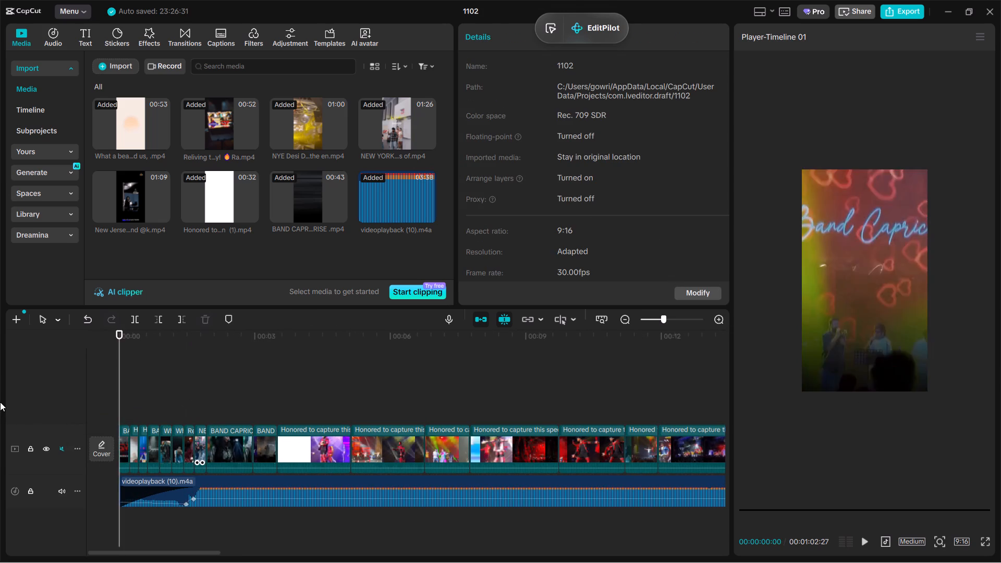
key("space")
scroll(173, 430, "down", 5, "ctrl")
key("space")
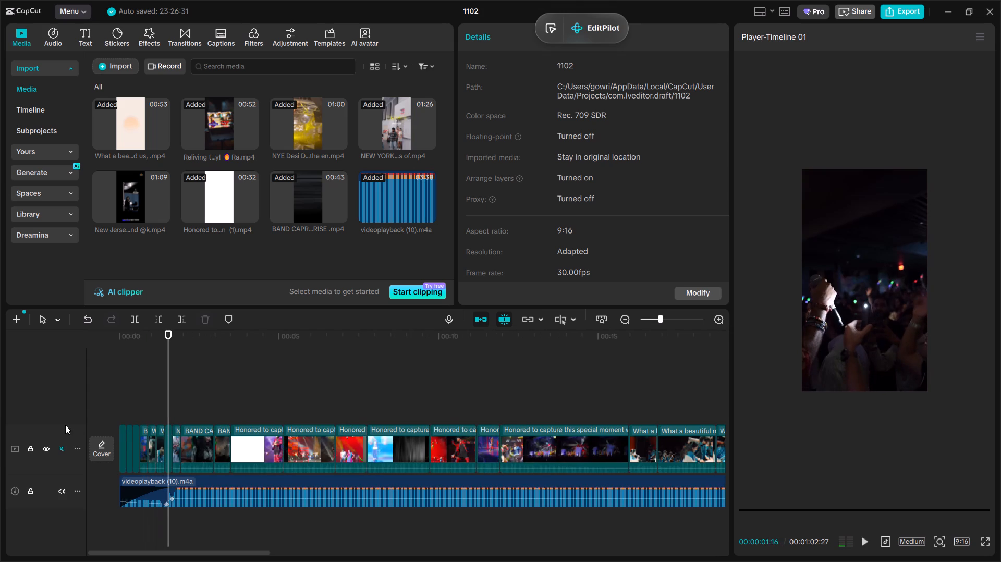
scroll(136, 423, "up", 6, "ctrl")
key("space")
key("space")
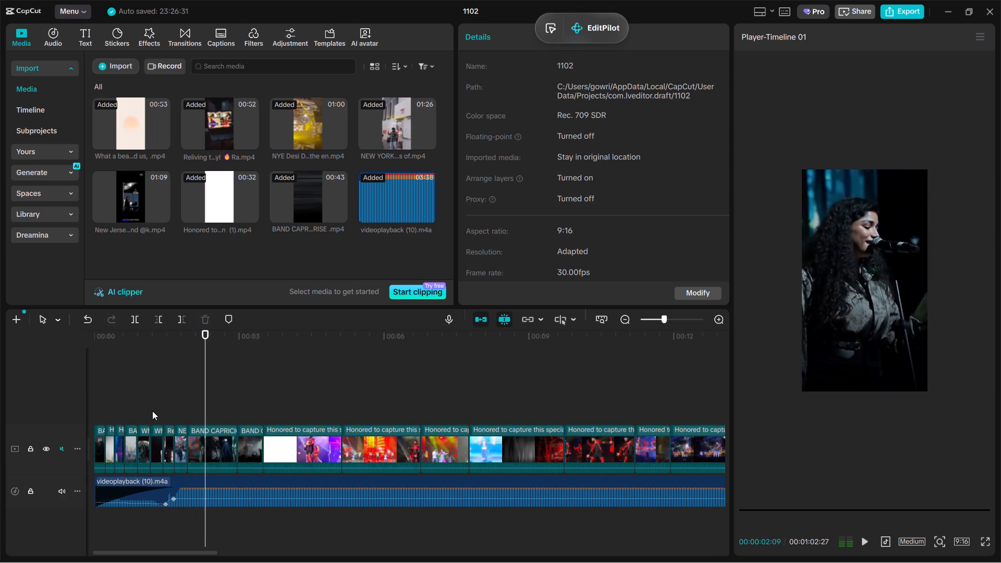
Select the eight short opening shots and lower their saturation to the minimum so they turn black and white.
left_click(152, 411)
left_click_drag(152, 411, 5, 435)
scroll(120, 433, "up", 5, "ctrl")
left_click_drag(121, 403, 214, 458)
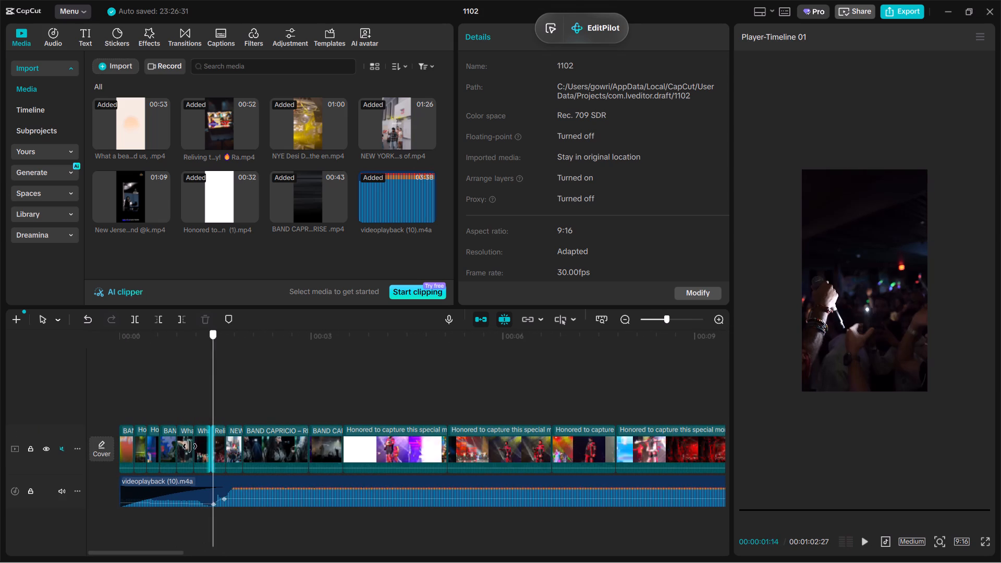
left_click_drag(127, 415, 230, 457)
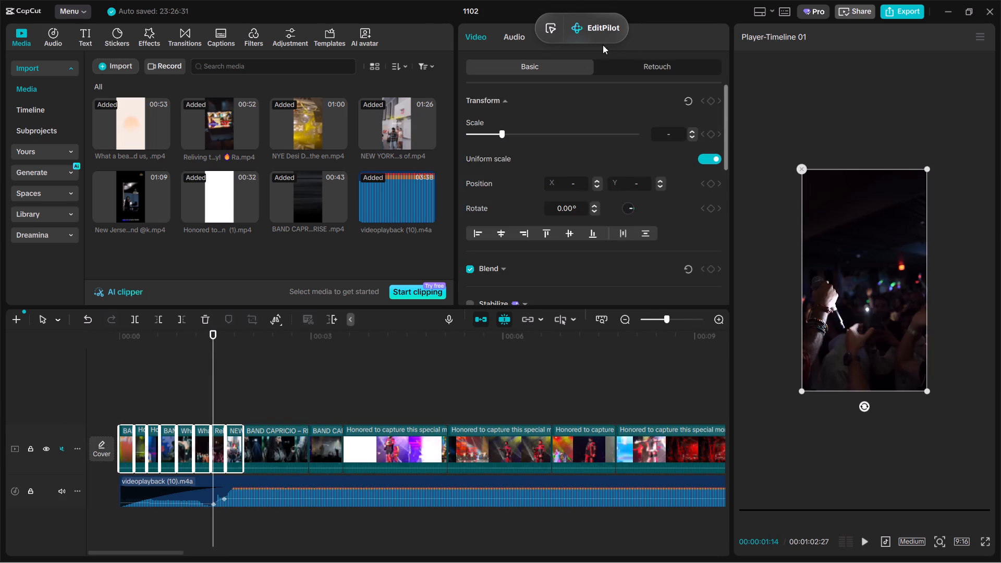
left_click_drag(590, 39, 365, 31)
left_click(603, 32)
scroll(578, 128, "down", 1)
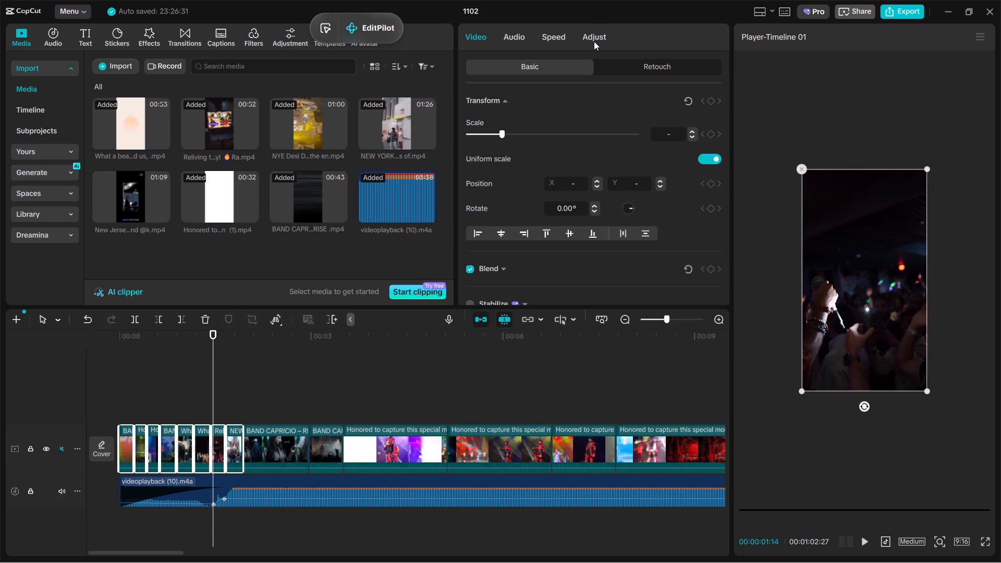
left_click(594, 35)
scroll(592, 40, "down", 1)
scroll(540, 226, "down", 1)
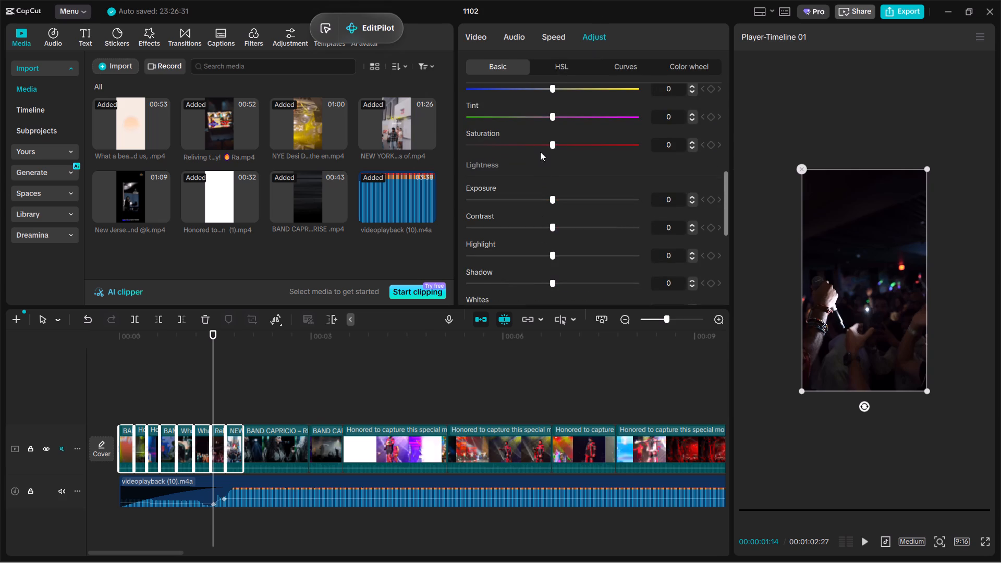
left_click_drag(540, 152, 338, 169)
scroll(349, 169, "down", 1)
Keyframe a zoom-in on the first BAND CAPRICIO shot, from 125% scale at its start to 143% at 00:00:00:05.
left_click(194, 366)
left_click_drag(194, 366, 88, 374)
left_click(122, 447)
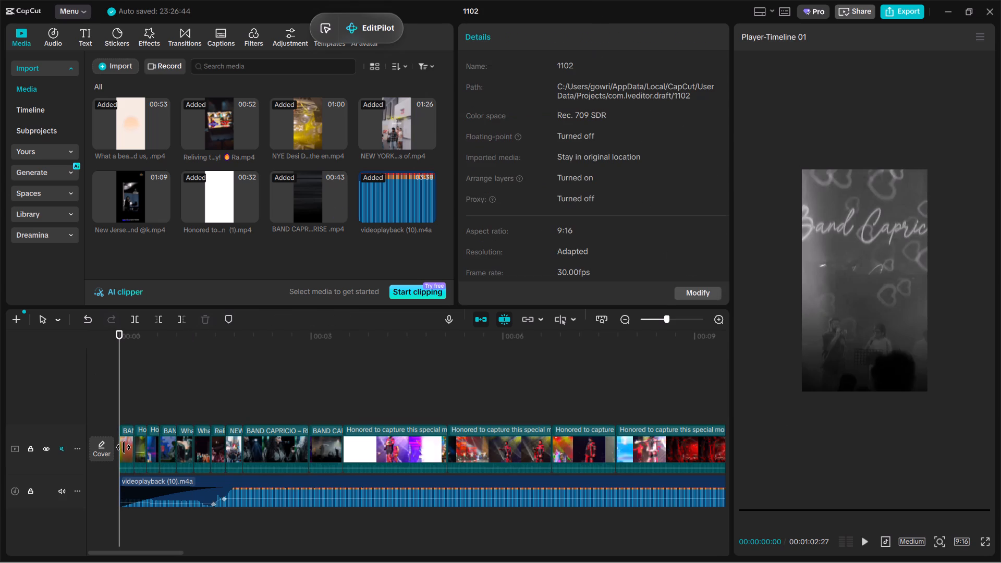
left_click(467, 35)
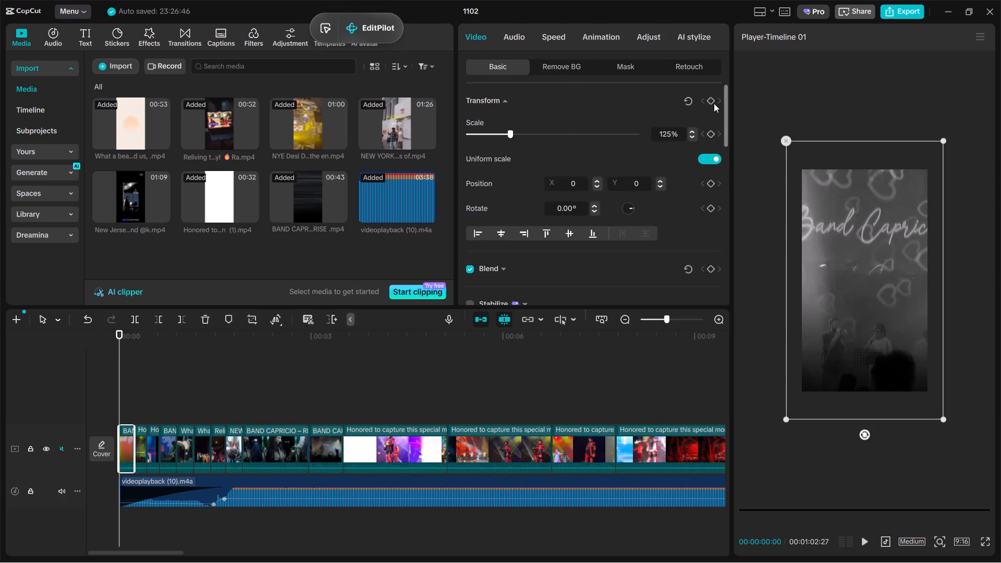
left_click(708, 103)
key("space")
key("space")
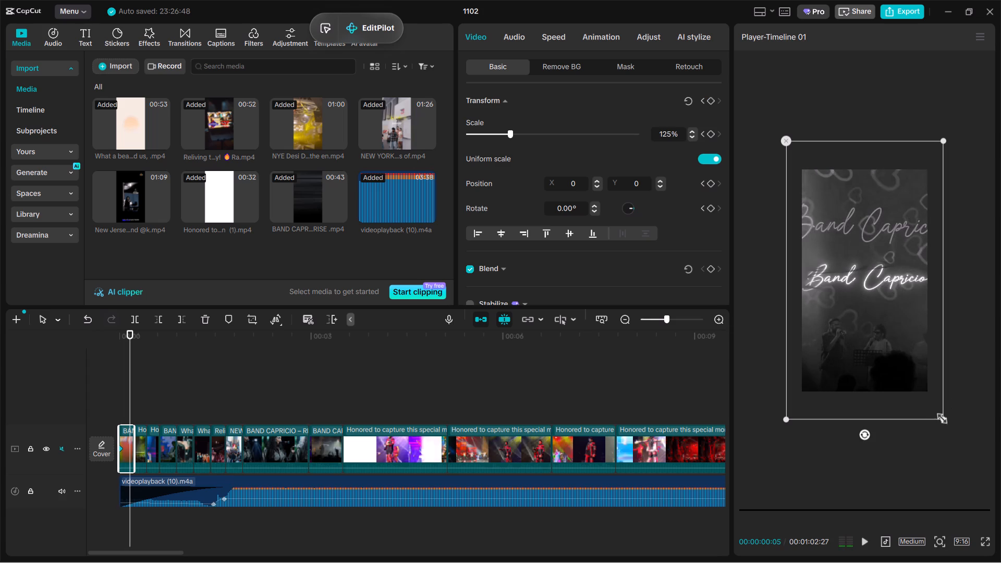
left_click_drag(942, 419, 956, 449)
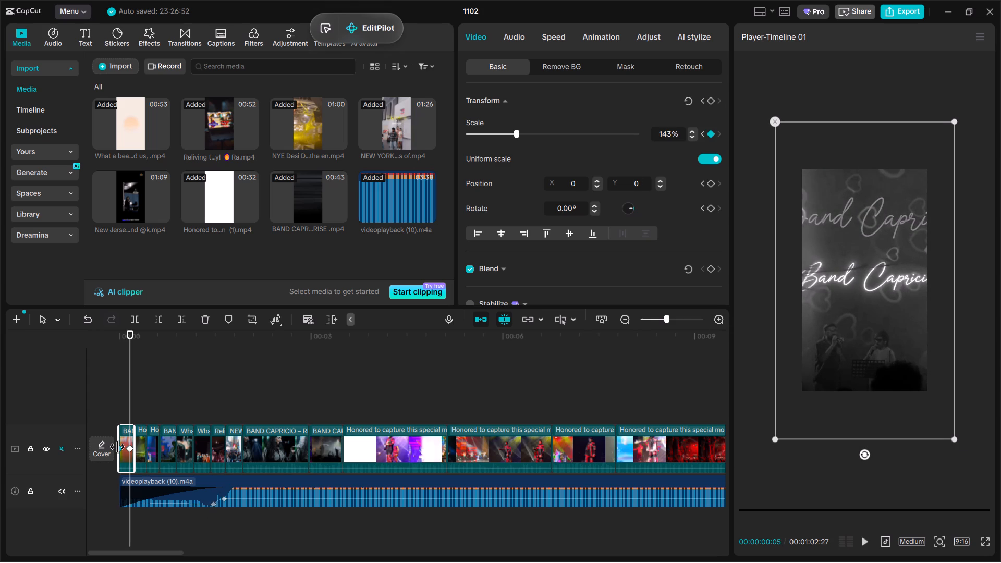
left_click_drag(131, 449, 175, 462)
Play the black-and-white opening from the start to check the zoom and the cuts.
left_click(159, 396)
left_click_drag(158, 396, 0, 408)
key("space")
key("space")
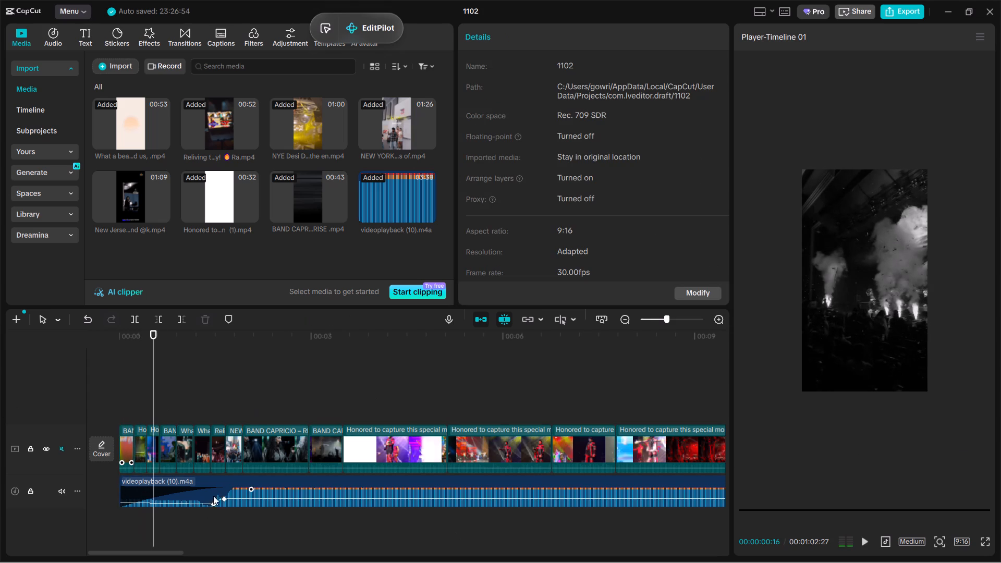
scroll(211, 456, "up", 5, "ctrl")
key("space")
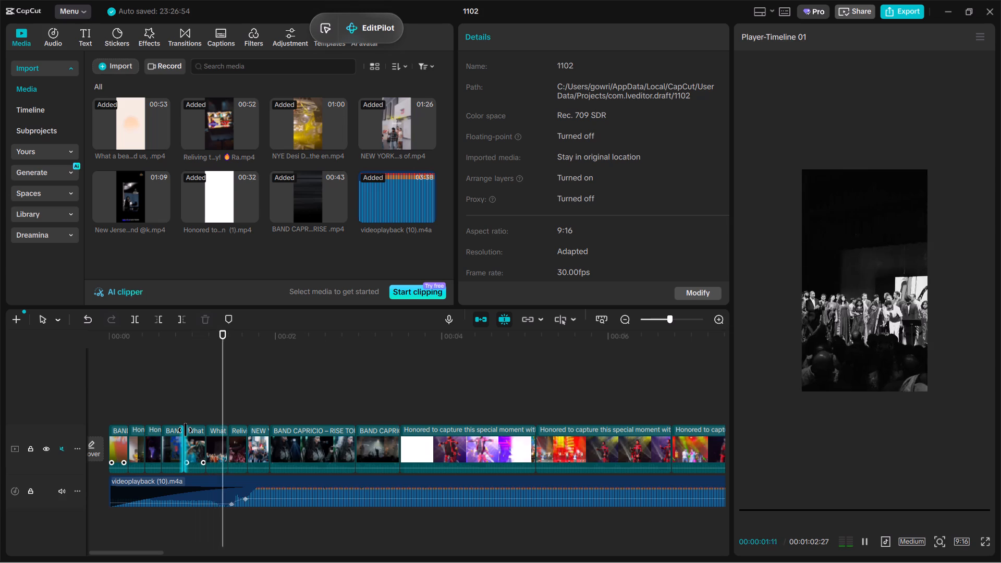
key("space")
key("space")
key("space")
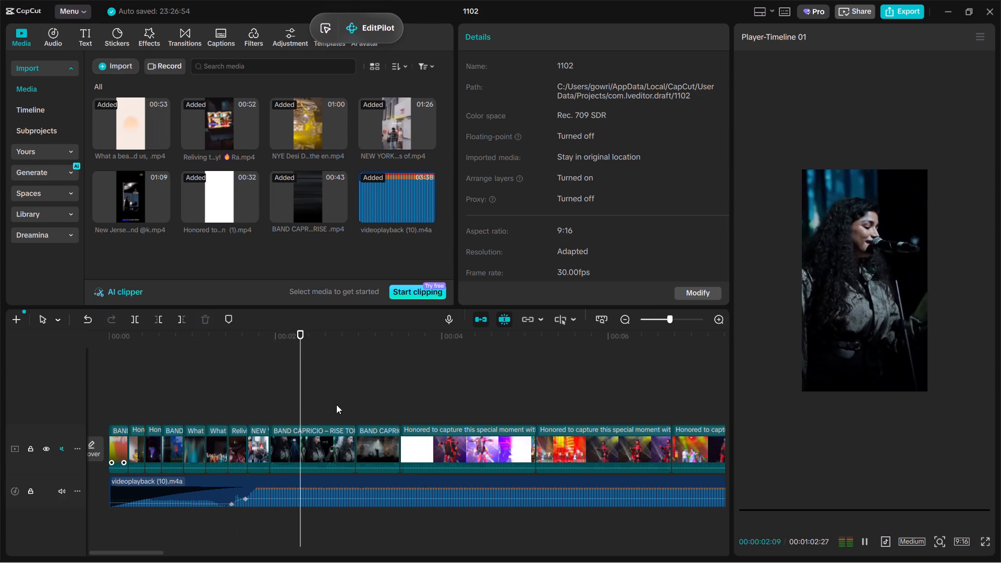
Skim the Reliving, Honored and What a beautiful shots along the timeline for another shot to bring forward.
scroll(410, 407, "down", 5, "ctrl")
scroll(496, 407, "up", 1, "ctrl")
left_click(497, 407)
left_click_drag(497, 407, 644, 424)
scroll(612, 439, "down", 2, "ctrl")
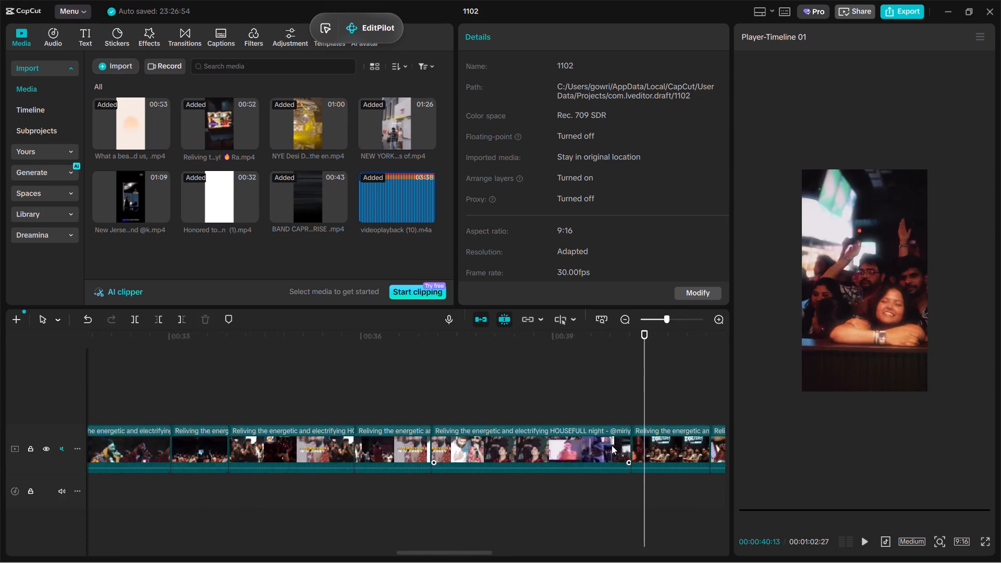
scroll(612, 445, "down", 4, "ctrl")
left_click(524, 411)
left_click_drag(524, 411, 197, 433)
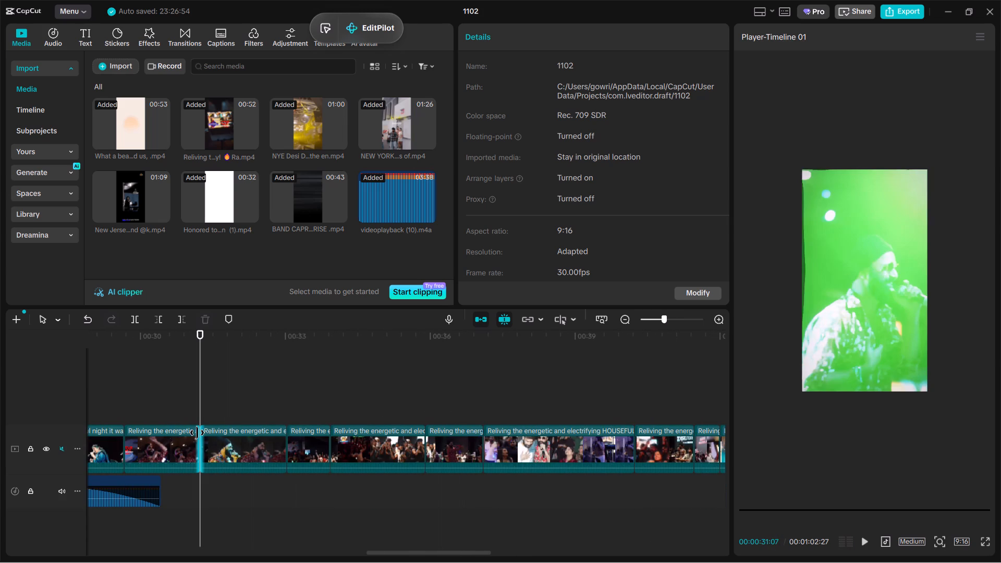
scroll(197, 433, "down", 5, "ctrl")
left_click(197, 432)
left_click_drag(198, 432, 127, 429)
left_click(200, 396)
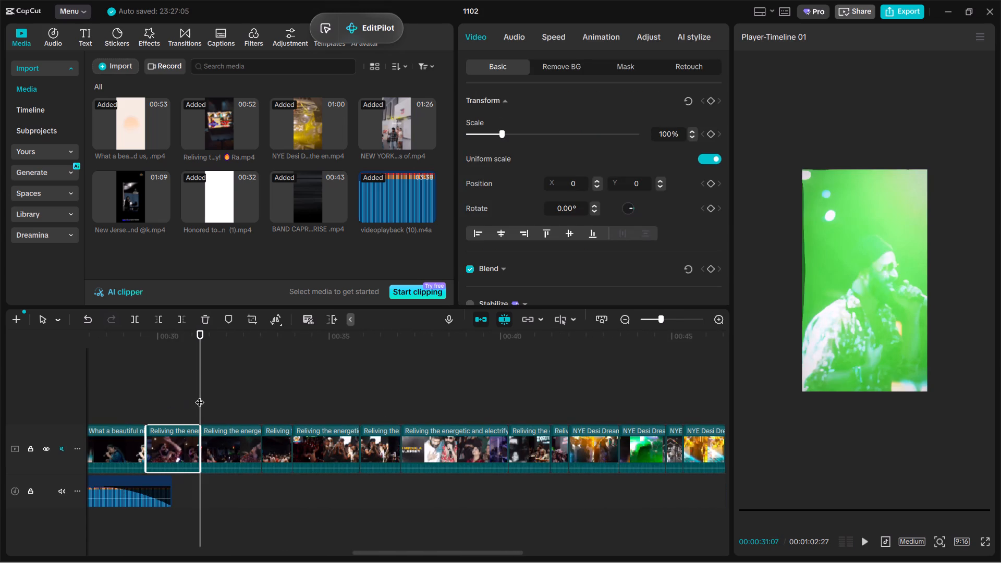
triple_click(219, 402)
left_click_drag(219, 402, 566, 418)
scroll(566, 418, "down", 3, "ctrl")
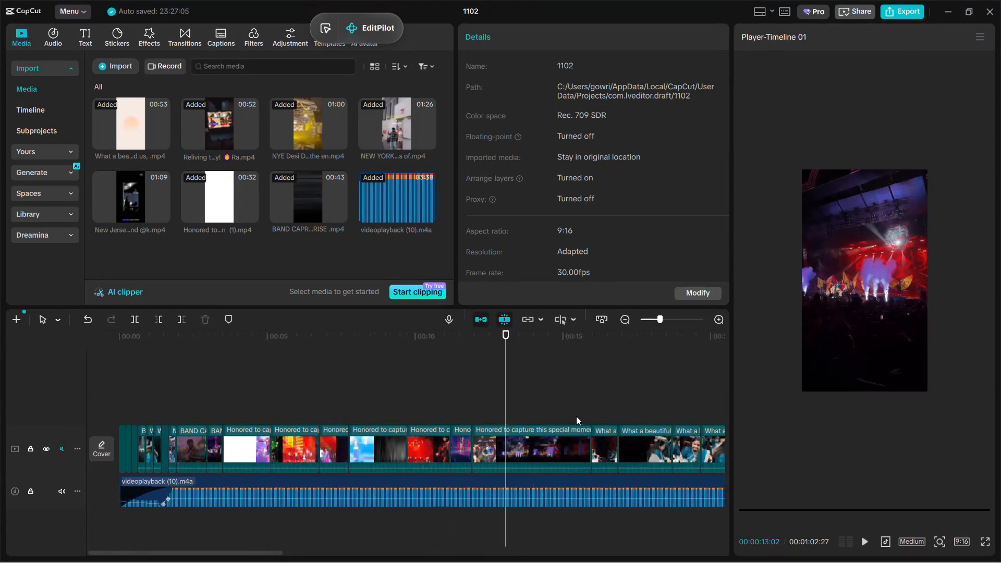
scroll(576, 416, "down", 2, "ctrl")
left_click(558, 409)
key("space")
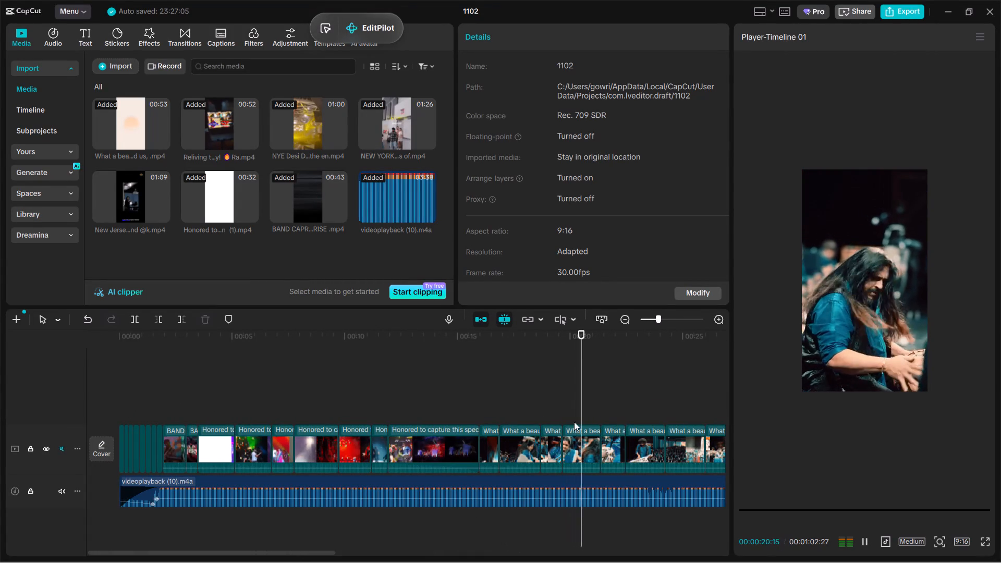
Move the What a beautiful shot of the singer in blue forward to directly after the black-and-white opening.
left_click(541, 416)
left_click_drag(541, 416, 306, 433)
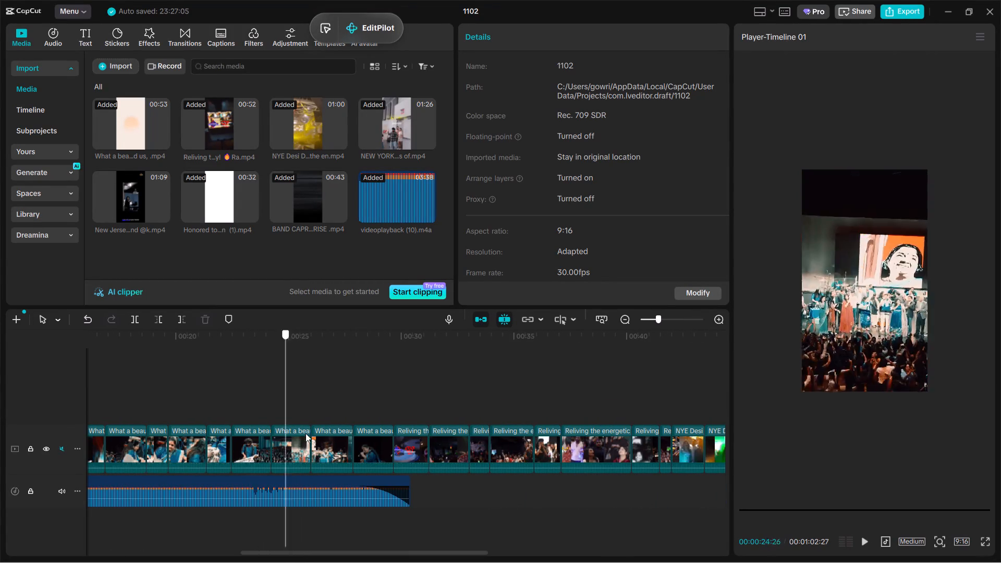
left_click_drag(306, 433, 335, 444)
key("space")
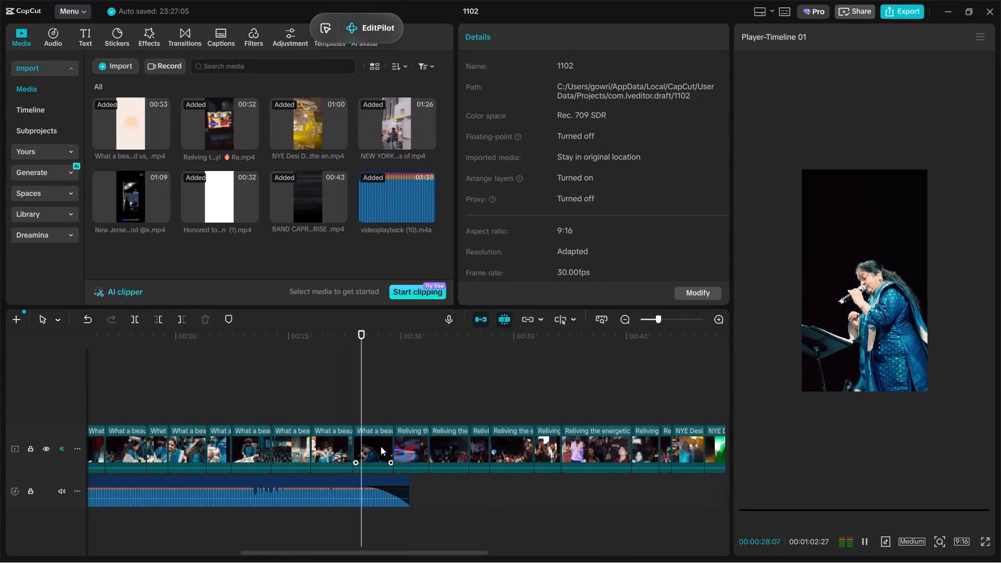
key("space")
left_click(381, 446)
left_click_drag(381, 446, 233, 444)
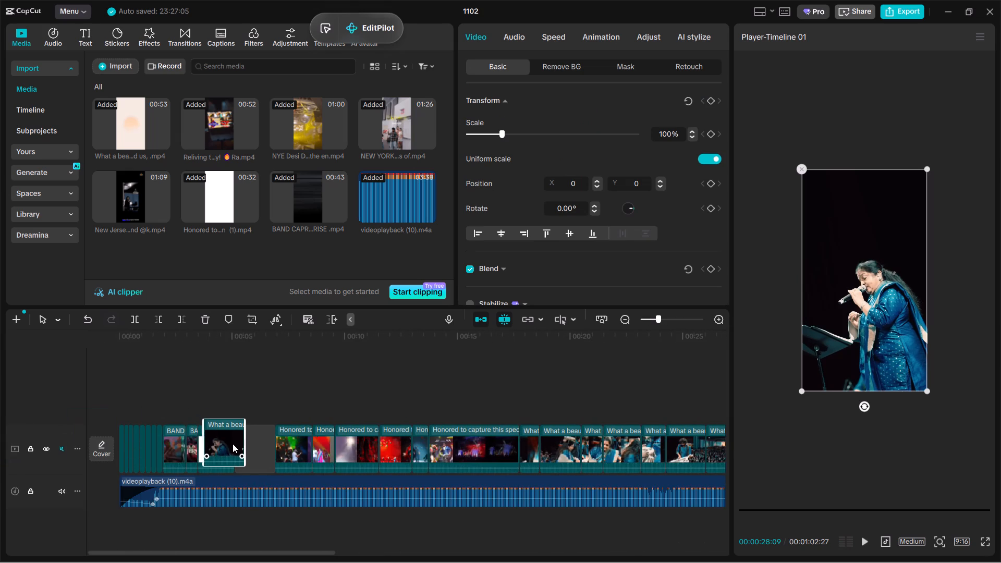
left_click_drag(233, 444, 173, 459)
Play the join between the NEW YORK shot and the moved singer shot to check the cut against the song.
left_click(178, 384)
left_click_drag(178, 384, 143, 389)
key("space")
scroll(173, 445, "up", 7, "ctrl")
key("space")
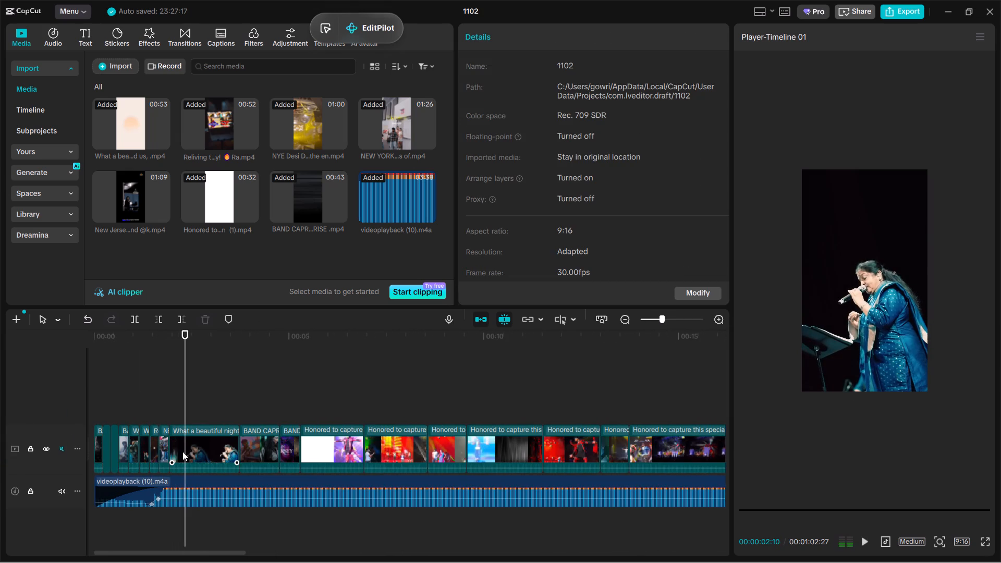
scroll(191, 458, "up", 6, "ctrl")
left_click(146, 378)
key("space")
key("space")
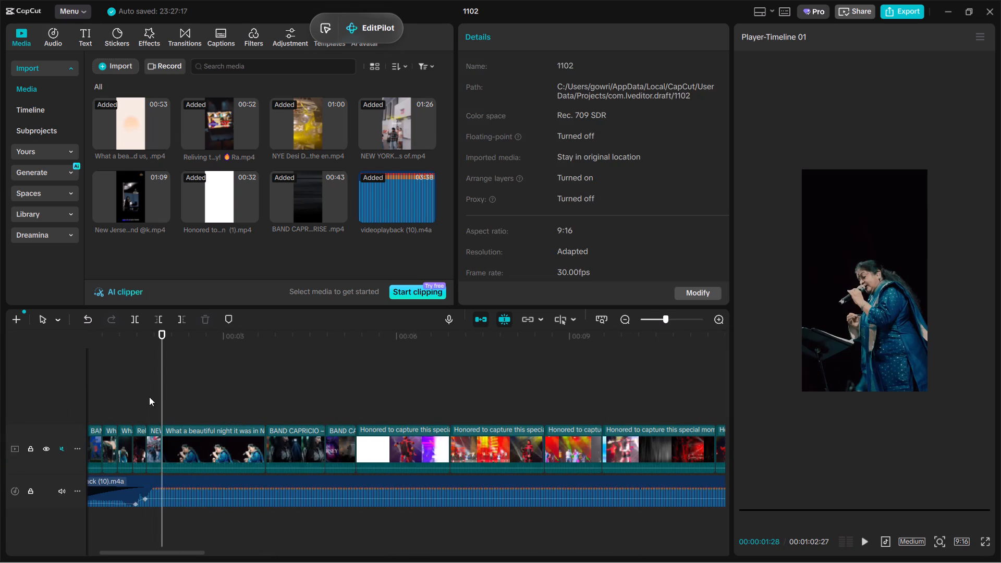
left_click(149, 397)
key("space")
key("space")
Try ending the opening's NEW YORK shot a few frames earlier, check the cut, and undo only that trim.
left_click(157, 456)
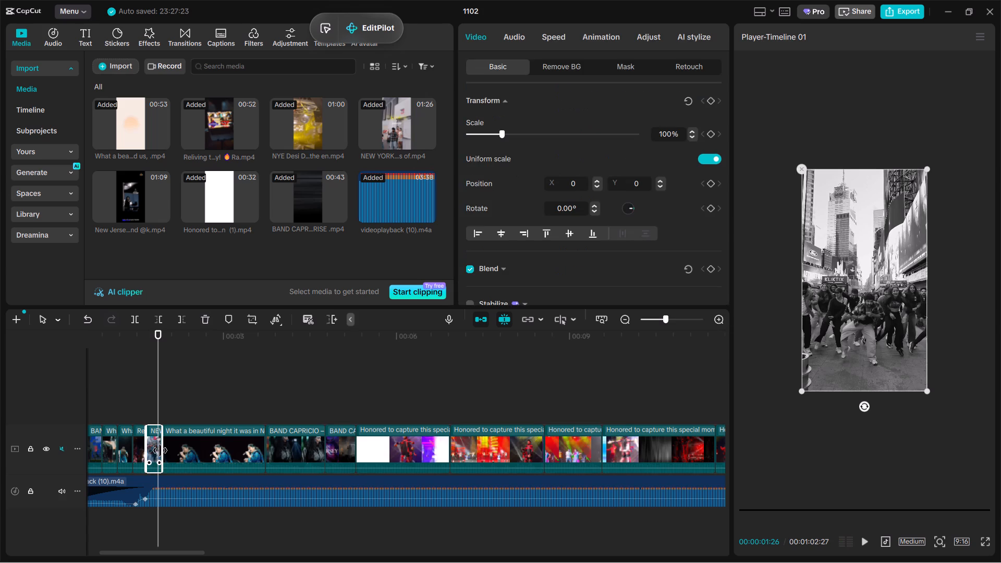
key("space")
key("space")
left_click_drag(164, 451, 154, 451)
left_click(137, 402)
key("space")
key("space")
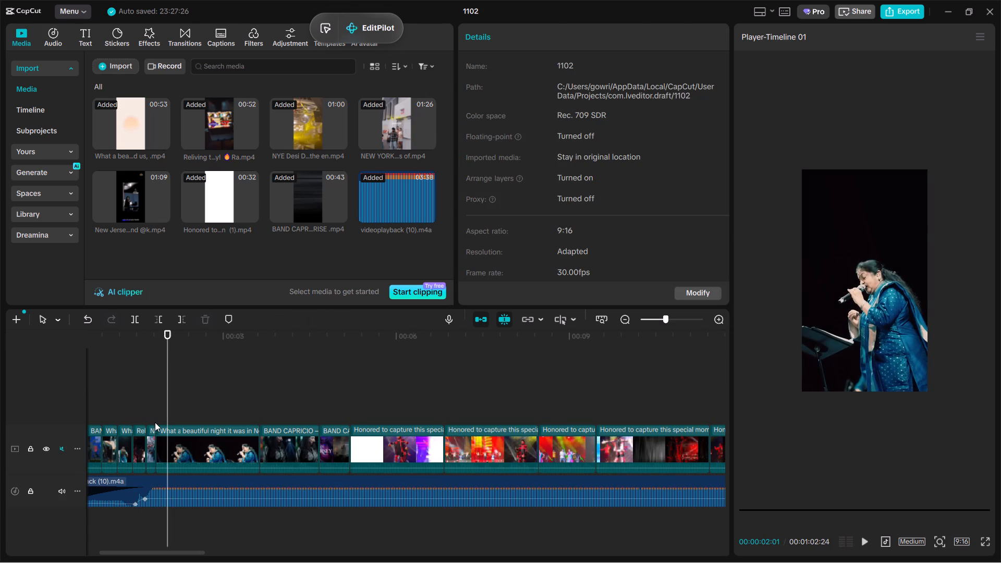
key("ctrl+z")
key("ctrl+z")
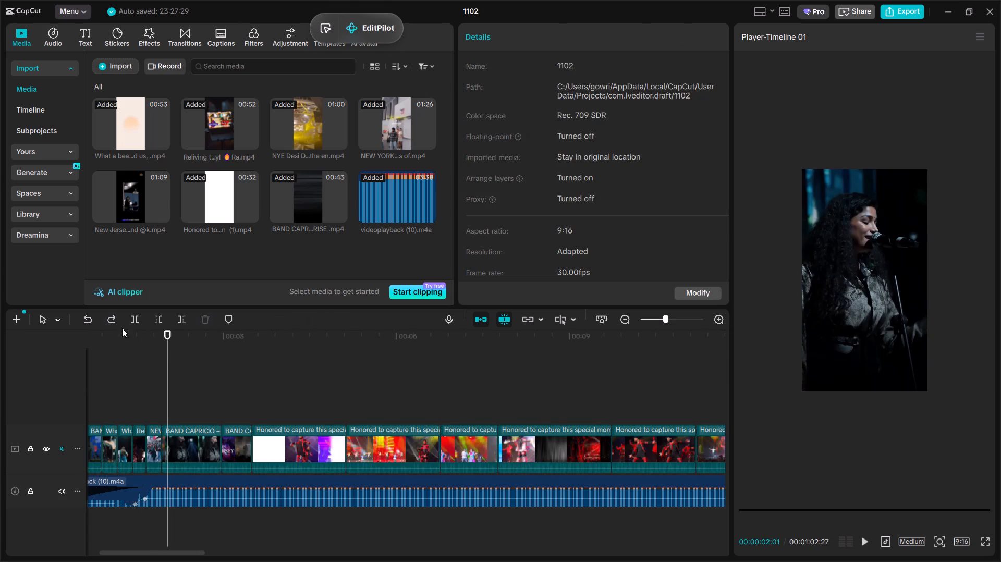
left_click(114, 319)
Retrim the NEW YORK shot closing the opening, bringing the singer shot in about two frames earlier.
left_click(153, 442)
left_click_drag(148, 440, 153, 445)
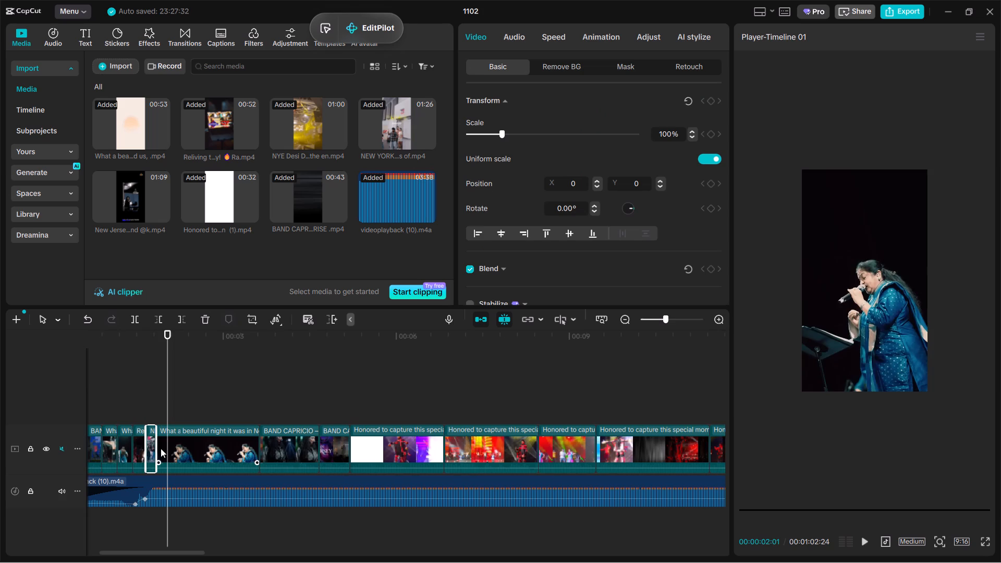
left_click(156, 445)
left_click_drag(166, 447, 157, 445)
Play the edit from the start through the singer shot and the BAND CAPRICIO shots to check the cuts.
left_click(149, 402)
left_click_drag(149, 402, 14, 398)
key("space")
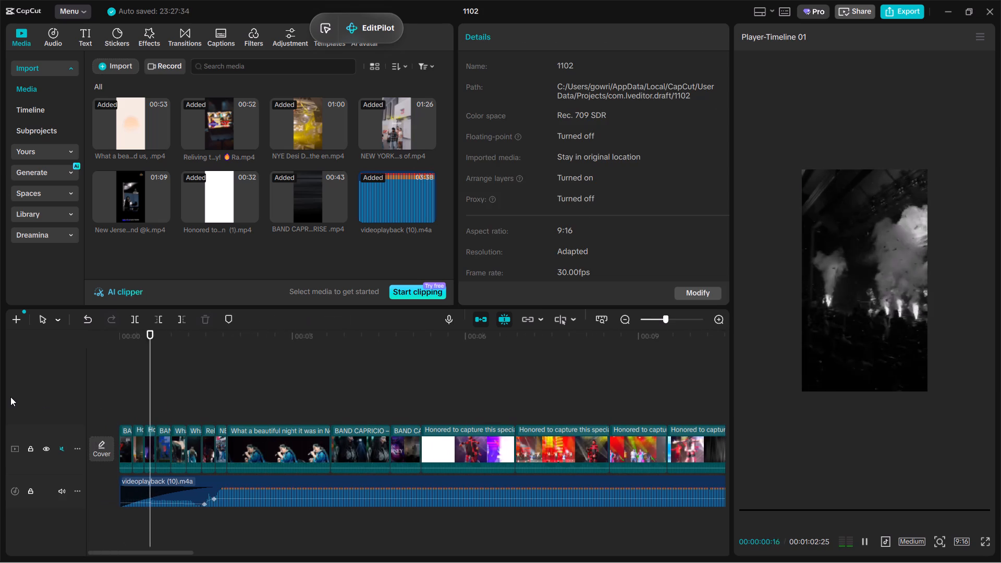
key("space")
key("space")
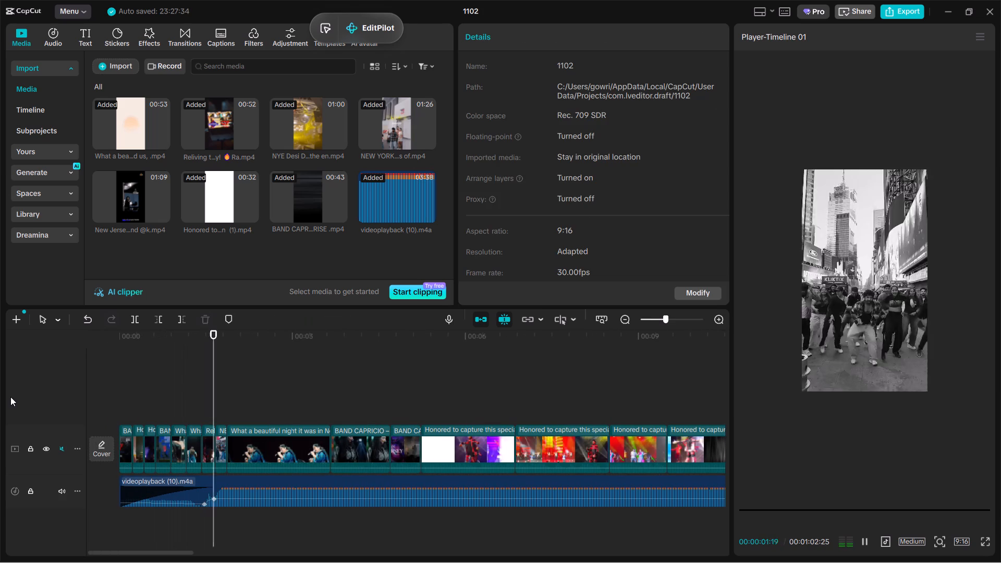
key("space")
left_click(305, 447)
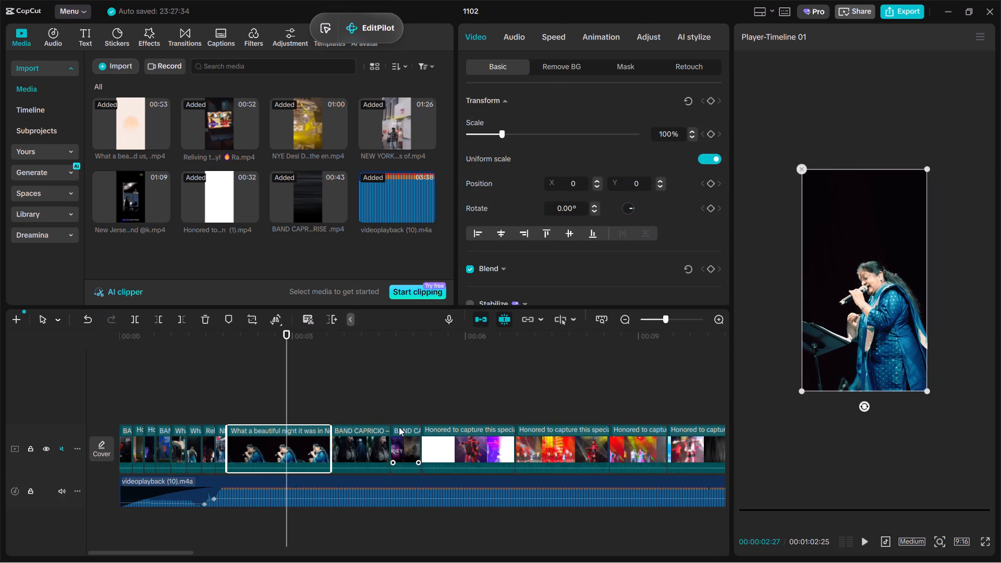
key("space")
key("space")
key("space")
key("space")
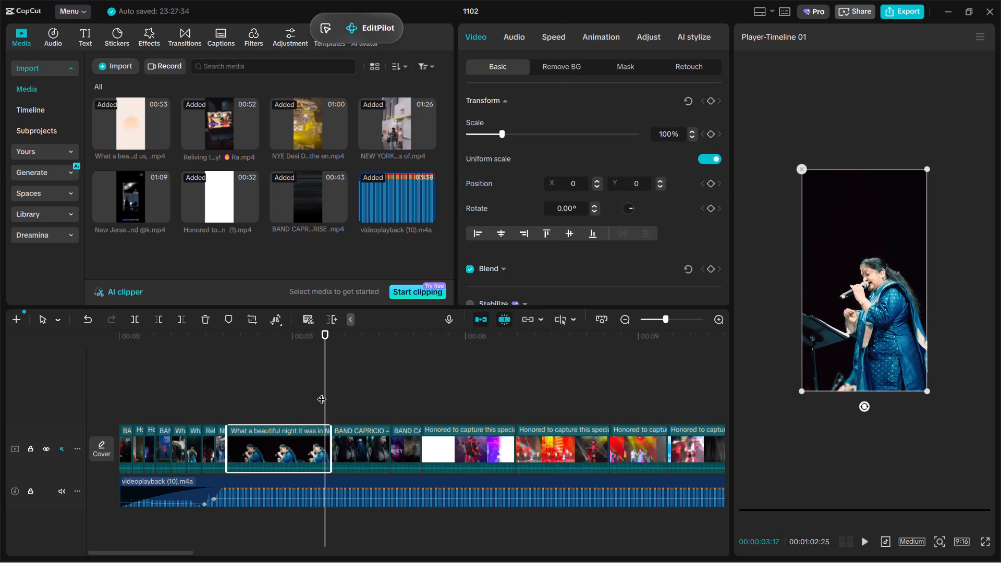
key("space")
key("space")
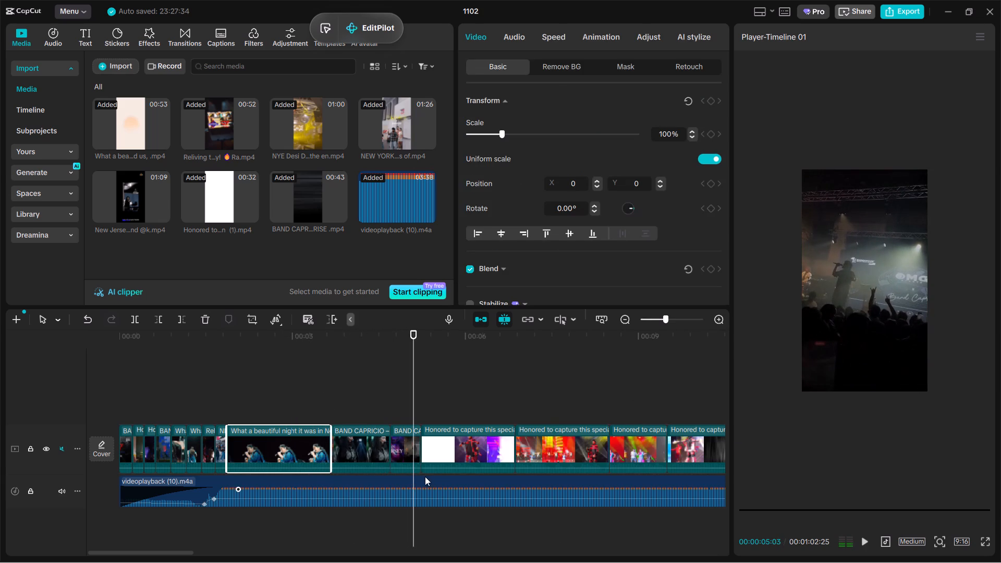
Find the cut point in the second Honored shot after the opening and trim off its end at 00:00:07:26.
key("space")
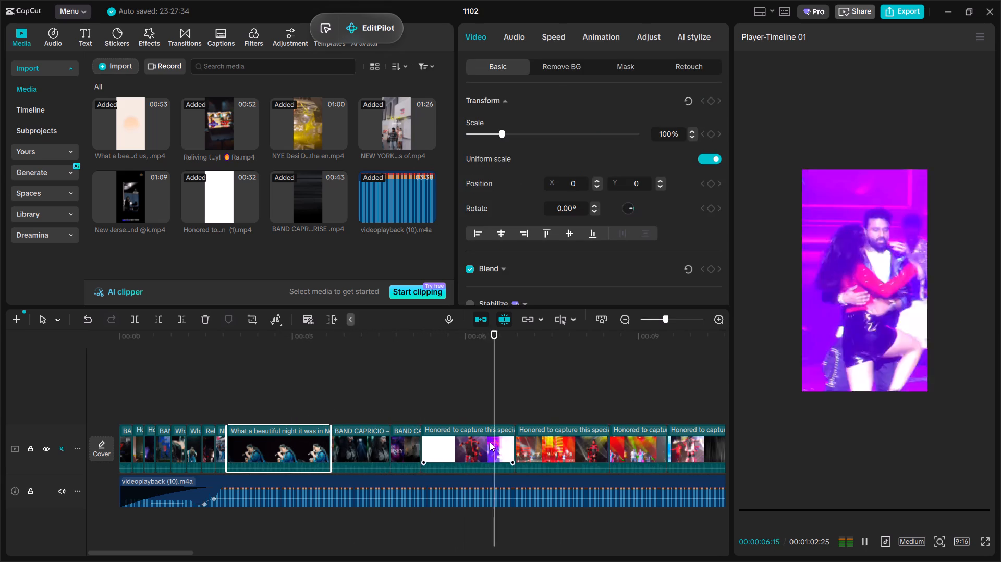
key("space")
key("space")
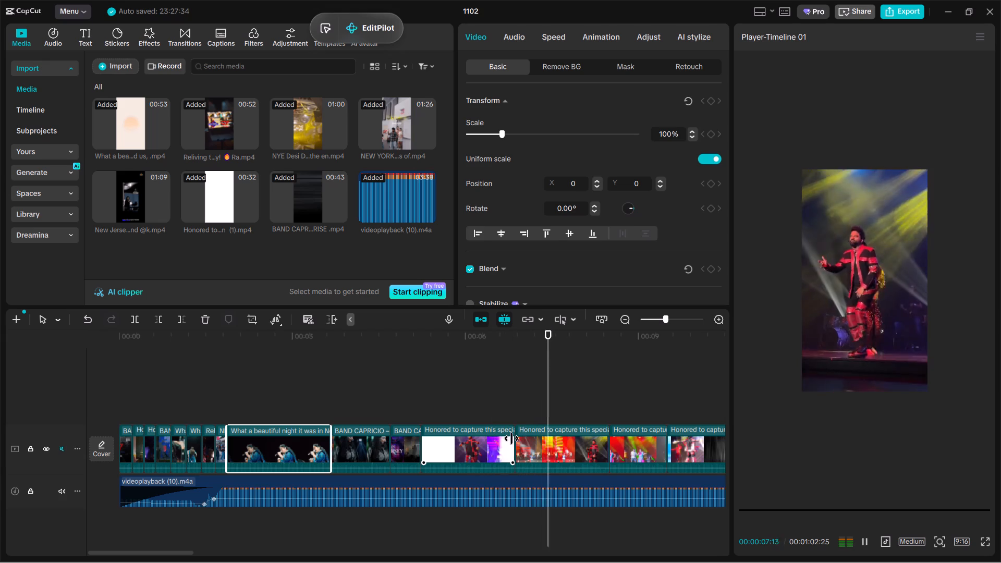
key("space")
scroll(640, 442, "down", 5, "ctrl")
scroll(478, 447, "up", 1, "ctrl")
left_click(463, 450, "ctrl")
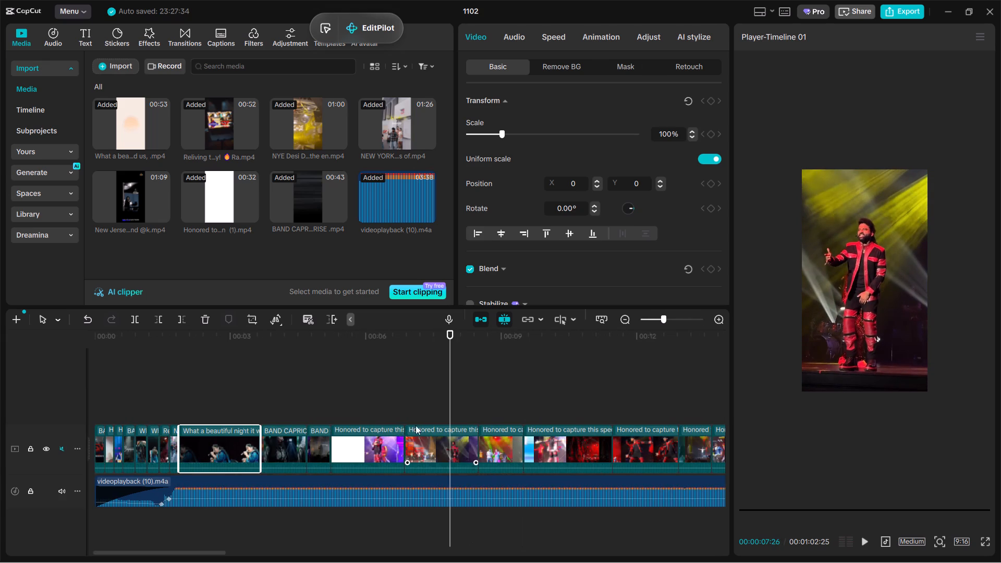
left_click(184, 319, "ctrl")
Skim the NEW YORK, NYE Desi, What a beautiful and Reliving shots for another shot to bring forward.
scroll(599, 382, "down", 5, "ctrl")
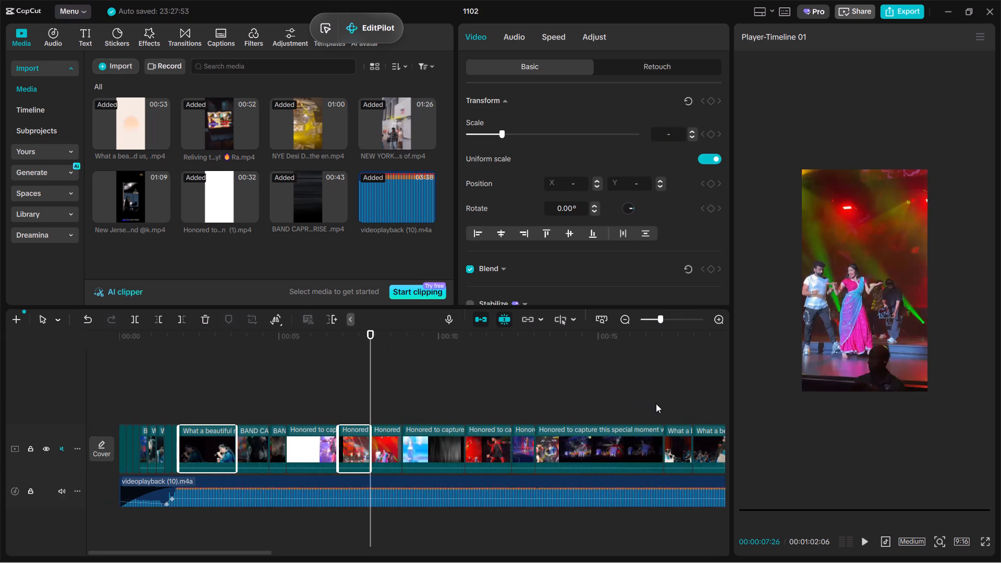
scroll(668, 407, "down", 5, "ctrl")
left_click(533, 402, "ctrl")
left_click_drag(533, 402, 428, 415, "ctrl")
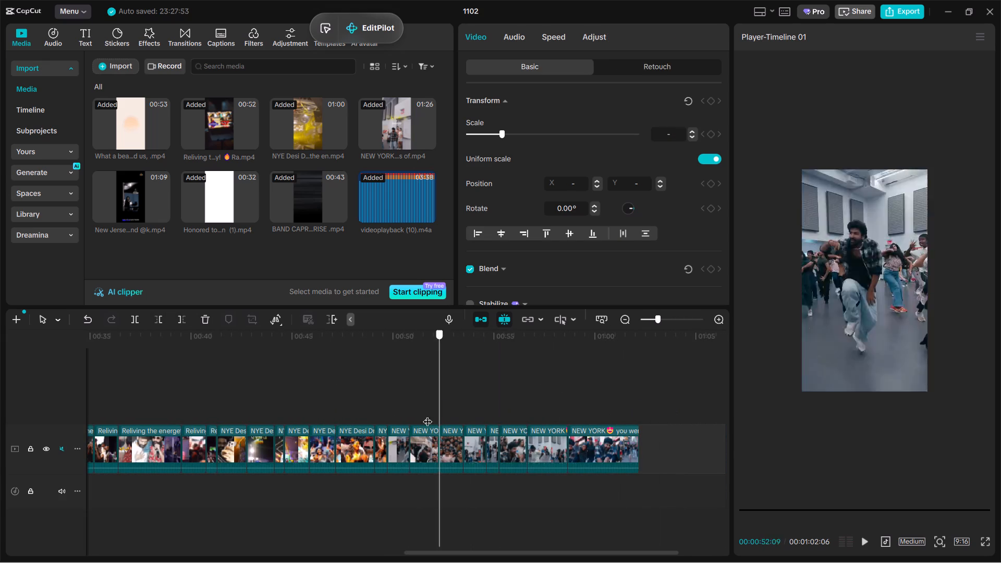
left_click_drag(428, 415, 558, 442, "ctrl")
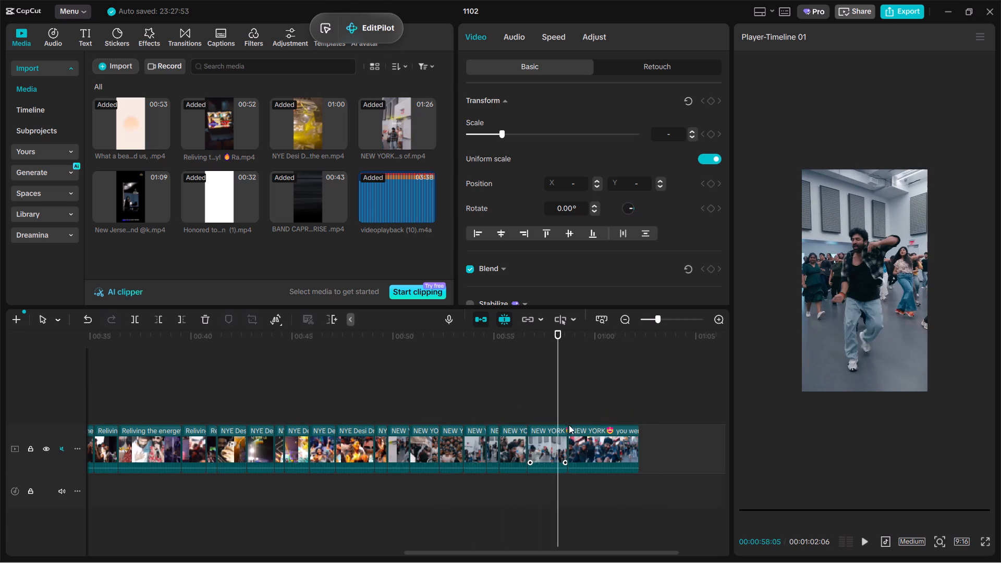
left_click(340, 394)
key("space")
left_click(304, 392)
left_click_drag(304, 392, 202, 403)
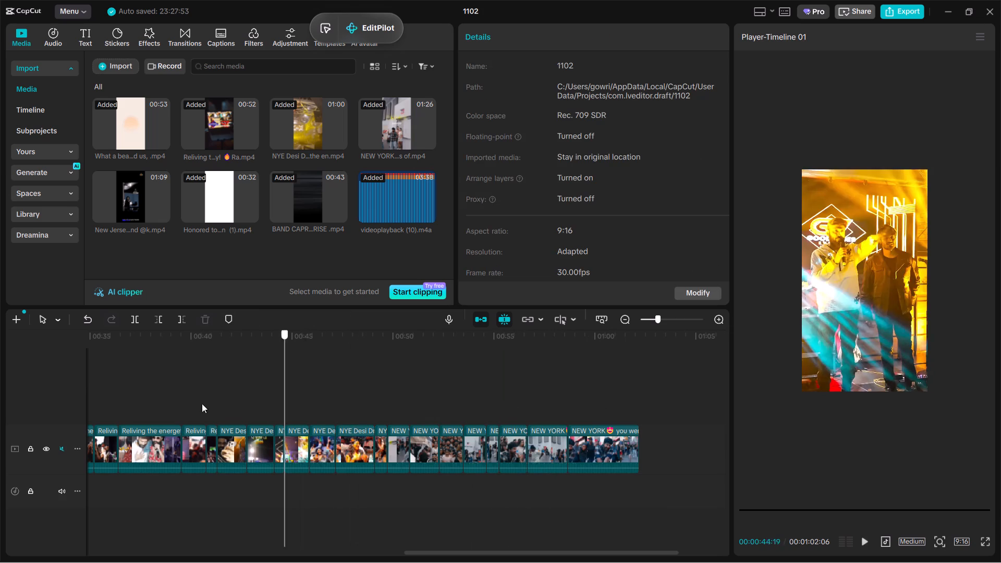
left_click_drag(202, 403, 660, 453)
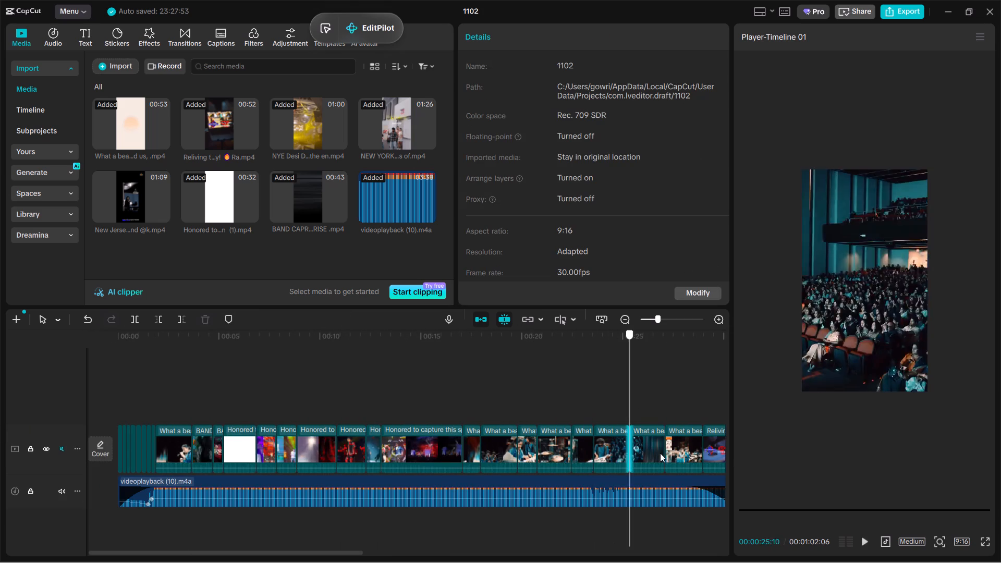
left_click_drag(660, 453, 486, 457)
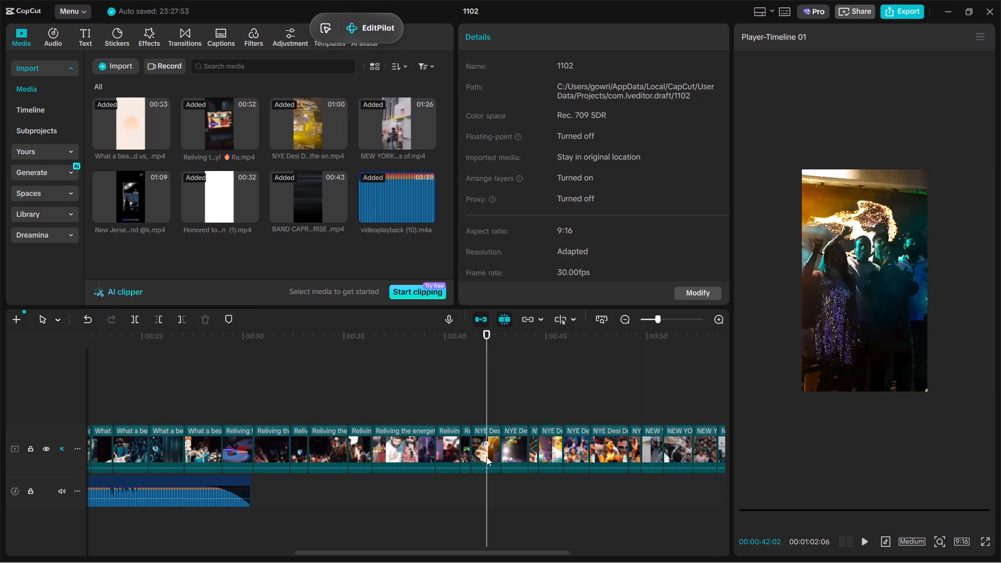
key("space")
Move the long Reliving shot forward between the Honored shots, starting at about 12 seconds.
left_click(435, 402)
left_click_drag(435, 402, 340, 404)
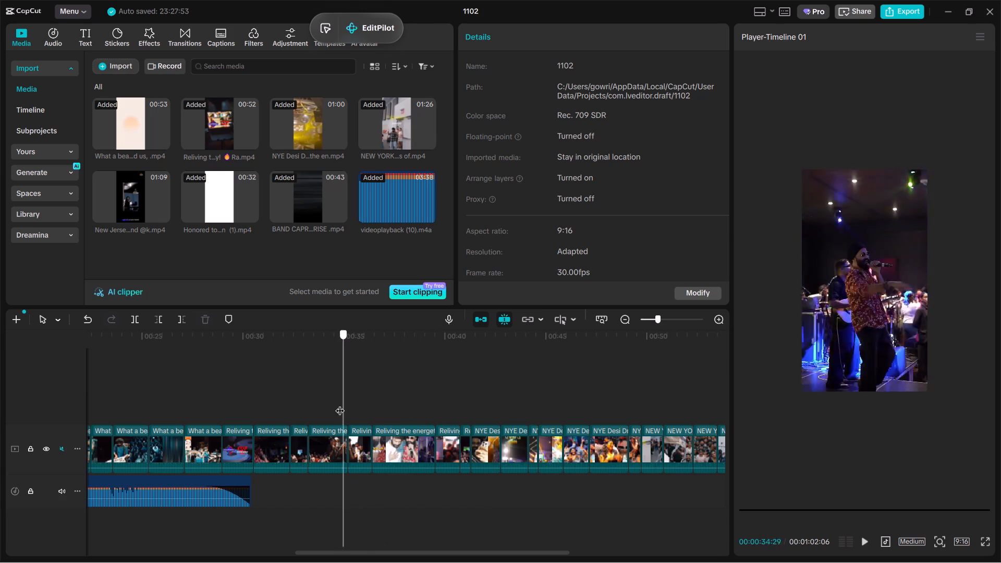
left_click_drag(340, 404, 321, 420)
key("space")
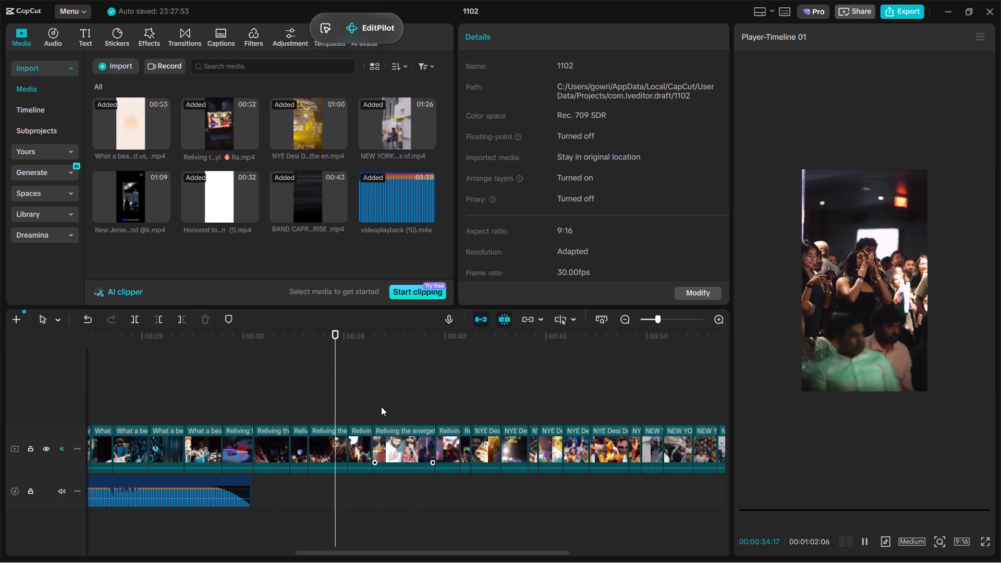
left_click(381, 407)
key("space")
left_click(399, 448)
key("space")
left_click_drag(399, 448, 0, 412)
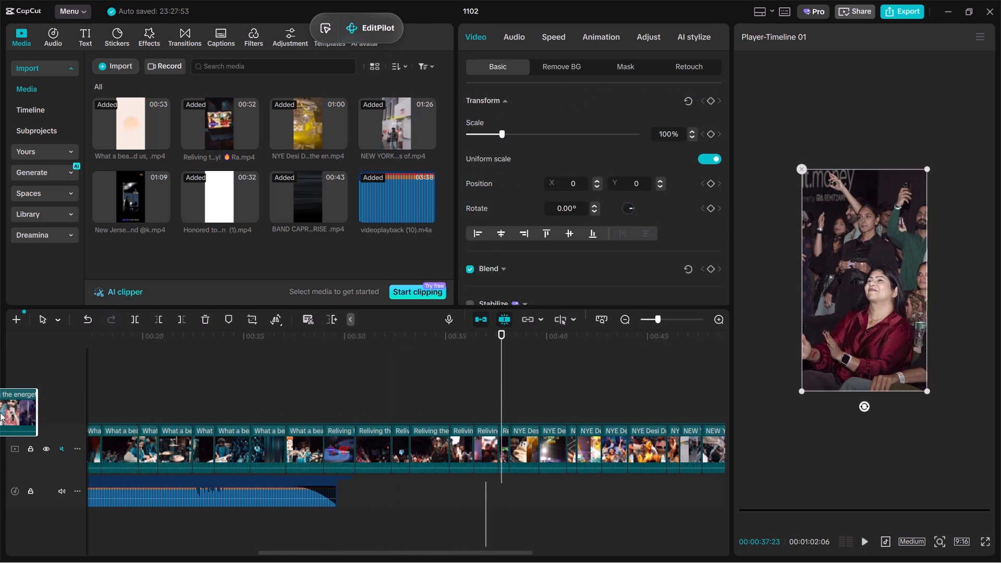
left_click_drag(0, 412, 363, 460)
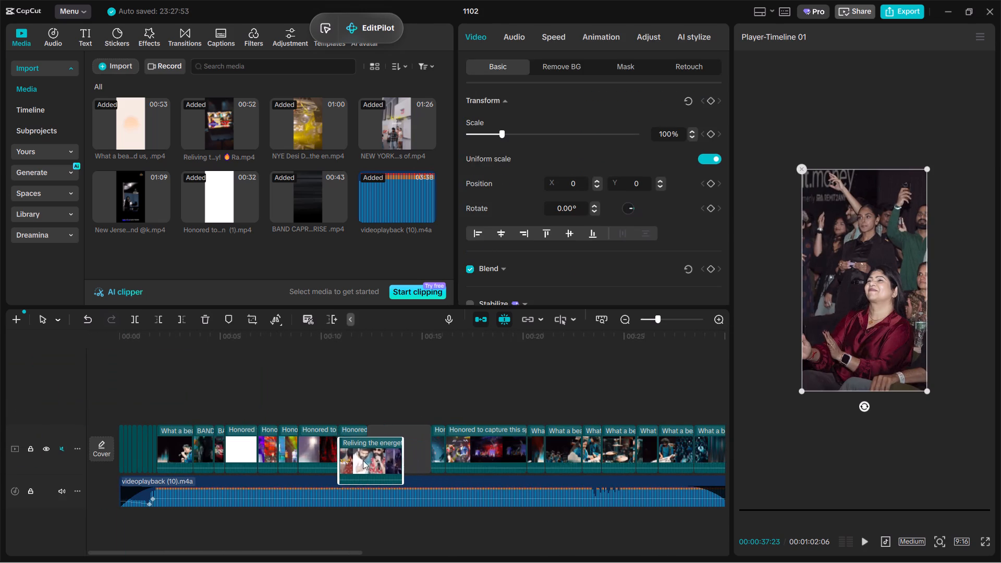
left_click_drag(363, 460, 359, 460)
Play the moved Reliving shot to find its cut point and trim off its end at 00:00:13:11.
left_click(356, 402)
key("space")
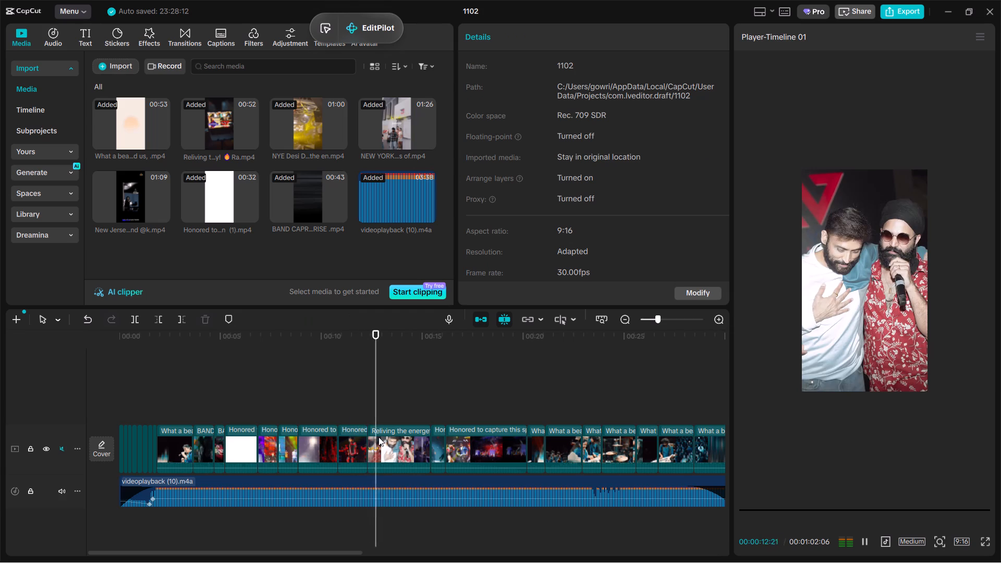
left_click(363, 396)
key("space")
key("space")
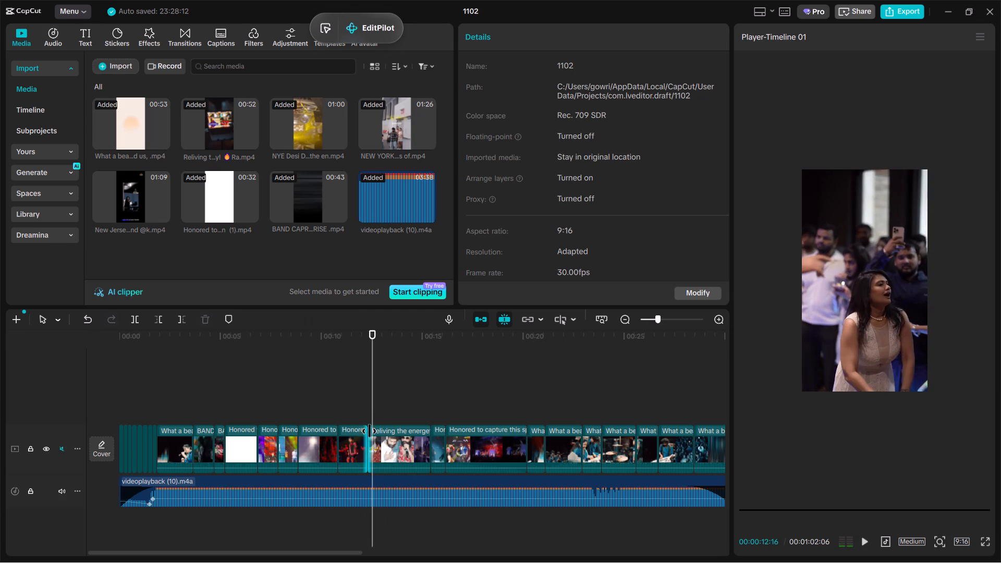
key("space")
key("space")
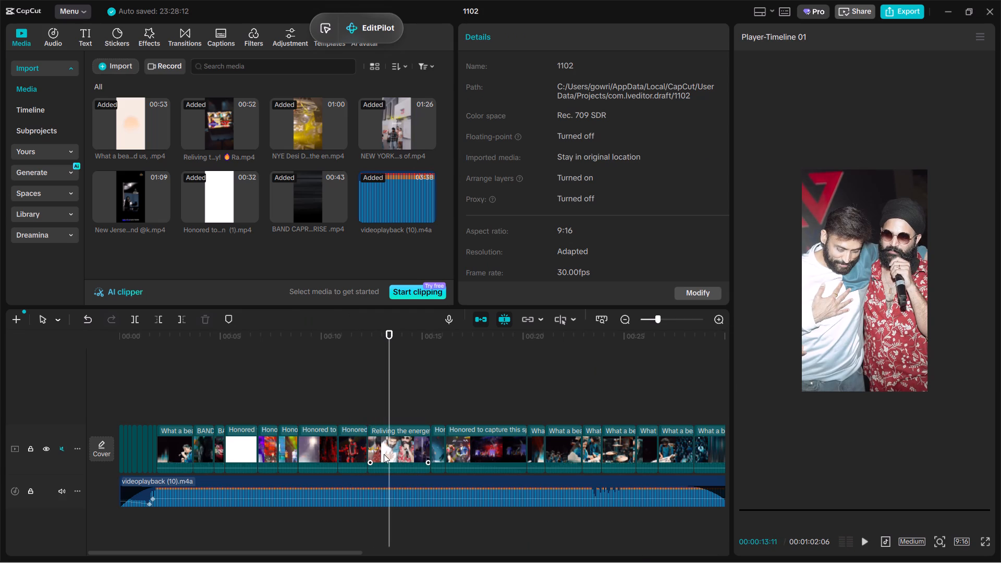
left_click(384, 454)
key("space")
key("space")
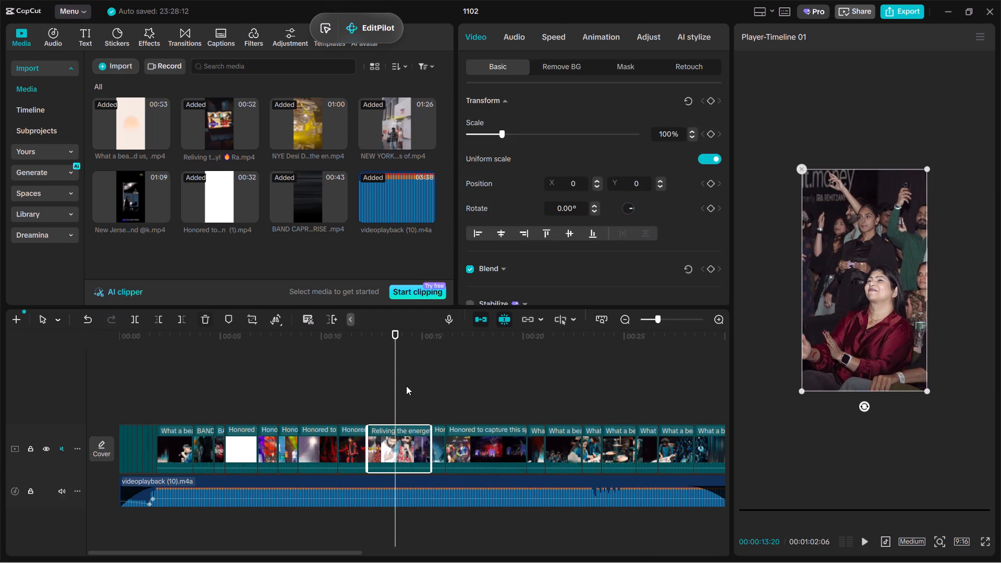
left_click(393, 391)
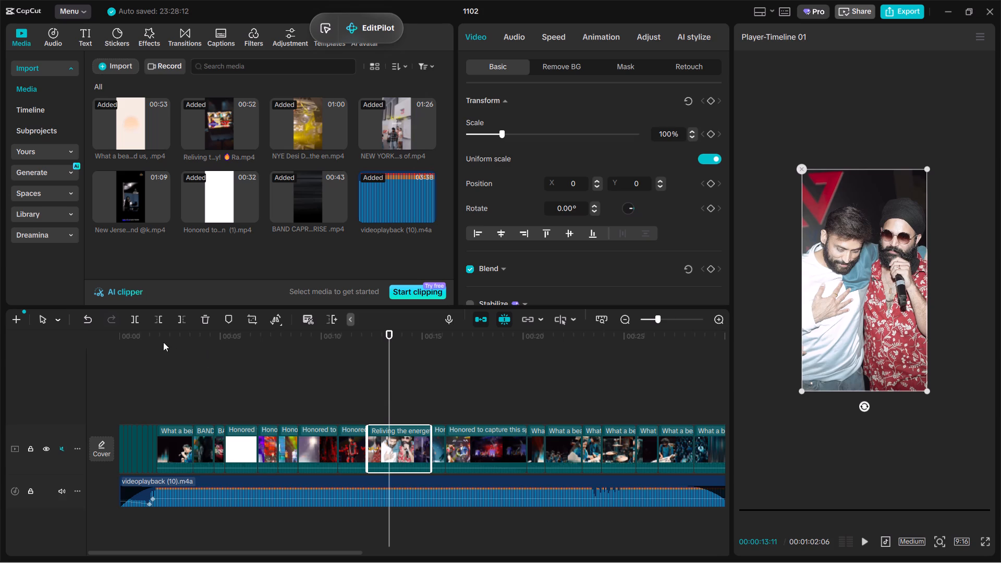
left_click(181, 324)
Play on into the long Honored shot after the Reliving shot and split it at 00:00:15:15.
key("space")
key("space")
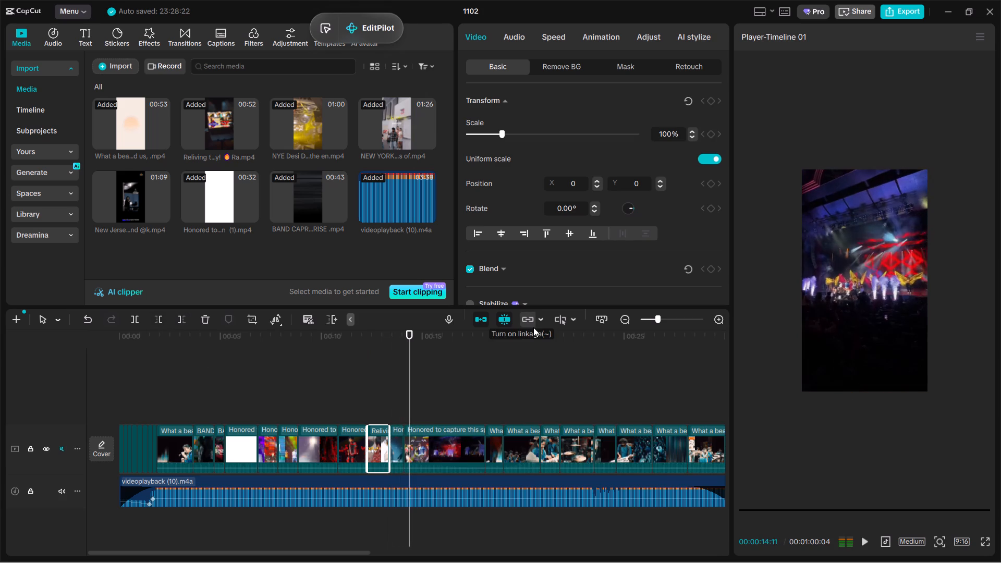
key("space")
scroll(579, 339, "down", 5, "ctrl")
key("space")
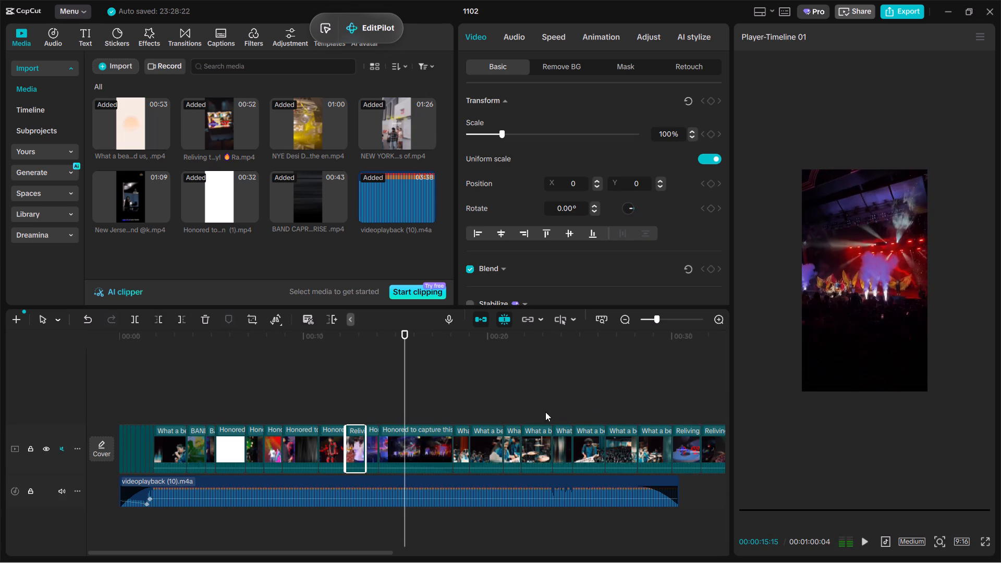
left_click(446, 450)
key("ctrl+b")
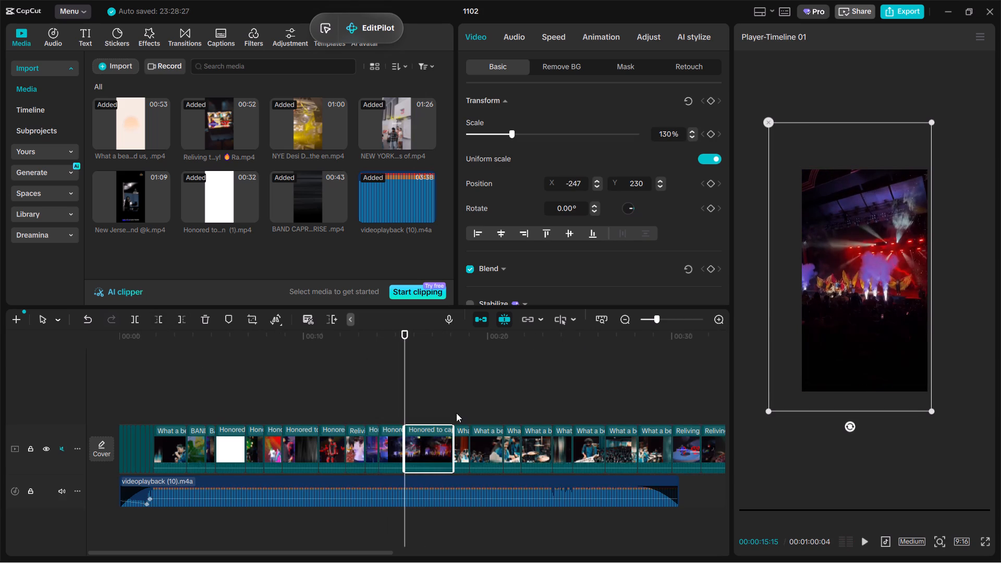
Move the What a beautiful shot from about 29 seconds forward to the 00:00:15:15 cut, before the long Honored shot.
left_click(470, 412)
left_click_drag(470, 412, 647, 450)
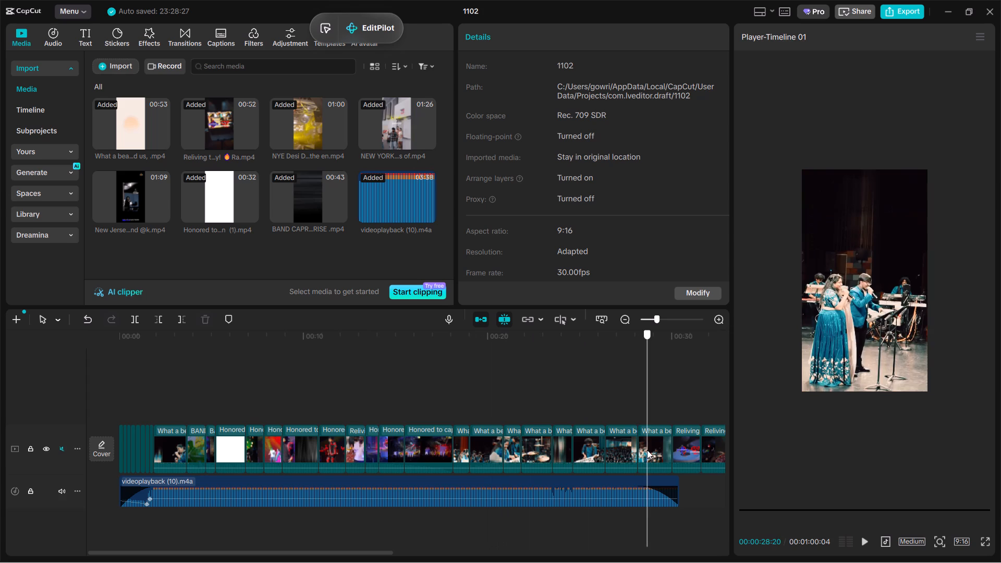
left_click_drag(647, 450, 657, 457)
left_click(655, 448)
left_click_drag(655, 448, 448, 450)
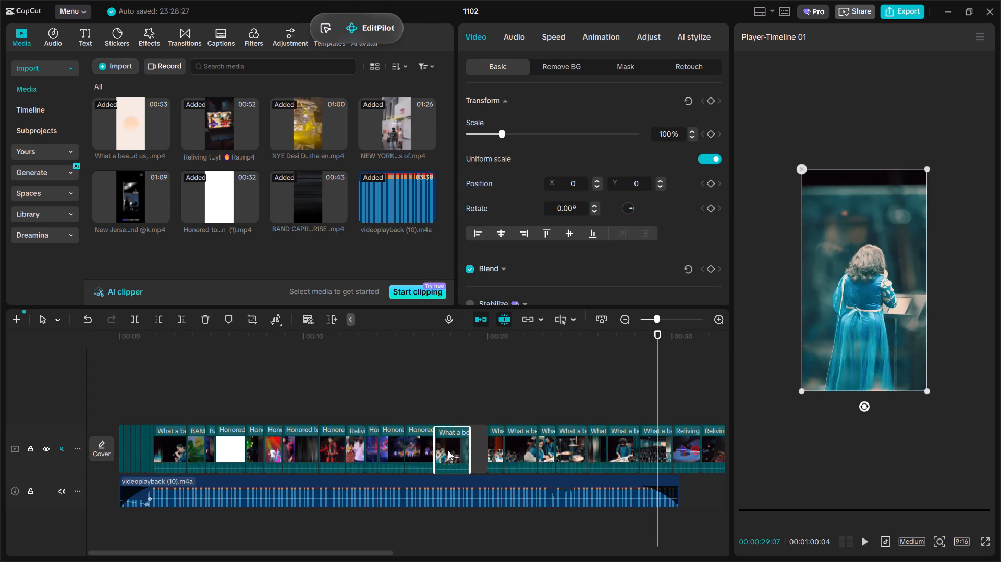
left_click_drag(448, 450, 417, 449)
Play the moved What a beautiful shot, trim off its end at 00:00:16:11, and shorten it by about four more frames.
left_click(393, 402)
key("space")
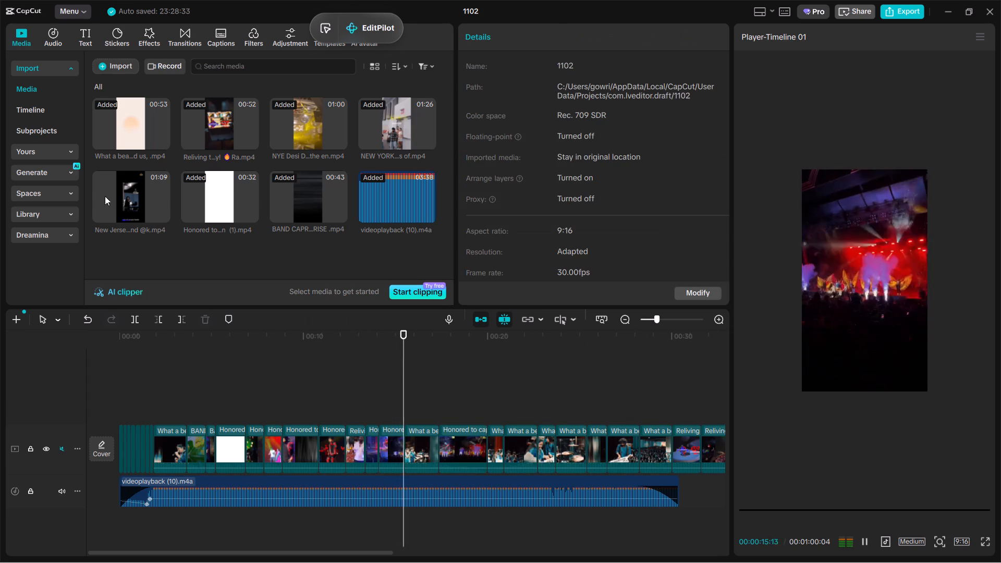
scroll(364, 404, "up", 6, "ctrl")
key("space")
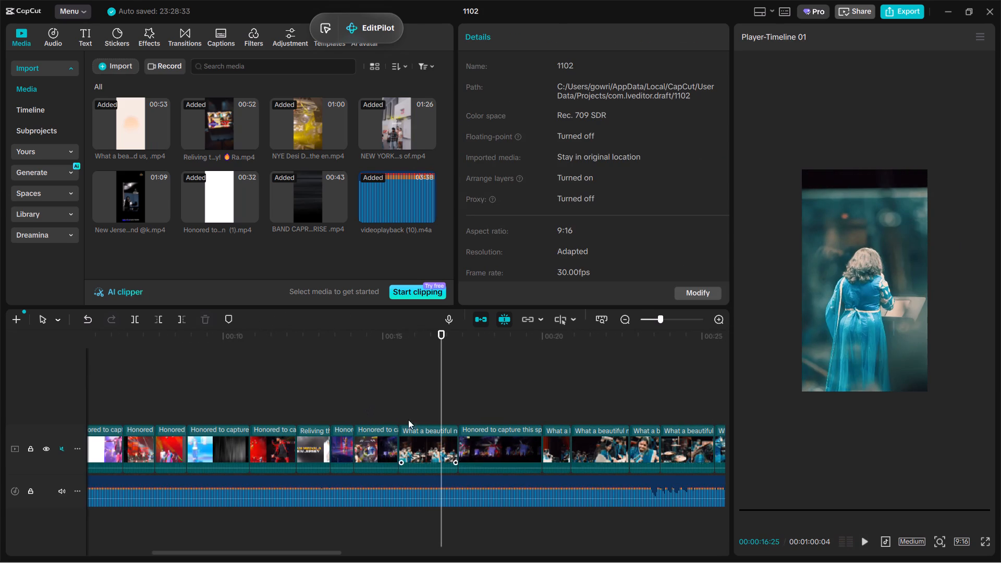
left_click(407, 406)
key("space")
left_click(437, 457)
key("space")
left_click(183, 317)
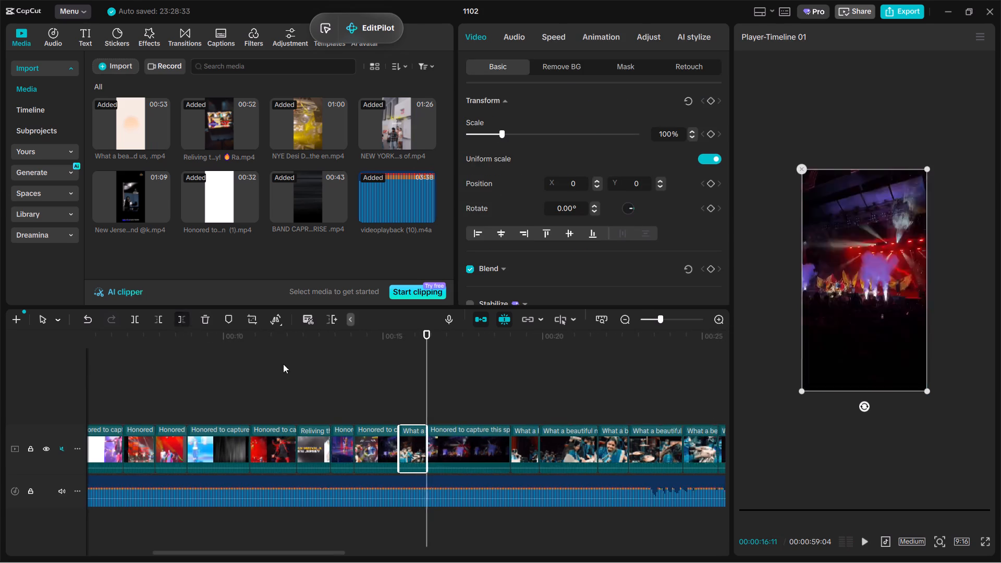
left_click_drag(428, 442, 421, 443)
left_click(396, 399)
key("space")
key("space")
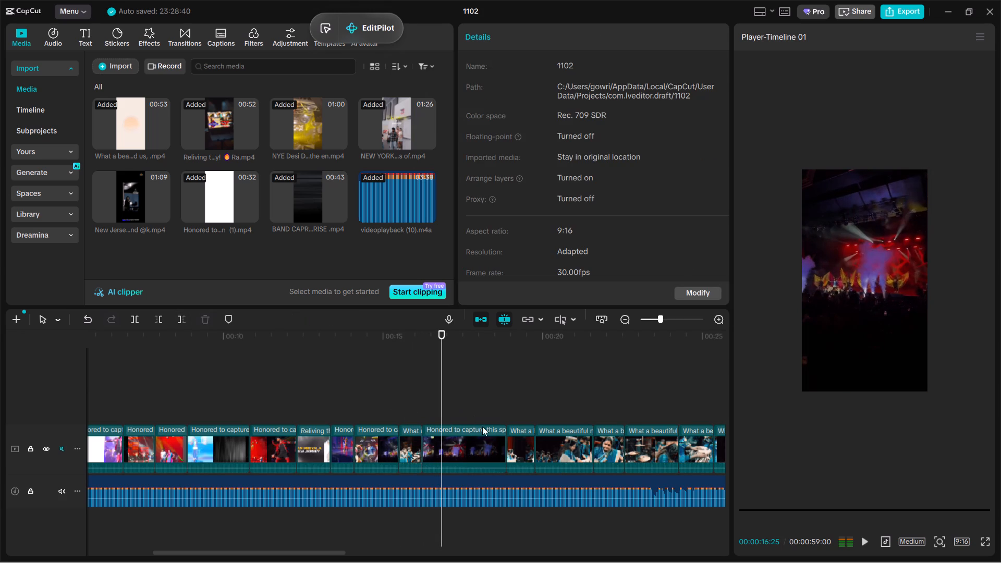
Find the Reliving shot of the singer in the red floral shirt near 30 seconds and move it forward to about 12 seconds.
left_click(517, 408)
scroll(550, 443, "down", 8, "ctrl")
left_click(591, 380)
left_click_drag(593, 381, 671, 407)
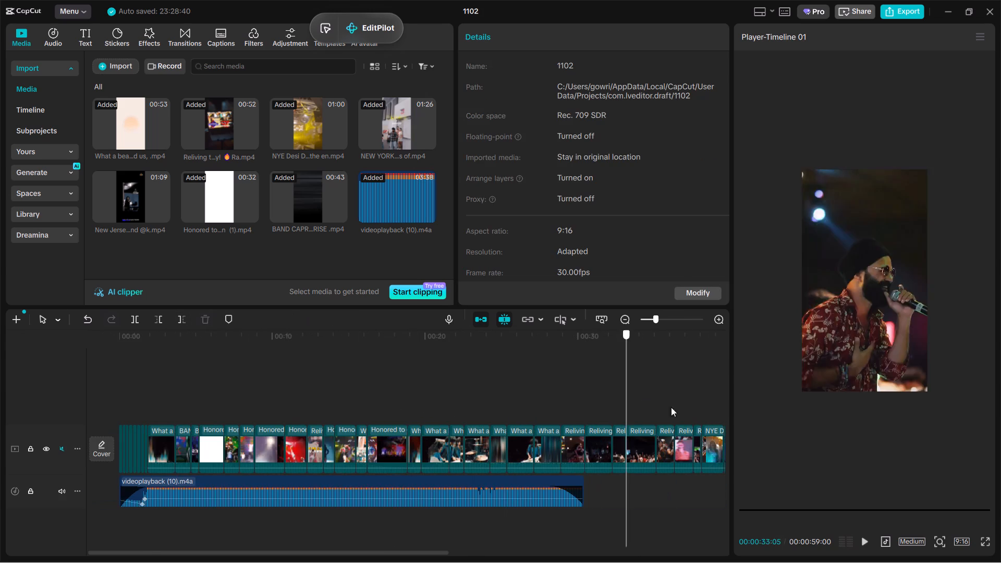
left_click_drag(671, 407, 268, 431)
left_click(264, 448)
left_click_drag(264, 448, 90, 449)
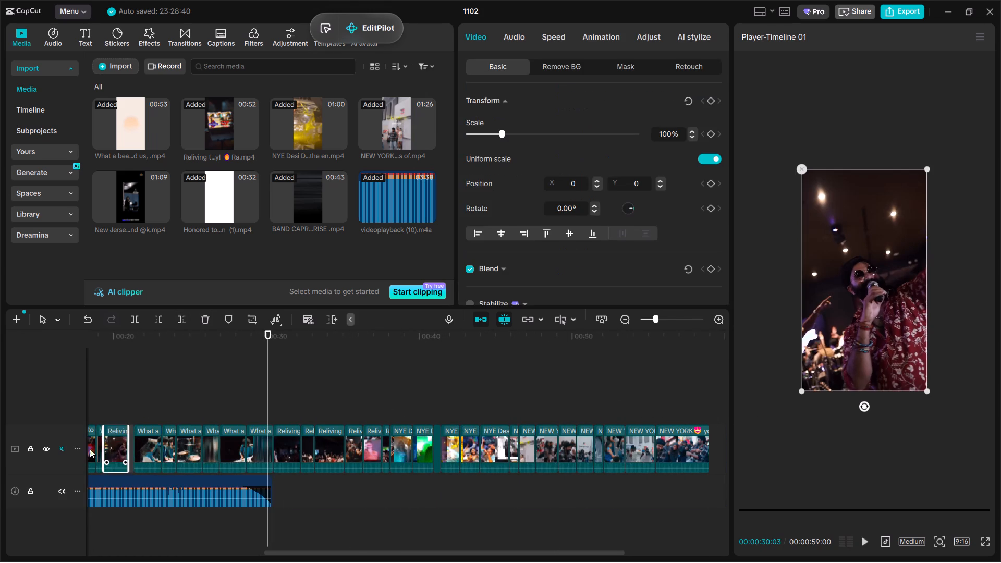
left_click_drag(90, 449, 310, 452)
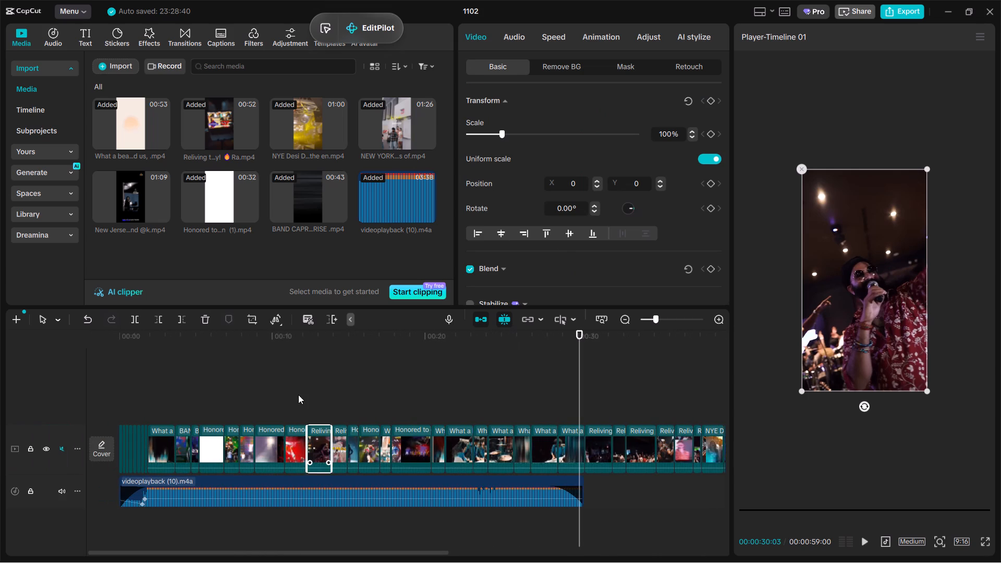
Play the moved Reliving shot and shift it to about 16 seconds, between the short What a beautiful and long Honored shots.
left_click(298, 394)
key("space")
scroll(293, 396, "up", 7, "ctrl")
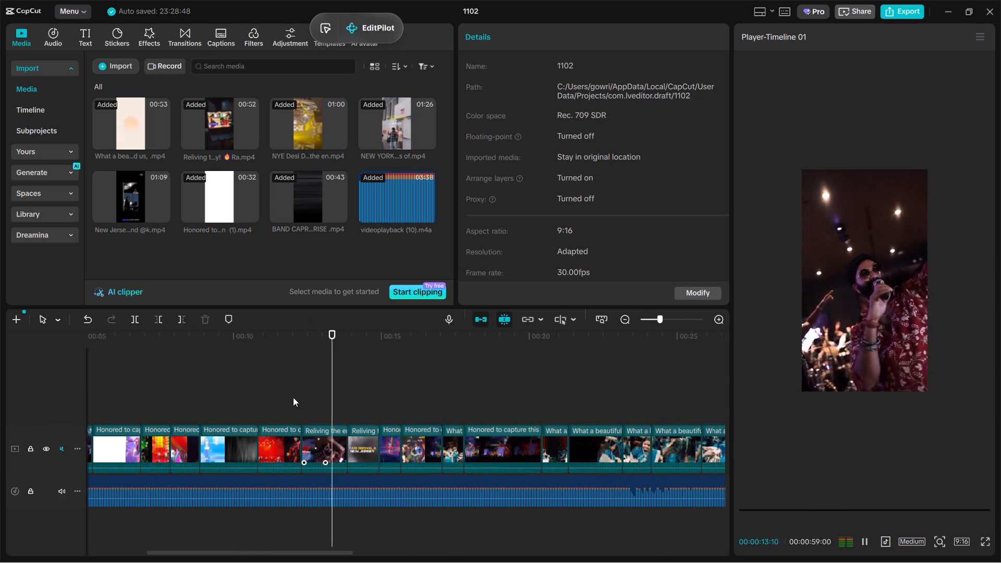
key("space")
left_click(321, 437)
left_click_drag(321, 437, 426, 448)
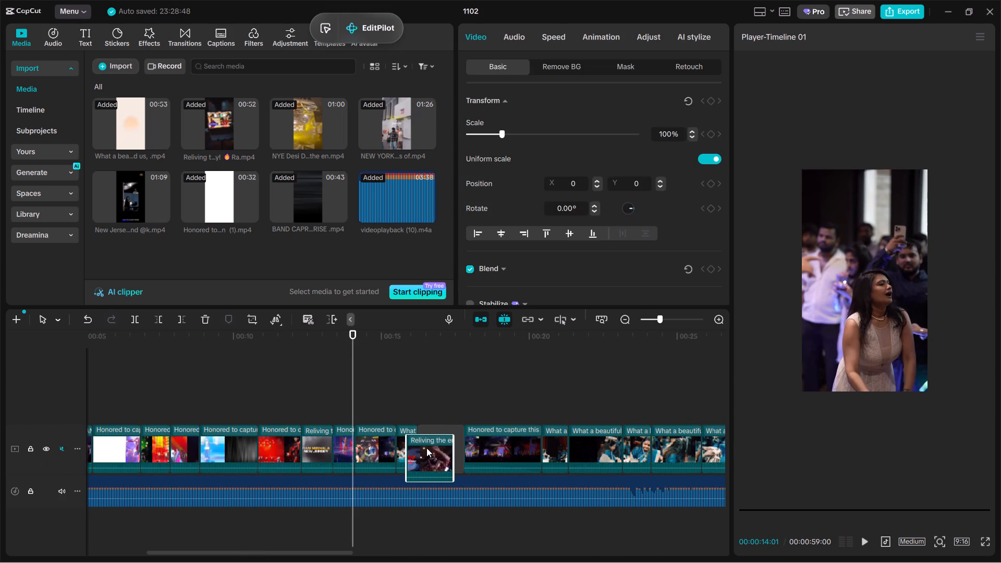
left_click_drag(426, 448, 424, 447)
Play back the Honored shots from about 7 seconds to look for a better place for the Reliving shot.
left_click(310, 388)
key("space")
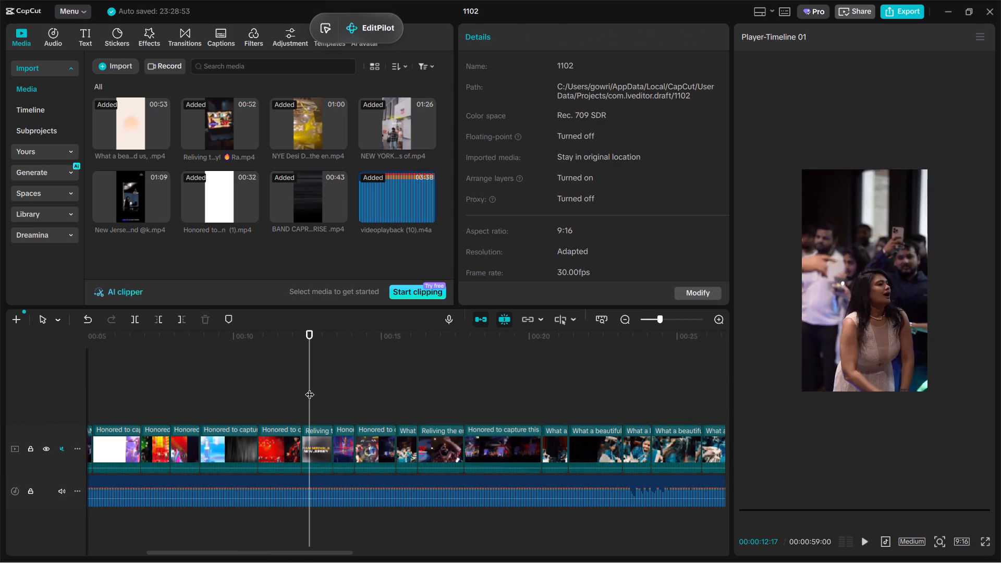
left_click(304, 388)
left_click_drag(304, 388, 204, 401)
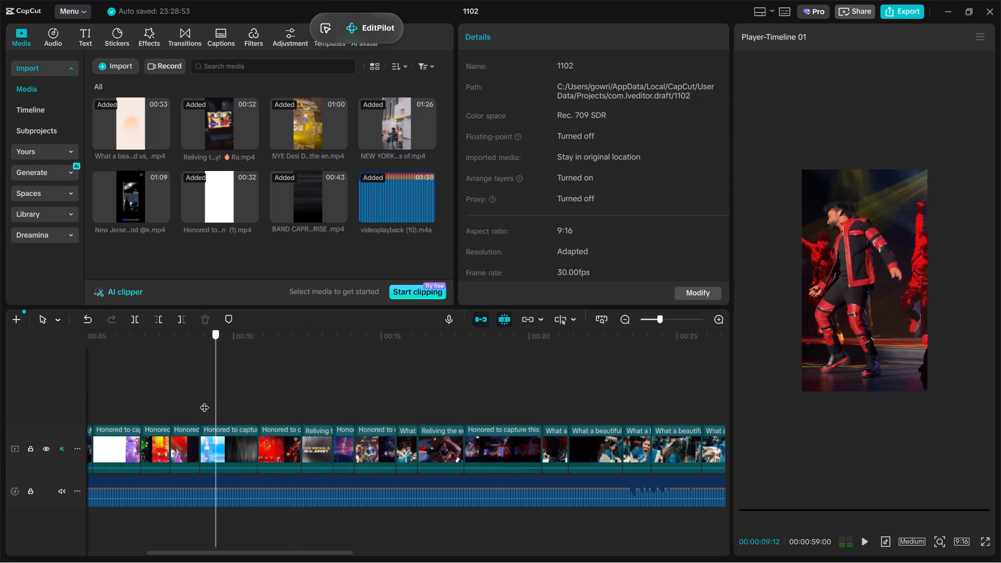
left_click_drag(204, 401, 144, 402)
key("space")
scroll(163, 402, "down", 7, "ctrl")
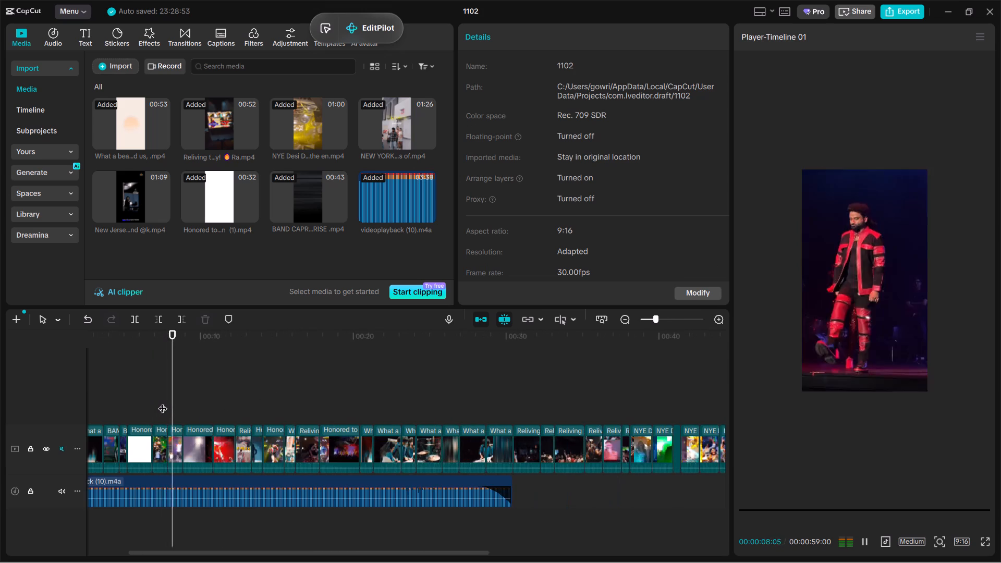
scroll(163, 402, "down", 1, "ctrl")
scroll(163, 402, "up", 6, "ctrl")
key("space")
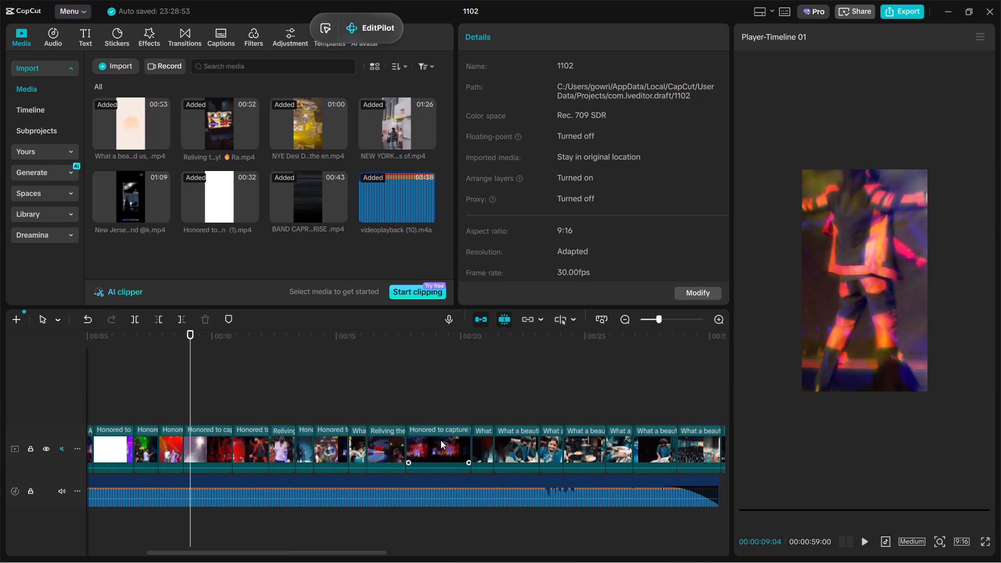
Lift the Reliving shot from about 16 seconds onto a new track above the Honored shot at about 9 seconds.
left_click(424, 401)
left_click(372, 429)
left_click_drag(388, 452, 210, 399)
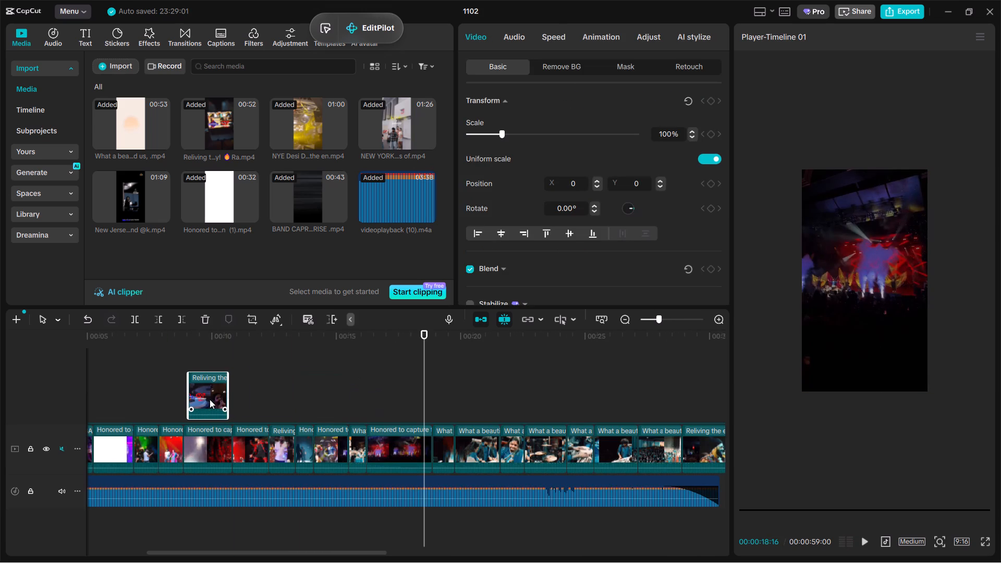
left_click_drag(210, 399, 209, 403)
Play back the section from about 9 to 14 seconds to review the raised Reliving shot and the cuts following it.
left_click(184, 370)
key("space")
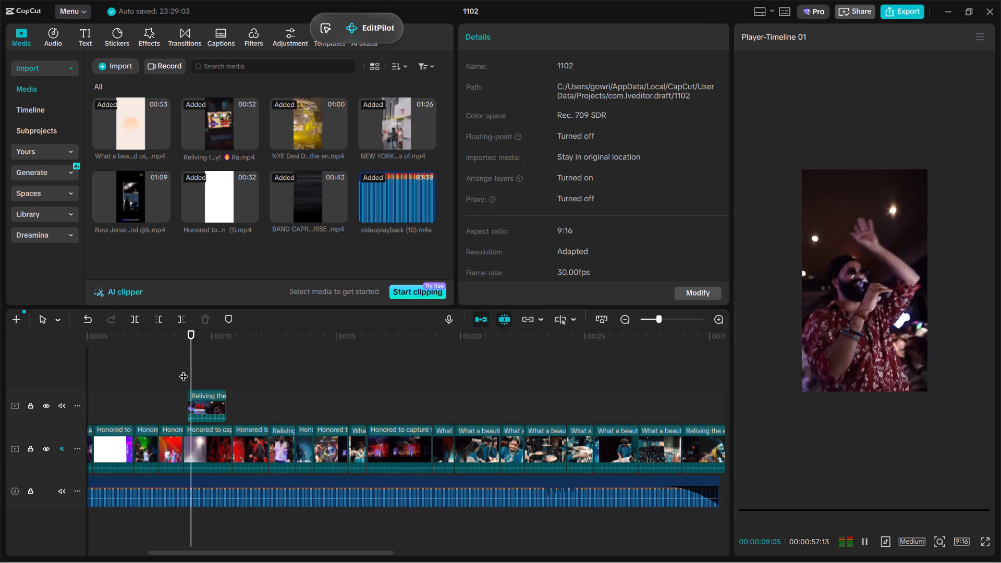
scroll(193, 381, "up", 8, "ctrl")
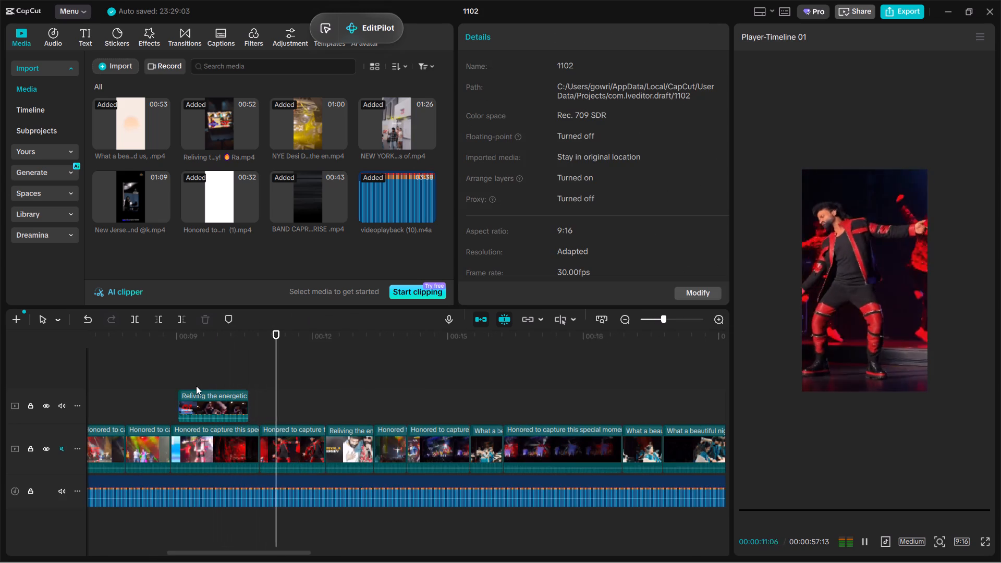
scroll(200, 378, "down", 3, "ctrl")
scroll(200, 378, "up", 4, "ctrl")
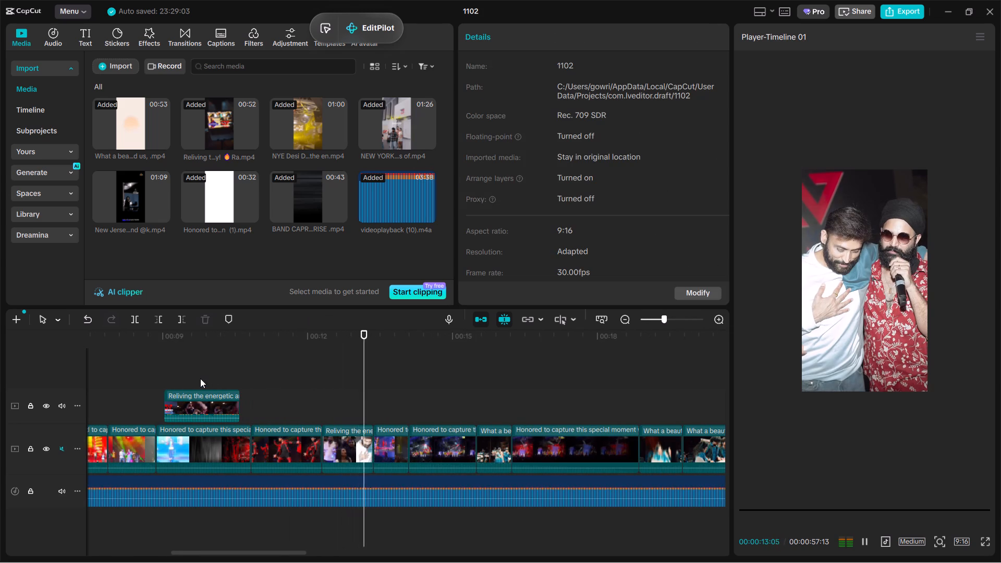
key("space")
key("space")
key("space")
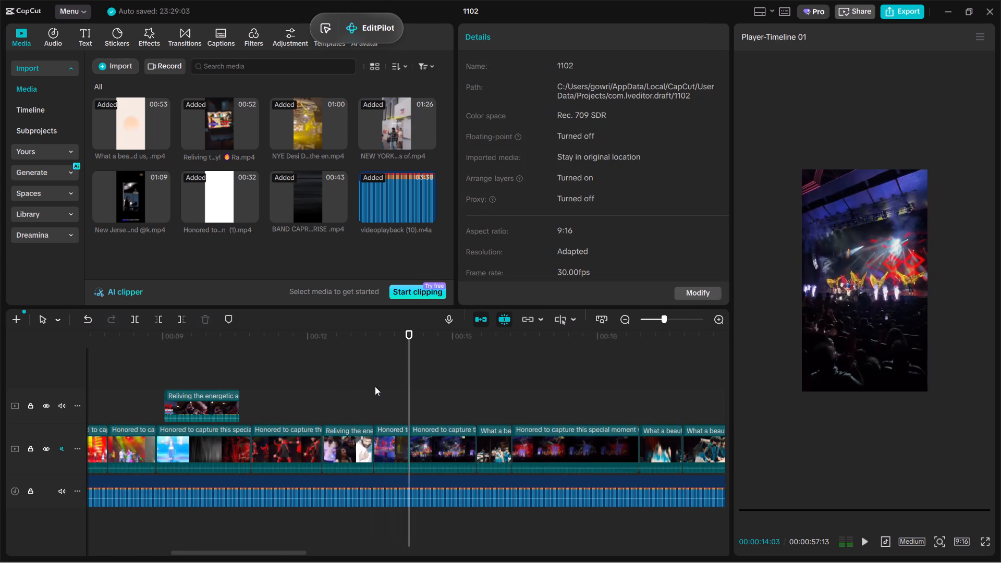
Play on from about 14 seconds and delete the long Honored shot following the short What a beautiful shot at about 16 seconds.
left_click(357, 399)
key("space")
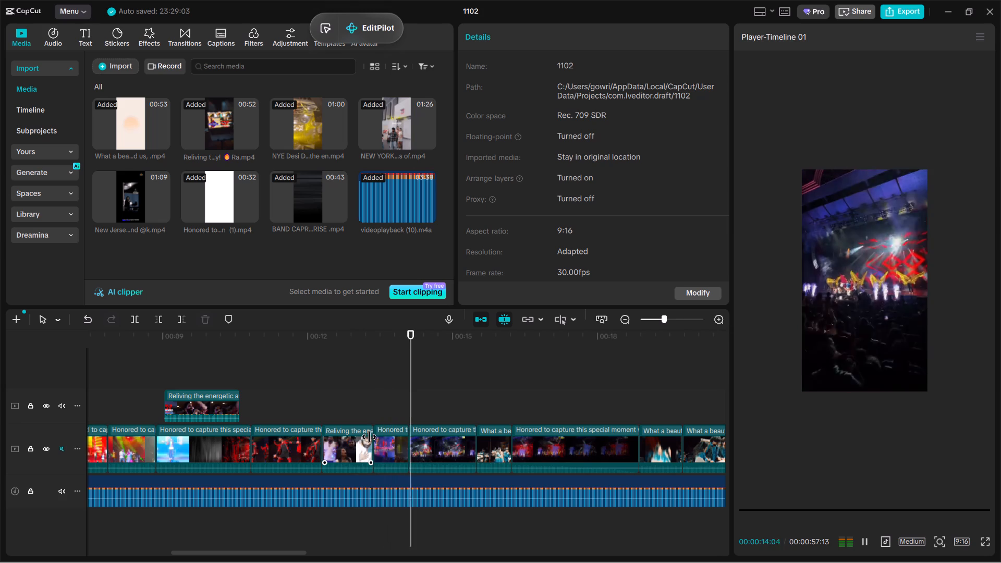
key("space")
key("space")
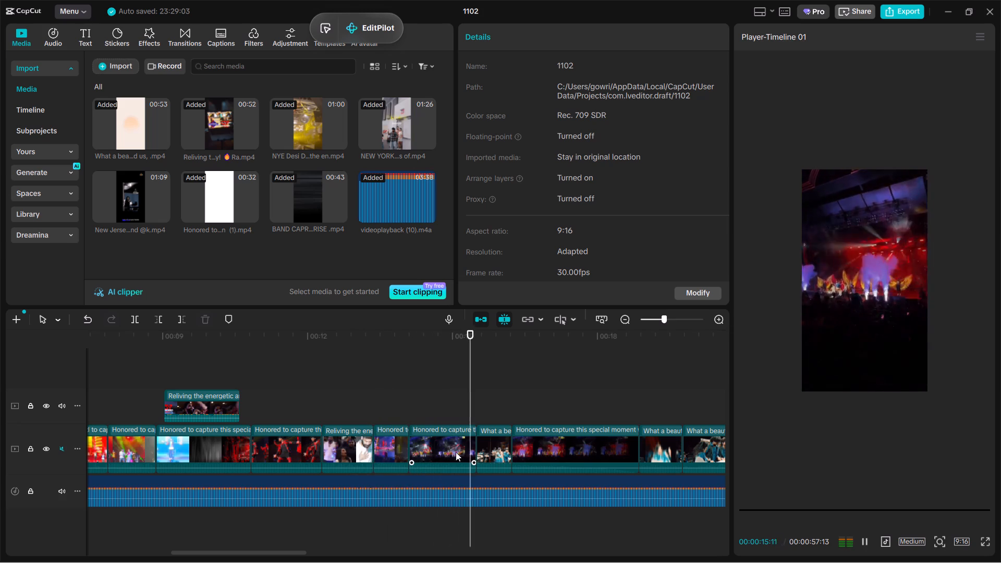
key("space")
scroll(619, 423, "down", 3, "ctrl")
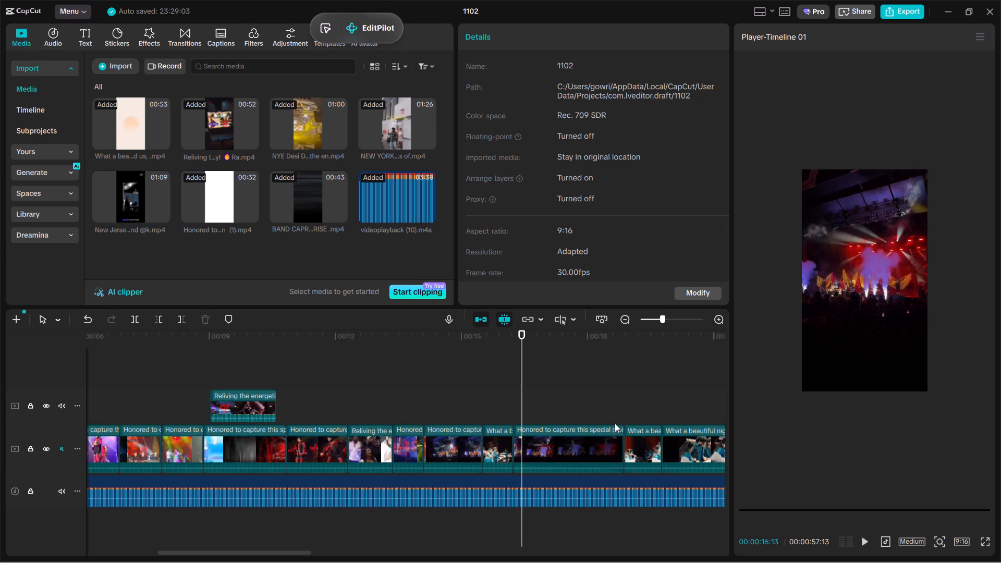
left_click(543, 445)
key("BackSpace")
Play on through the What a beautiful shots and delete the longer one with the keyboard player at about 17 seconds.
key("space")
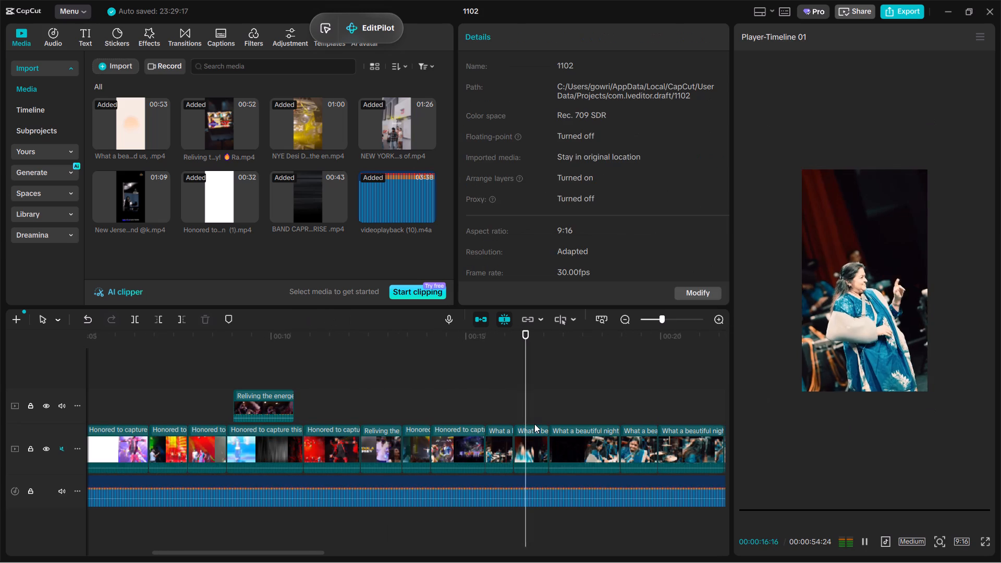
key("space")
key("space")
scroll(601, 424, "down", 4, "ctrl")
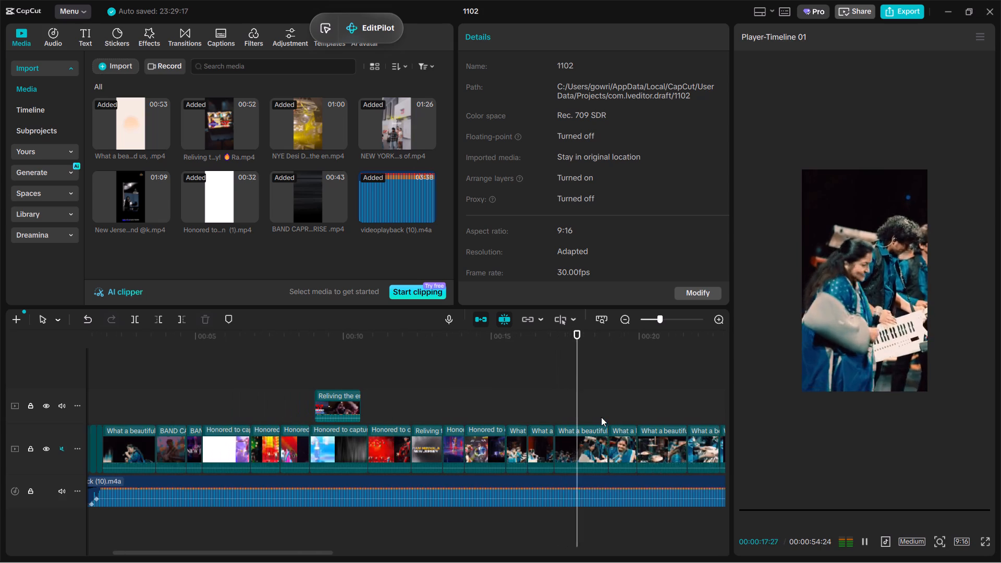
left_click(601, 417, "ctrl")
left_click_drag(601, 417, 573, 423)
left_click(575, 443)
key("BackSpace")
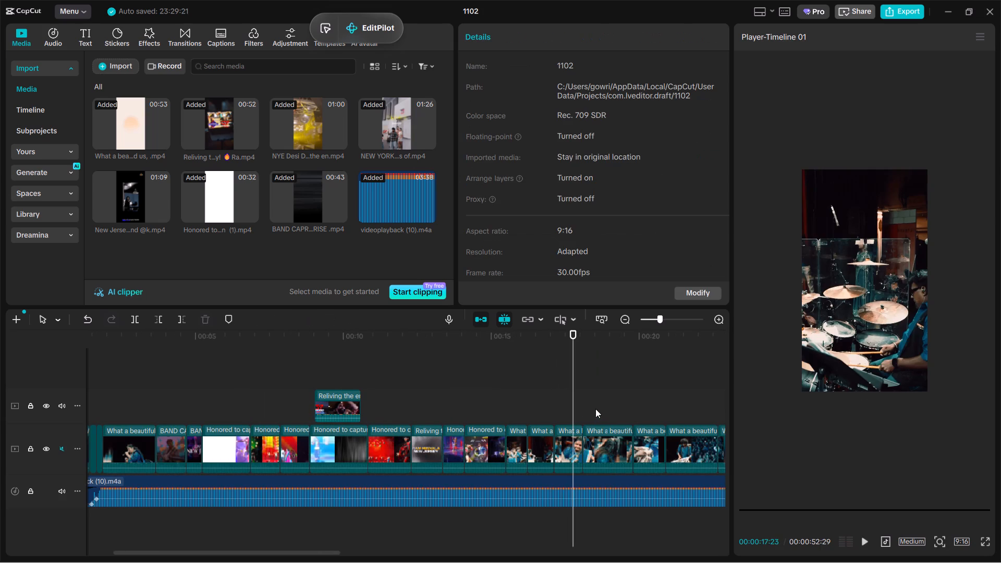
Play the What a beautiful drummer shot and trim its end back to 00:00:17:27.
left_click(556, 412)
left_click_drag(556, 412, 566, 415)
key("space")
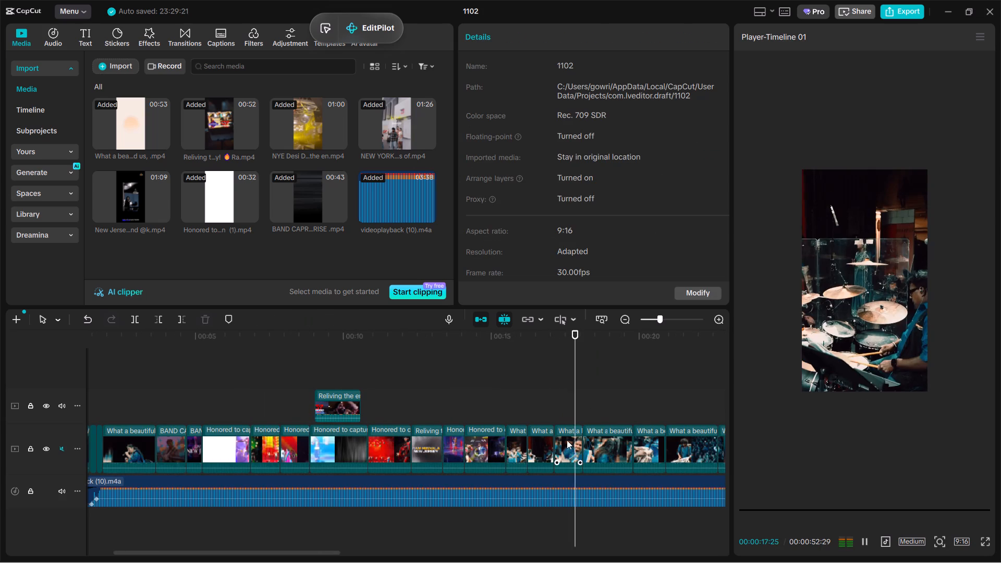
key("space")
left_click(566, 441)
left_click_drag(583, 453, 574, 454)
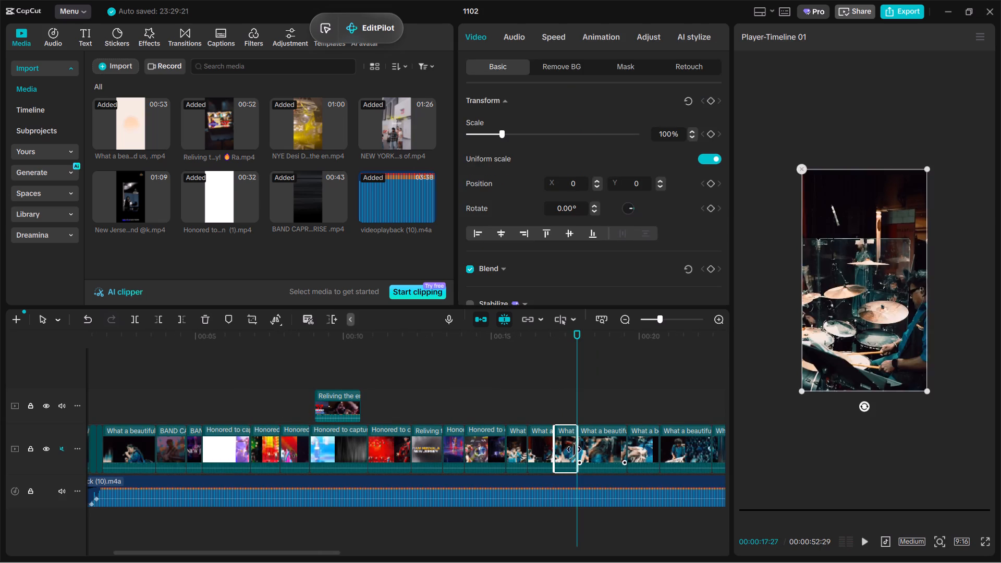
Move the NYE Desi crowd shot from about 38 seconds forward to directly after the drummer shot at about 18 seconds.
left_click(581, 386)
left_click_drag(581, 386, 515, 418)
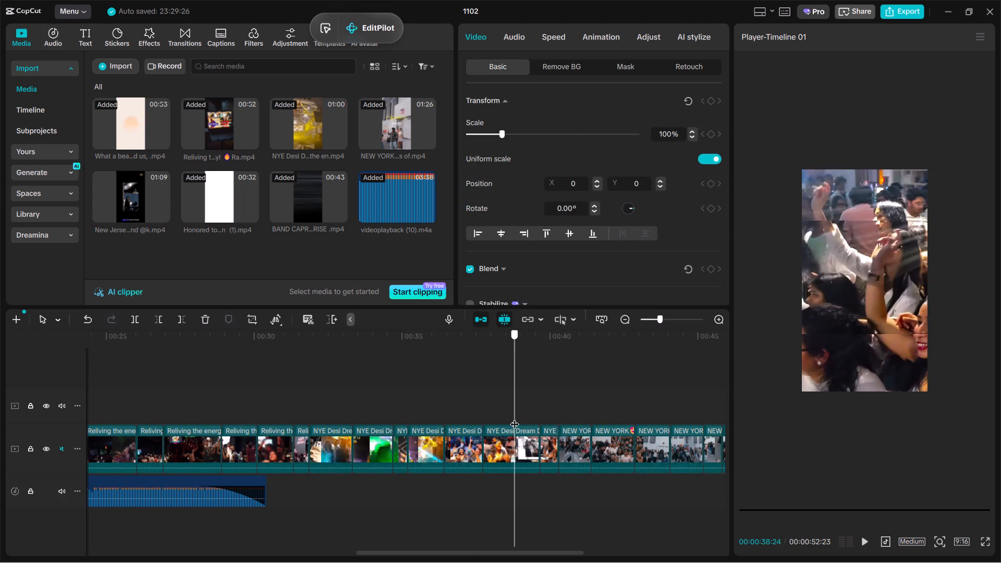
left_click_drag(515, 418, 515, 426)
left_click(517, 436)
left_click_drag(517, 437, 0, 394)
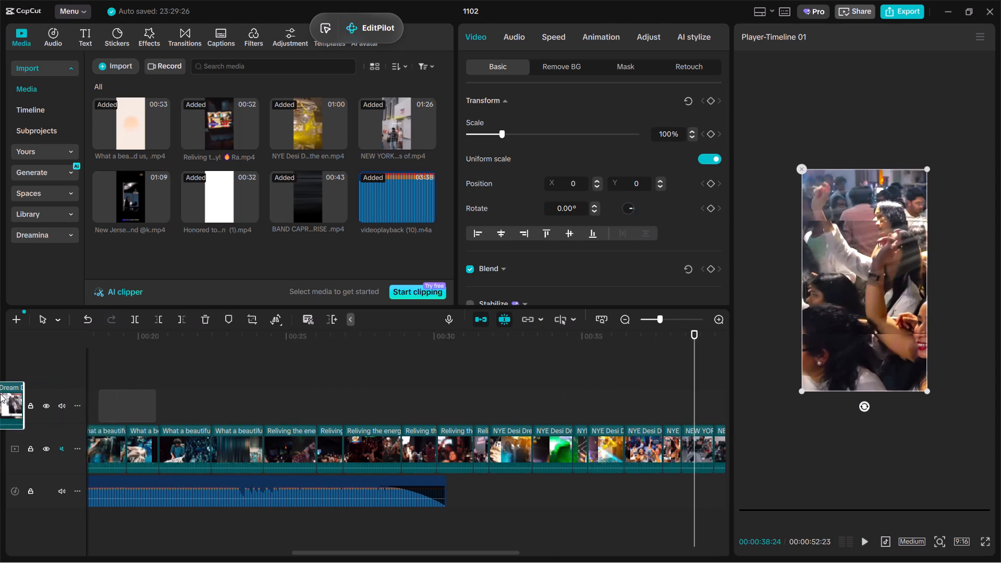
left_click_drag(0, 394, 294, 447)
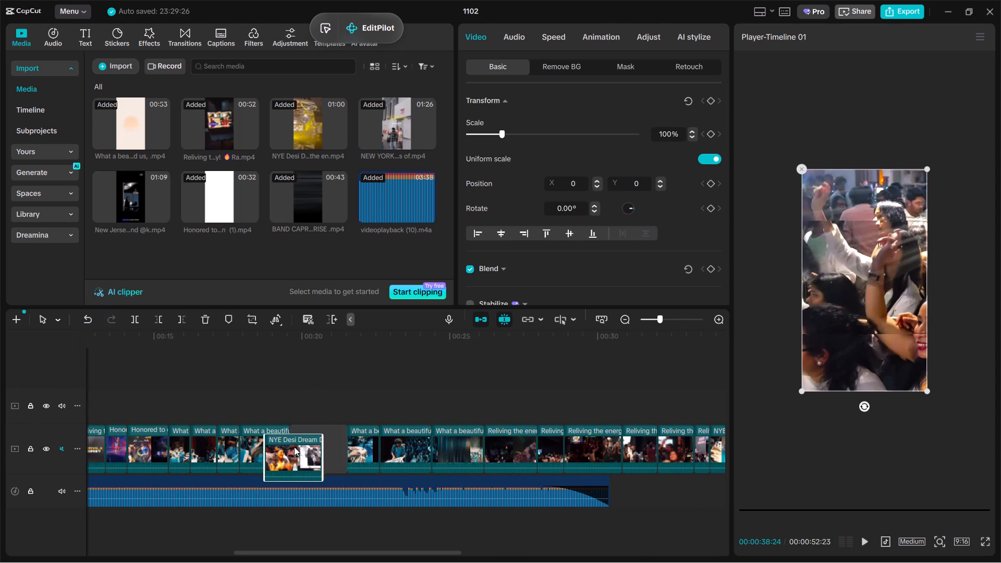
left_click_drag(294, 447, 257, 450)
Play back the cuts around 16 seconds and trim about eight frames off the start of the second What a beautiful shot there.
left_click(238, 372)
left_click_drag(238, 372, 173, 391)
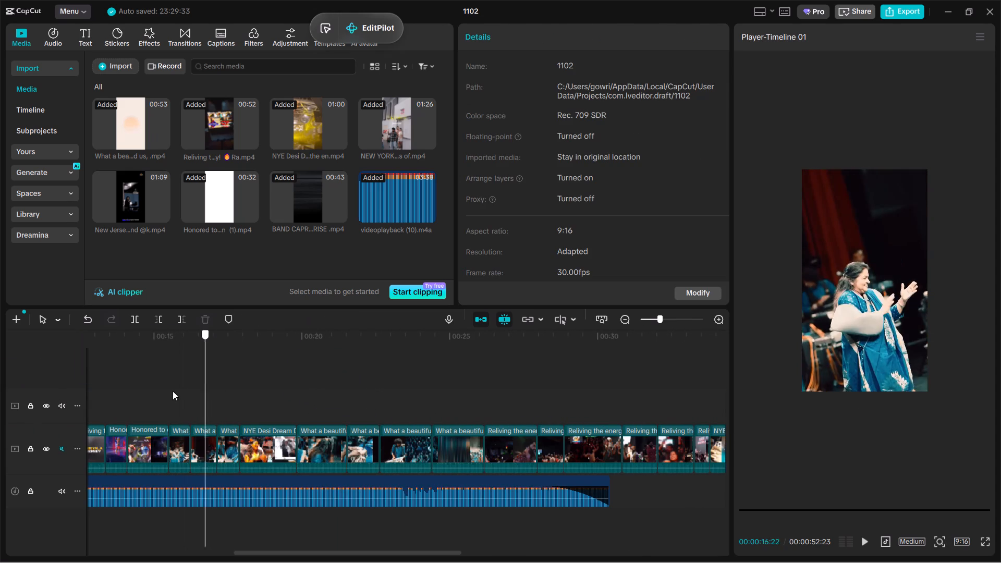
left_click_drag(173, 391, 152, 393)
key("space")
scroll(170, 417, "down", 3)
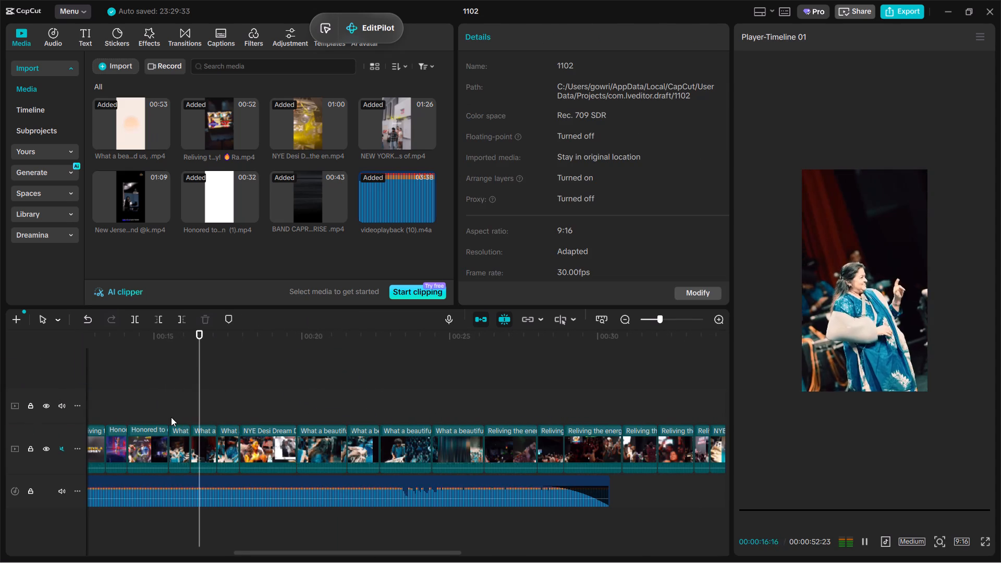
scroll(171, 417, "up", 4, "ctrl")
key("space")
left_click(200, 408)
key("space")
key("space")
left_click(209, 448)
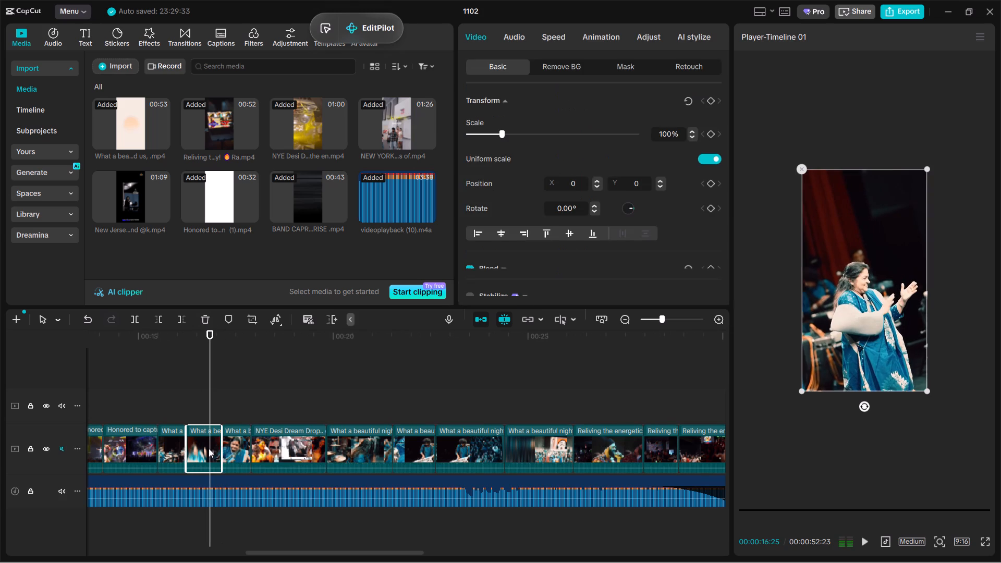
left_click_drag(188, 451, 198, 458)
left_click(178, 416)
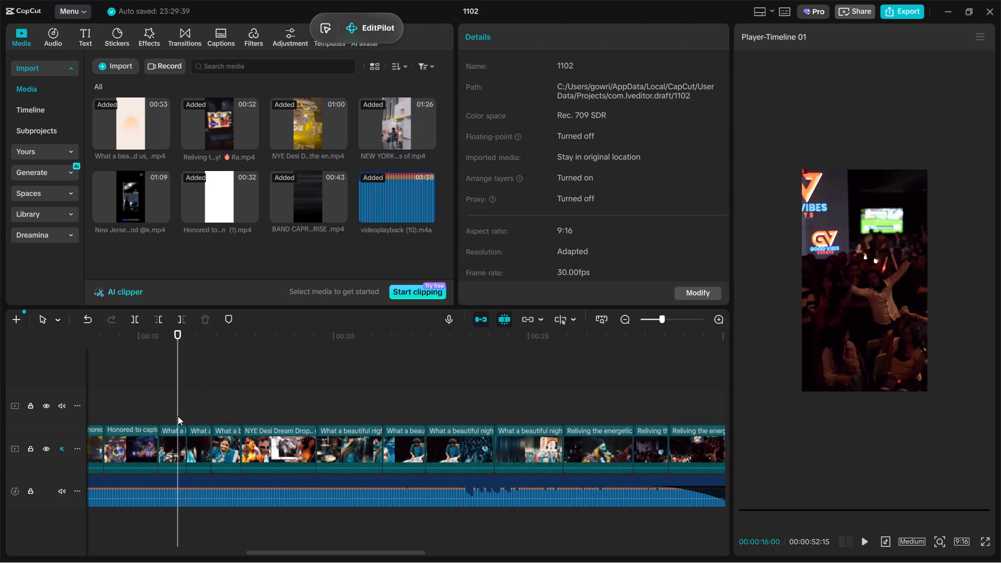
Play on from 16 seconds and trim the start of the NYE Desi crowd shot up to 00:00:18:28.
key("space")
key("space")
key("space")
scroll(178, 416, "up", 2, "ctrl")
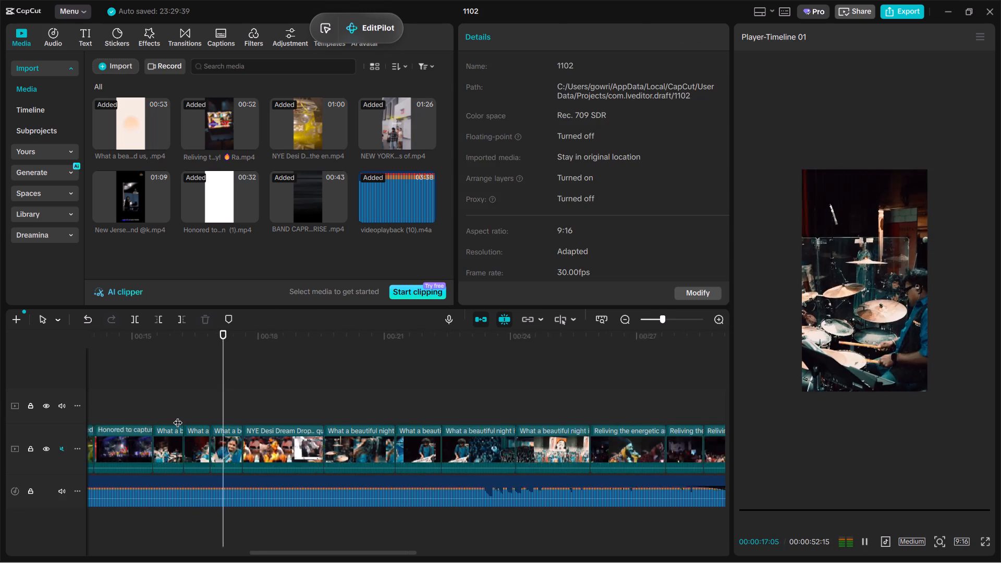
scroll(178, 416, "up", 2, "ctrl")
key("space")
key("space")
left_click(275, 445)
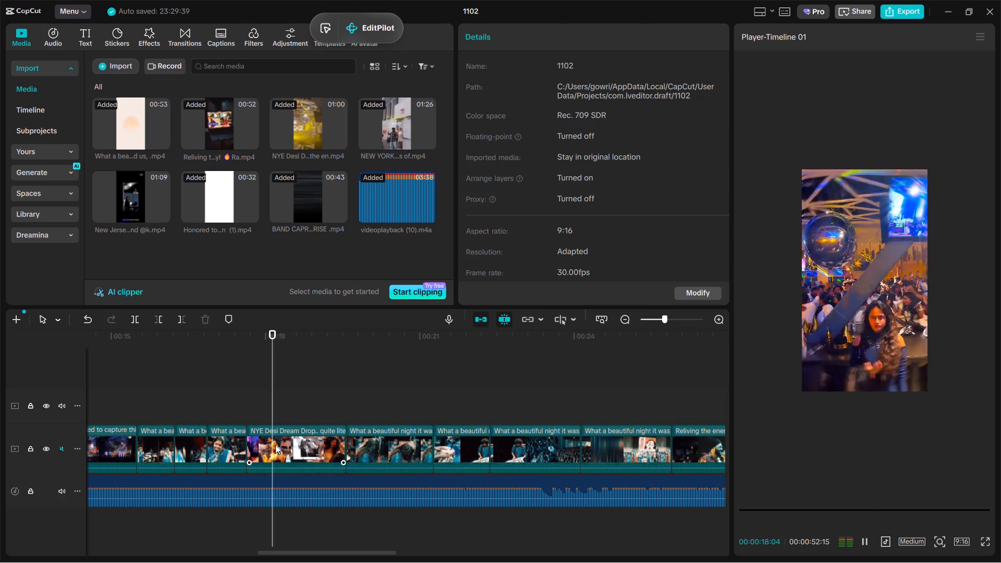
key("space")
key("space")
key("space")
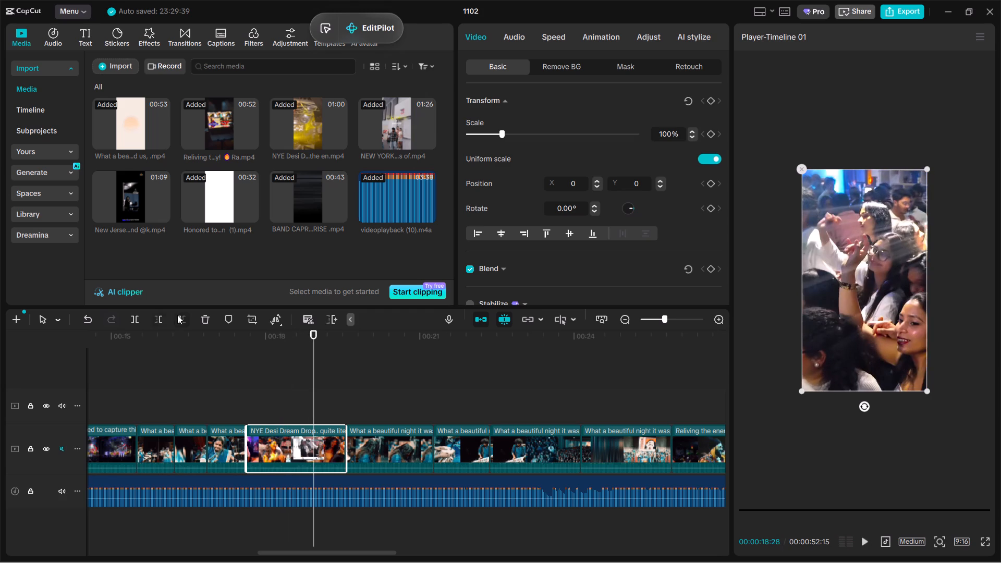
left_click(158, 320)
Play the shortened crowd shot and trim the end of the What a beautiful shot after it back to 00:00:19:03.
key("space")
key("space")
key("space")
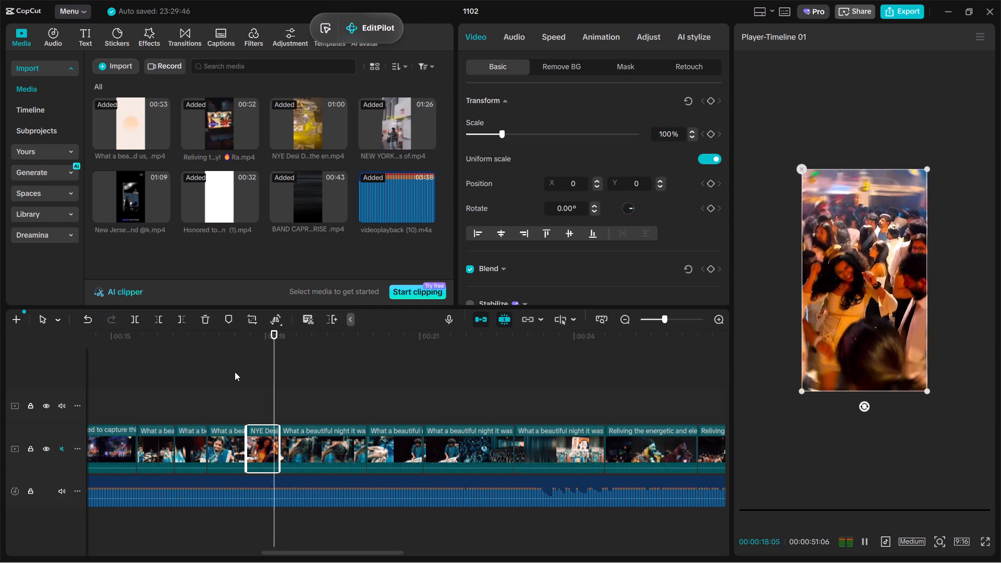
scroll(241, 378, "up", 3, "ctrl")
key("space")
left_click(315, 448)
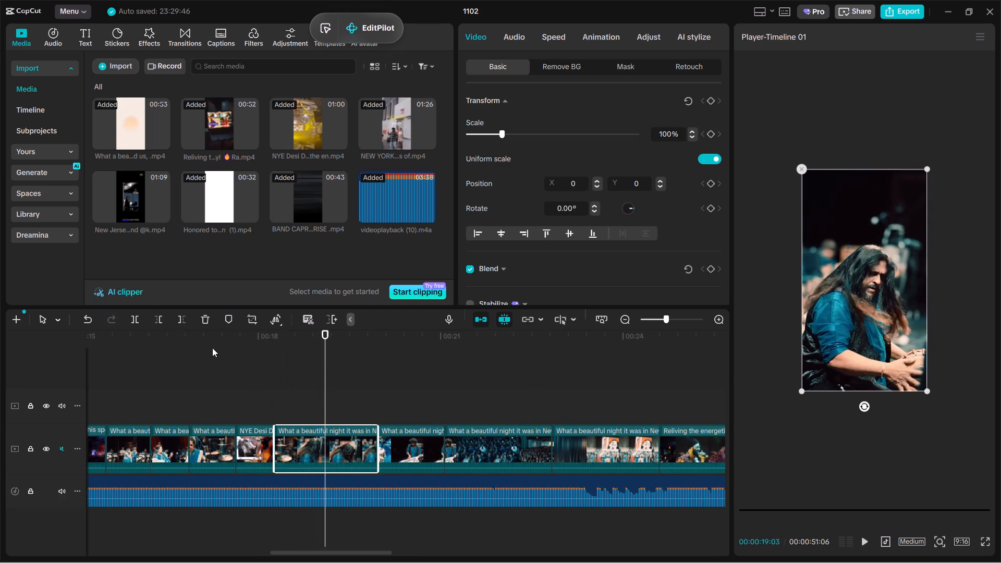
left_click(182, 323)
Play on to about 20 seconds, then add the New Jersey clip to the end of the main video track.
key("space")
scroll(360, 411, "down", 3, "ctrl")
key("space")
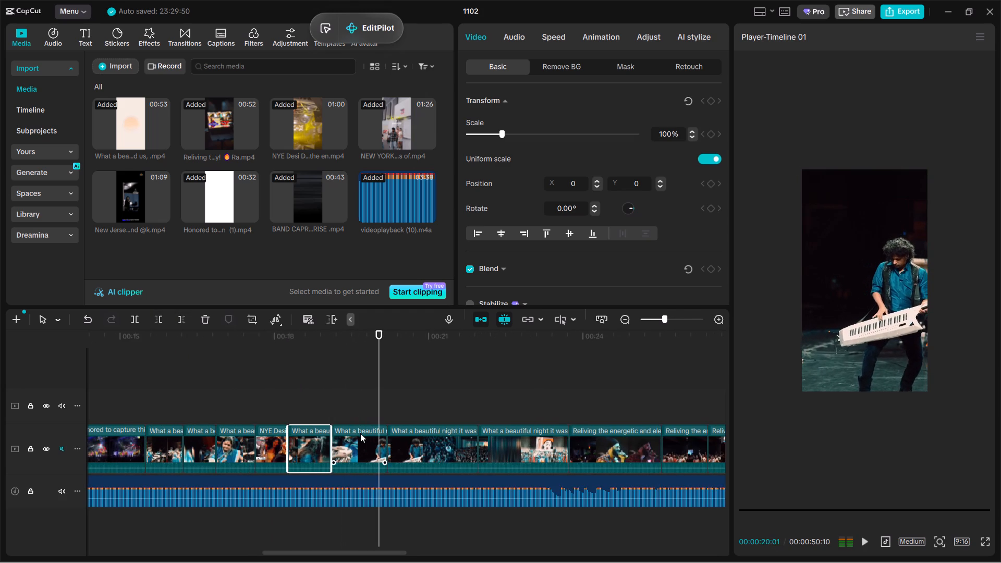
left_click(360, 412)
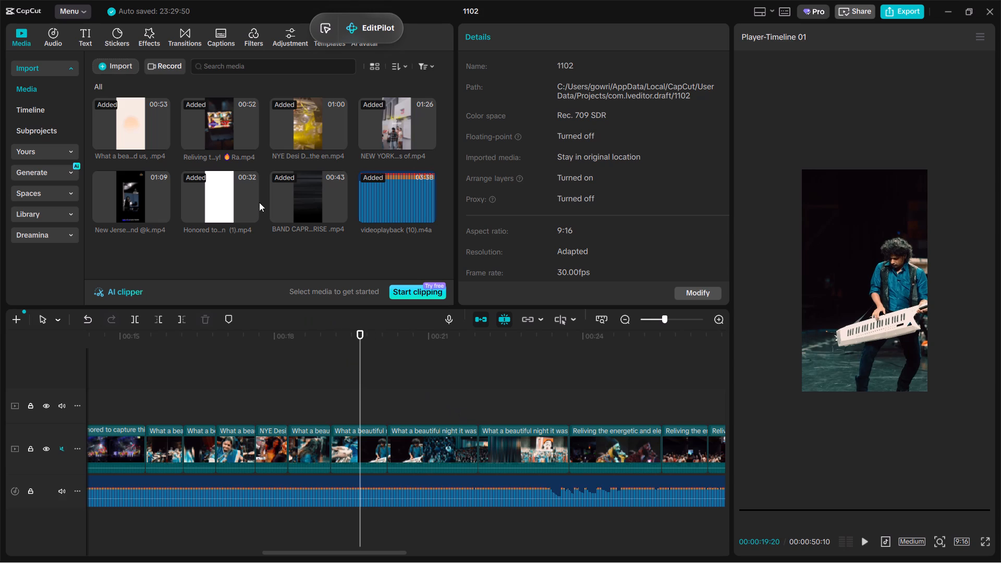
left_click_drag(131, 200, 554, 386)
scroll(588, 376, "down", 7, "ctrl")
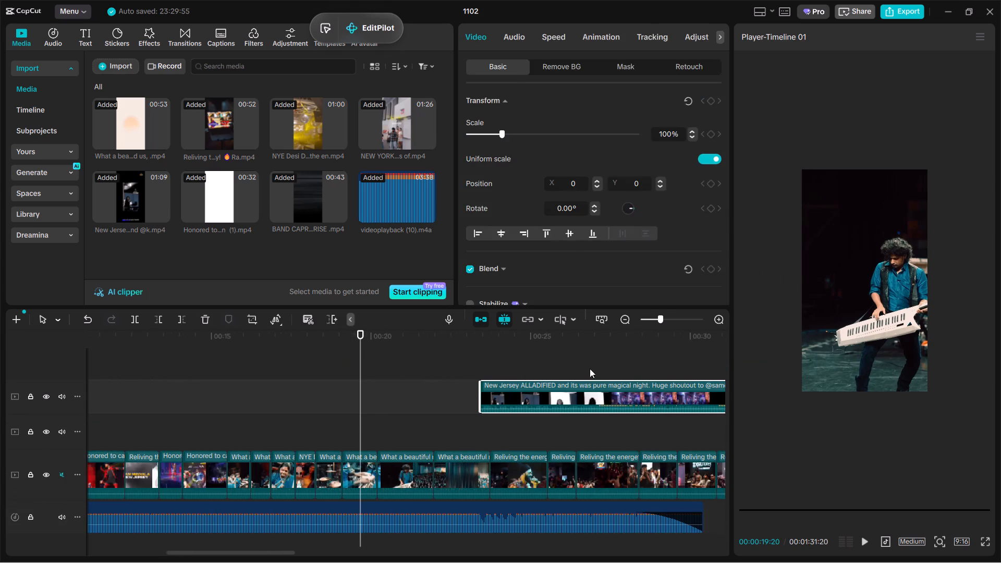
left_click(591, 367)
left_click_drag(591, 366, 649, 406)
left_click(284, 385)
left_click_drag(279, 394, 509, 492)
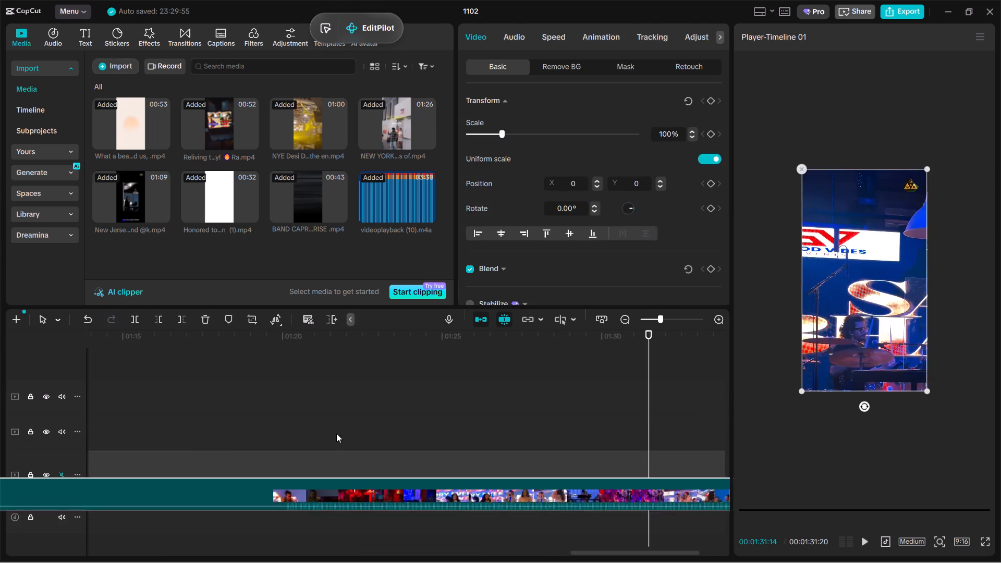
Scrub through the New Jersey clip and trim its start up to the singer shot at 00:01:03:13.
left_click(260, 407)
left_click_drag(260, 407, 340, 455)
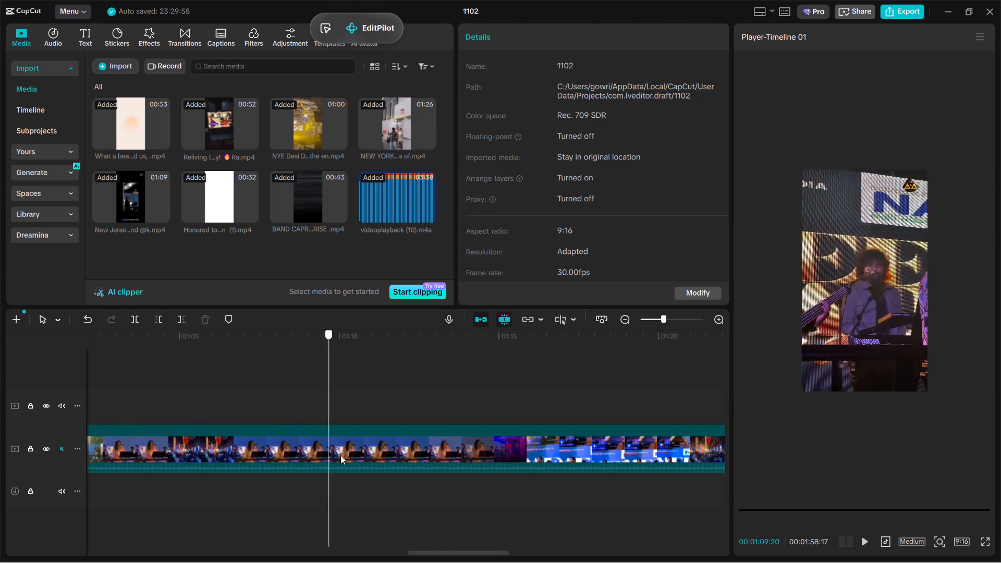
left_click_drag(340, 455, 146, 454)
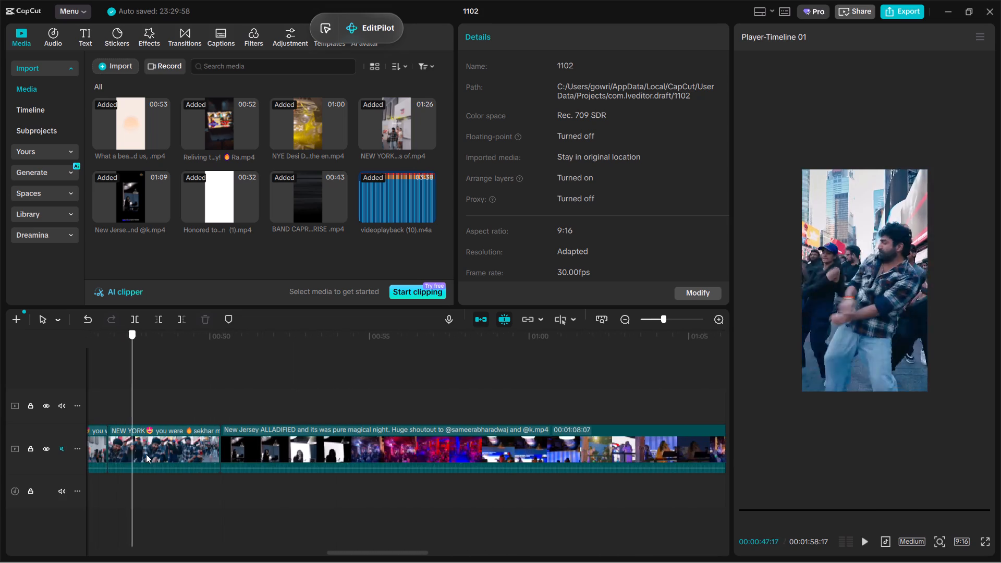
left_click_drag(146, 454, 180, 471)
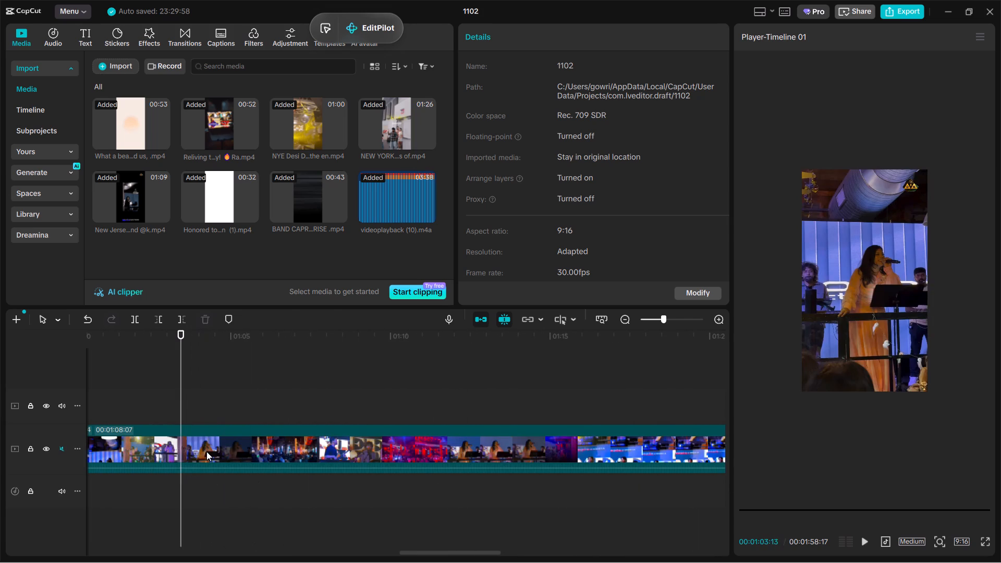
left_click(206, 451)
left_click(157, 322)
scroll(369, 460, "down", 5, "ctrl")
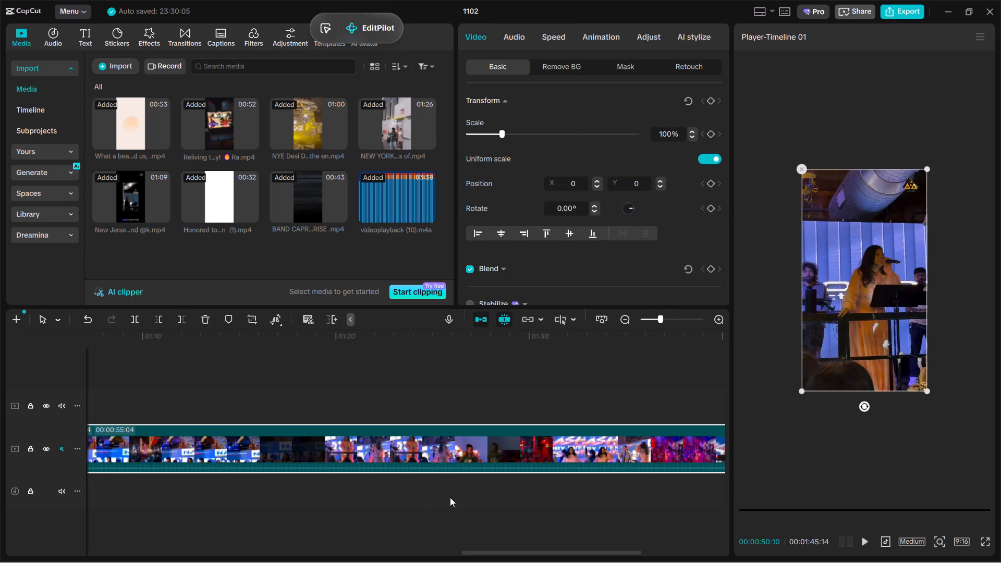
Scale the New Jersey clip to 132% and split it after the opening singer shot at 00:00:51:10.
left_click_drag(496, 550, 354, 540)
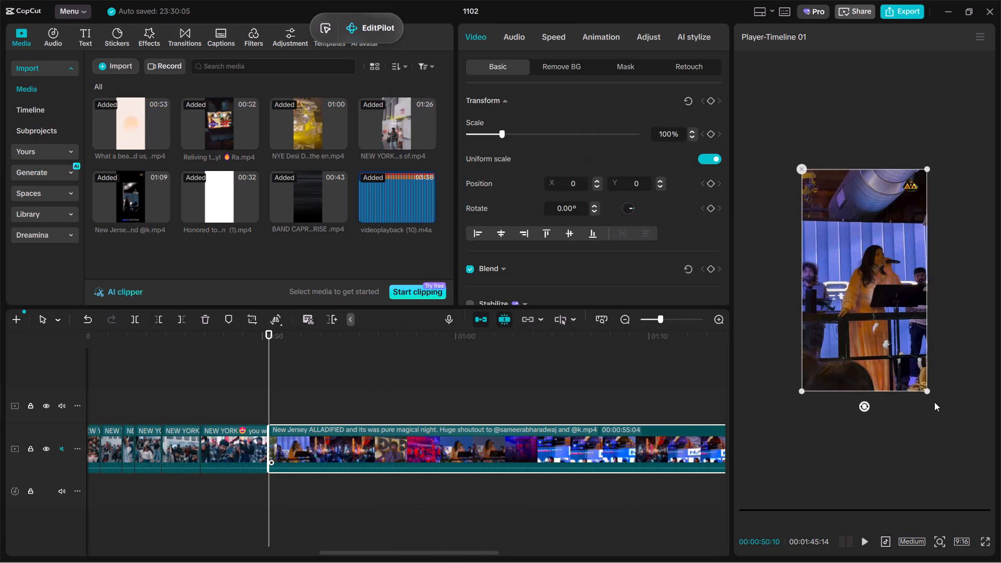
left_click_drag(924, 393, 951, 447)
key("space")
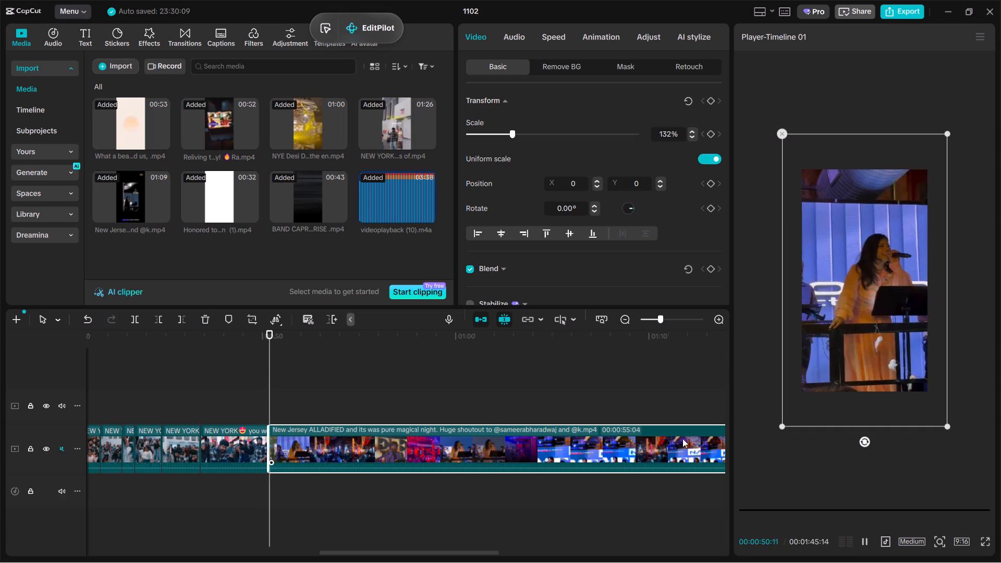
key("space")
left_click(133, 320)
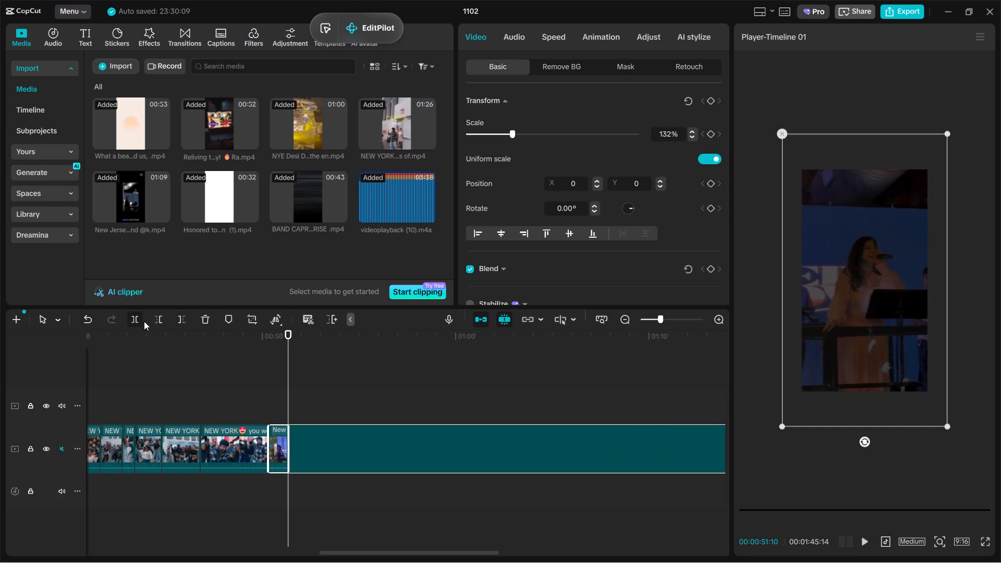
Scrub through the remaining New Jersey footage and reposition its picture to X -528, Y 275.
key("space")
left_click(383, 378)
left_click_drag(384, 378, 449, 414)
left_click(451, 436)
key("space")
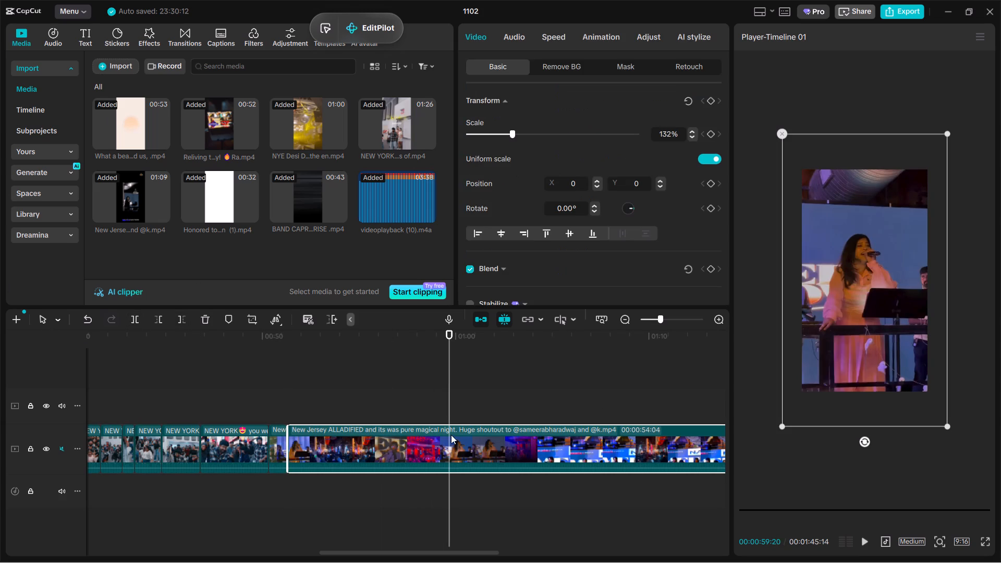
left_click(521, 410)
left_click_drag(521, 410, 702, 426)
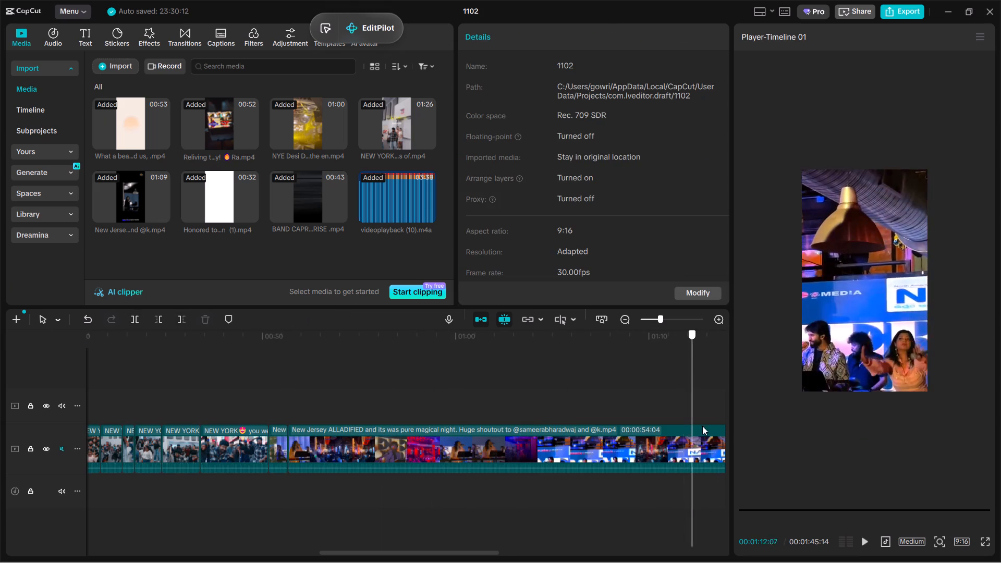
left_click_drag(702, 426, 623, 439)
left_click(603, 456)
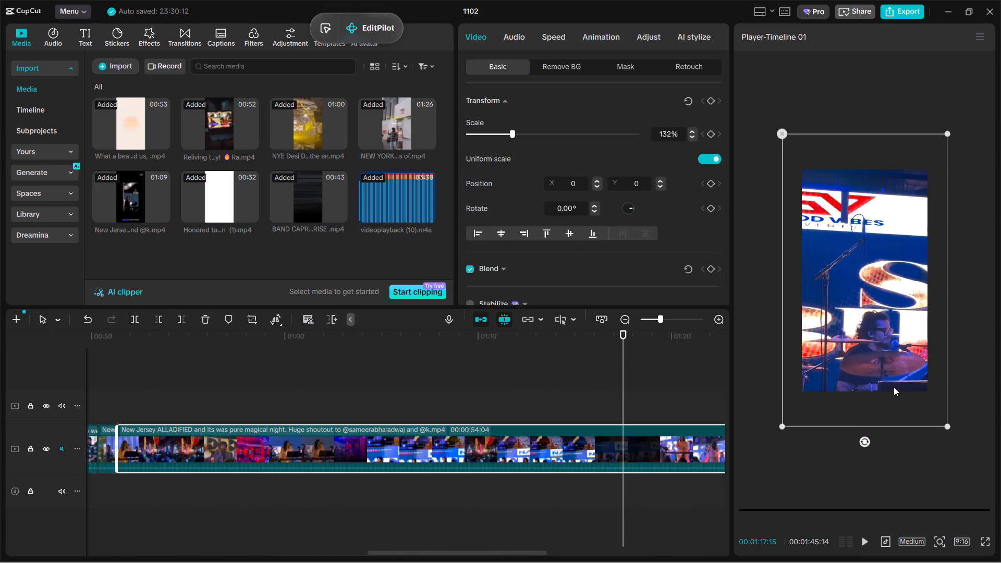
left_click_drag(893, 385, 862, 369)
Find another singer shot late in the remaining New Jersey footage and trim away everything before it.
key("space")
scroll(674, 399, "down", 6, "ctrl")
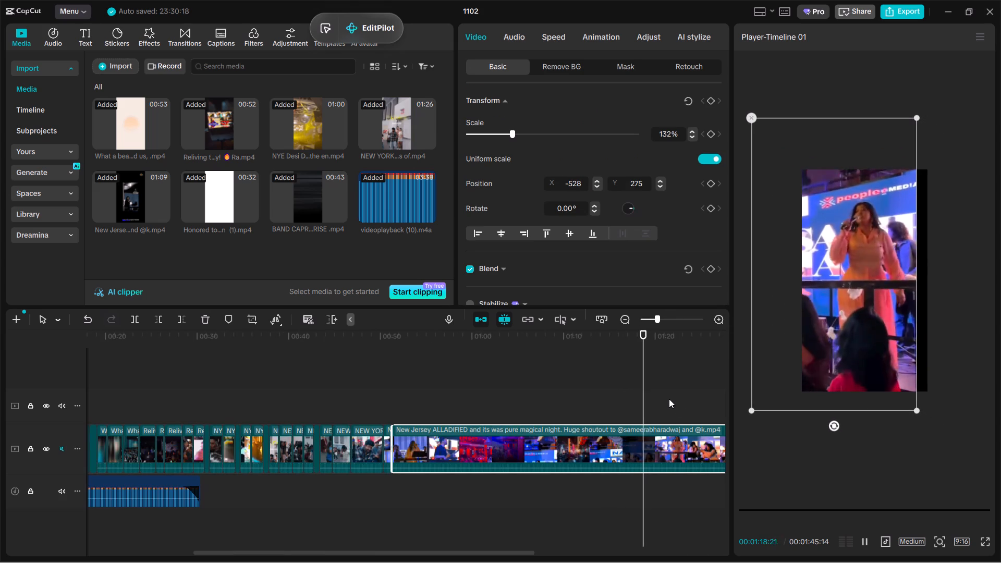
left_click(669, 399)
left_click_drag(669, 399, 703, 408)
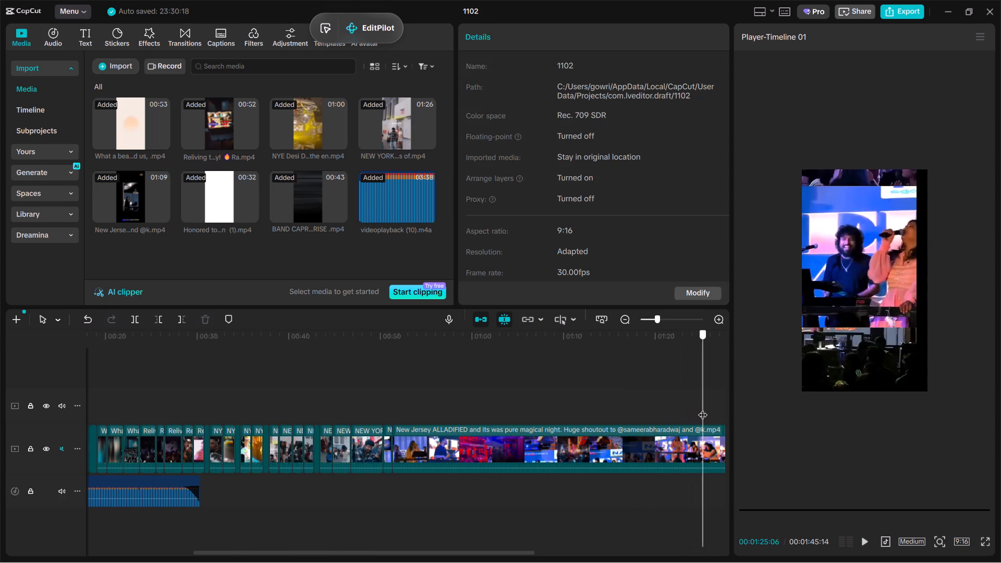
left_click_drag(703, 408, 679, 418)
left_click(688, 440)
left_click(161, 321)
Play the remaining New Jersey shot and trim its end back to 00:00:53:13.
key("space")
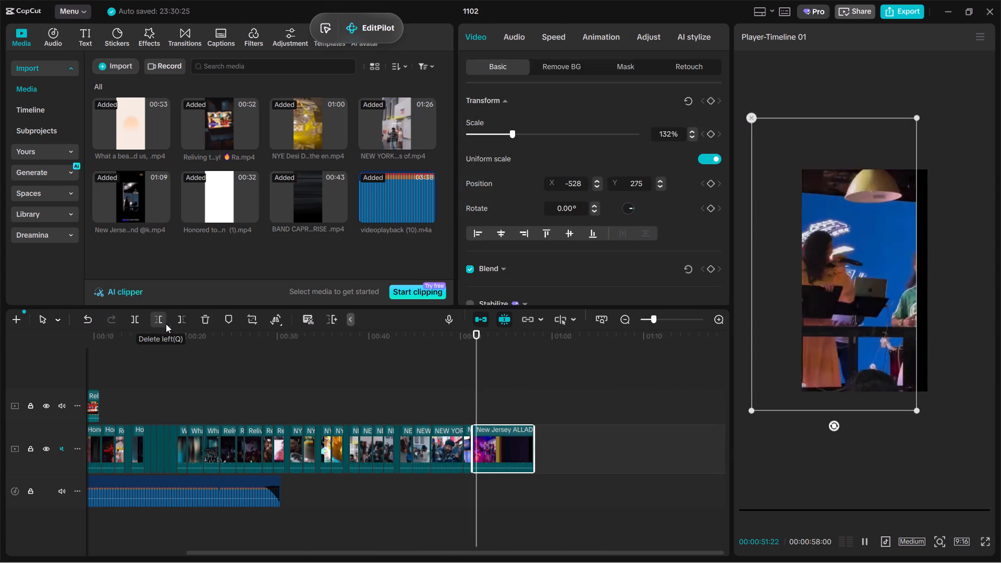
key("space")
key("space")
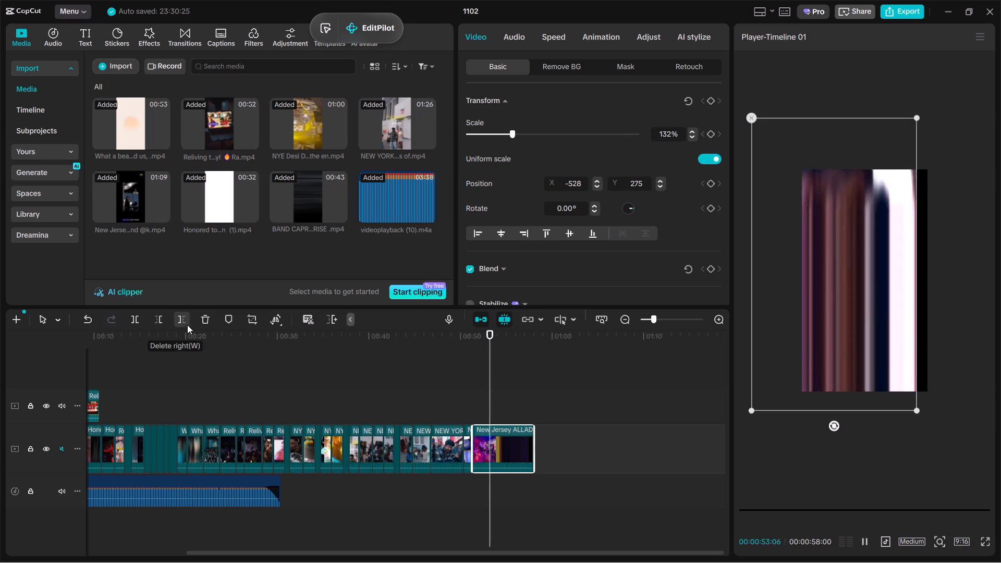
key("space")
left_click(181, 323)
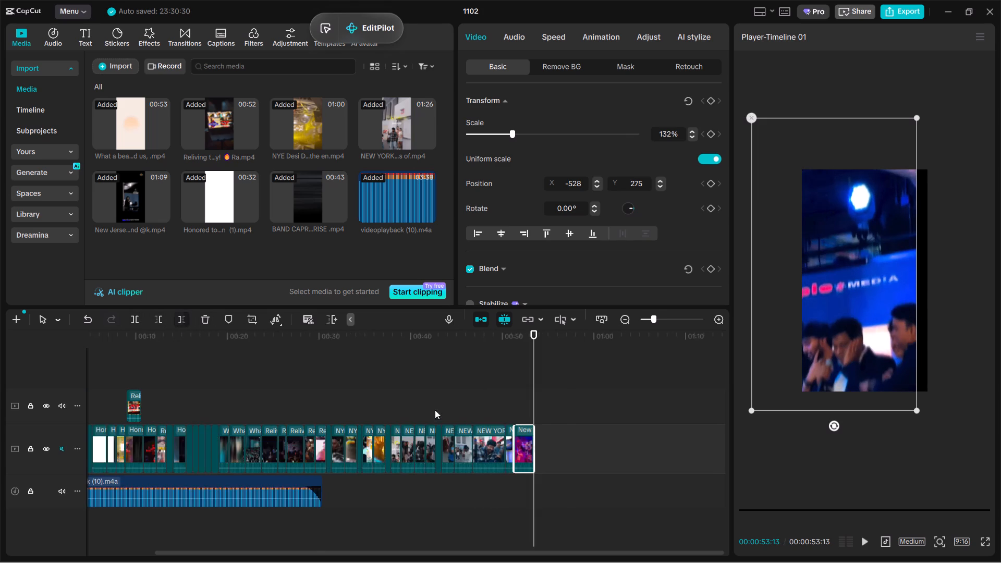
Move the trimmed New Jersey shot to about 16 seconds, after the first What a beautiful shot there.
scroll(451, 420, "up", 5, "ctrl")
left_click_drag(548, 453, 0, 351)
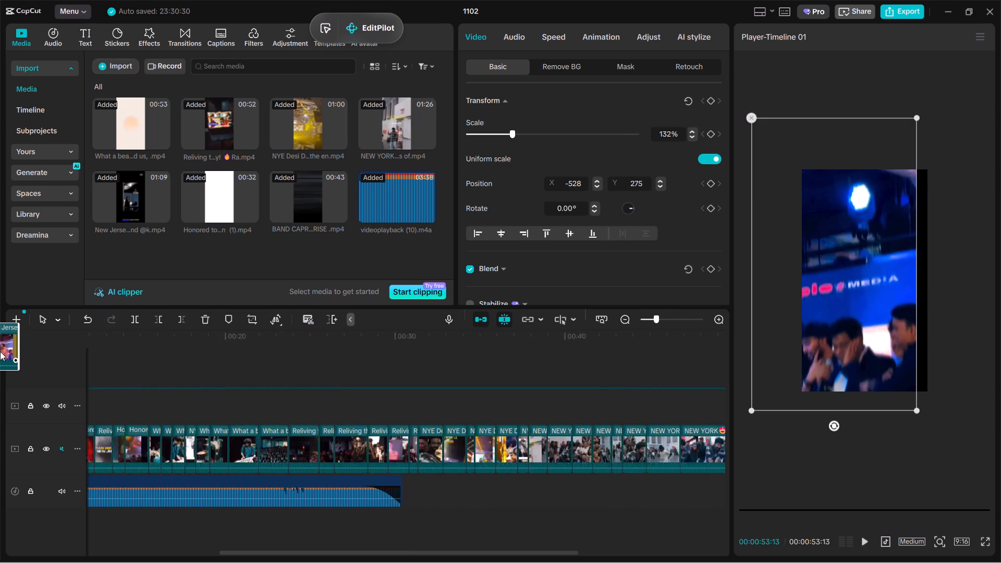
left_click_drag(0, 351, 403, 421)
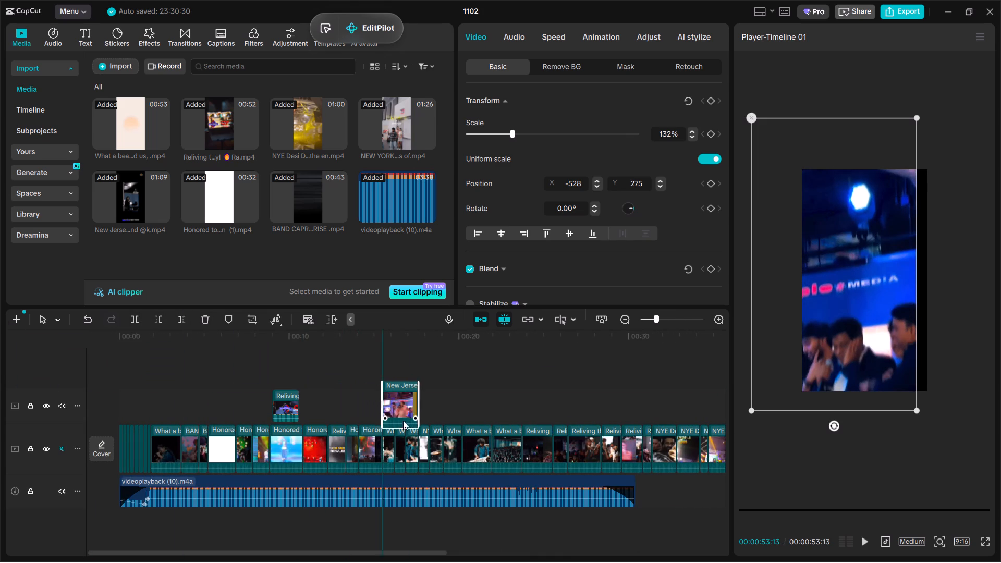
left_click_drag(403, 421, 393, 462)
Play back the inserted New Jersey shot and trim its end back to 00:00:17:24.
left_click(369, 407)
key("space")
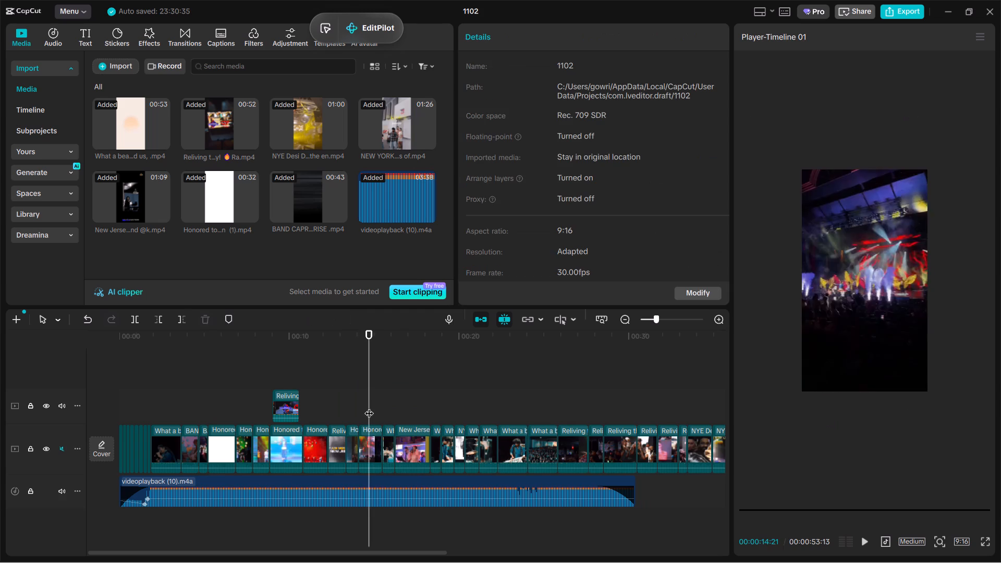
scroll(369, 407, "up", 12, "ctrl")
scroll(369, 407, "down", 1)
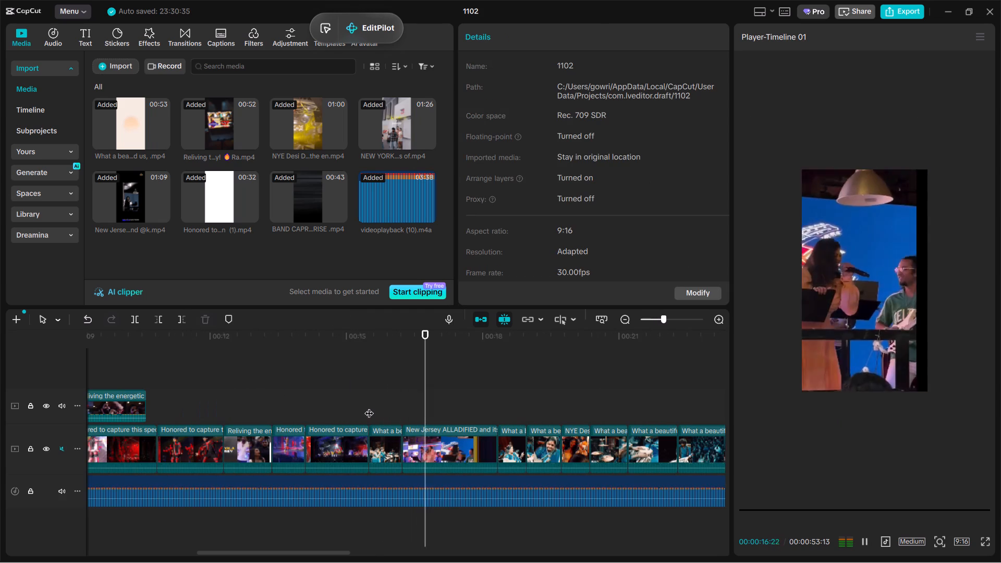
scroll(369, 407, "down", 2)
scroll(380, 405, "down", 7, "ctrl")
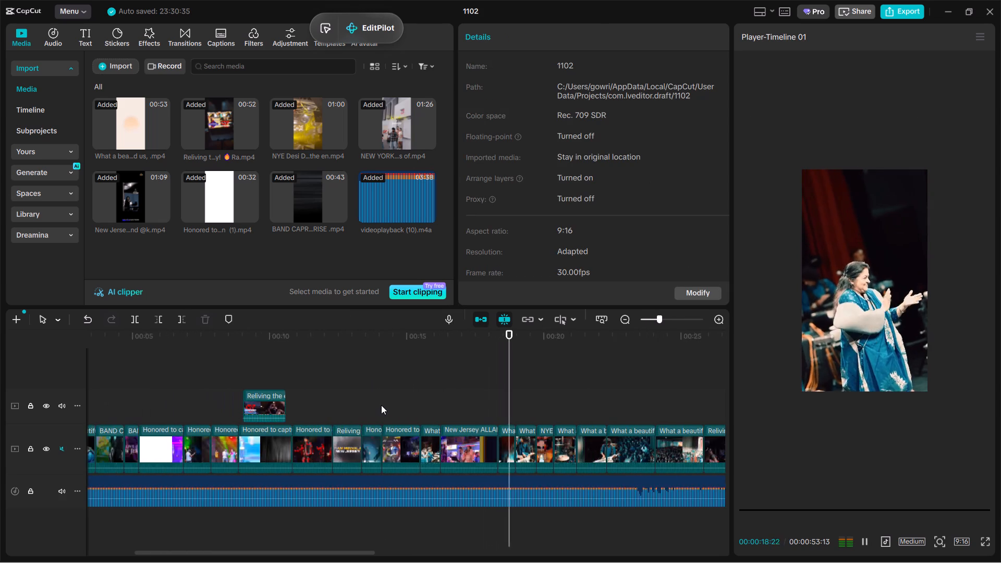
scroll(381, 405, "up", 7, "ctrl")
key("space")
left_click(453, 401)
key("space")
left_click(468, 443)
key("space")
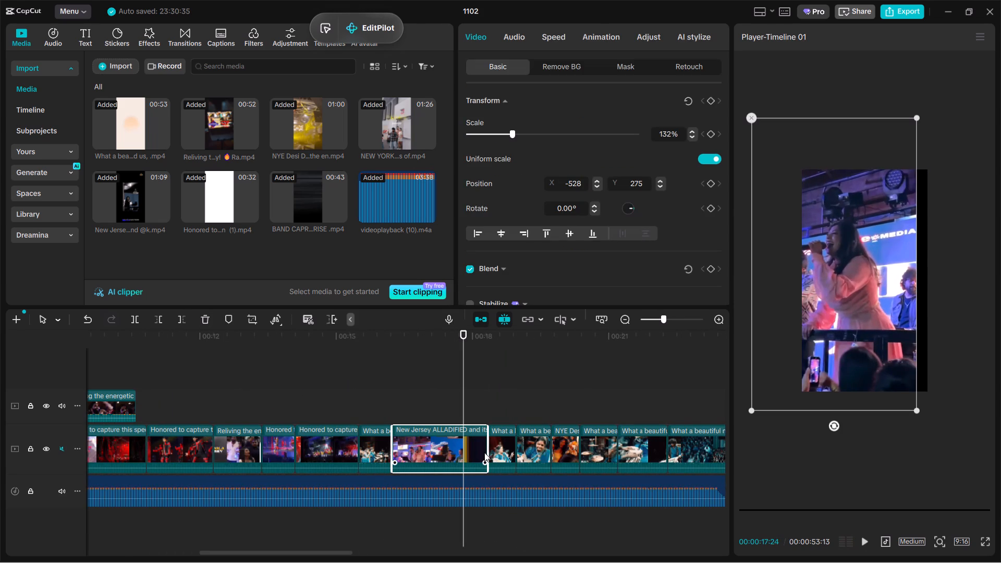
left_click_drag(487, 456, 463, 456)
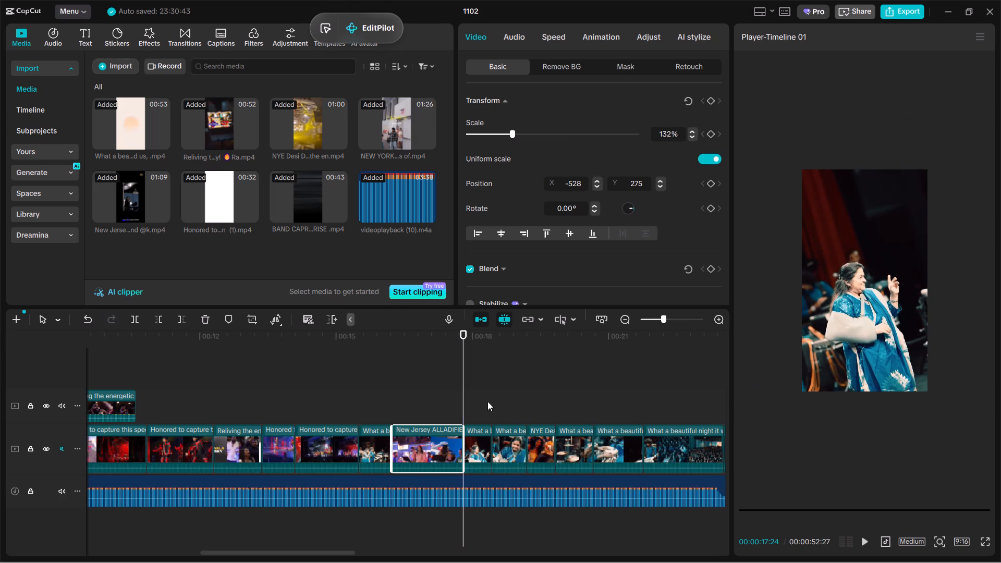
Reposition the inserted New Jersey shot to X -67, Y 90 so the picture fills the frame.
left_click(438, 407)
left_click(438, 432)
left_click_drag(838, 324, 865, 335)
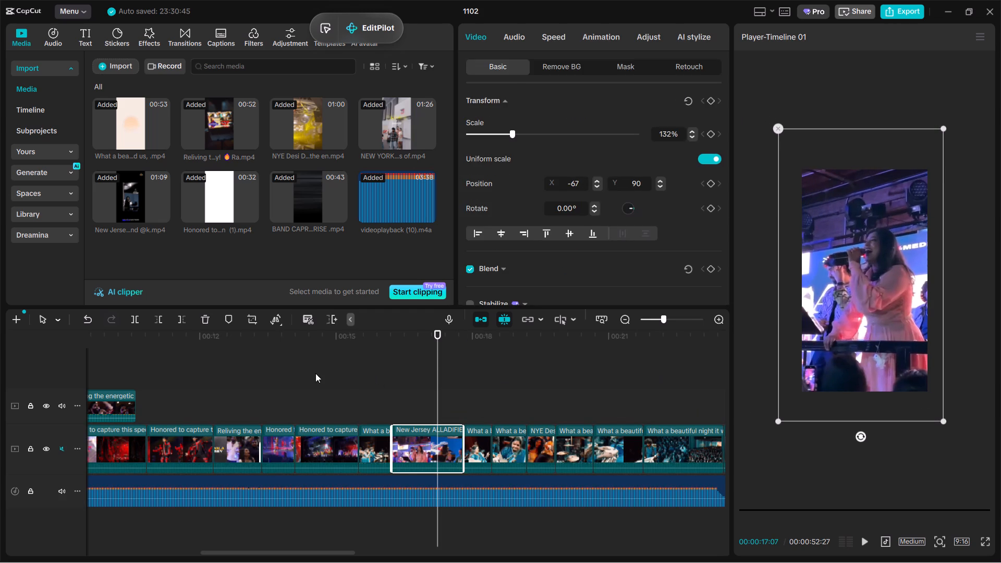
Play back from about 16 seconds and delete the What a beautiful night shot with the keytar player at about 21 seconds.
left_click(315, 373)
key("space")
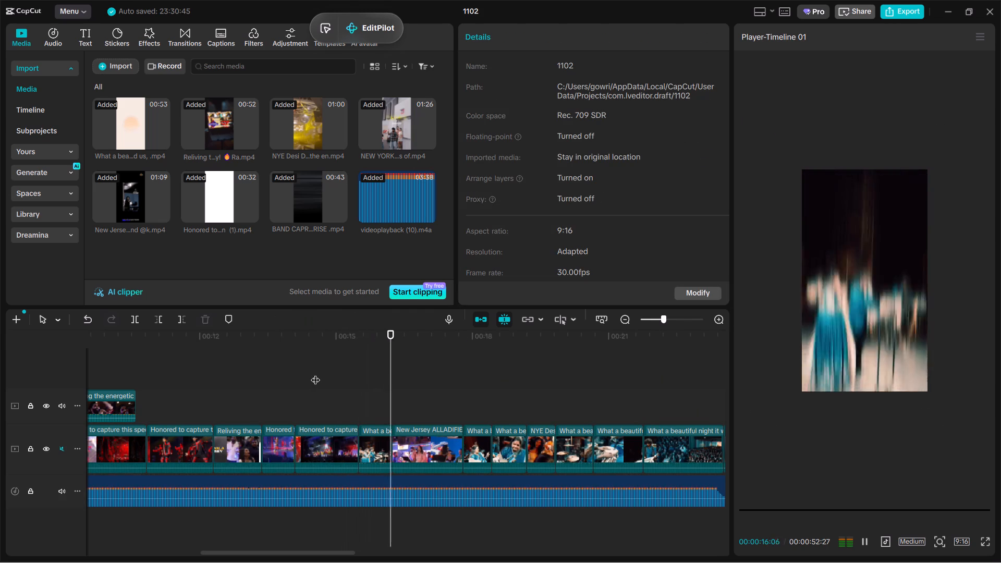
scroll(315, 373, "down", 4, "ctrl")
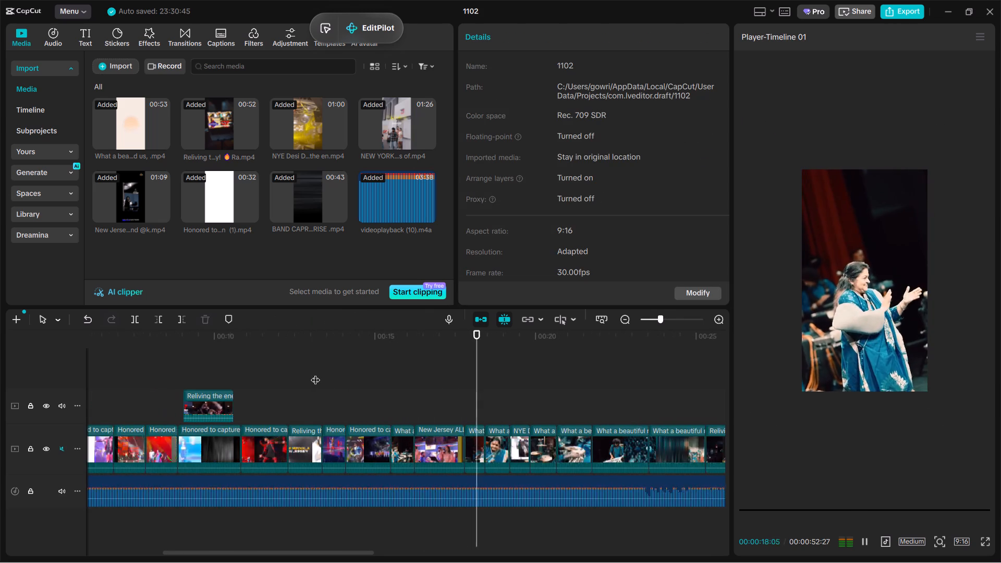
scroll(315, 373, "down", 2, "ctrl")
scroll(315, 373, "up", 6, "ctrl")
key("space")
key("space")
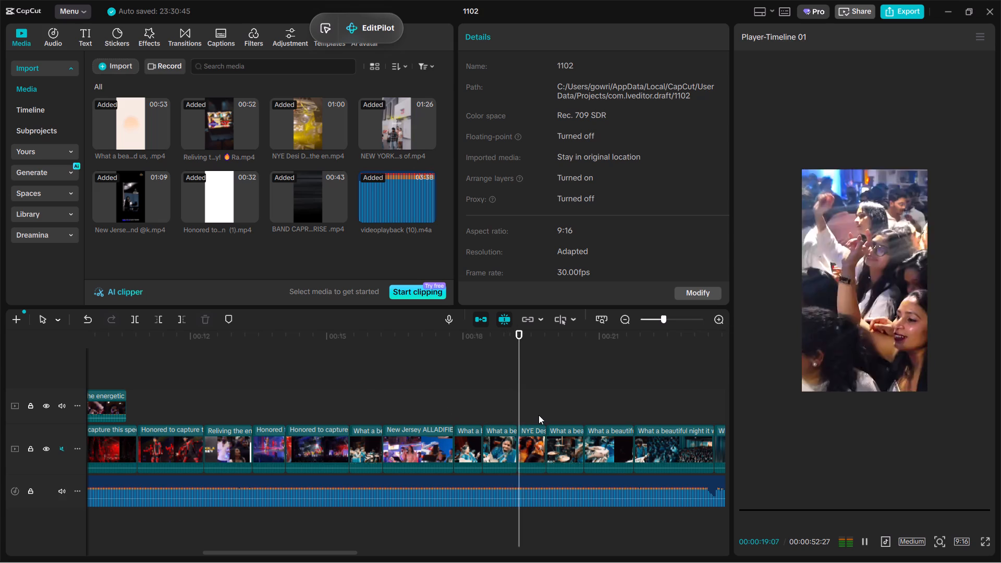
key("space")
key("space")
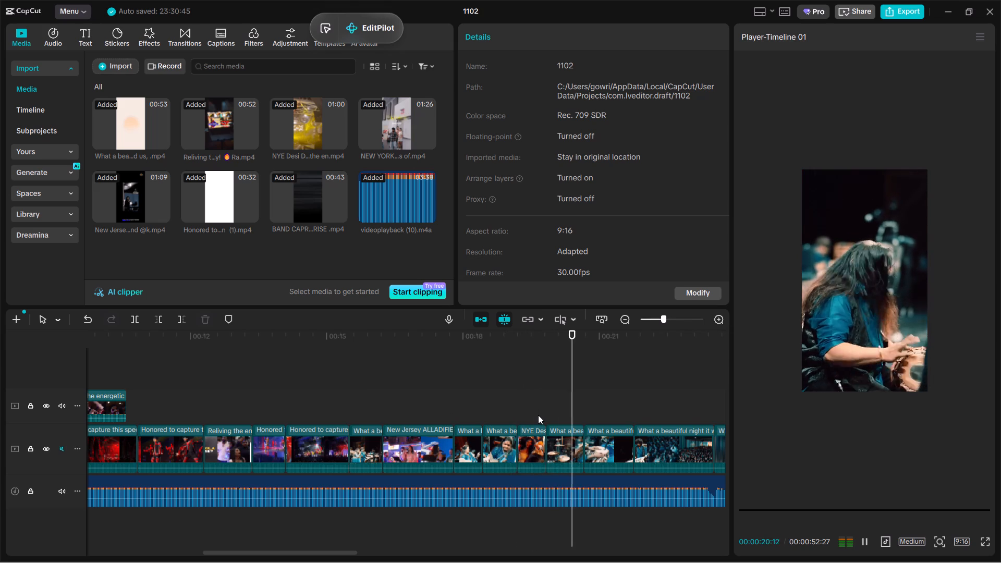
scroll(538, 415, "down", 6, "ctrl")
scroll(538, 415, "up", 9, "ctrl")
key("space")
left_click(594, 448)
key("BackSpace")
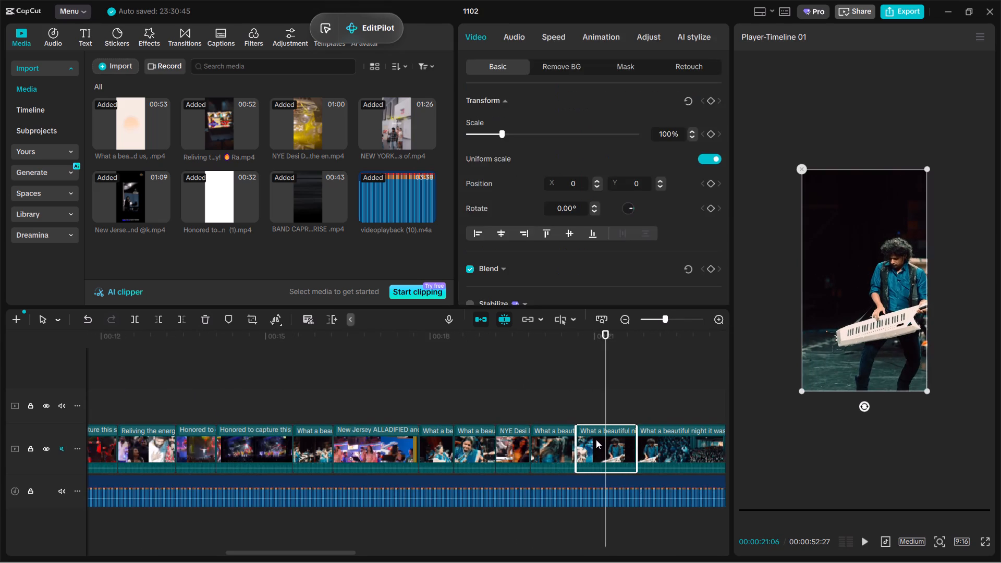
Return to the start of the timeline and play back the opening to about 9 seconds.
left_click(608, 405)
left_click_drag(608, 405, 462, 449)
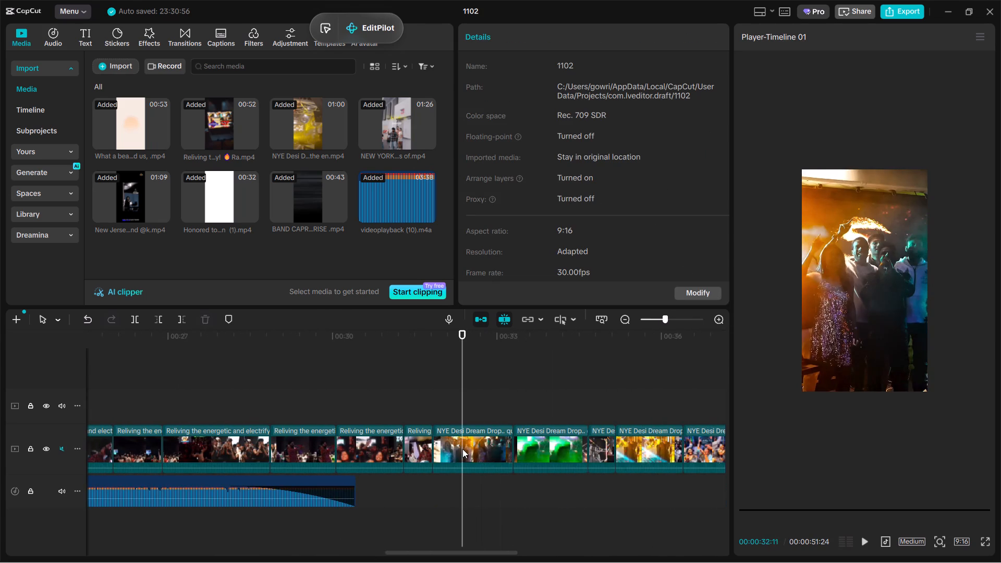
scroll(462, 449, "down", 5, "ctrl")
left_click(299, 376, "ctrl")
left_click_drag(299, 376, 0, 293)
left_click(248, 372)
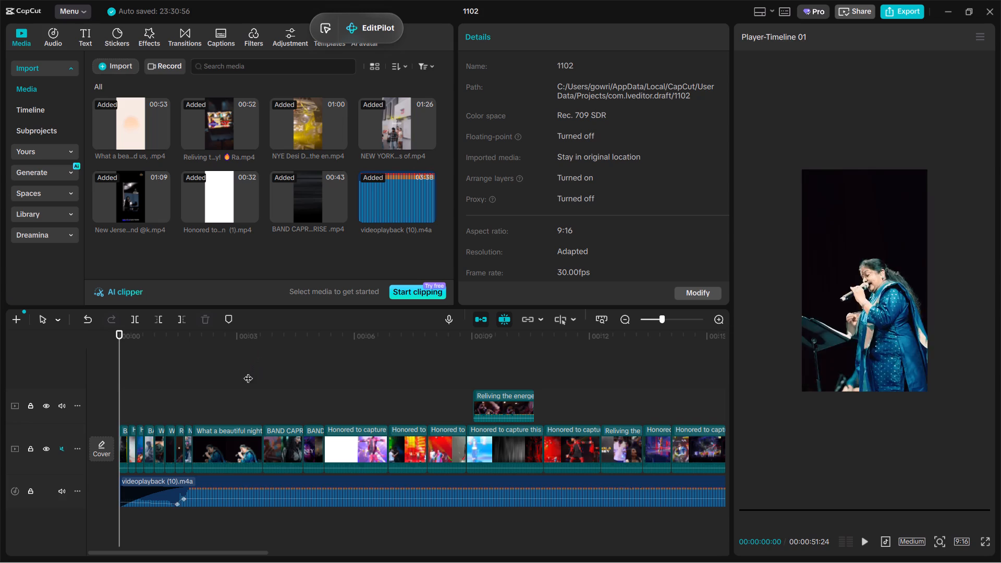
left_click_drag(248, 372, 274, 387)
key("space")
scroll(346, 368, "up", 6, "ctrl")
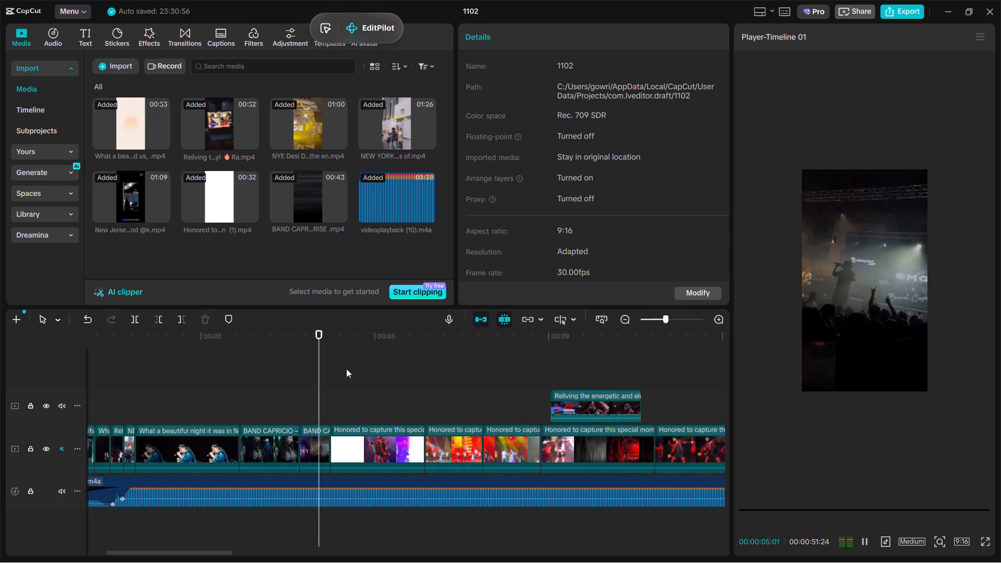
scroll(346, 369, "down", 5, "ctrl")
scroll(346, 369, "up", 5, "ctrl")
scroll(346, 369, "down", 4, "ctrl")
scroll(346, 369, "up", 6, "ctrl")
scroll(346, 369, "down", 9, "ctrl")
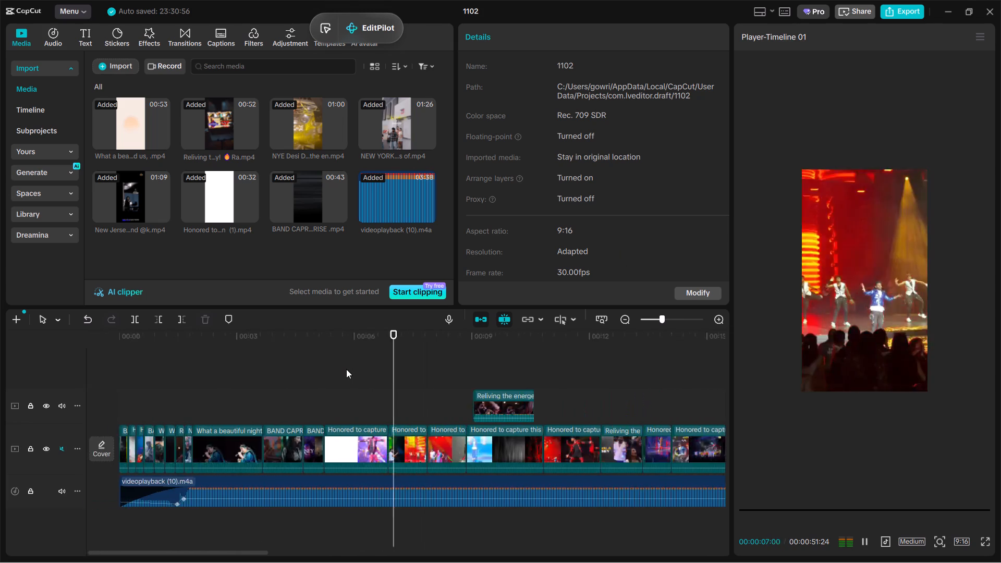
scroll(346, 369, "up", 7, "ctrl")
scroll(346, 369, "down", 7, "ctrl")
scroll(346, 369, "up", 7, "ctrl")
key("space")
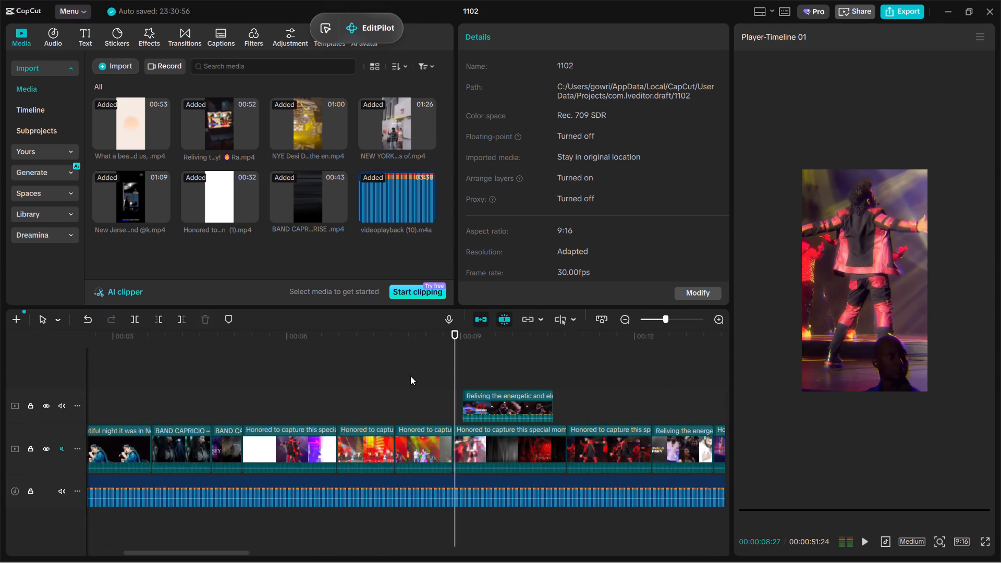
left_click(412, 383)
key("space")
key("space")
Move the New Jersey shot from the timeline's end onto the overlay track at about 8 seconds, before the Reliving the energetic overlay.
left_click(592, 384)
left_click_drag(594, 384, 858, 399)
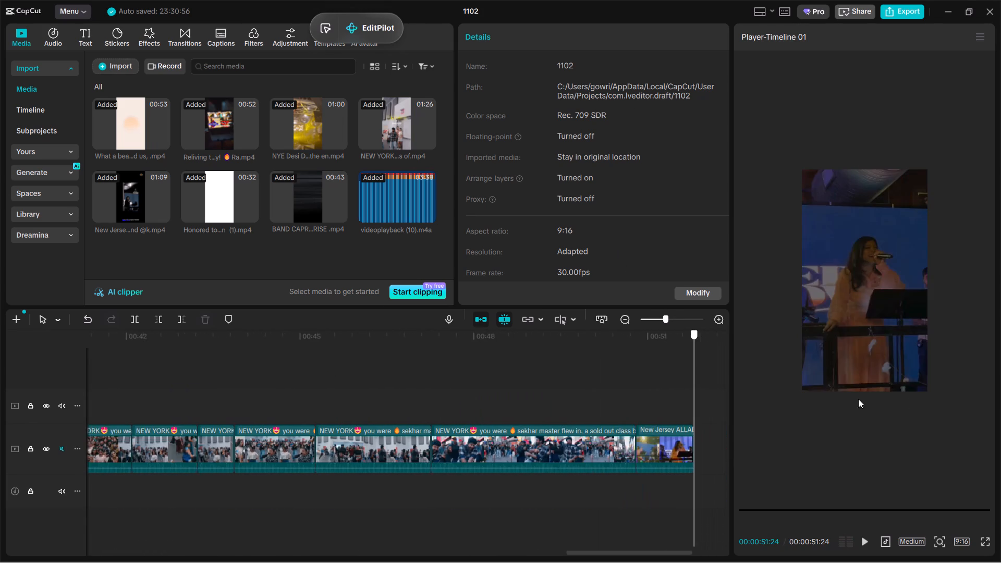
left_click_drag(858, 399, 589, 429)
left_click(588, 444)
left_click_drag(589, 444, 0, 358)
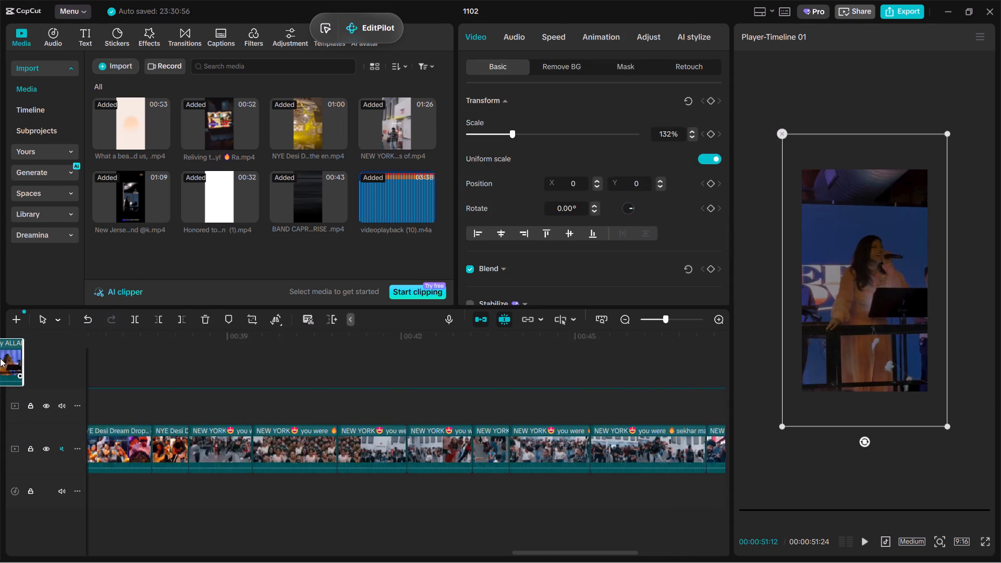
left_click_drag(0, 358, 4, 353)
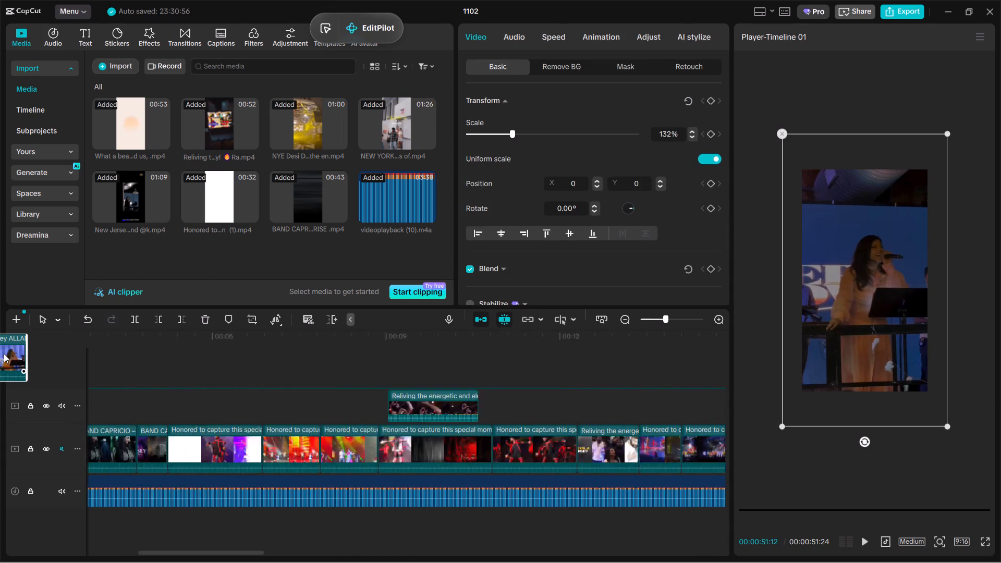
left_click_drag(4, 353, 612, 398)
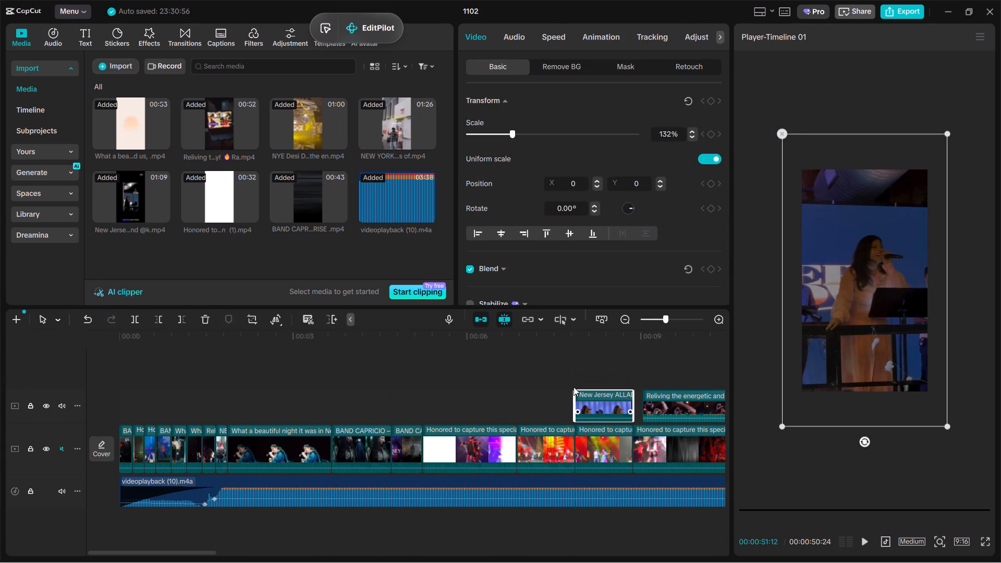
Extend the end of the New Jersey overlay to meet the Reliving the energetic overlay at about 9 seconds, and play it back.
left_click(454, 364)
key("space")
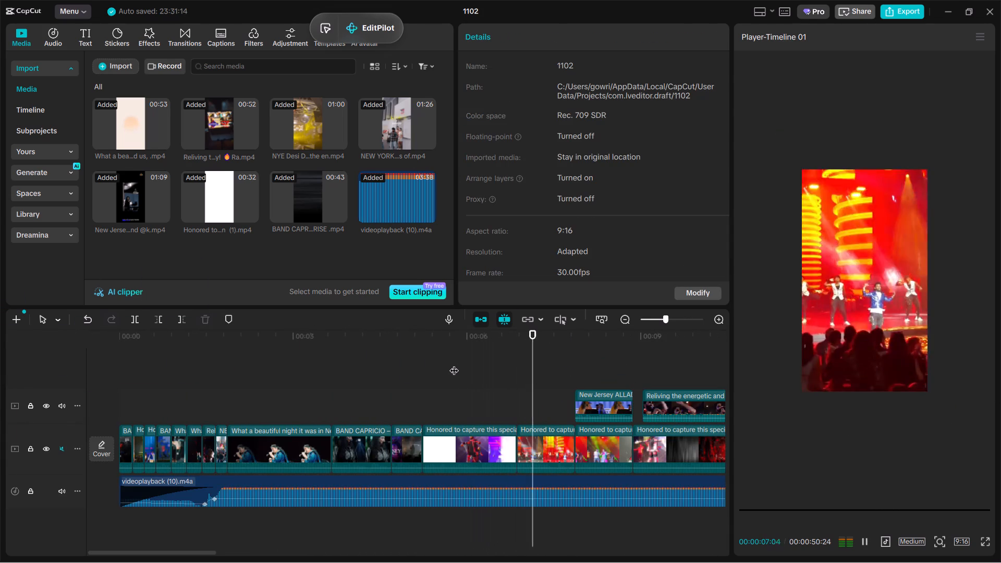
key("space")
key("space")
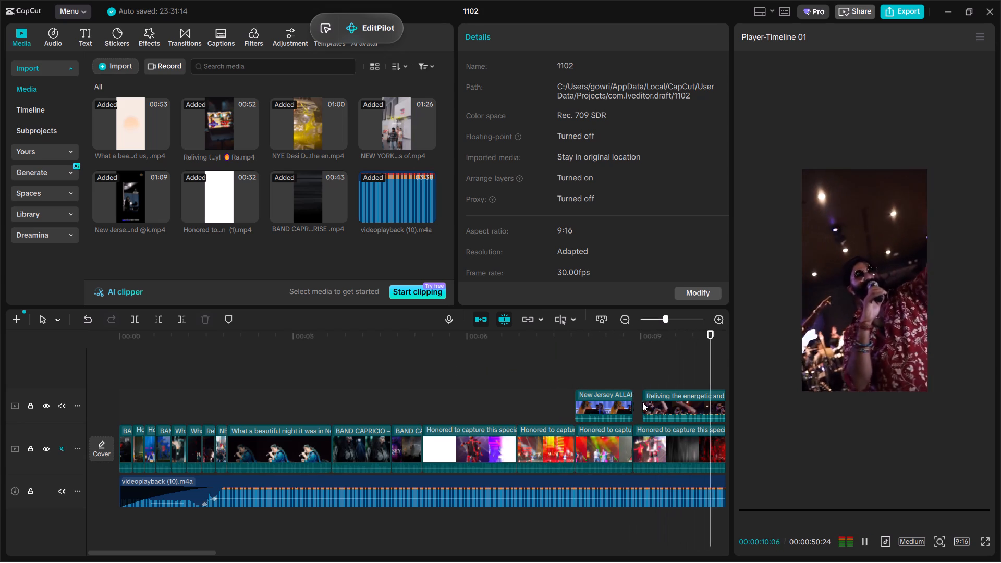
left_click(647, 405)
left_click(344, 359)
left_click_drag(344, 359, 654, 403)
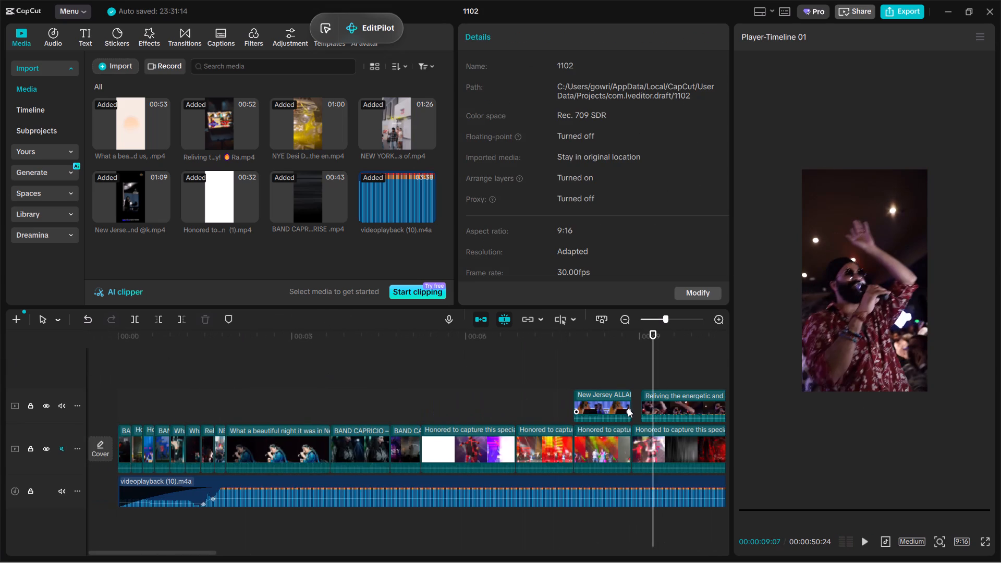
left_click(627, 408)
left_click_drag(632, 408, 660, 412)
left_click(602, 371)
key("space")
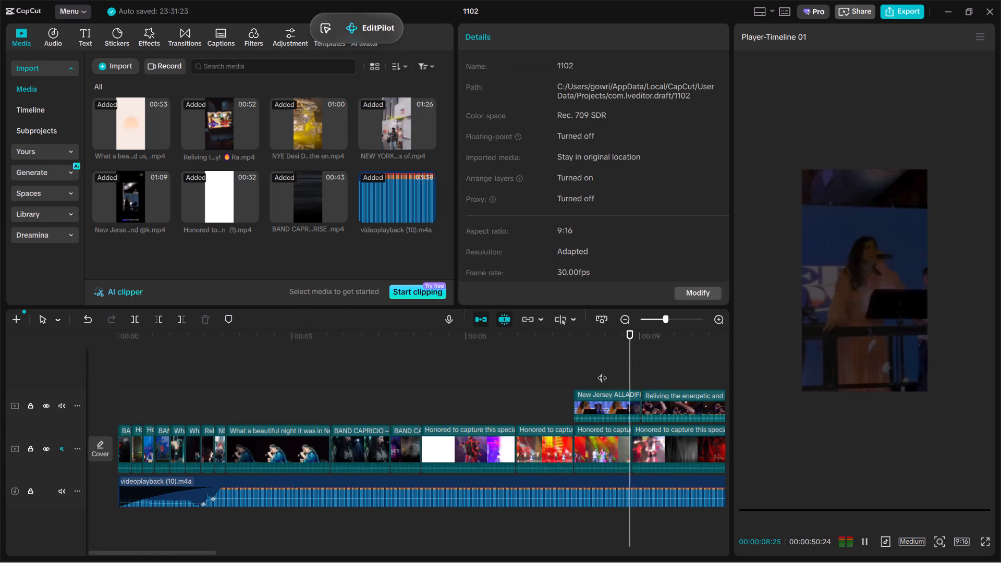
left_click(571, 368)
key("space")
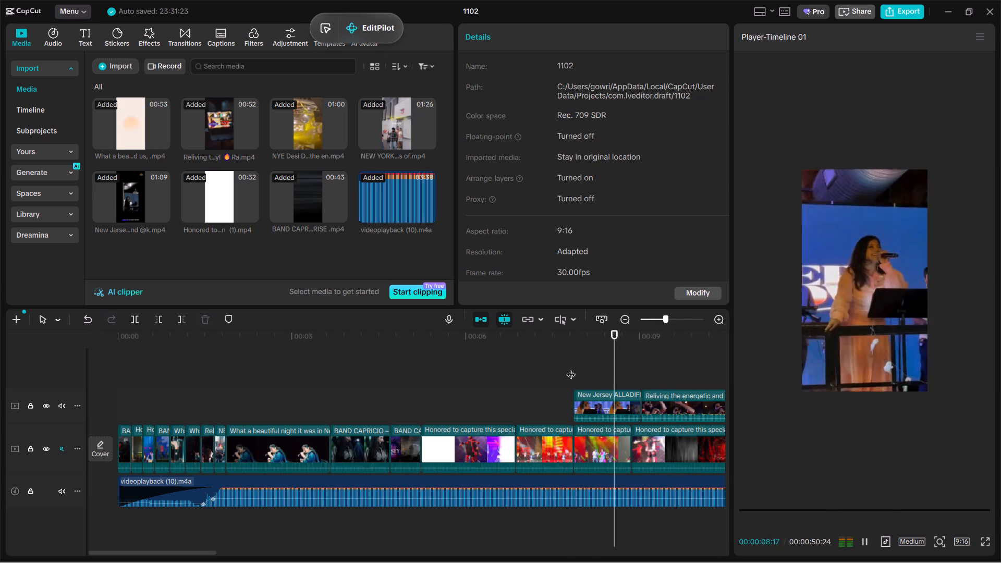
Play on and trim 6 frames off the end of the main-track Reliving the energetic shot, to about 13 seconds.
scroll(571, 368, "down", 7, "ctrl")
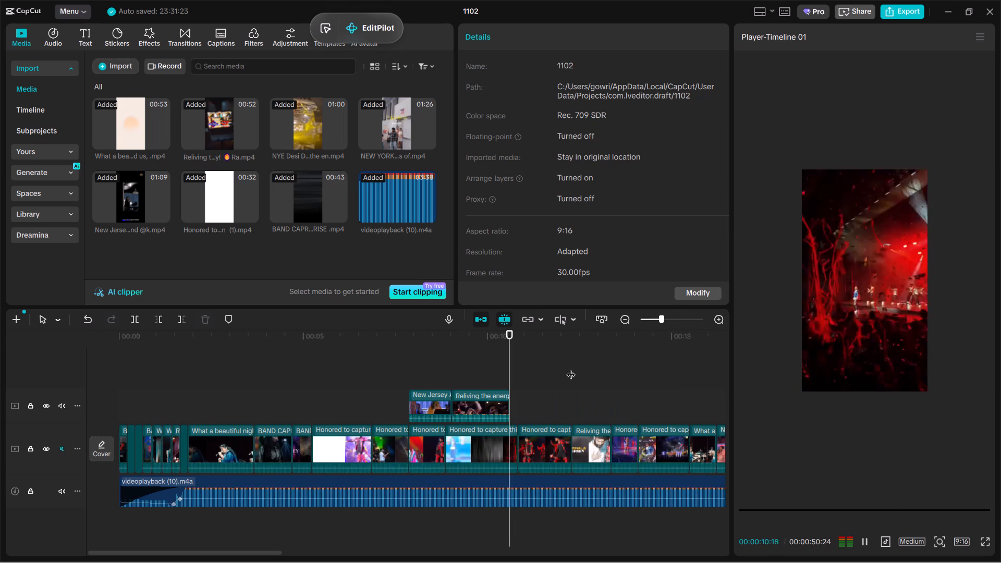
scroll(571, 368, "down", 2, "ctrl")
scroll(571, 368, "up", 6, "ctrl")
scroll(571, 368, "down", 4, "ctrl")
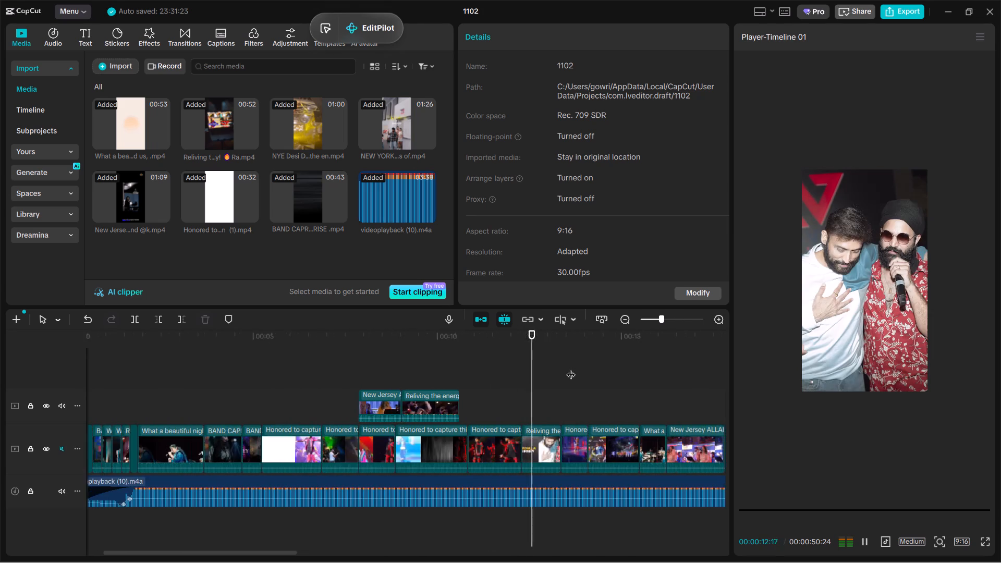
scroll(571, 368, "up", 7, "ctrl")
key("space")
key("space")
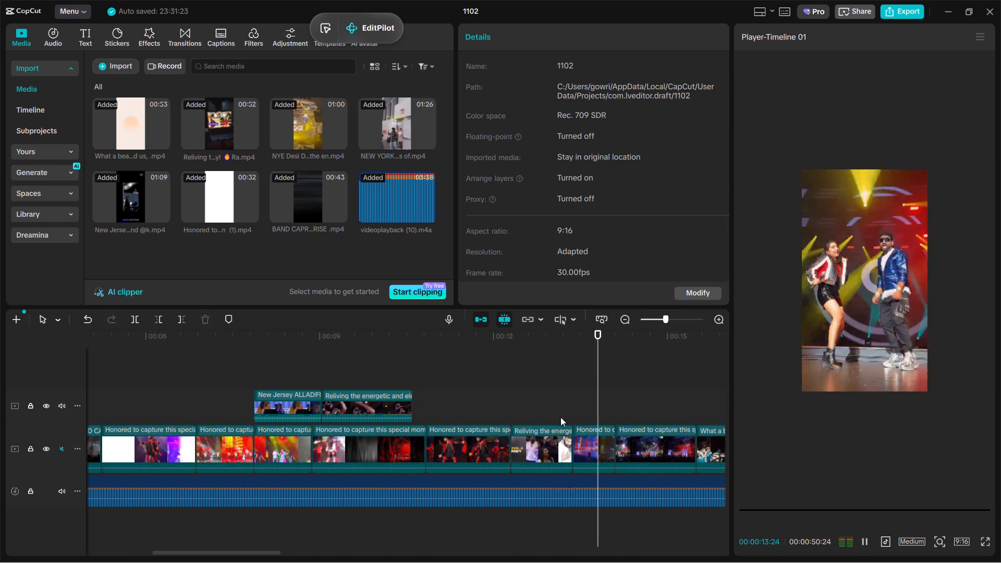
left_click(557, 408)
left_click(560, 449)
key("space")
key("space")
left_click_drag(572, 448, 561, 449)
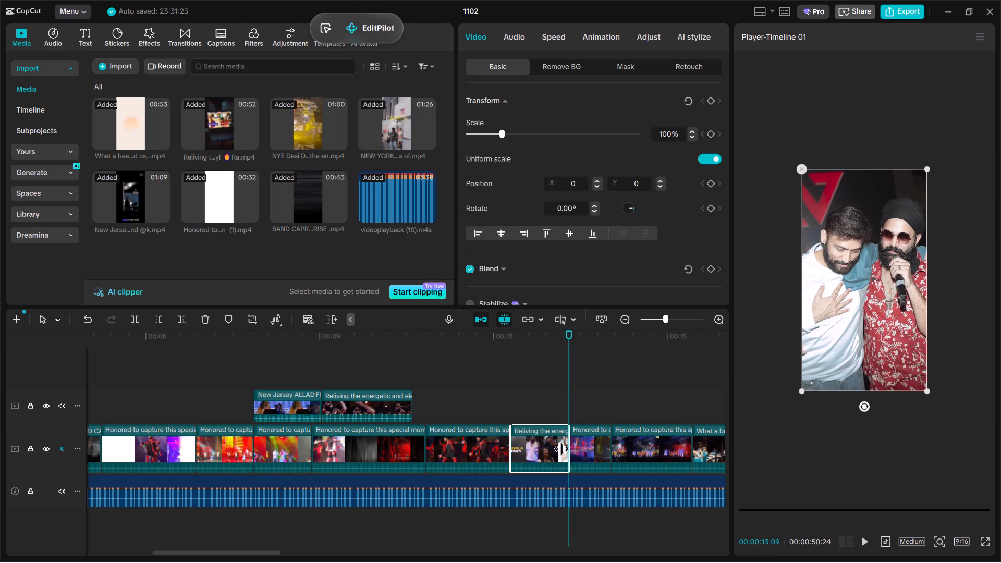
left_click_drag(561, 449, 557, 448)
Play back the edit from the trimmed Reliving the energetic shot to about 18 seconds.
left_click(550, 412)
key("space")
key("space")
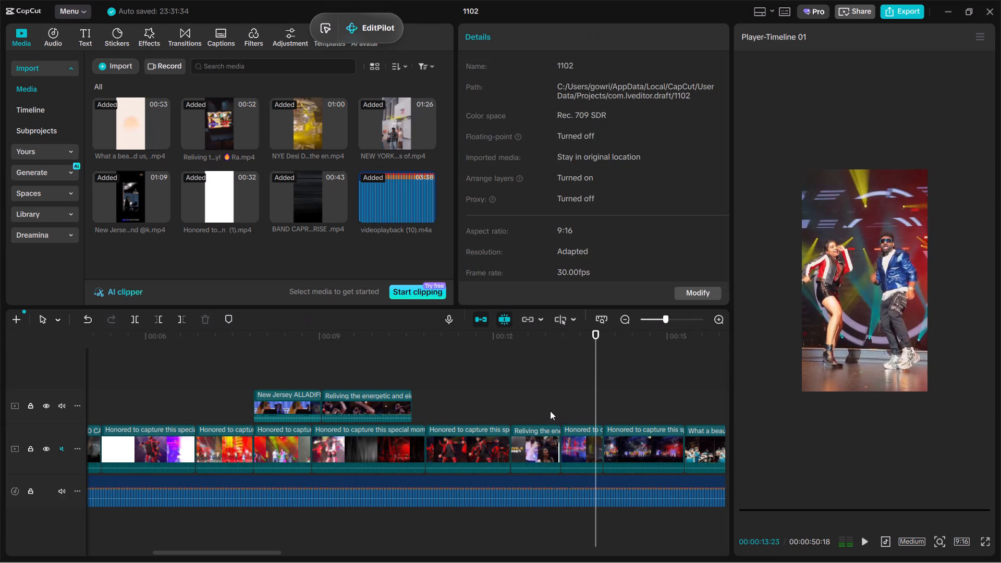
key("space")
scroll(603, 431, "down", 6, "ctrl")
scroll(603, 431, "up", 8, "ctrl")
key("space")
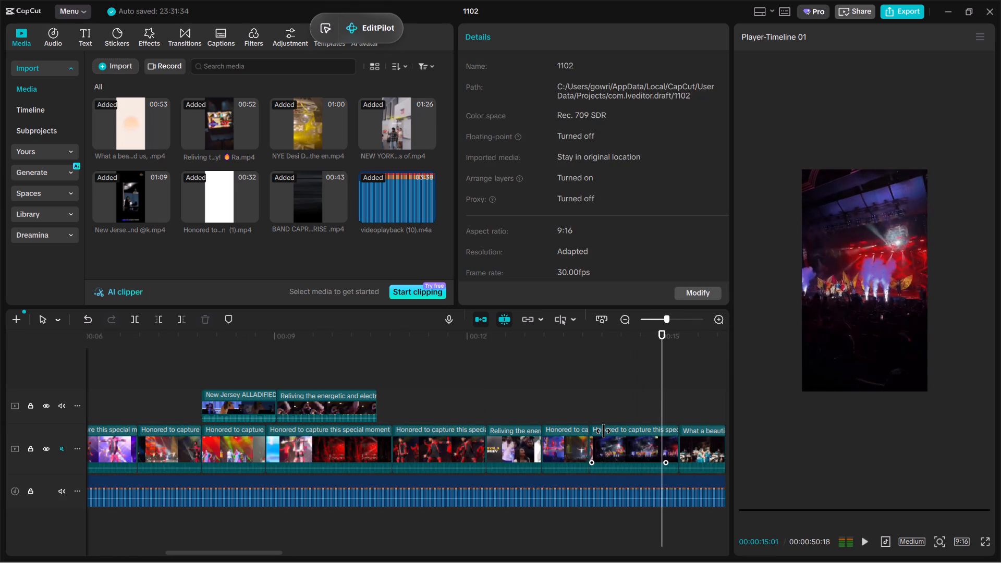
key("space")
scroll(603, 431, "down", 3, "ctrl")
scroll(603, 431, "up", 9, "ctrl")
key("space")
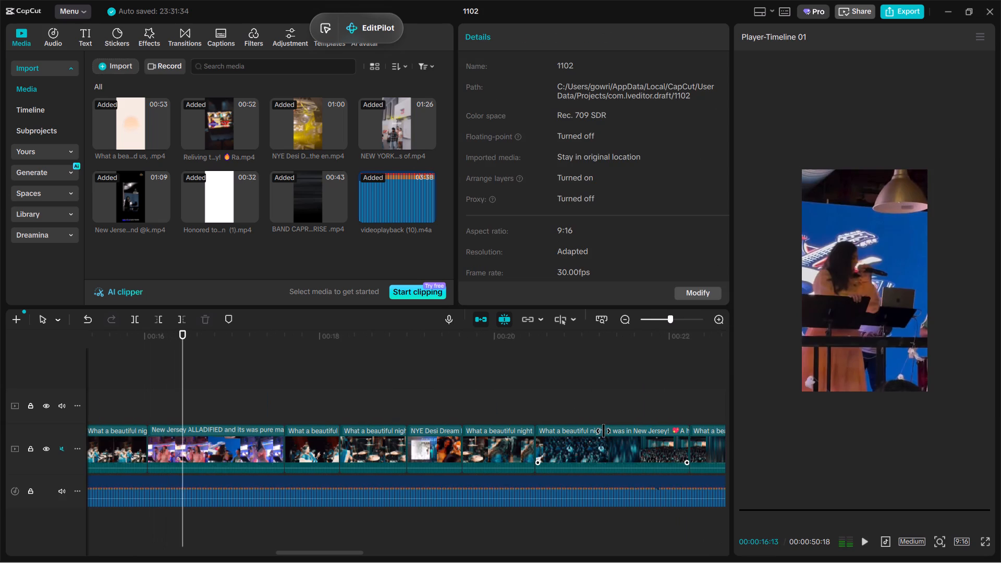
key("space")
scroll(332, 433, "down", 1, "ctrl")
key("space")
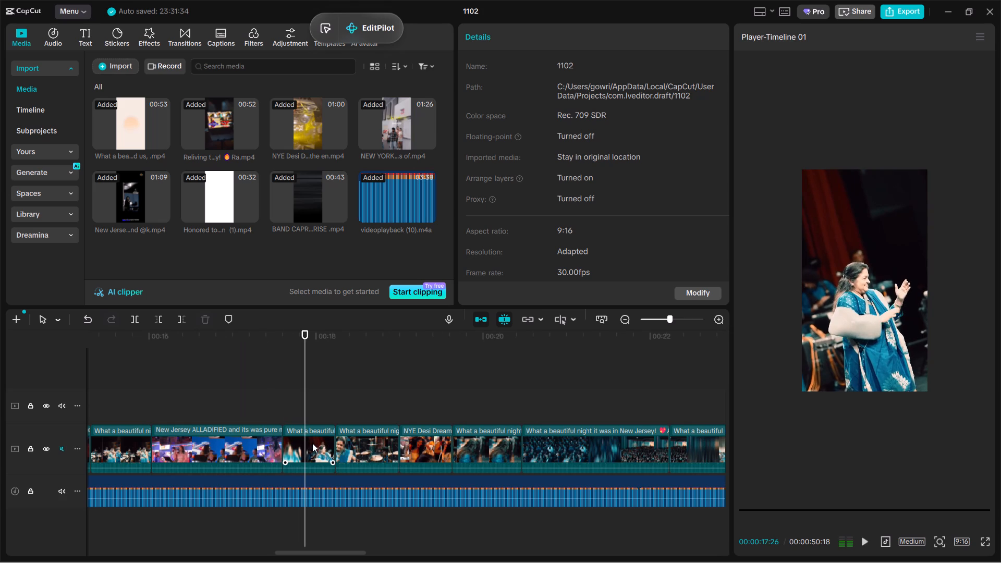
Play the shots around 18 seconds and delete the second What a beautiful night shot after the New Jersey shot.
left_click(312, 443)
key("space")
key("space")
key("space")
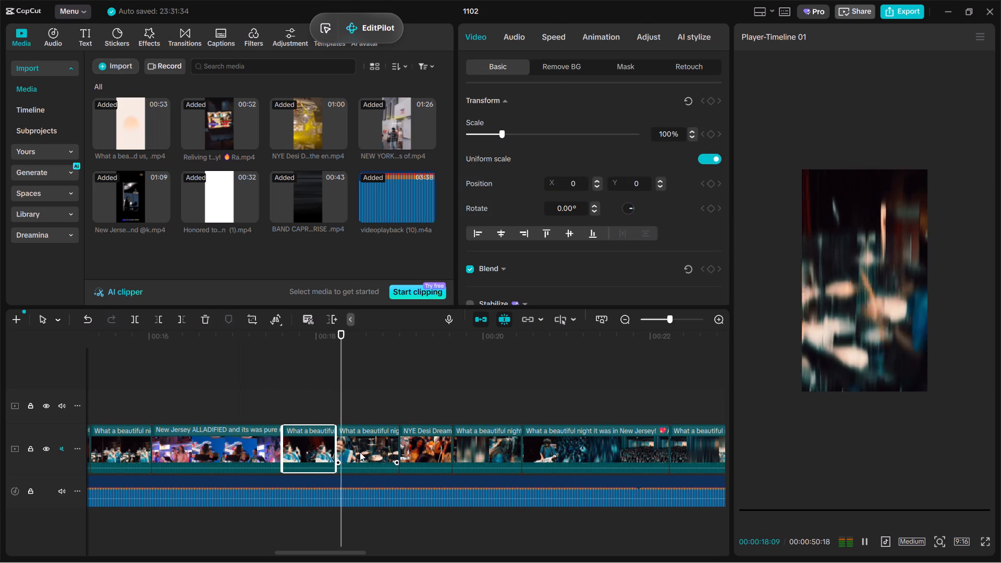
key("space")
left_click(360, 452)
key("BackSpace")
Play and delete the NYE Desi Dream shot at about 18 seconds.
key("space")
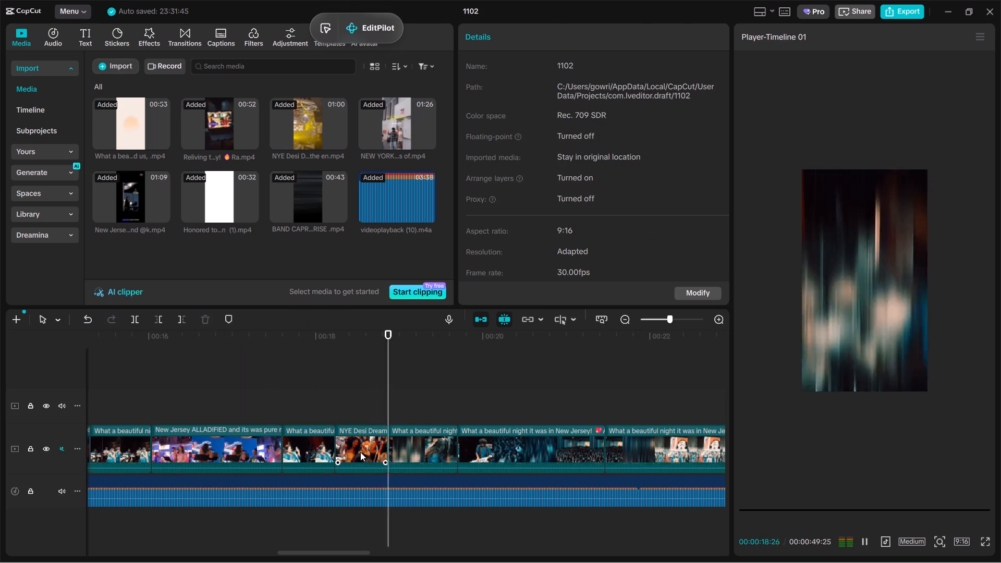
key("space")
left_click(365, 455)
key("BackSpace")
left_click(371, 410)
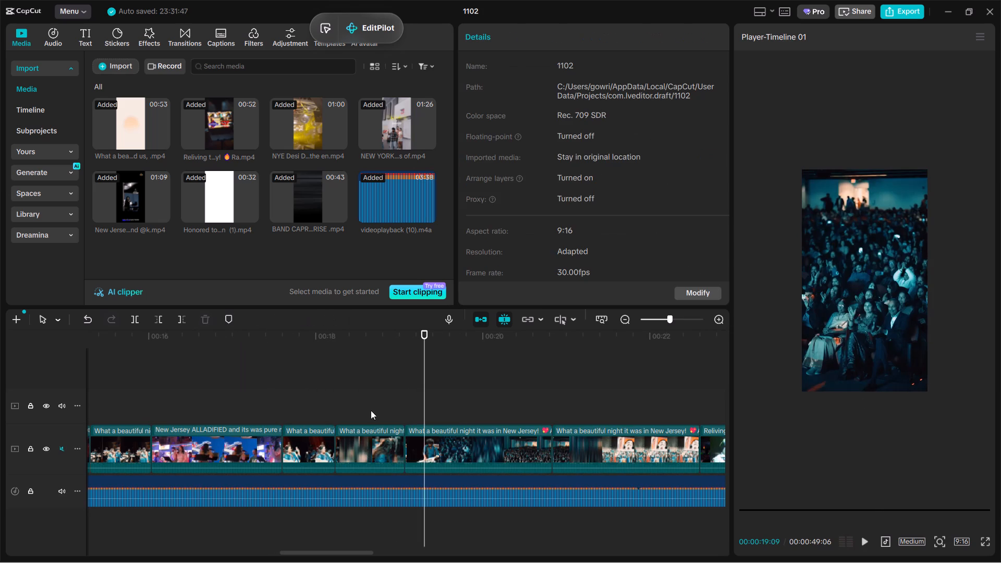
Play the What a beautiful night crowd shot at about 19 seconds and cut away its beginning up to 00:00:19:21.
key("space")
left_click(376, 454)
key("space")
key("space")
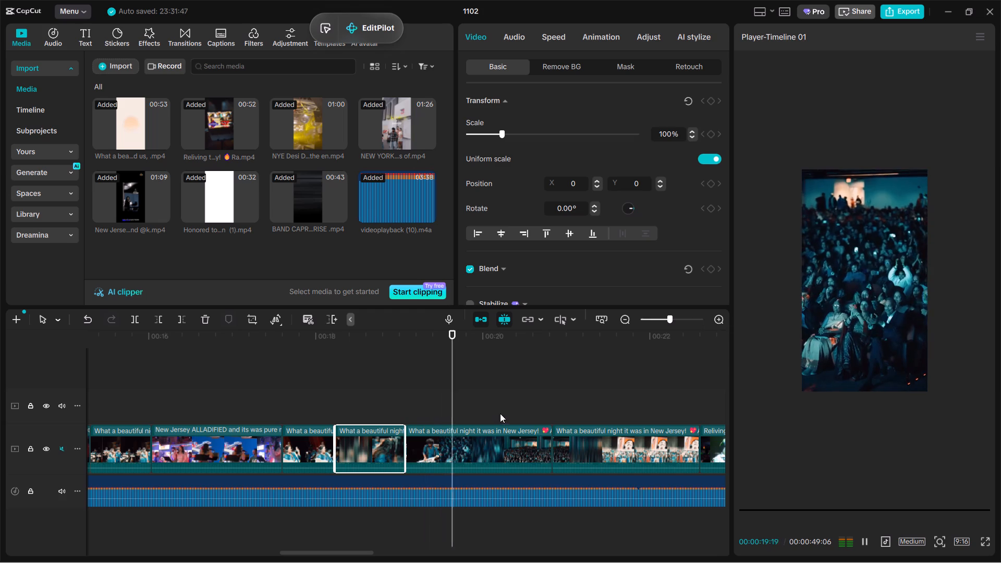
key("space")
left_click(431, 409)
key("space")
key("space")
left_click(455, 450)
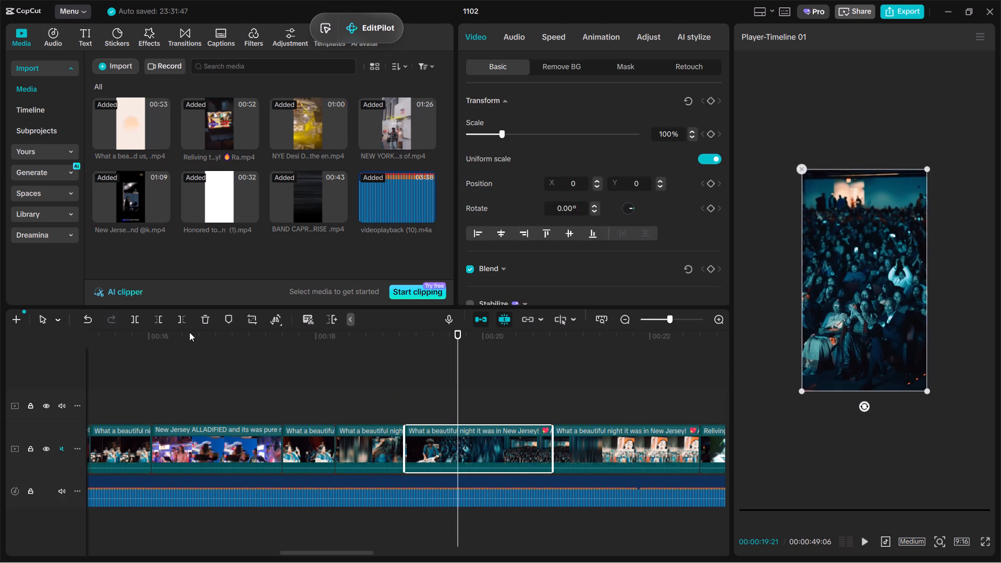
left_click(161, 316)
Play the shots from about 19 seconds and delete the What a beautiful night stage shot that follows the crowd shot.
key("space")
key("space")
key("space")
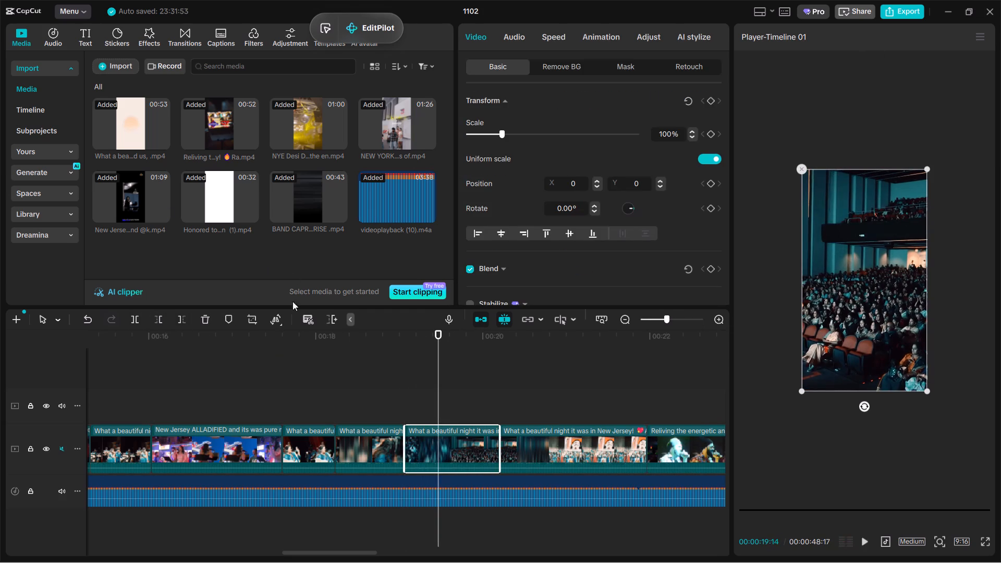
key("space")
key("space")
key("space")
left_click(451, 402)
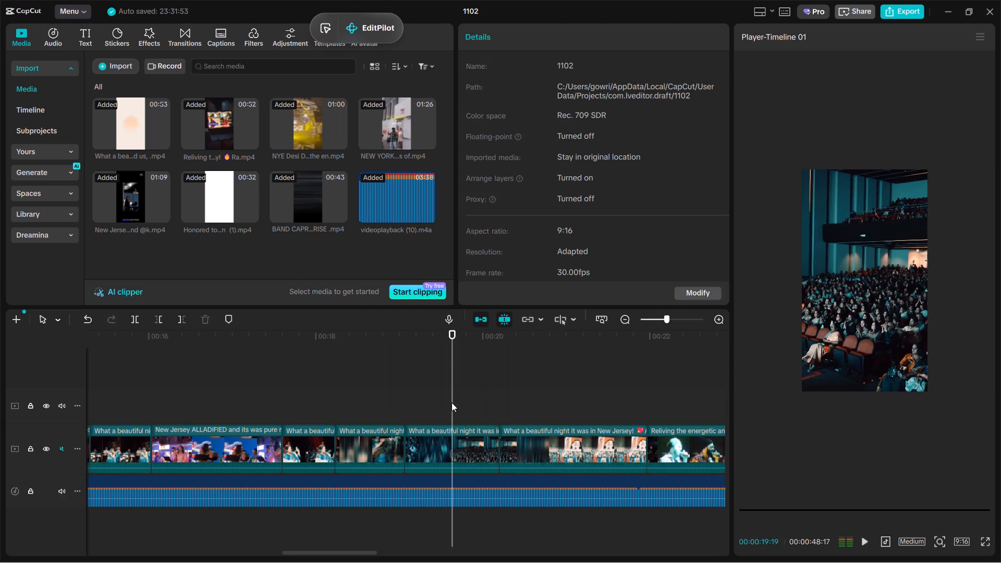
key("space")
left_click(567, 447)
key("space")
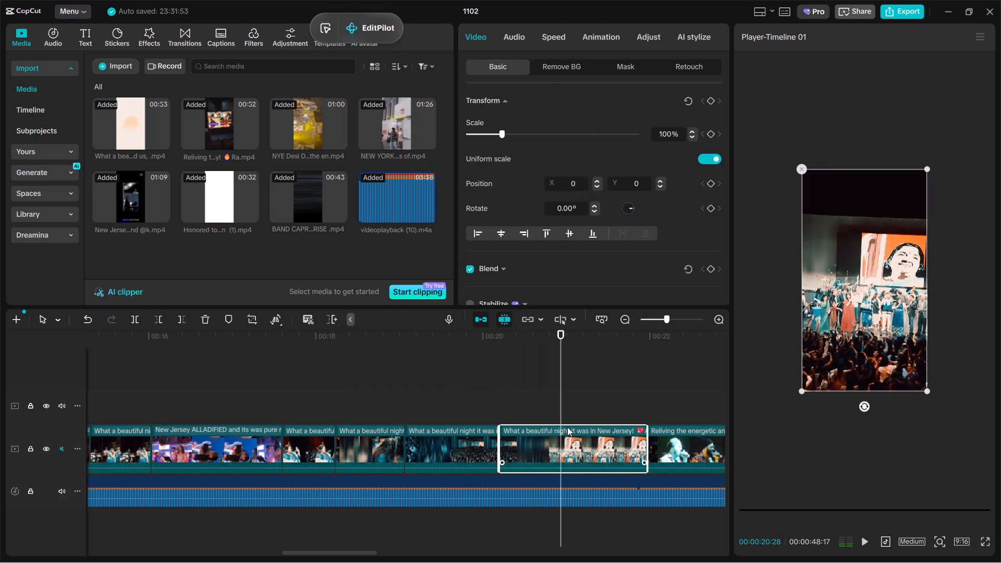
key("BackSpace")
Play the What a beautiful night crowd shot at about 19 seconds and cut away its beginning up to 00:00:19:16.
left_click(450, 408)
key("space")
key("space")
left_click(462, 457)
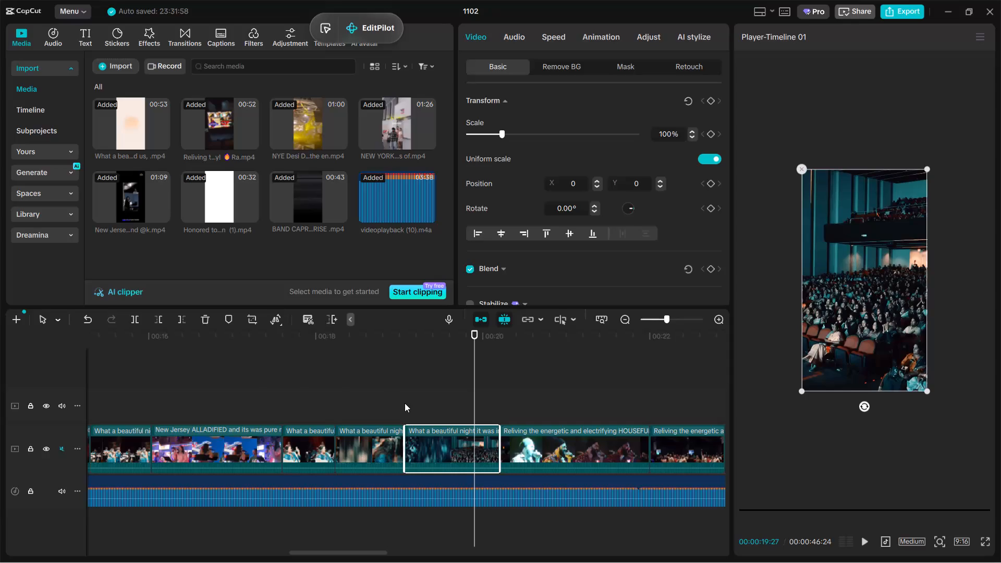
left_click(425, 405)
key("space")
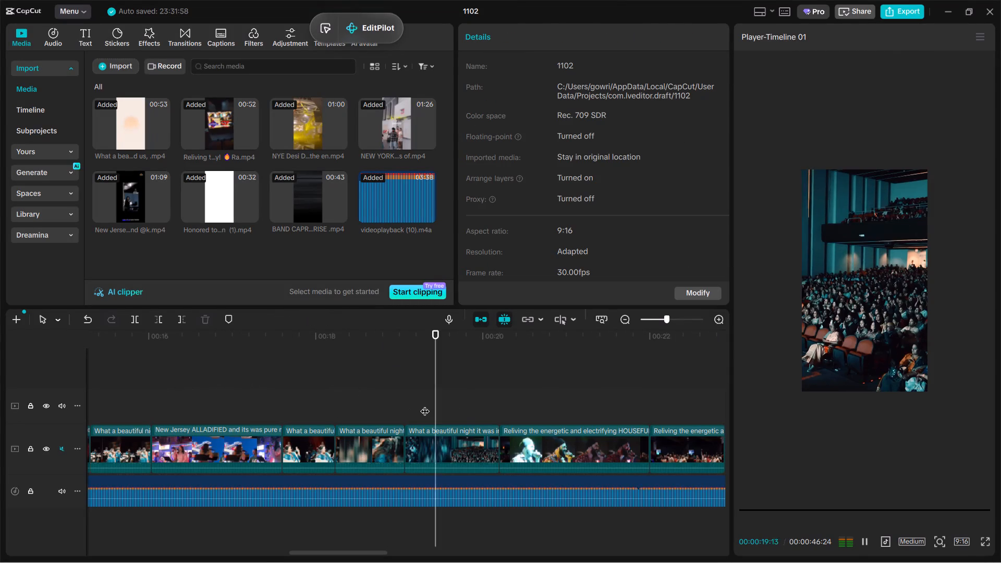
key("space")
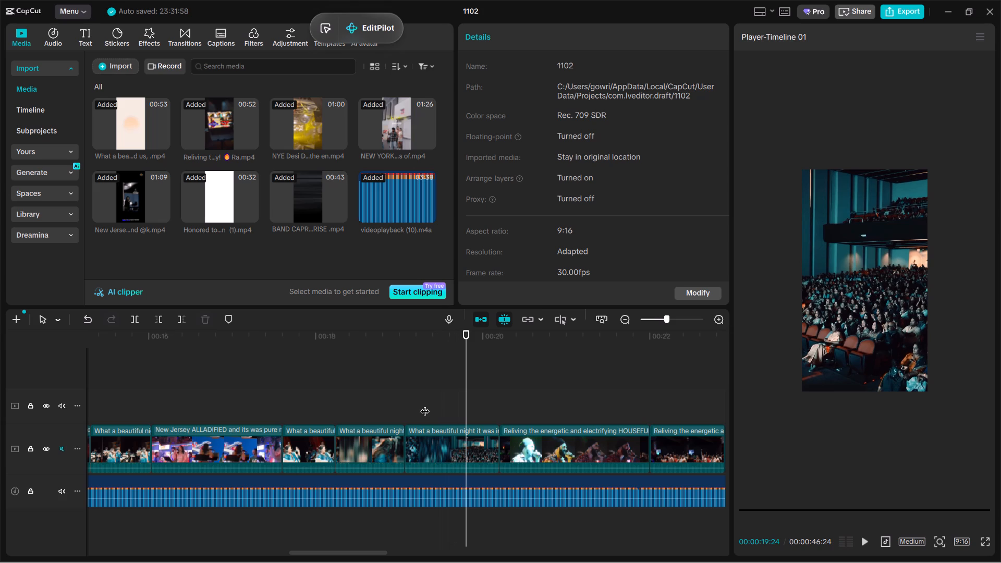
left_click(402, 409)
key("space")
key("space")
left_click(431, 426)
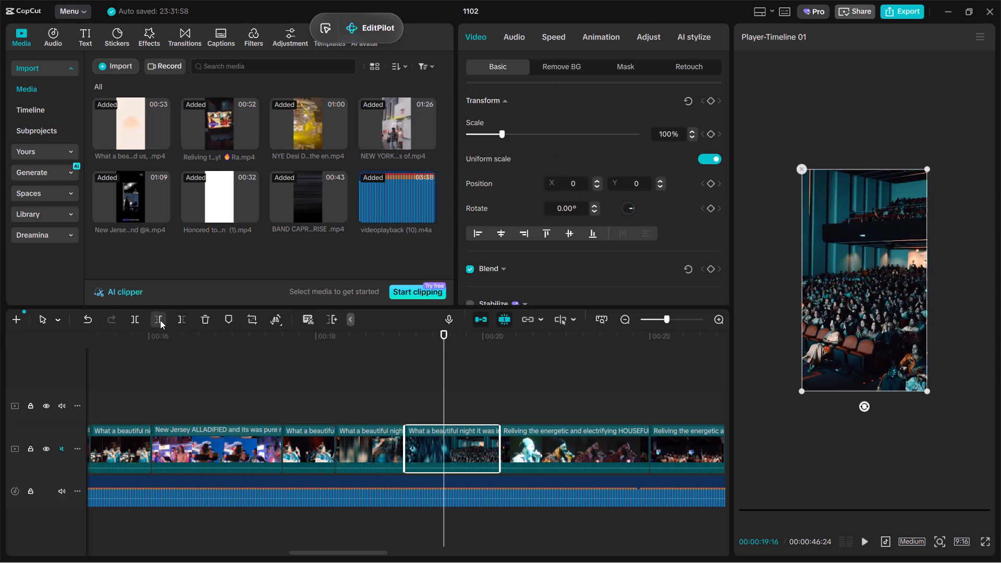
left_click(160, 320)
Play on into the Reliving the energetic singer shot at about 20 seconds and cut away its ending from about 21 seconds.
left_click(349, 383)
key("space")
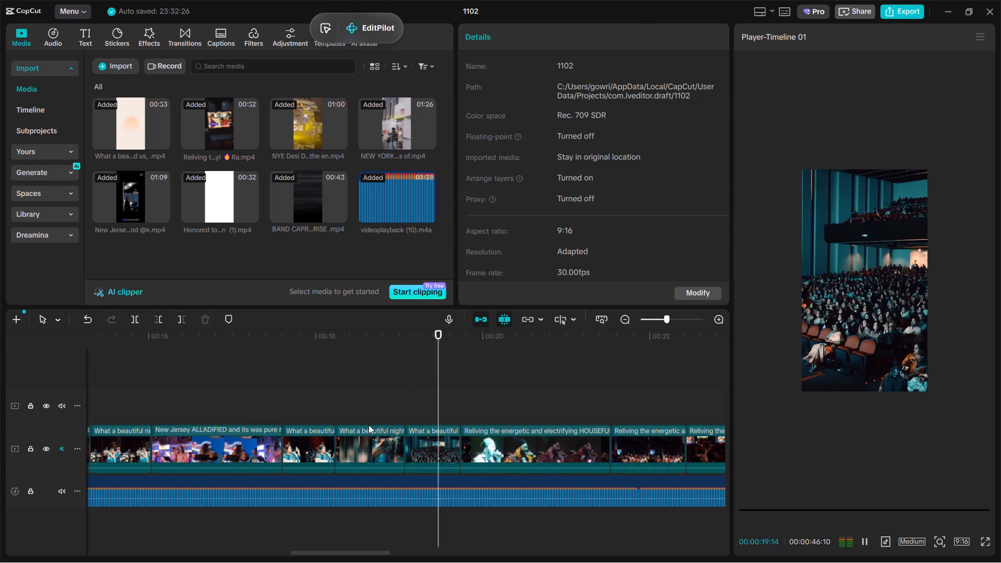
key("space")
key("space")
key("space")
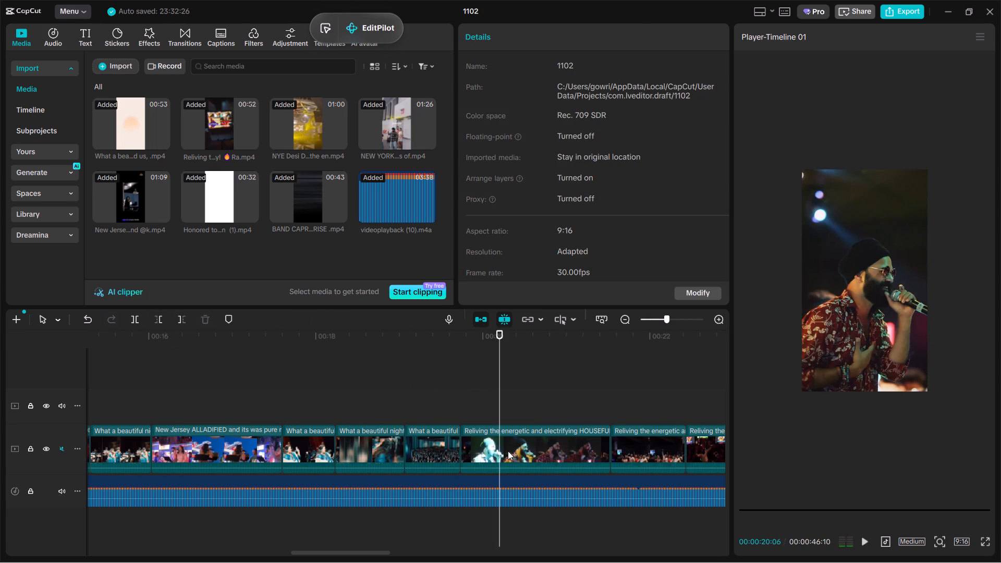
key("space")
left_click(548, 452)
key("space")
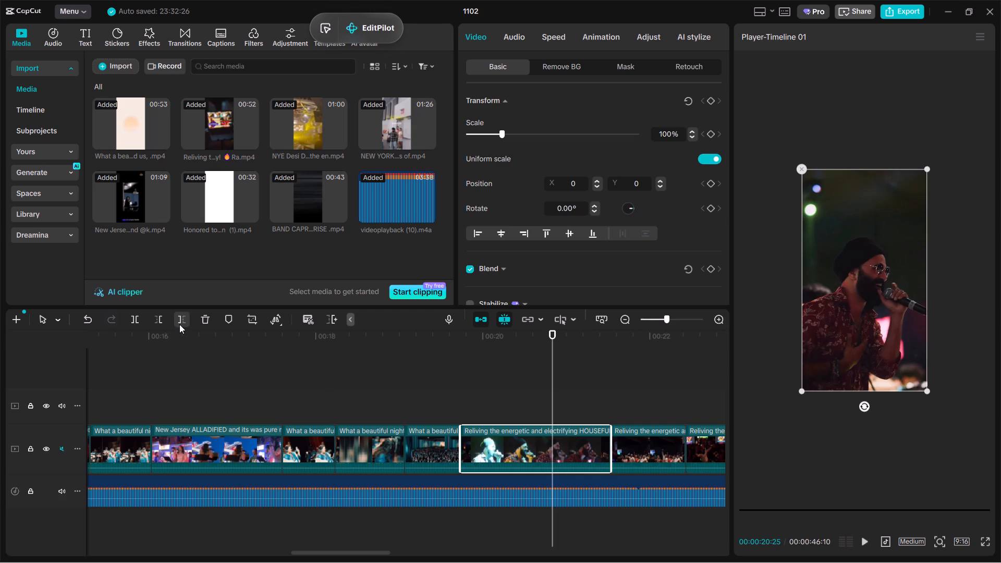
key("space")
left_click(179, 324)
Play back the Reliving the energetic shots from about 21 to 25 seconds, checking them against the music.
key("space")
scroll(540, 432, "down", 3, "ctrl")
key("space")
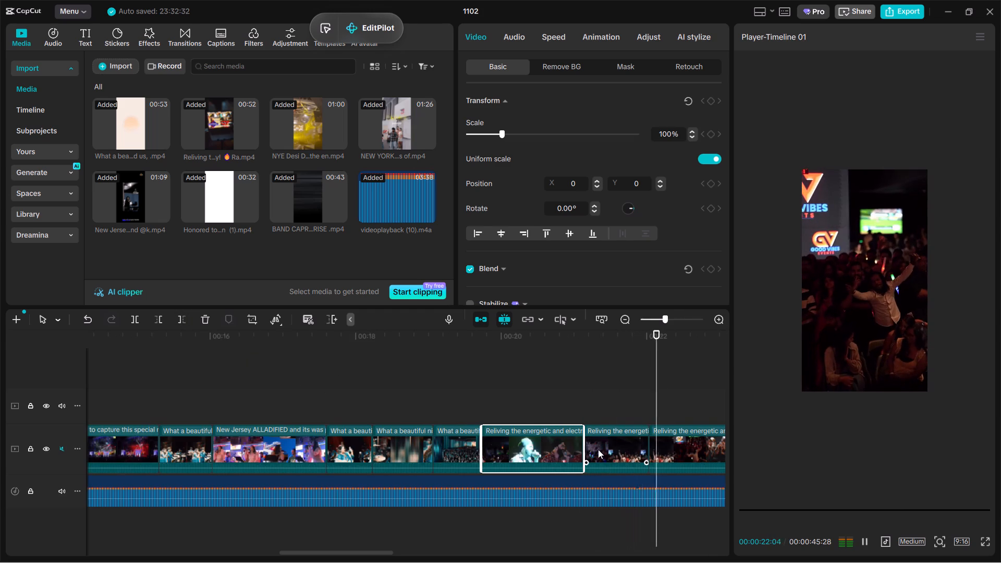
key("space")
scroll(612, 452, "down", 6, "ctrl")
scroll(613, 452, "up", 6, "ctrl")
key("space")
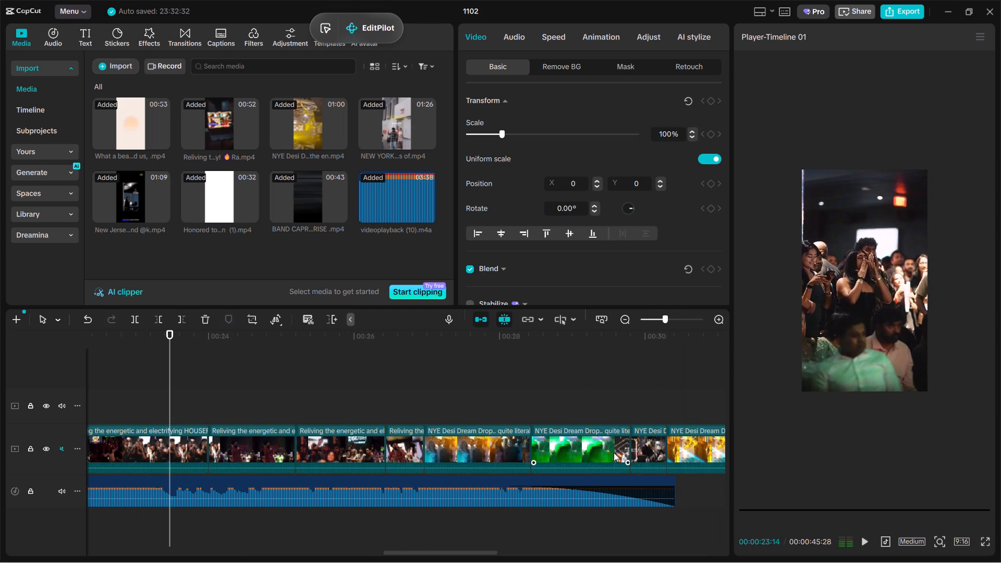
key("space")
scroll(262, 438, "down", 3, "ctrl")
key("space")
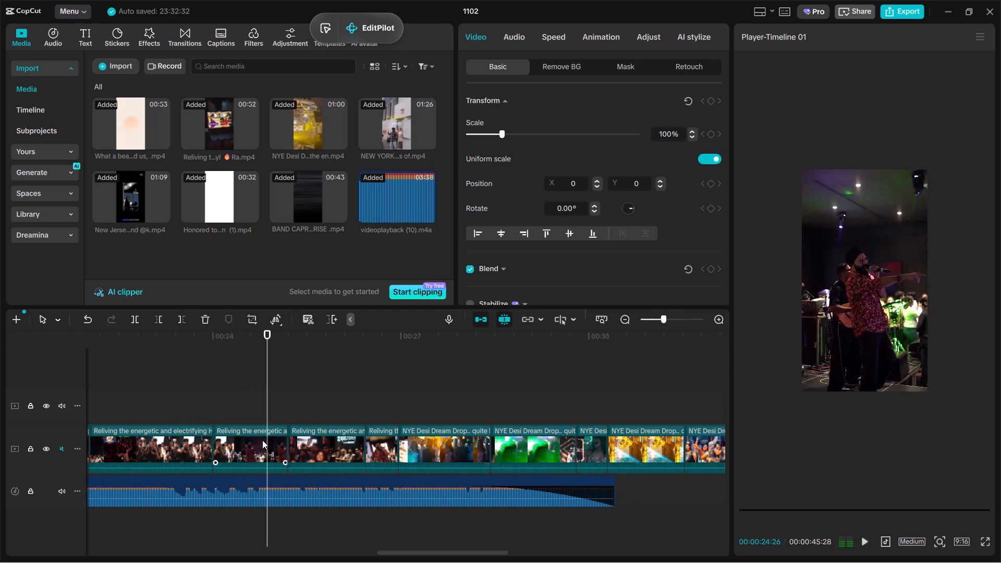
left_click(267, 442)
left_click(200, 402)
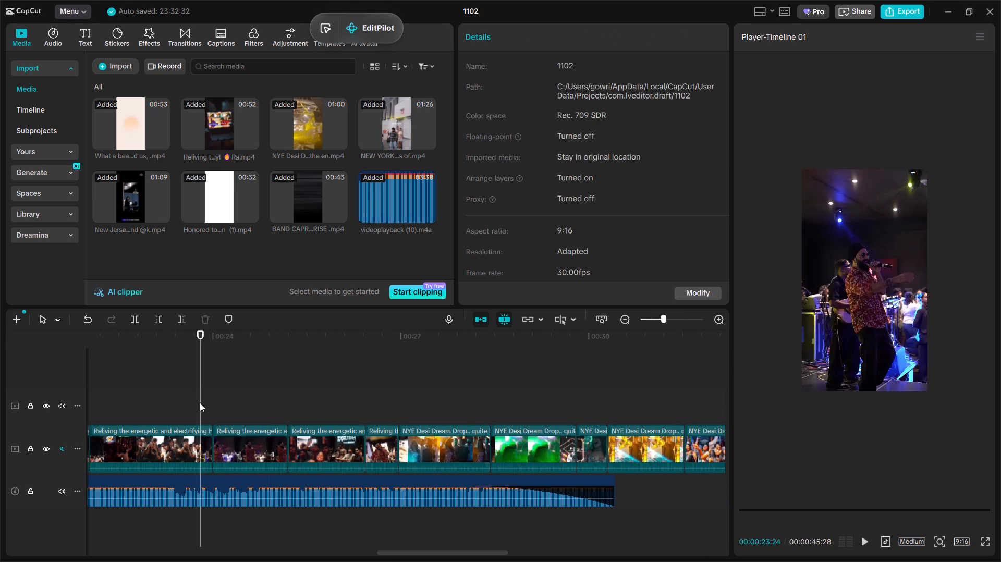
key("space")
key("space")
Move the NEW YORK dance rehearsal shot from about 33 seconds to between the Reliving the energetic shots at about 24 seconds.
left_click(489, 395)
left_click_drag(495, 395, 581, 431)
scroll(577, 446, "down", 6, "ctrl")
left_click(503, 419)
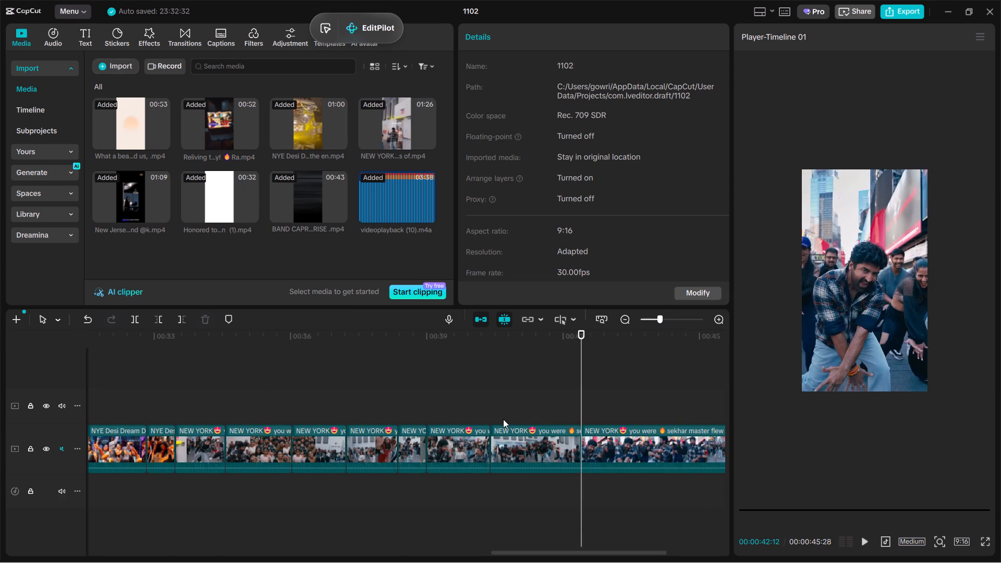
left_click(318, 411)
left_click_drag(317, 410, 200, 417)
left_click(207, 458)
left_click_drag(207, 458, 0, 397)
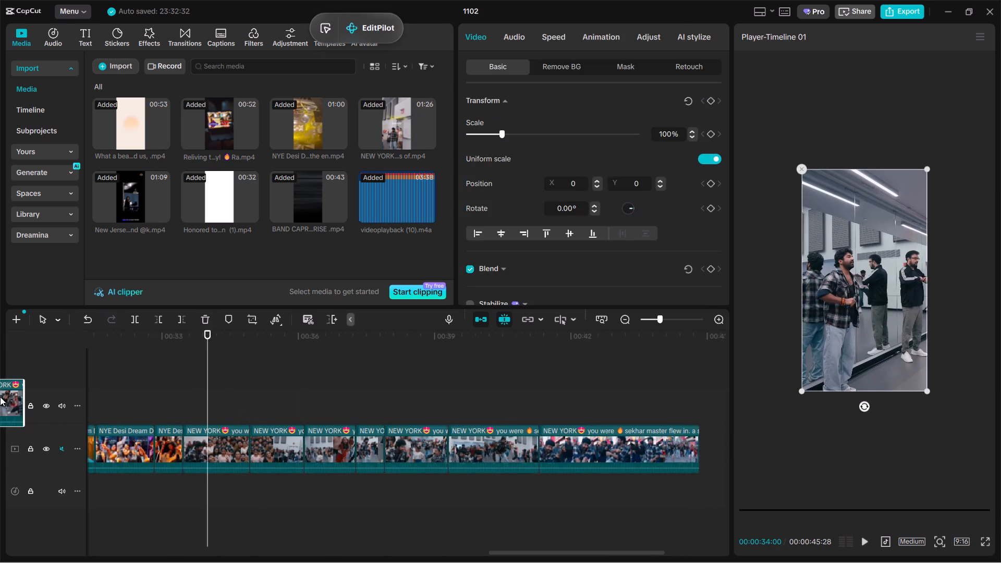
left_click_drag(0, 397, 326, 434)
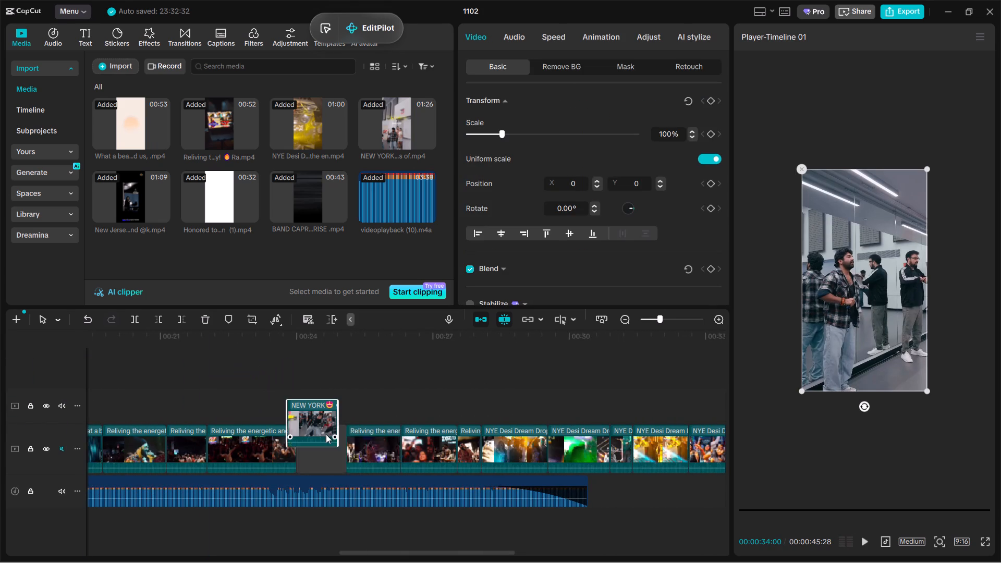
left_click_drag(326, 434, 316, 461)
Play the moved NEW YORK shot and trim the end of the Reliving the energetic shot after it to about 25.5 seconds.
left_click(289, 410)
key("space")
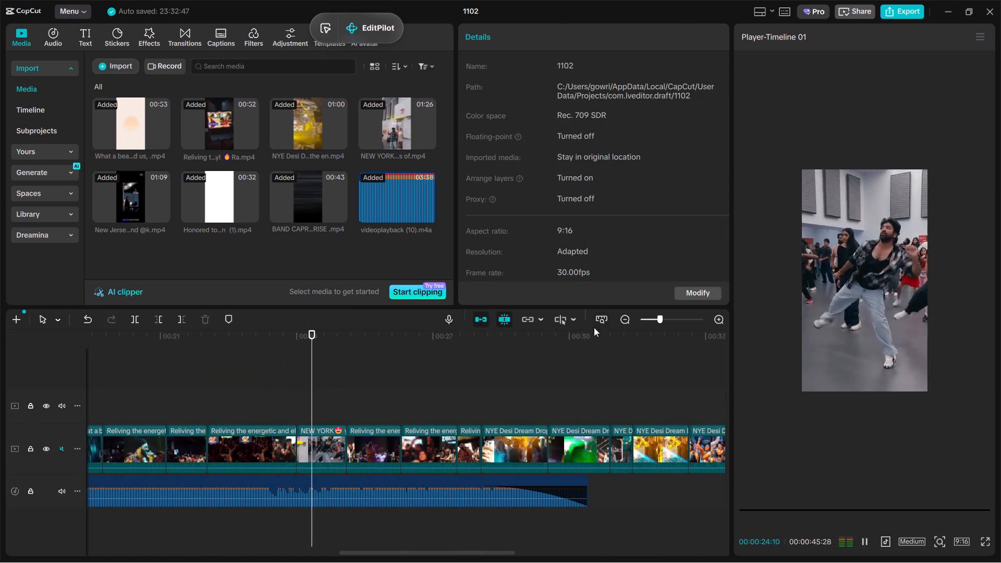
key("space")
key("space")
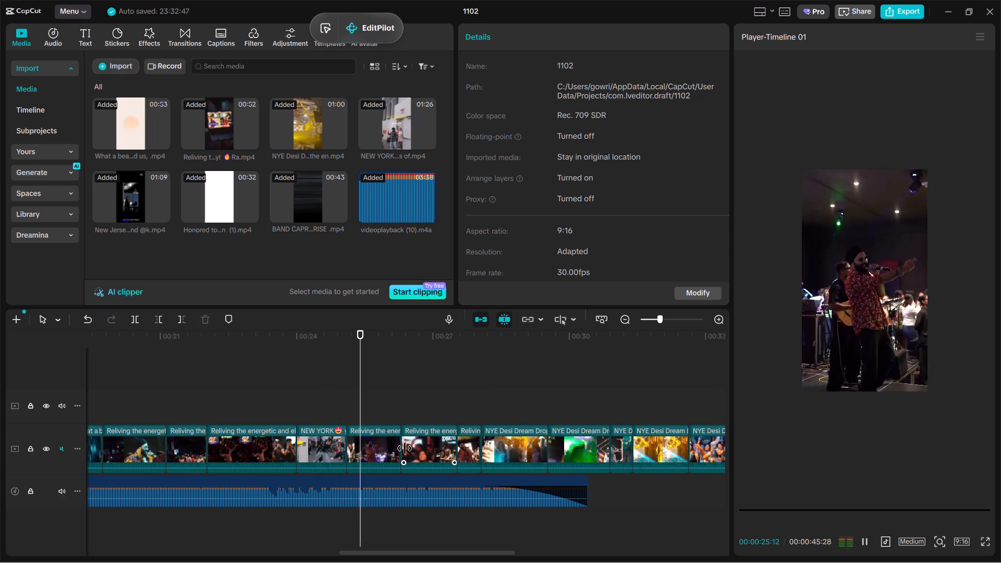
left_click(405, 448)
key("space")
left_click(388, 448)
left_click_drag(404, 450, 369, 458)
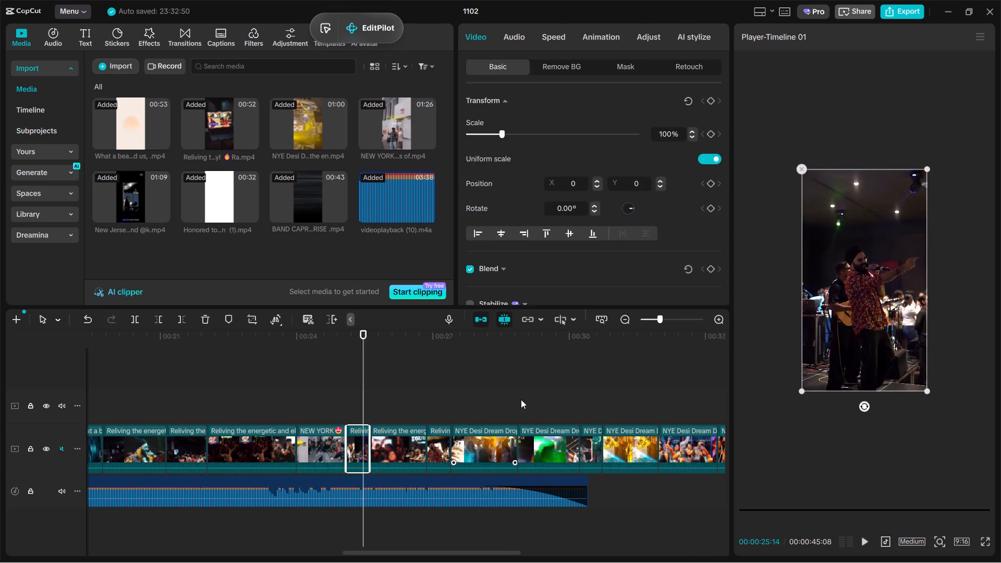
Play the shots from about 26 seconds and delete the short Reliving the energetic crowd shot at about 27 seconds.
left_click(522, 397)
left_click_drag(522, 397, 560, 408)
scroll(560, 408, "down", 4, "ctrl")
left_click(437, 399, "ctrl")
key("space")
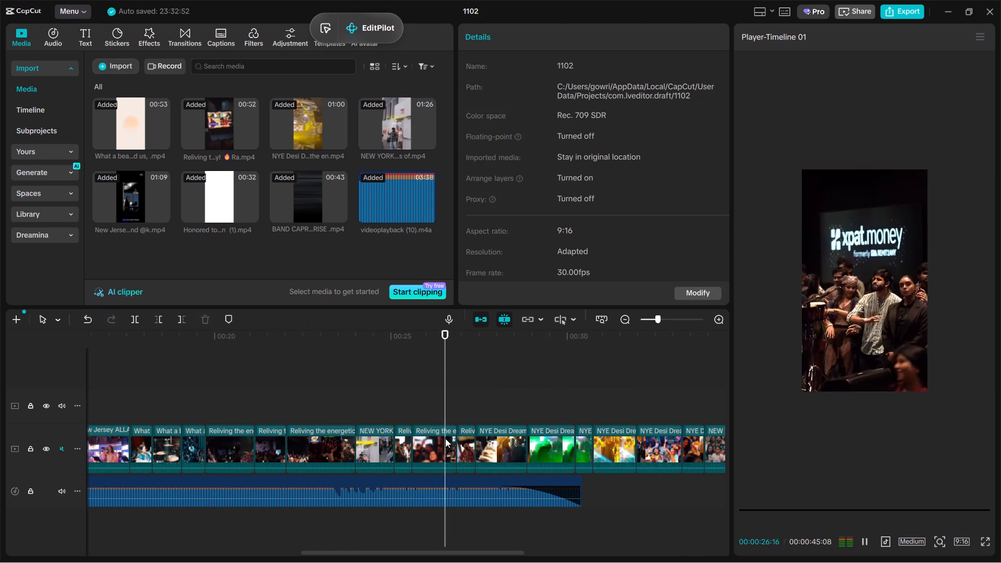
key("space")
left_click(467, 442)
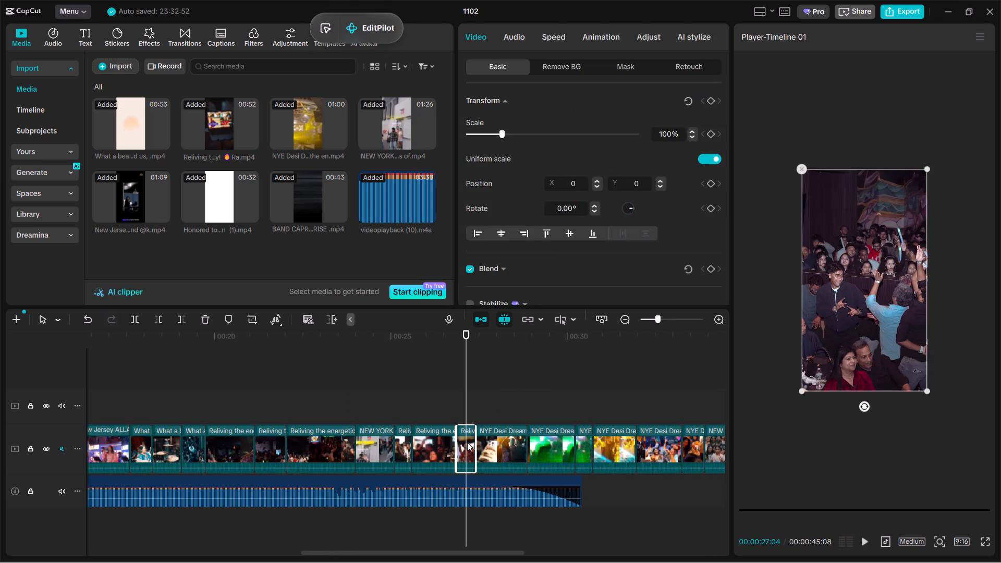
key("BackSpace")
Play back the edit from the NEW YORK shot into the first NYE Desi Dream shot at about 27 seconds.
left_click(404, 404)
left_click_drag(404, 404, 394, 404)
key("space")
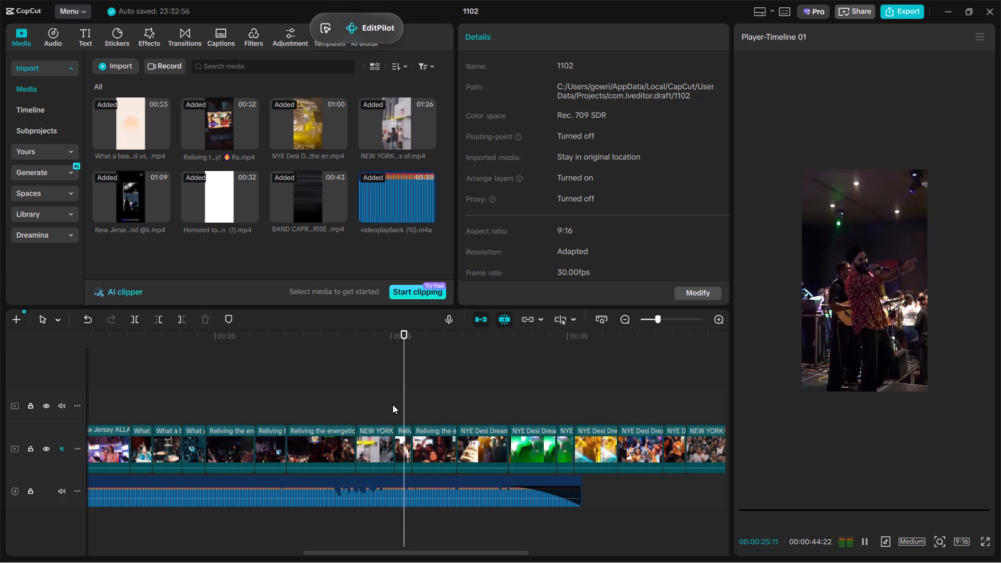
left_click(374, 411)
key("space")
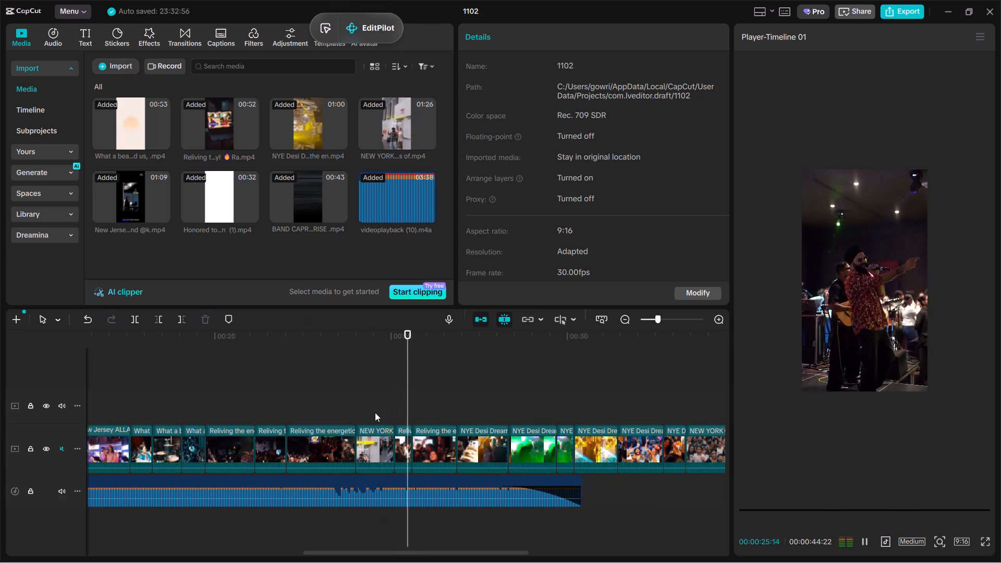
scroll(375, 412, "up", 6, "ctrl")
key("space")
key("space")
left_click(462, 448)
key("space")
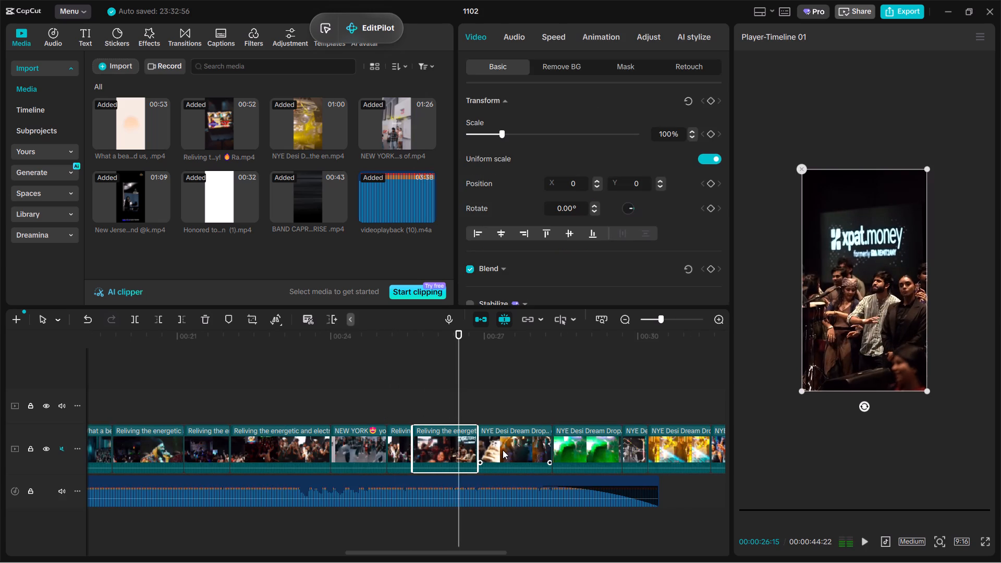
key("space")
key("space")
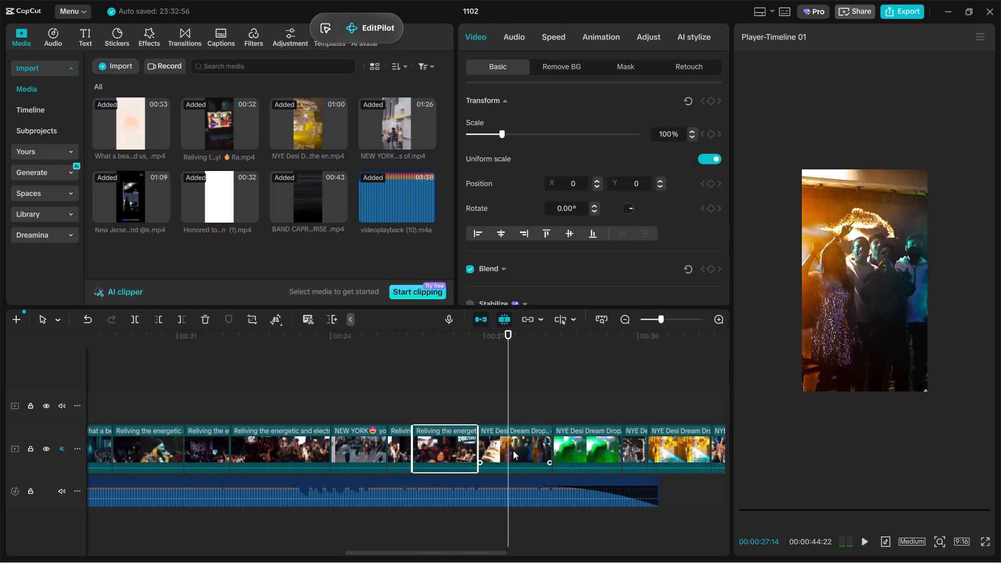
Play the first NYE Desi Dream shot and trim its end to about 28 seconds.
key("space")
key("space")
left_click(532, 449)
left_click_drag(551, 447, 541, 447)
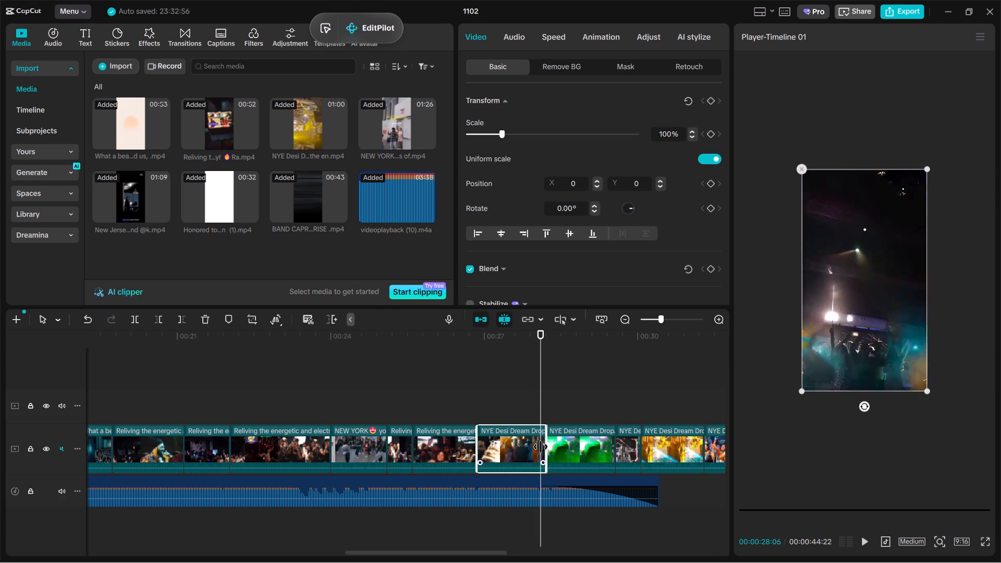
left_click_drag(541, 447, 540, 447)
Play the green NYE Desi Dream shot at about 28 seconds, try a shorter ending, and delete the shot.
key("space")
left_click(561, 445)
key("space")
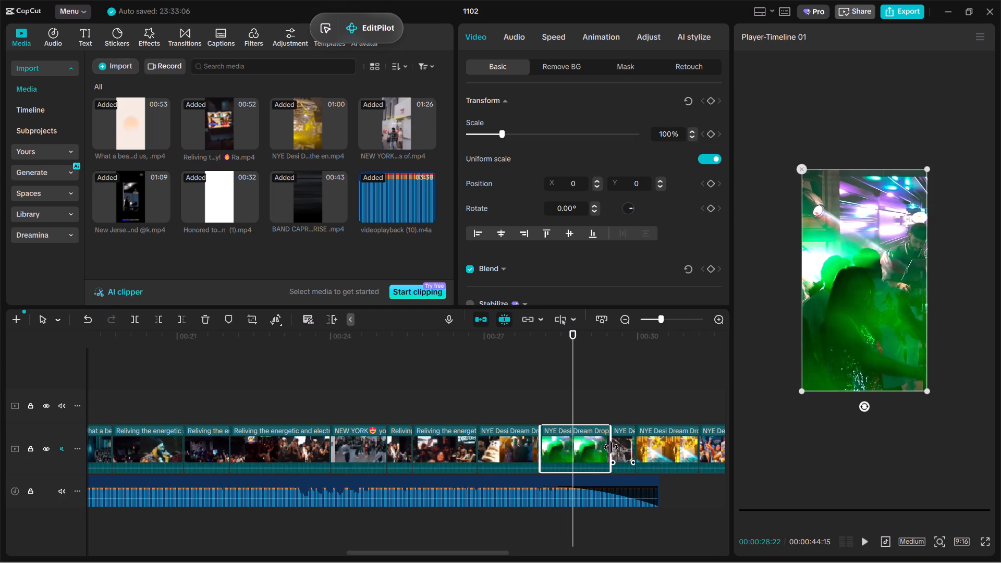
left_click_drag(611, 447, 569, 448)
key("space")
key("space")
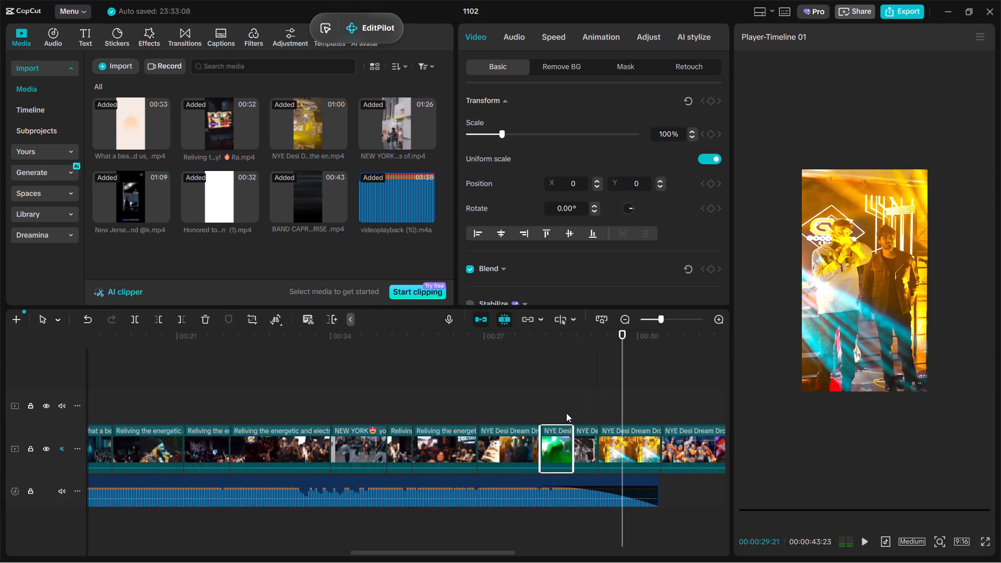
key("BackSpace")
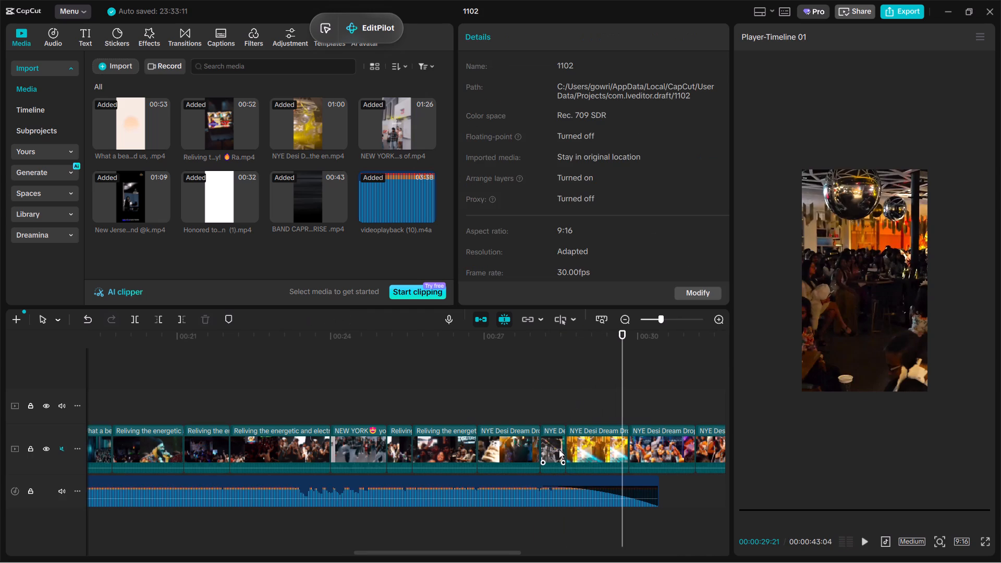
Play the short NYE Desi Dream shot at about 28 seconds and cut off its end at 00:00:28:08.
left_click(559, 449)
left_click(542, 411)
left_click(551, 436)
key("space")
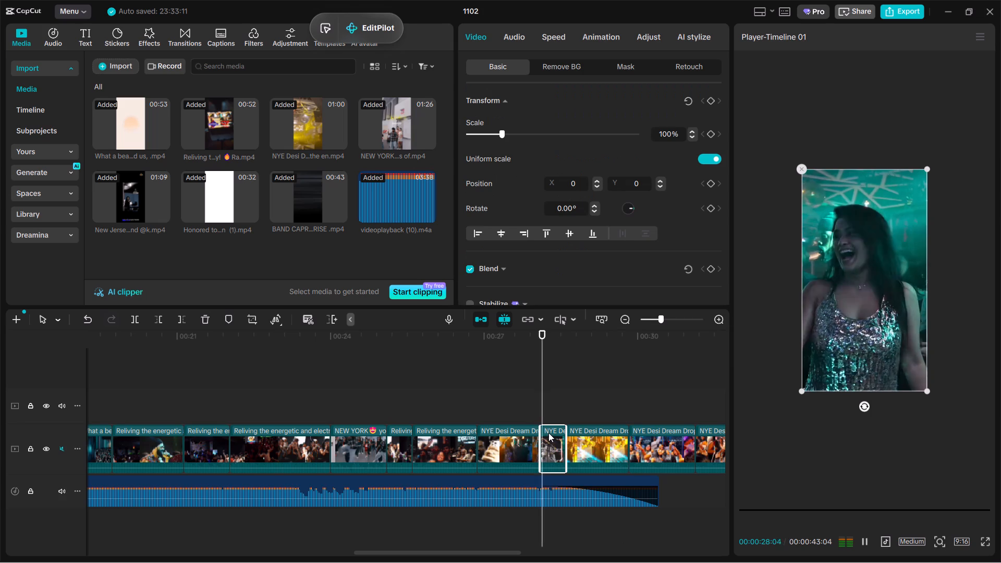
key("space")
left_click(532, 408)
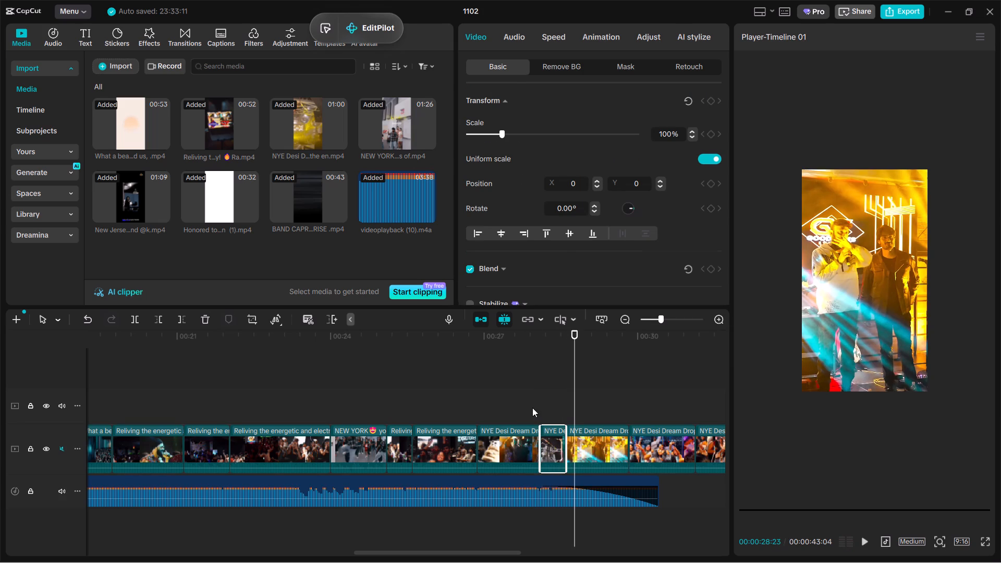
key("space")
left_click(555, 444)
key("space")
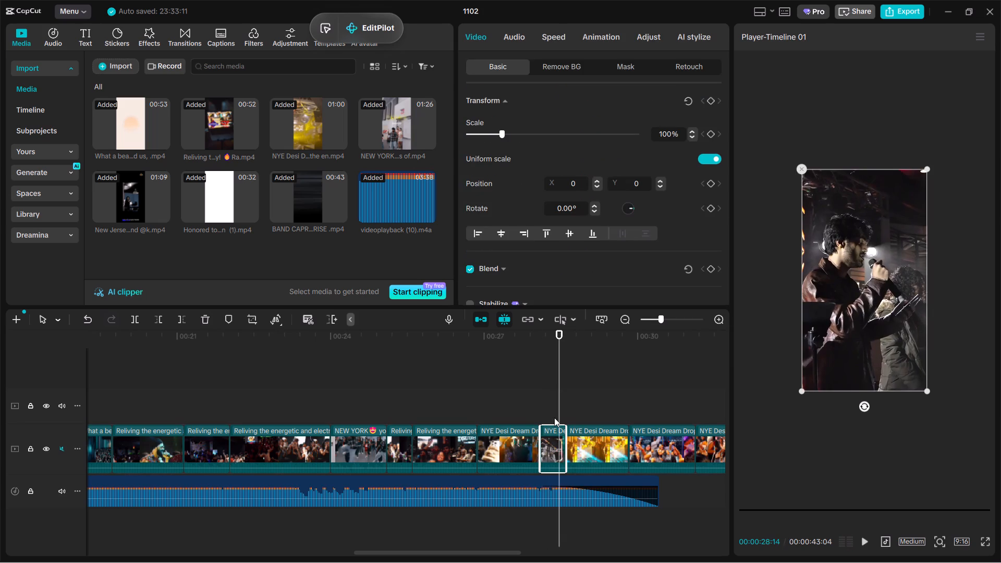
left_click_drag(558, 419, 549, 418)
left_click(169, 313)
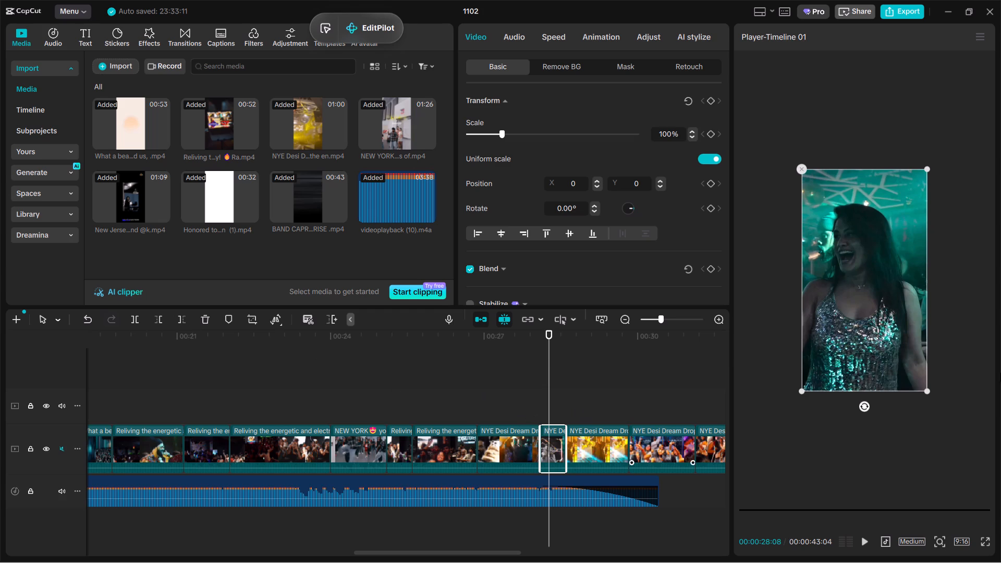
left_click(186, 319)
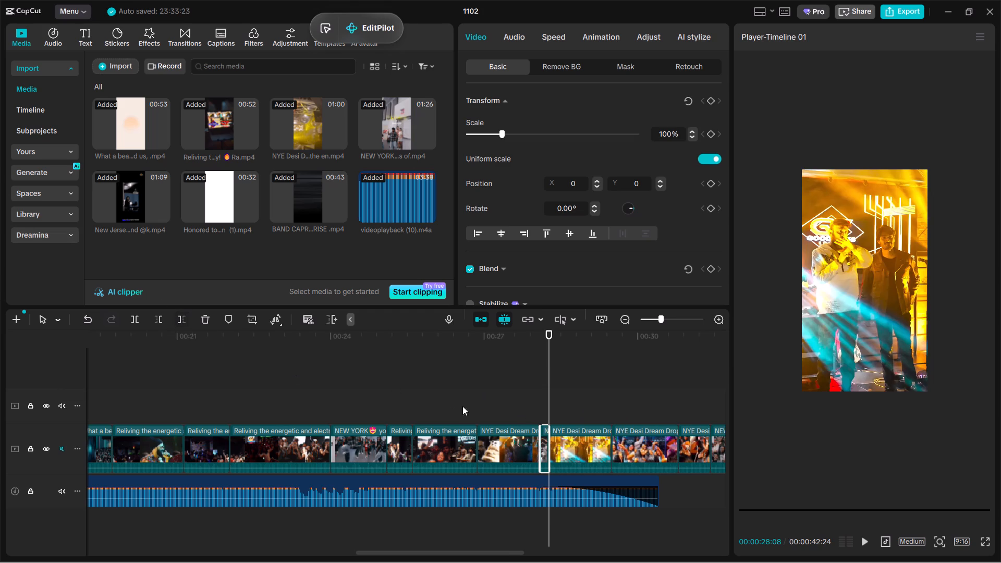
Play the yellow NYE Desi Dream shot at about 28 seconds and trim its end to about 28.9 seconds.
left_click(508, 394)
key("space")
scroll(507, 395, "up", 6, "ctrl")
key("space")
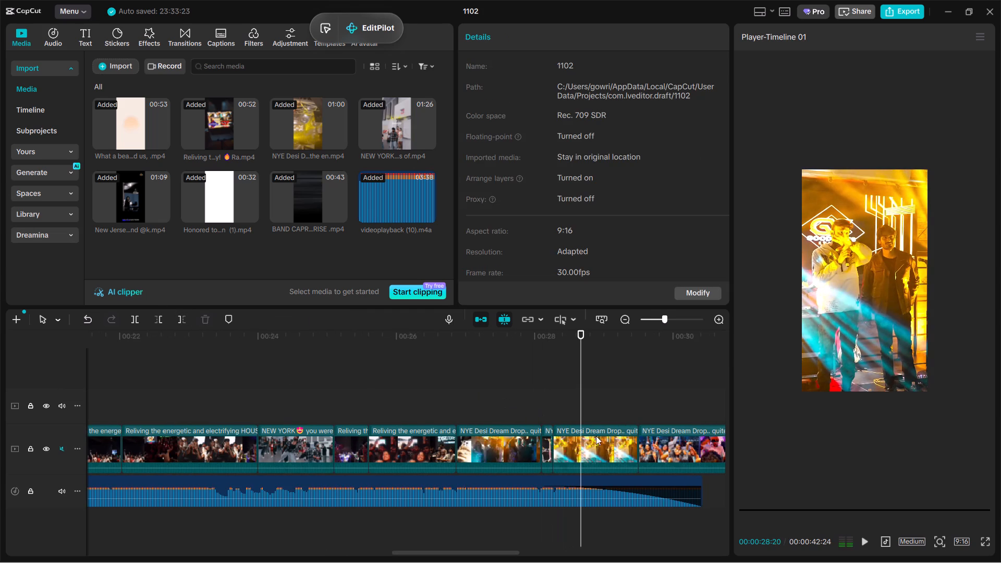
left_click(616, 448)
key("space")
key("space")
left_click_drag(639, 452, 613, 456)
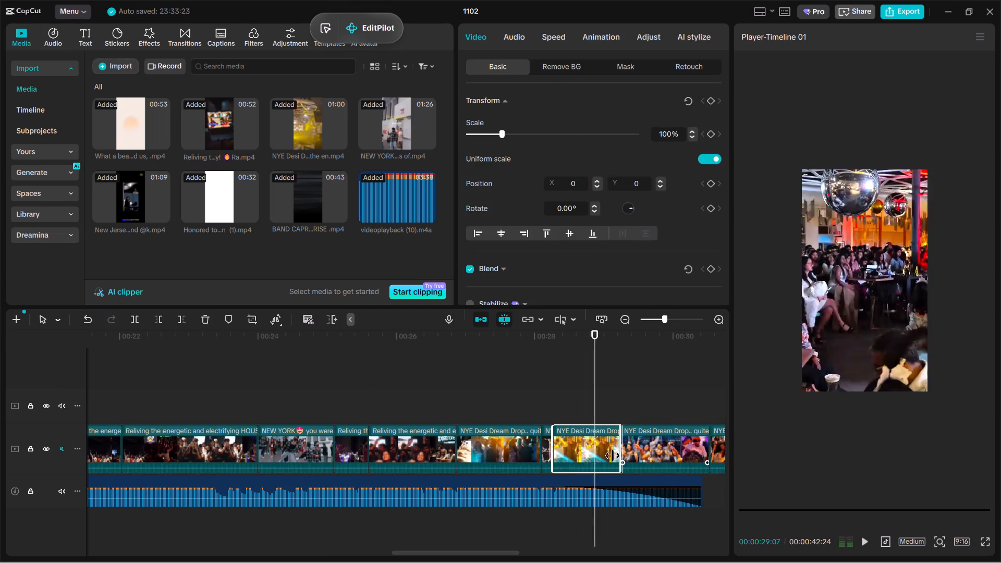
left_click_drag(613, 456, 590, 460)
Play on through the remaining NYE Desi Dream shots and check the NEW YORK dance studio shot at about 36 seconds.
key("space")
scroll(624, 445, "down", 5, "ctrl")
key("space")
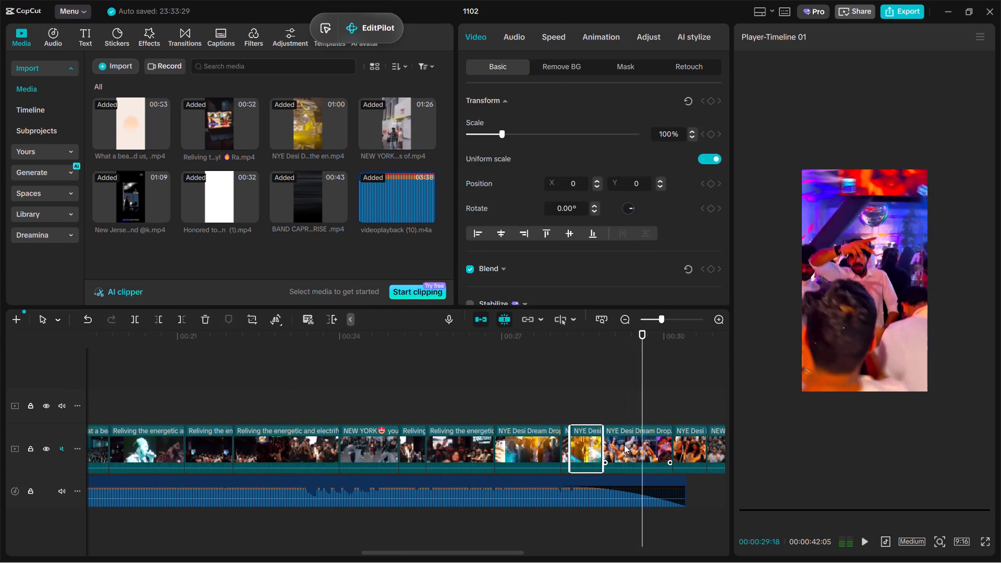
key("space")
scroll(683, 446, "down", 9, "ctrl")
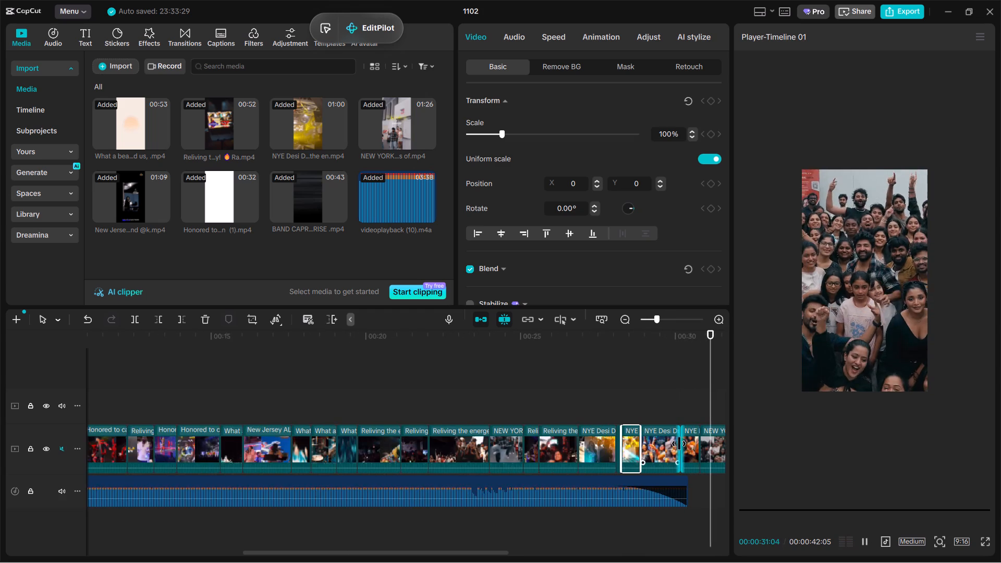
scroll(688, 434, "up", 1, "ctrl")
left_click(688, 407, "ctrl")
left_click_drag(688, 407, 417, 434)
left_click(389, 422)
left_click(376, 400)
left_click(367, 403)
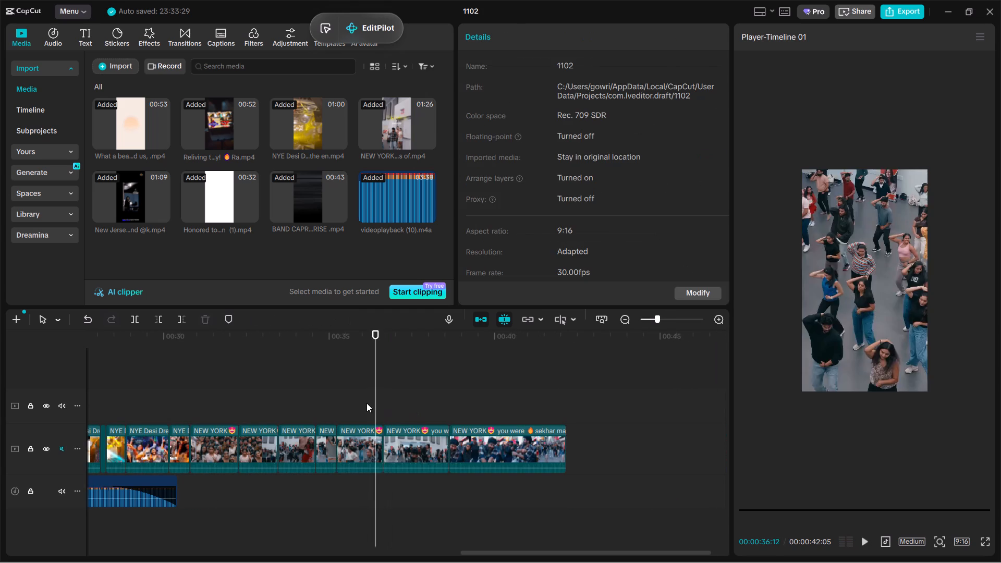
key("space")
key("space")
Move the NEW YORK dance studio shot from about 36 seconds onto the overlay track at about 18 seconds.
left_click(381, 442)
left_click_drag(371, 445, 361, 426)
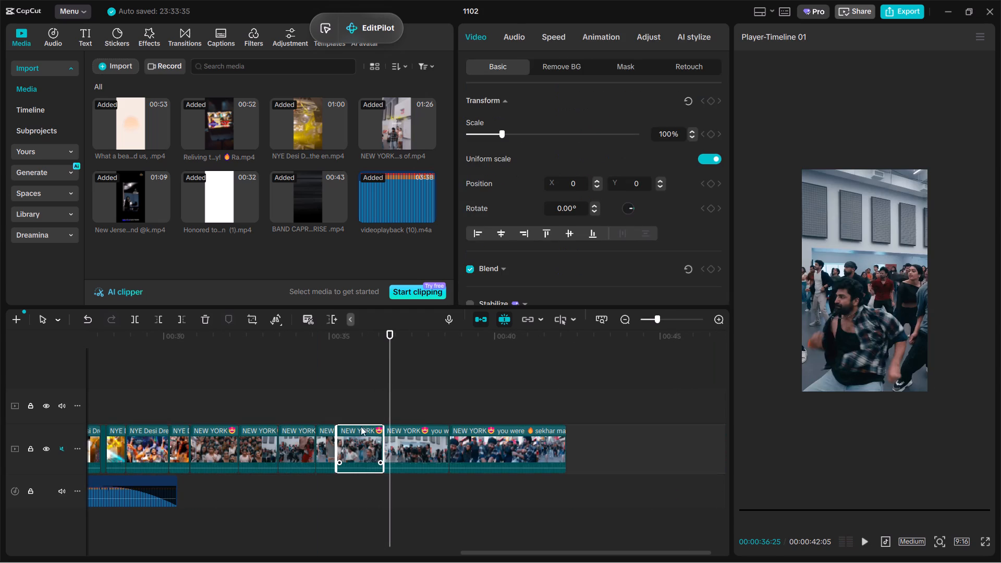
left_click_drag(361, 426, 132, 365)
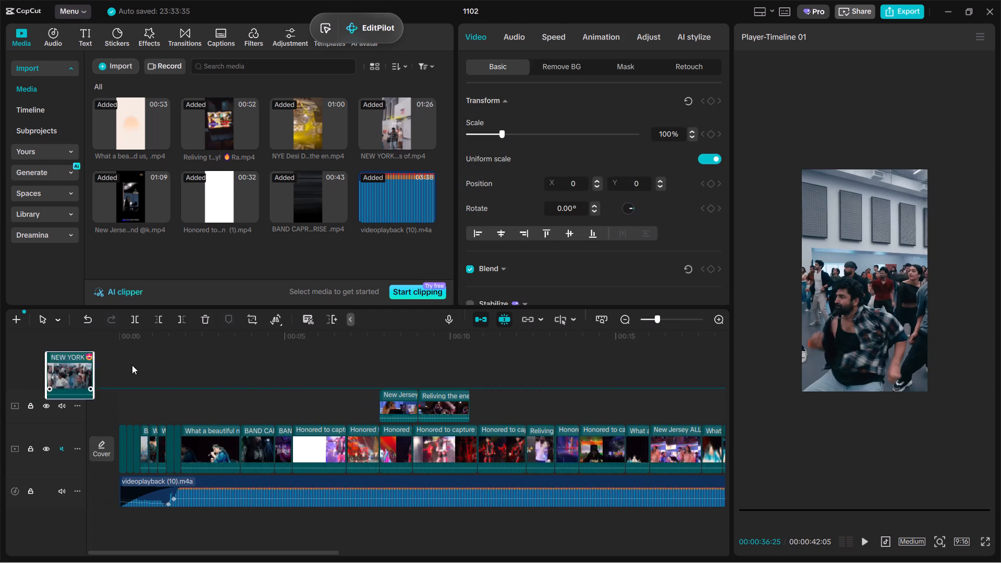
left_click_drag(132, 365, 678, 395)
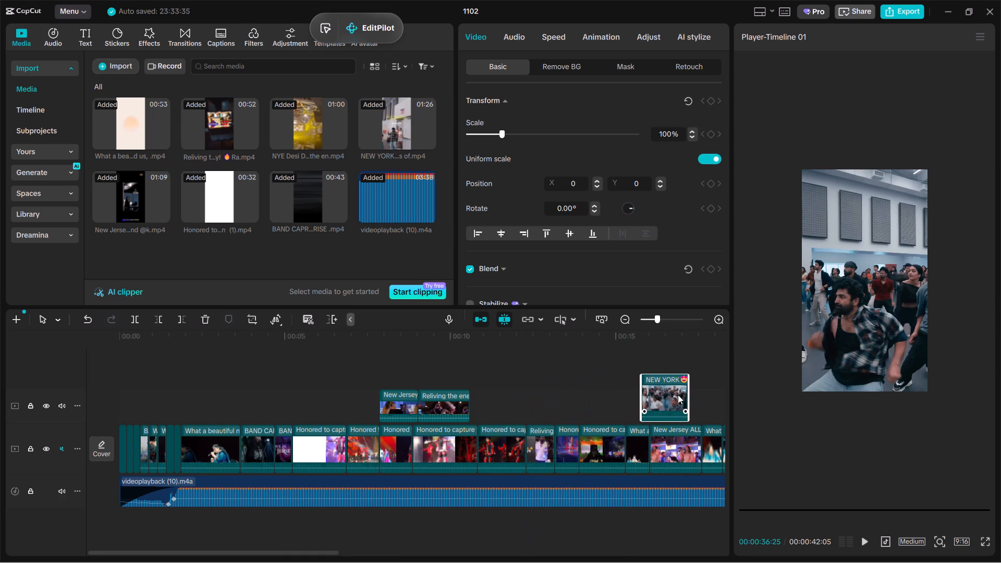
left_click_drag(678, 395, 626, 402)
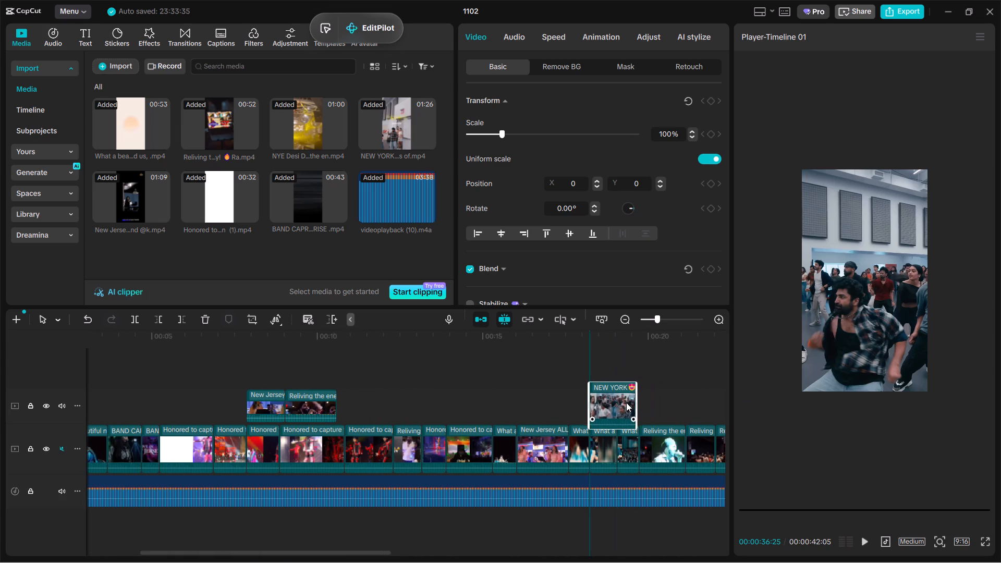
left_click_drag(626, 402, 626, 402)
Play the NEW YORK insert at about 18 seconds and trim its end to about 19 seconds, on the cut beneath.
left_click(567, 357)
key("space")
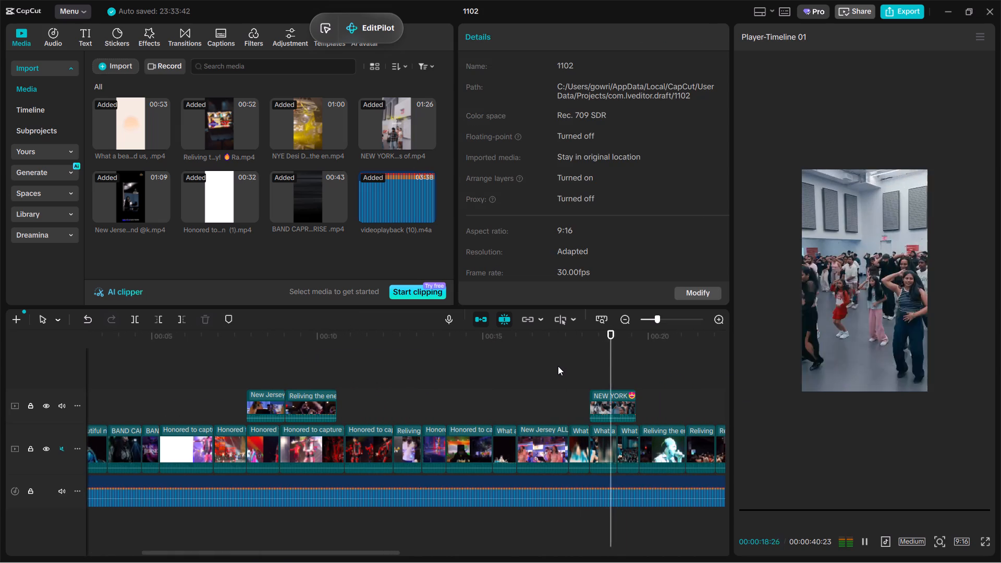
key("space")
left_click(621, 411)
left_click_drag(634, 407, 614, 408)
left_click(578, 367)
key("space")
scroll(607, 384, "up", 3, "ctrl")
key("space")
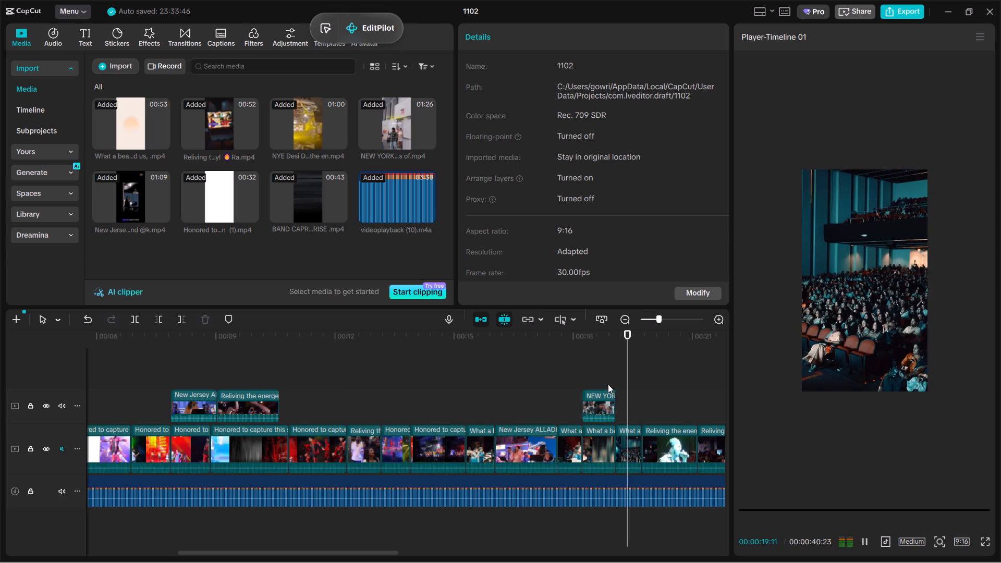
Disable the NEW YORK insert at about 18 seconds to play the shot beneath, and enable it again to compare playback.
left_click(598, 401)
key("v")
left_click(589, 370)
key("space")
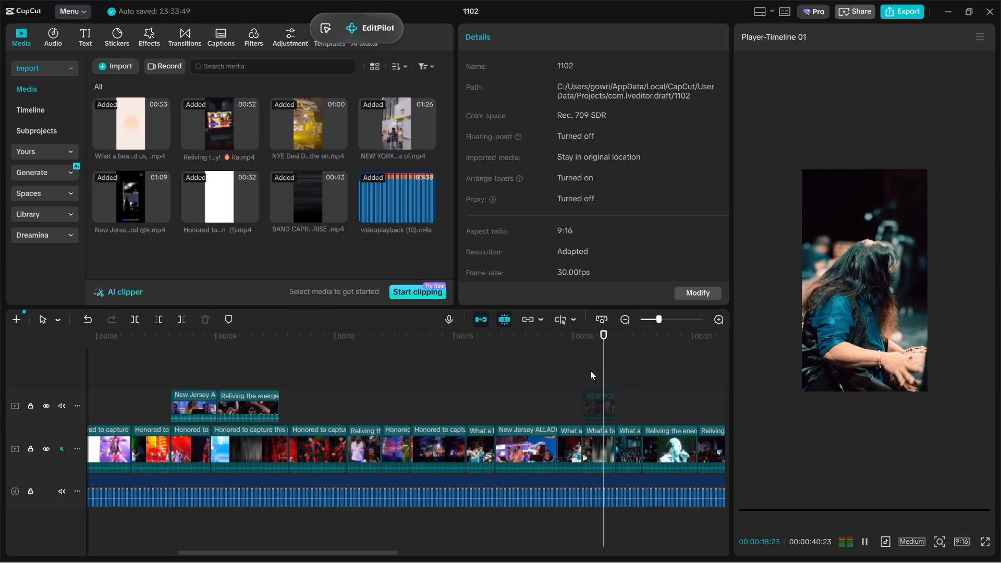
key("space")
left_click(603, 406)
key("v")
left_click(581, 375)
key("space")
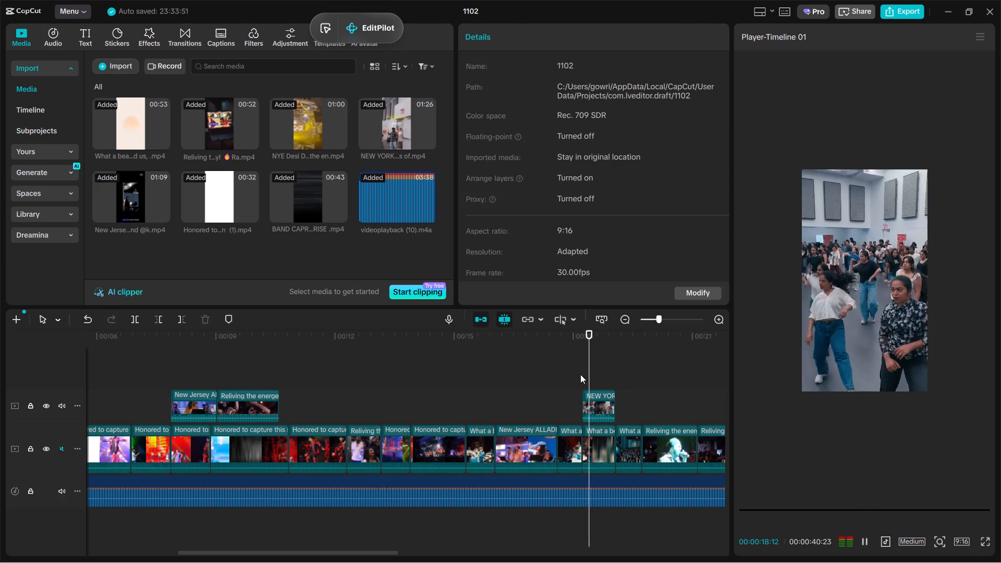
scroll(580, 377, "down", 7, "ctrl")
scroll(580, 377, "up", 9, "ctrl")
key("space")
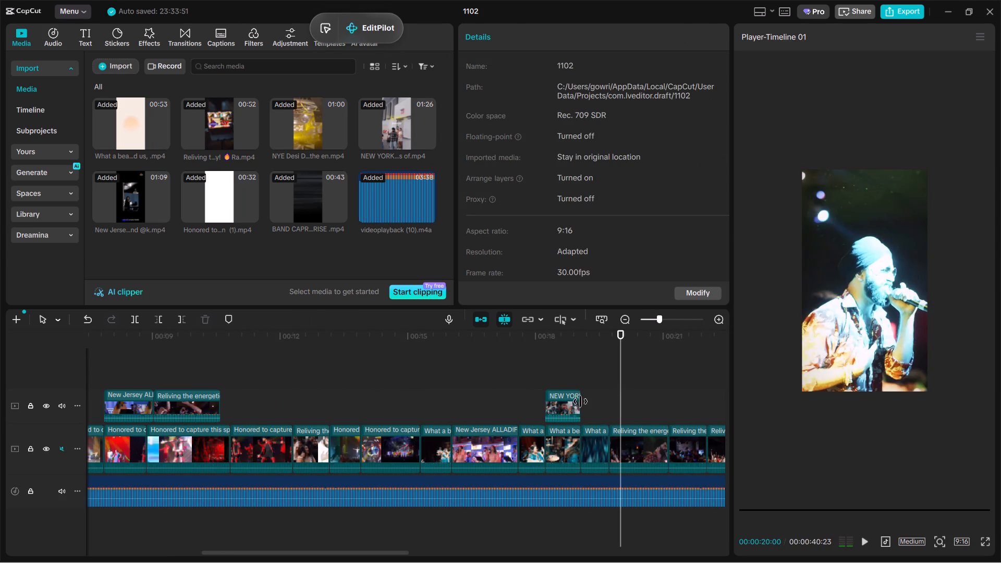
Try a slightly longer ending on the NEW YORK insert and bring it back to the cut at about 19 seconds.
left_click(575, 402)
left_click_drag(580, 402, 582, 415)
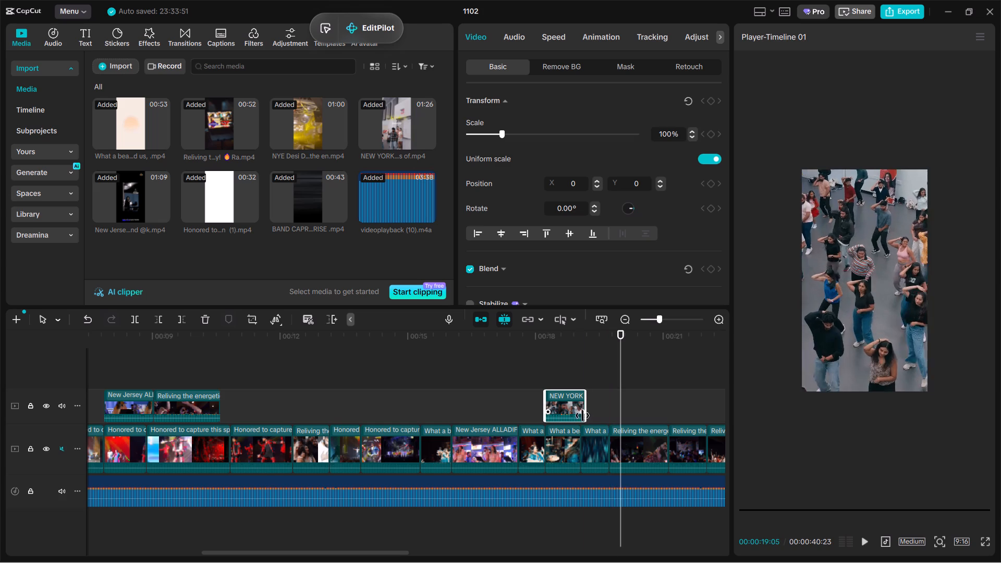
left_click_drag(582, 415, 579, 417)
Play the last NEW YORK street dance shot and cut off everything after 00:00:38:05.
left_click(612, 387)
left_click_drag(612, 387, 594, 413)
left_click(496, 403)
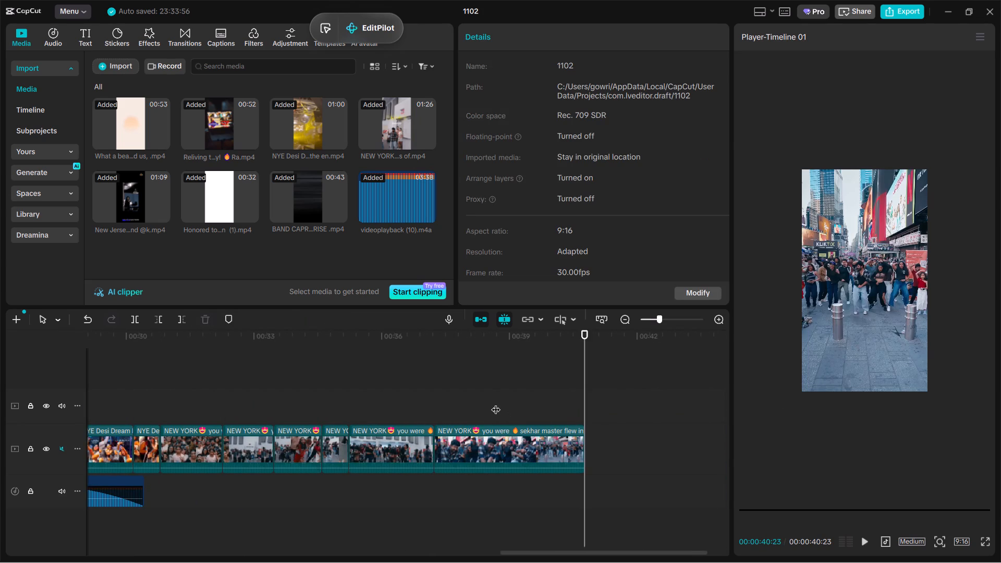
key("space")
left_click(457, 388)
key("space")
key("space")
left_click(485, 445)
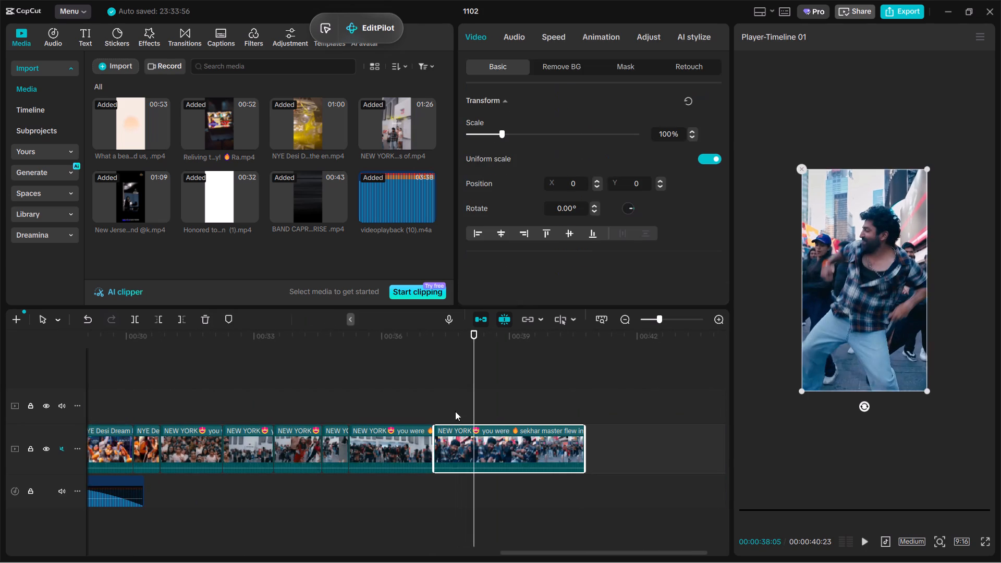
left_click(185, 323)
Move the shortened NEW YORK street shot onto the overlay track directly after the first NEW YORK insert and trim its end slightly.
left_click_drag(521, 443, 256, 360)
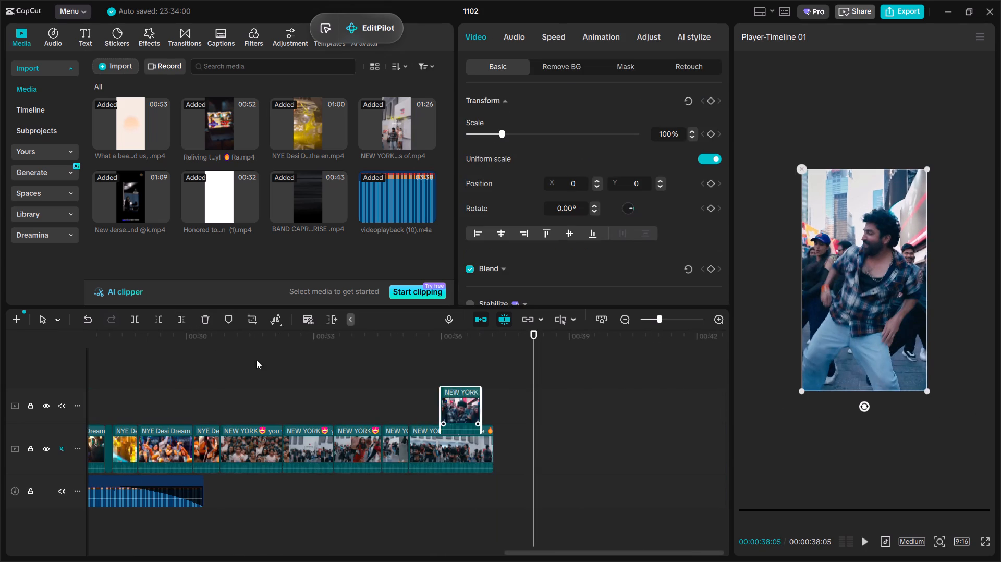
left_click_drag(256, 360, 418, 381)
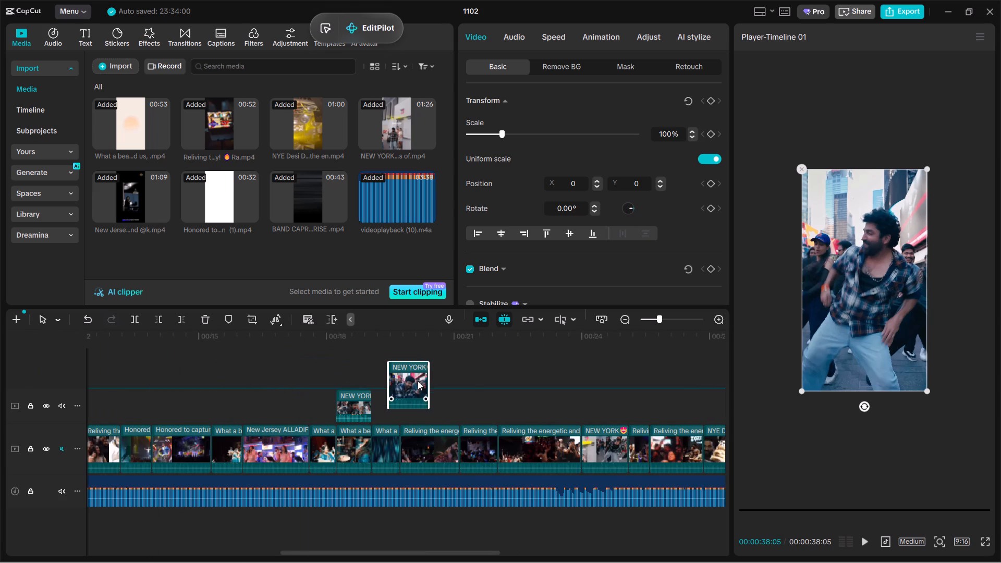
left_click_drag(418, 381, 401, 394)
left_click_drag(412, 398, 408, 399)
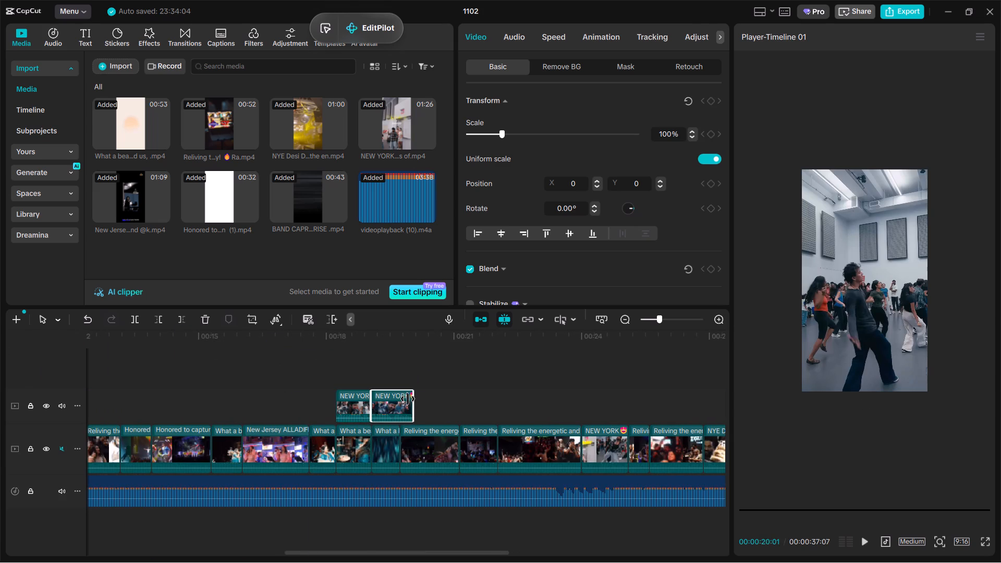
left_click_drag(408, 399, 407, 399)
Play back the edit from the opening shots through to about 15 seconds.
left_click(320, 381)
key("space")
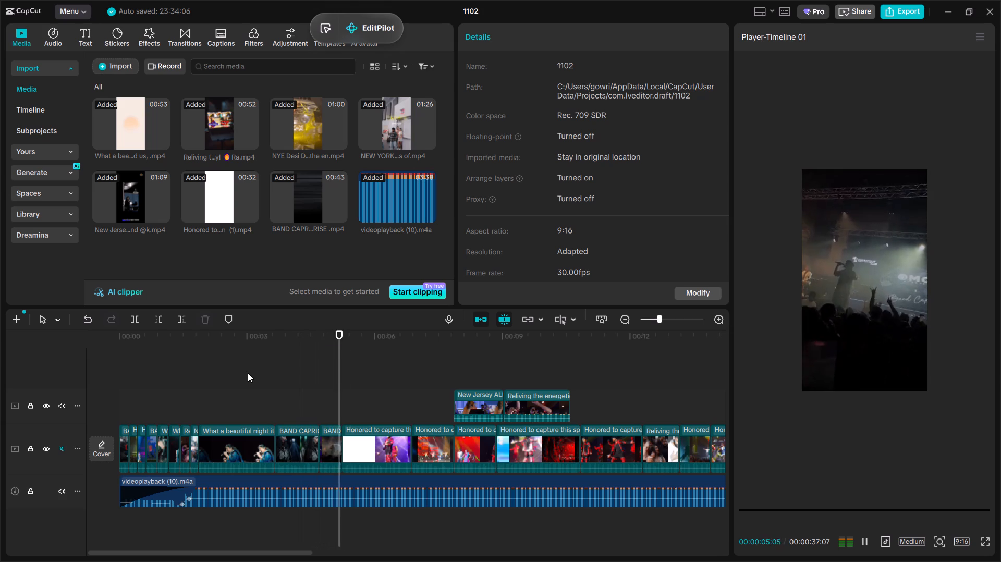
scroll(389, 480, "down", 1, "ctrl")
scroll(389, 461, "up", 5, "ctrl")
scroll(389, 455, "down", 5, "ctrl")
scroll(389, 455, "up", 6, "ctrl")
scroll(389, 455, "down", 5, "ctrl")
scroll(389, 455, "up", 6, "ctrl")
scroll(389, 455, "down", 3, "ctrl")
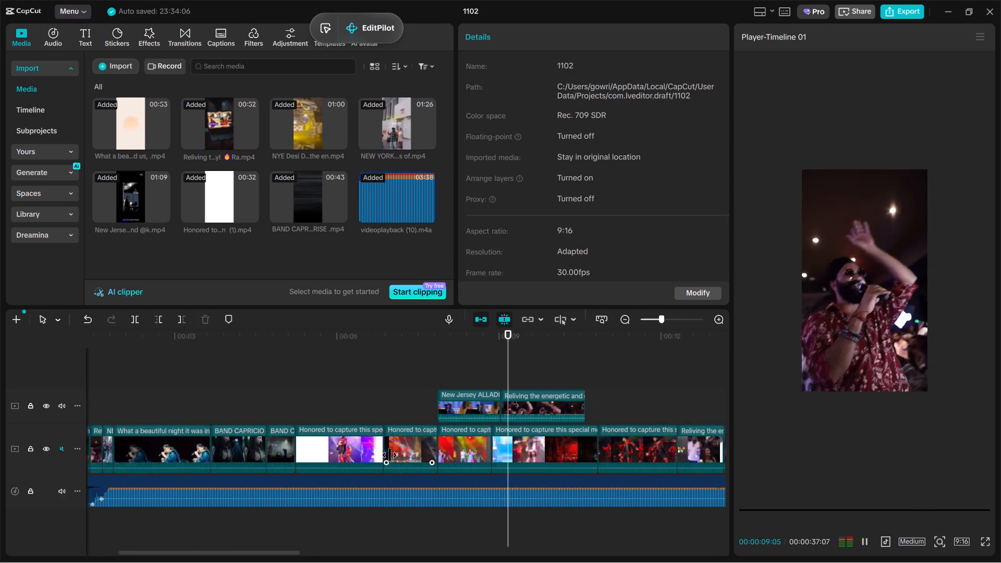
scroll(389, 455, "down", 5, "ctrl")
scroll(389, 452, "up", 8, "ctrl")
scroll(450, 450, "down", 3, "ctrl")
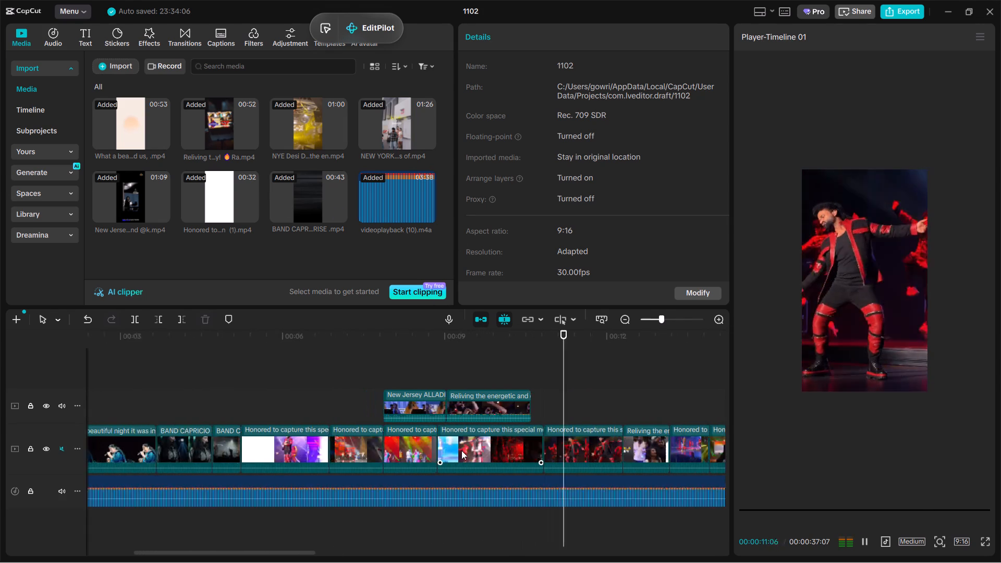
scroll(461, 450, "down", 10, "ctrl")
scroll(462, 450, "up", 8, "ctrl")
scroll(462, 450, "down", 7, "ctrl")
scroll(462, 450, "up", 7, "ctrl")
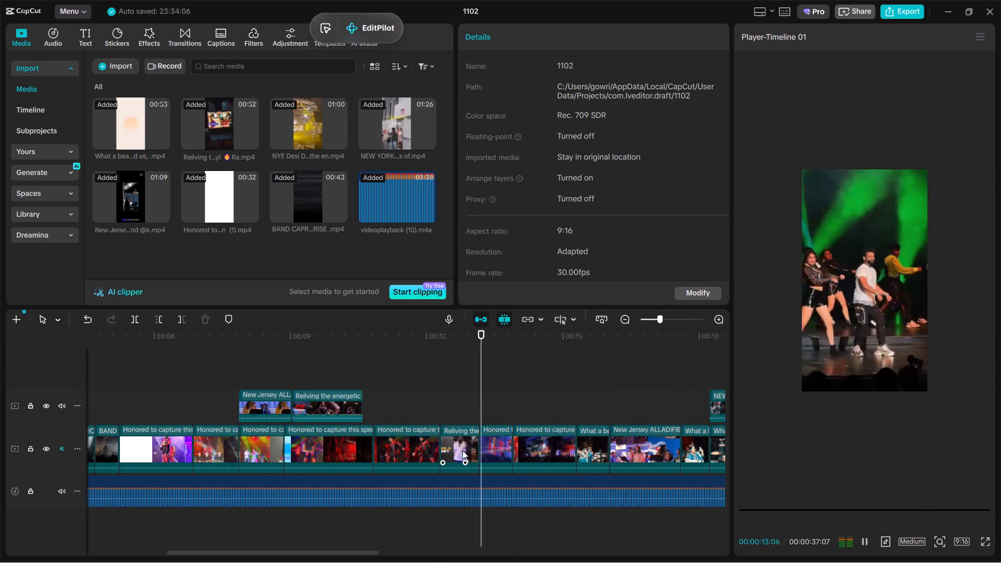
scroll(462, 450, "down", 3, "ctrl")
scroll(462, 450, "up", 4, "ctrl")
key("space")
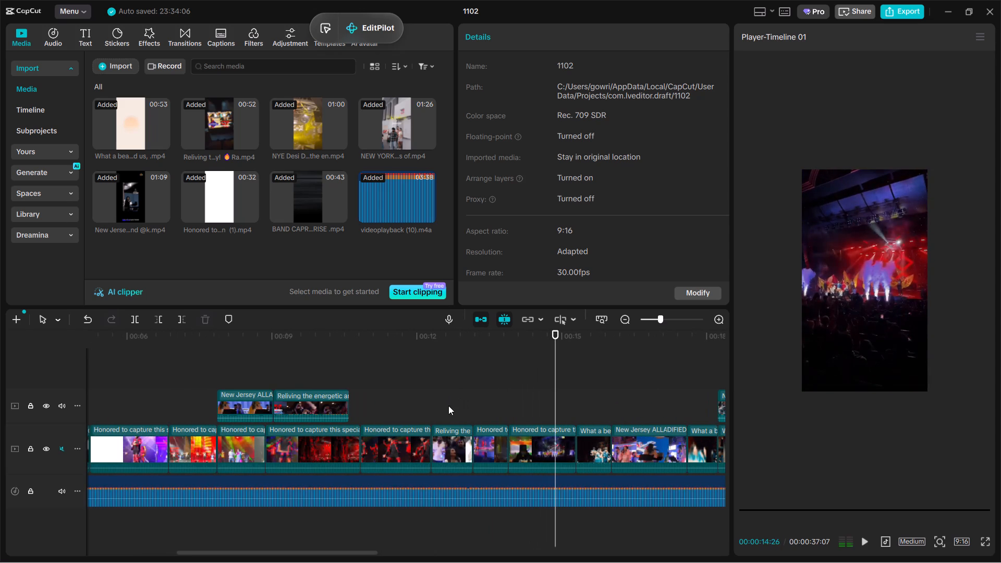
Keyframe a zoom-in on the Reliving shot at about 12 seconds, from 100% scale at its start to an enlarged frame at its end.
left_click(448, 412)
left_click(448, 438)
left_click(710, 100)
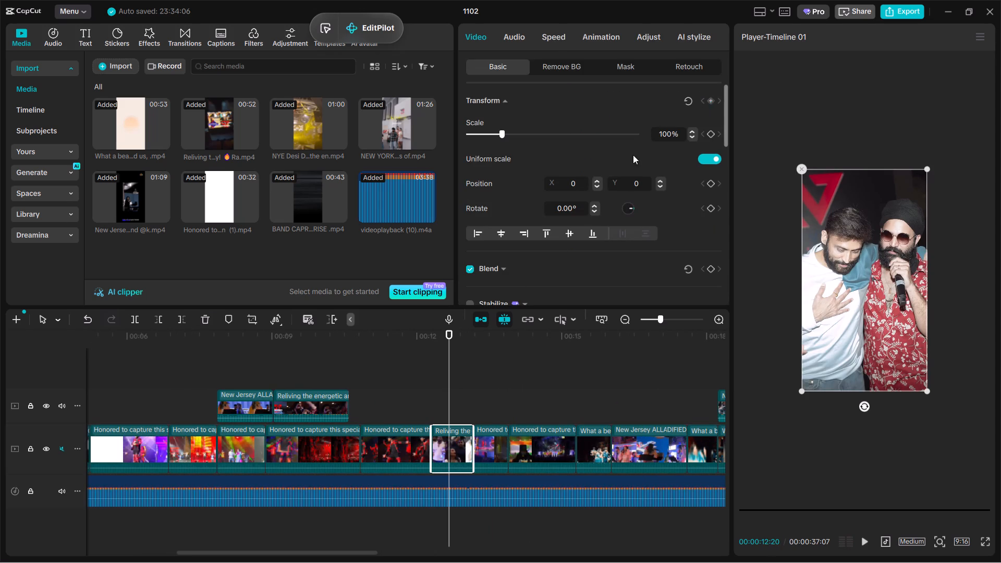
left_click_drag(450, 446, 298, 462)
left_click_drag(926, 397, 932, 413)
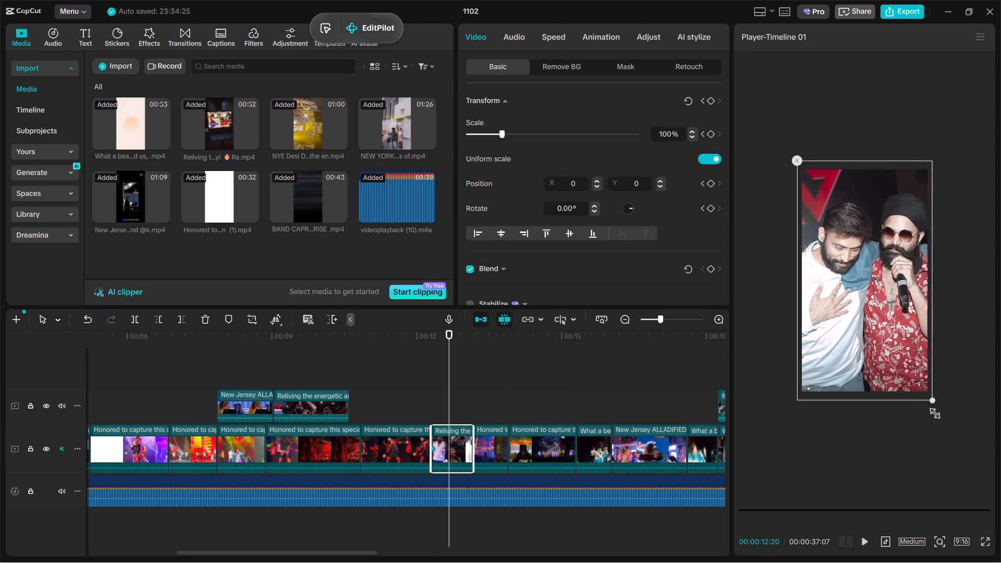
left_click_drag(932, 413, 937, 434)
left_click_drag(448, 448, 522, 451)
Play back the zoomed Reliving shot and the shots after it to about 15 seconds.
left_click(434, 395)
left_click_drag(433, 394, 423, 393)
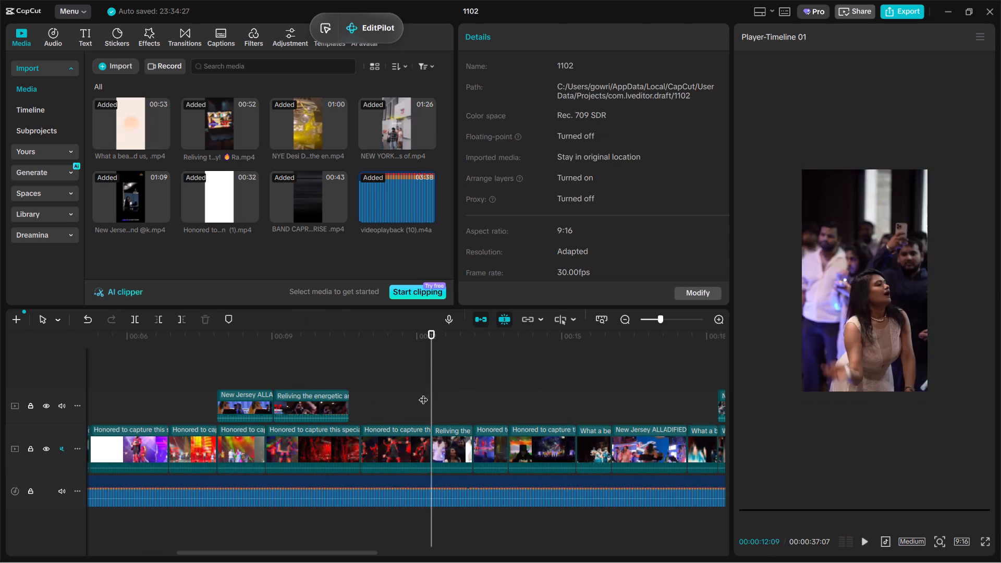
left_click_drag(423, 393, 413, 393)
key("space")
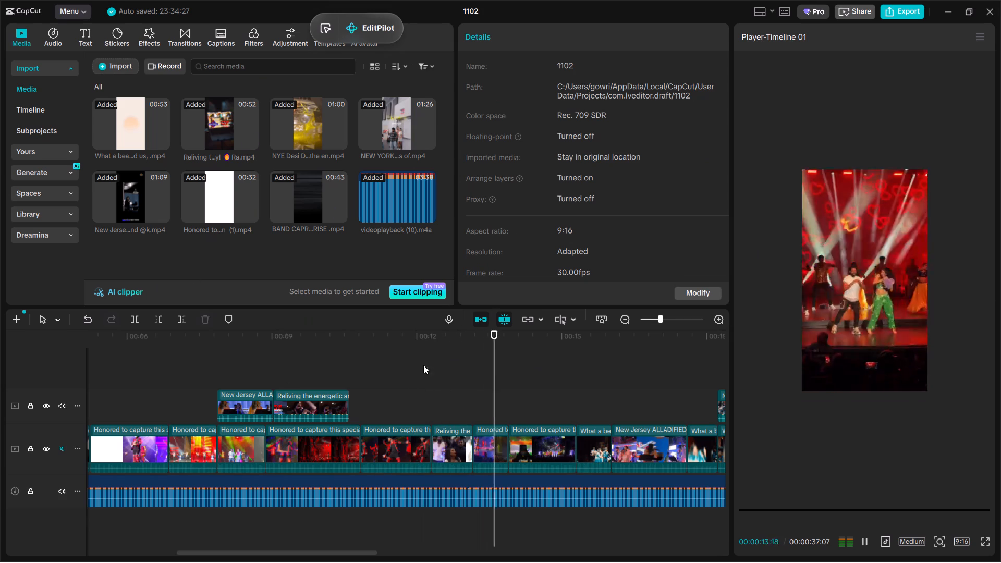
scroll(430, 420, "down", 5, "ctrl")
scroll(430, 420, "up", 9, "ctrl")
key("space")
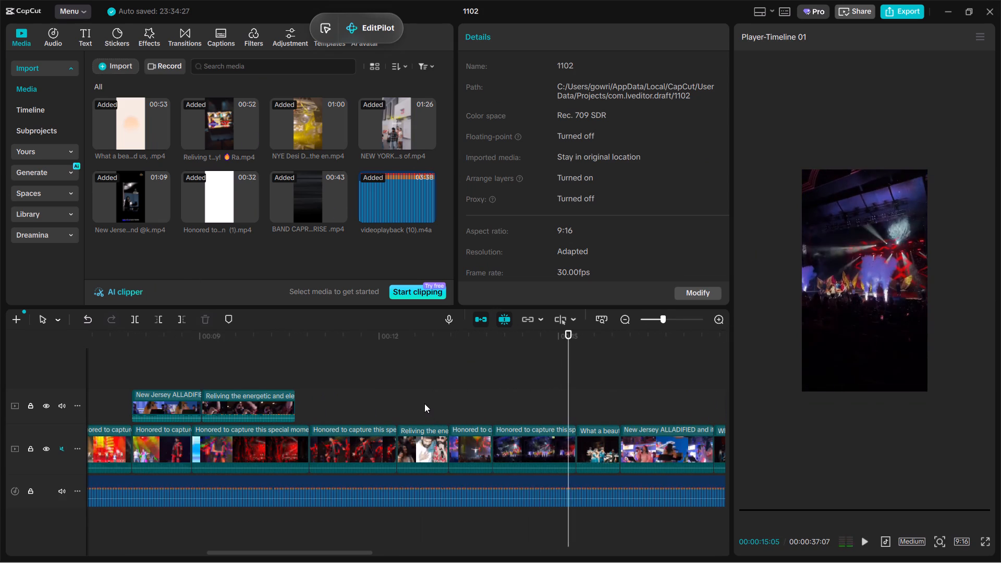
Play back the edit from about 15 seconds to the end of the music at about 30 seconds.
key("space")
scroll(452, 443, "down", 9, "ctrl")
scroll(466, 454, "up", 9, "ctrl")
scroll(466, 454, "down", 1, "ctrl")
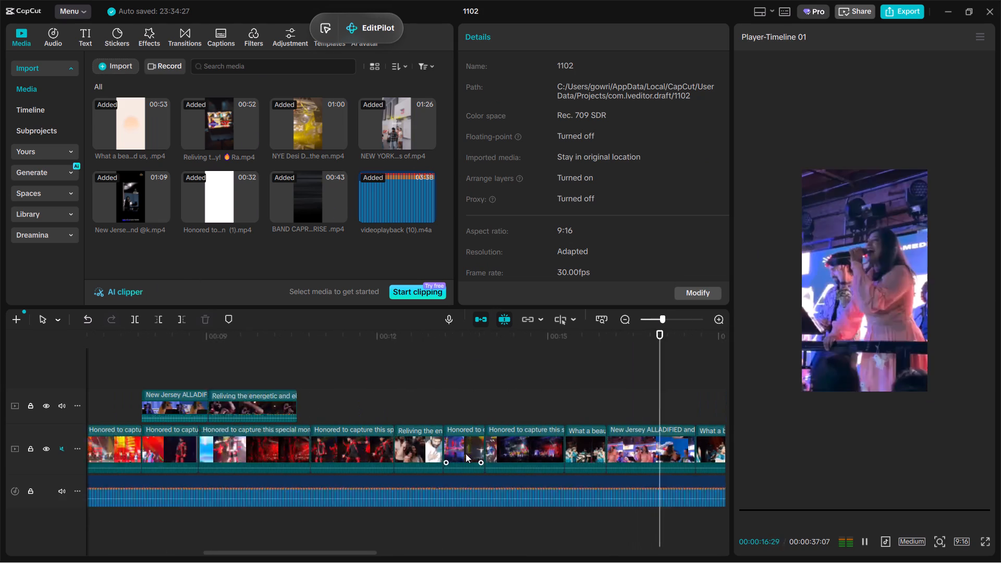
scroll(466, 454, "down", 10, "ctrl")
scroll(468, 447, "up", 7, "ctrl")
scroll(468, 447, "down", 10, "ctrl")
scroll(468, 447, "up", 8, "ctrl")
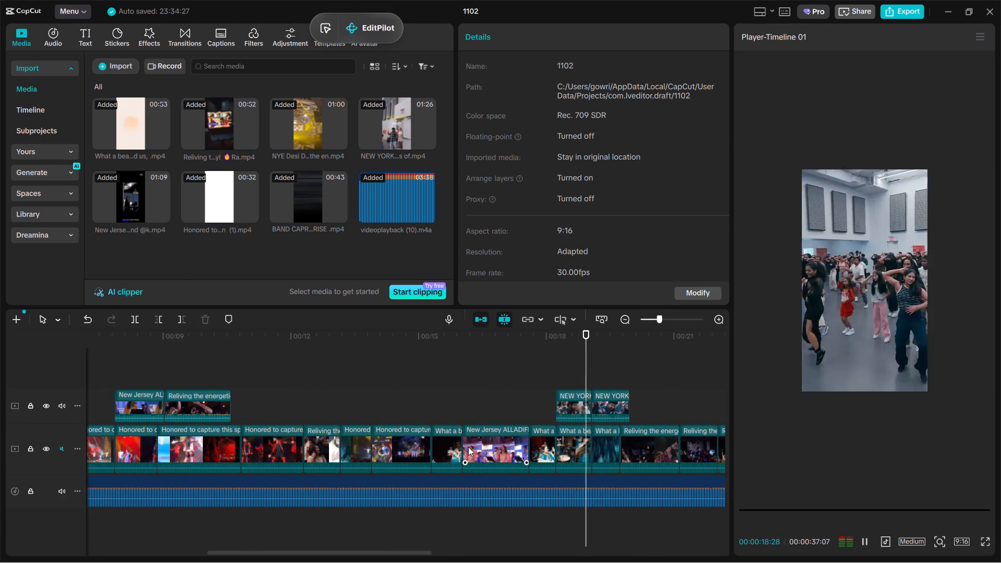
scroll(468, 447, "down", 5, "ctrl")
scroll(468, 447, "up", 9, "ctrl")
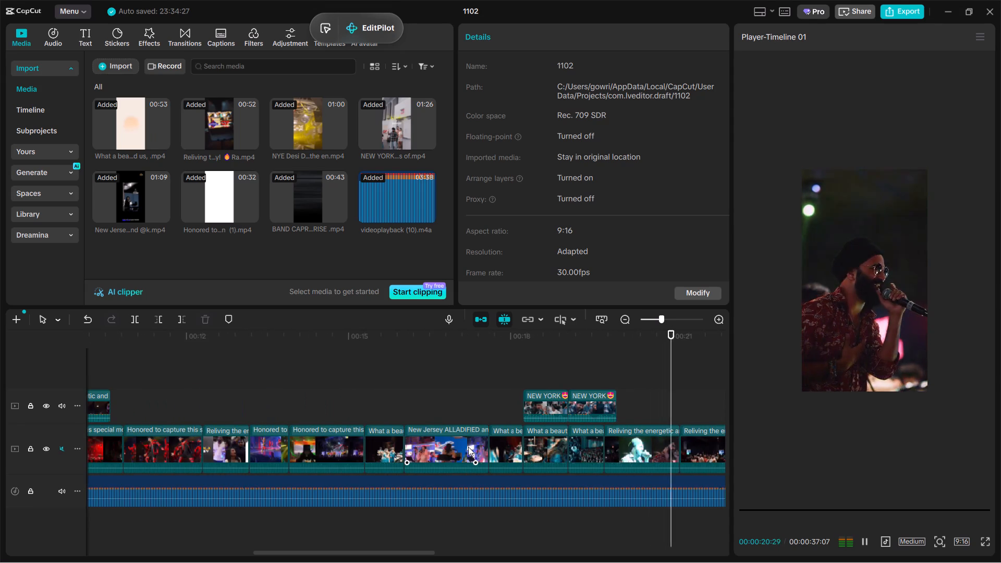
scroll(468, 447, "down", 9, "ctrl")
scroll(468, 447, "up", 7, "ctrl")
scroll(468, 447, "down", 10, "ctrl")
scroll(468, 447, "up", 8, "ctrl")
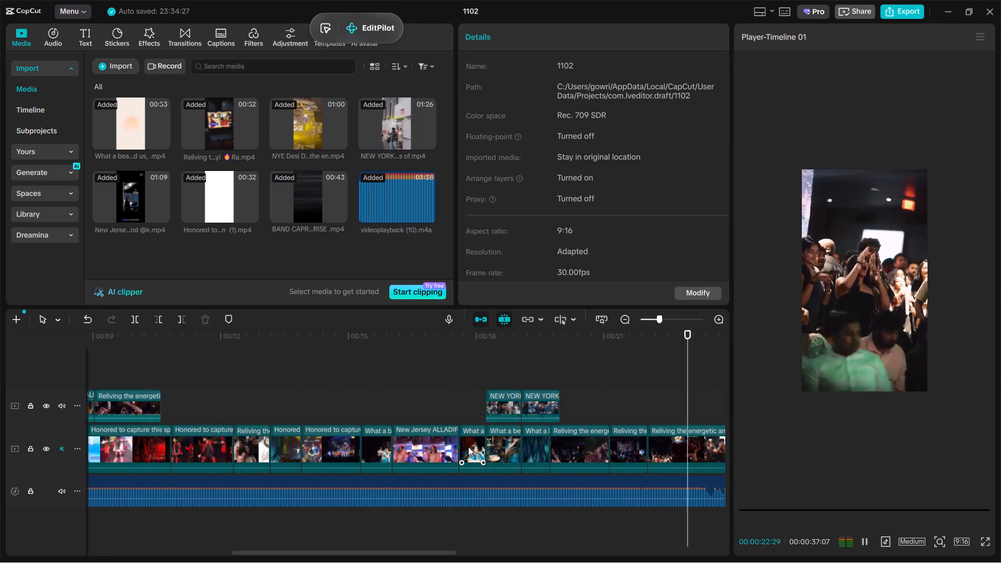
scroll(468, 447, "down", 11, "ctrl")
scroll(468, 447, "up", 7, "ctrl")
scroll(468, 447, "down", 7, "ctrl")
scroll(468, 447, "up", 8, "ctrl")
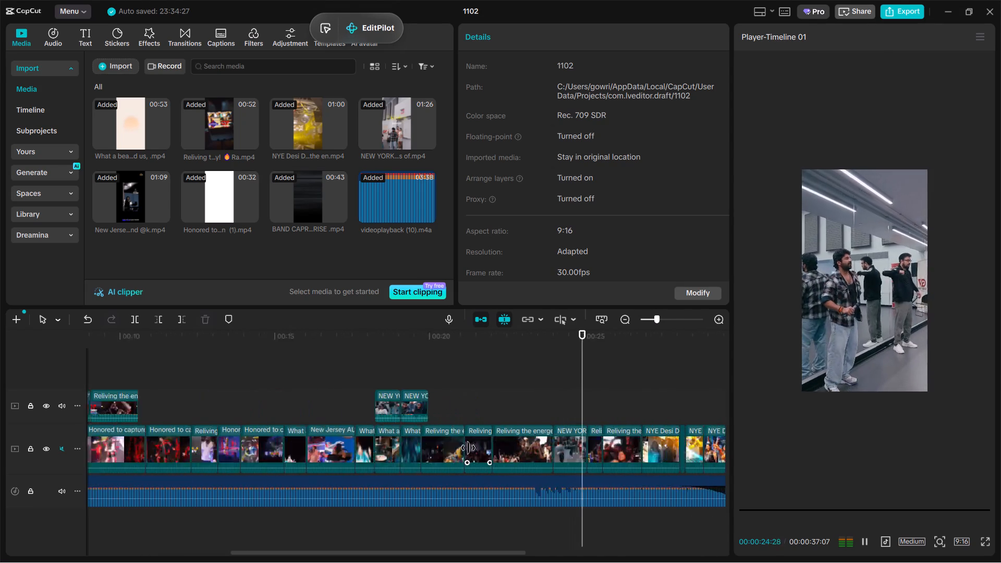
scroll(468, 448, "up", 1, "ctrl")
scroll(468, 448, "down", 8, "ctrl")
scroll(468, 448, "up", 6, "ctrl")
scroll(468, 448, "down", 8, "ctrl")
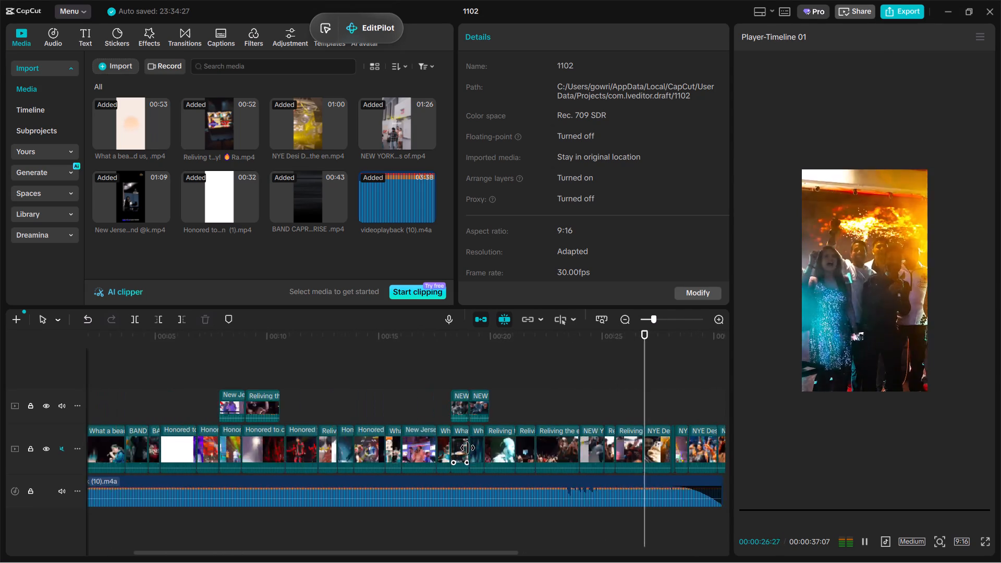
scroll(468, 448, "down", 2, "ctrl")
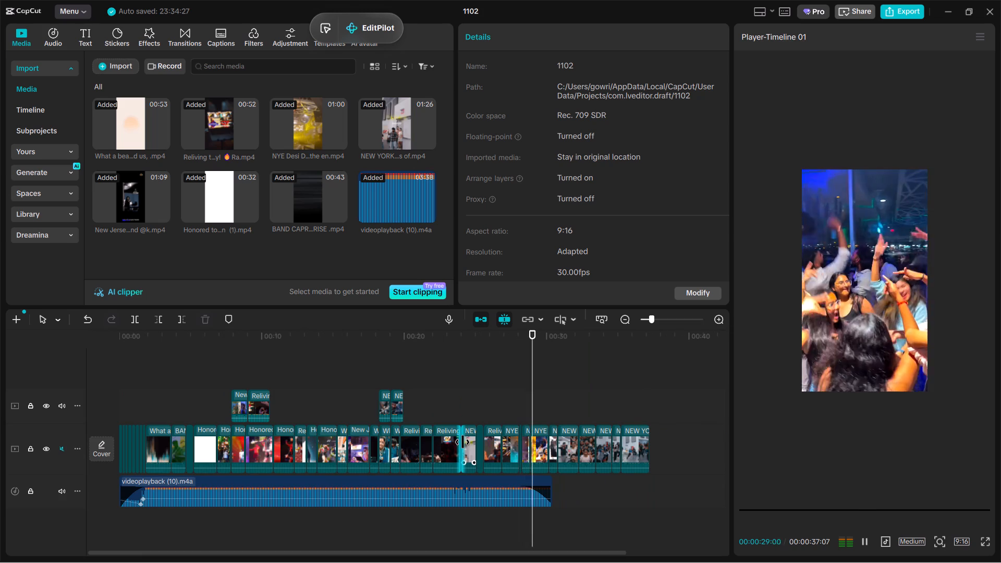
scroll(532, 460, "up", 8, "ctrl")
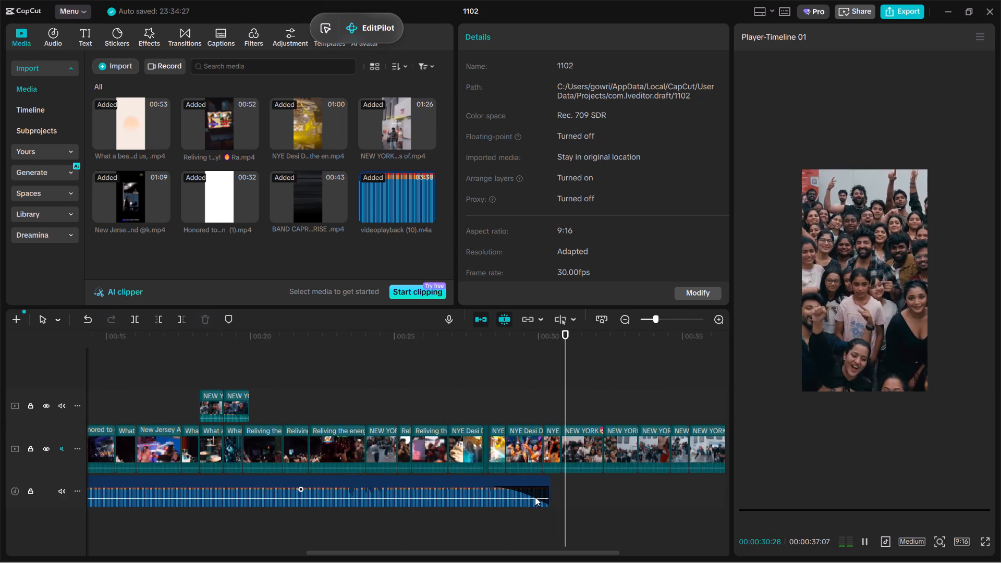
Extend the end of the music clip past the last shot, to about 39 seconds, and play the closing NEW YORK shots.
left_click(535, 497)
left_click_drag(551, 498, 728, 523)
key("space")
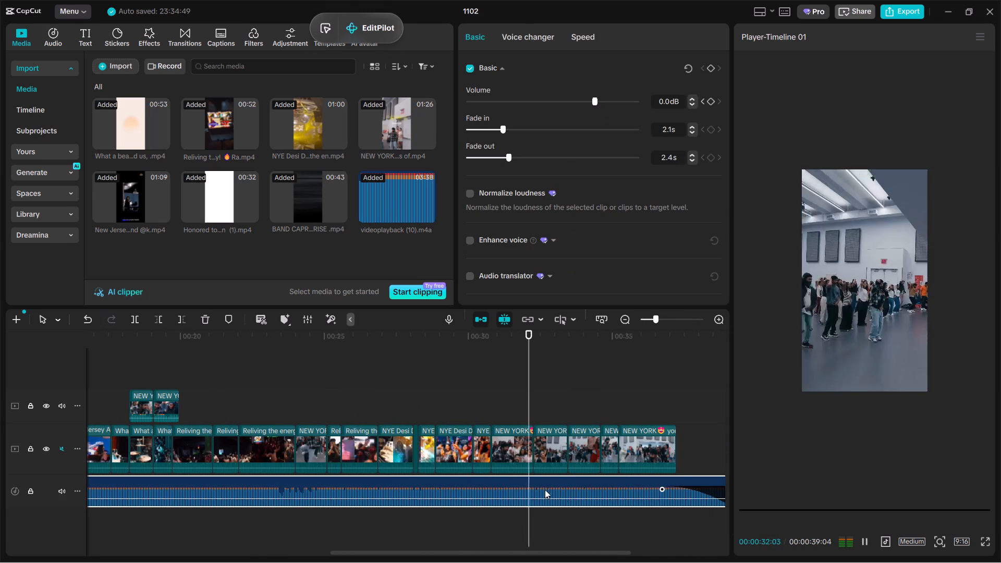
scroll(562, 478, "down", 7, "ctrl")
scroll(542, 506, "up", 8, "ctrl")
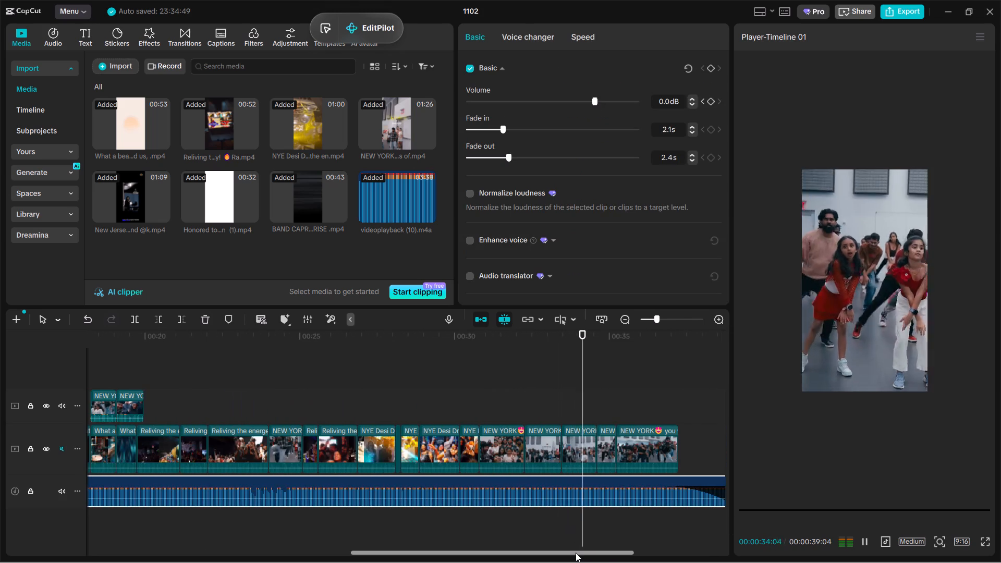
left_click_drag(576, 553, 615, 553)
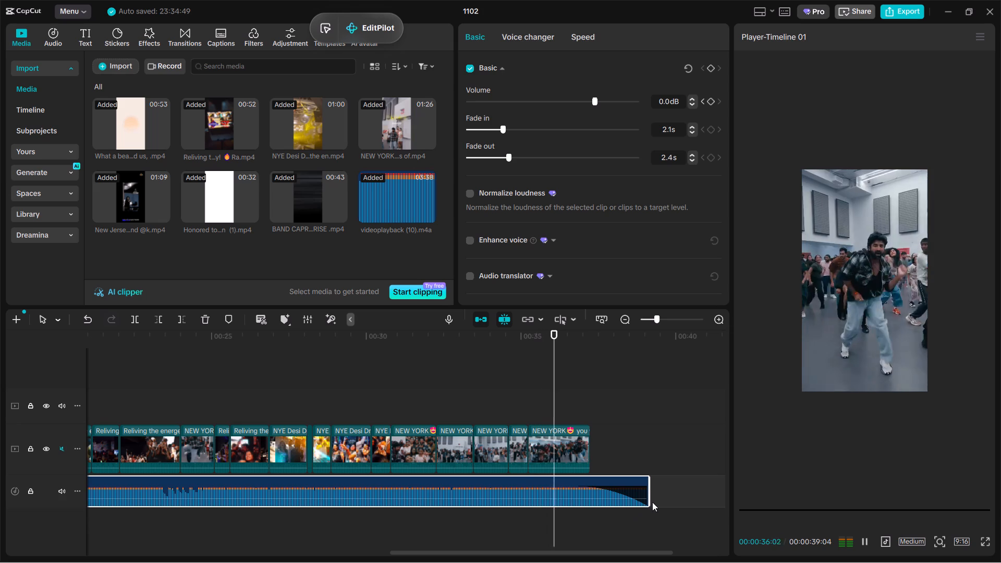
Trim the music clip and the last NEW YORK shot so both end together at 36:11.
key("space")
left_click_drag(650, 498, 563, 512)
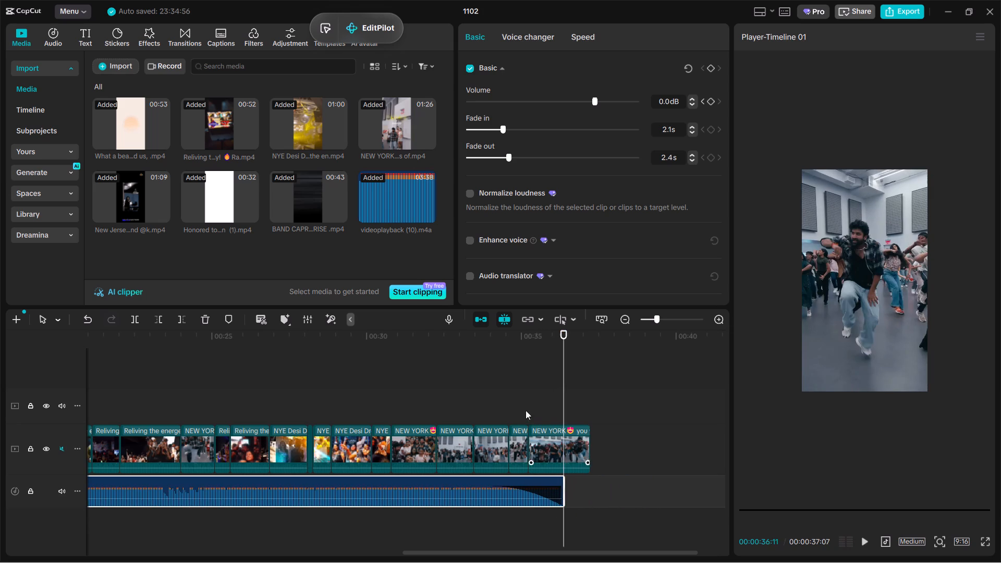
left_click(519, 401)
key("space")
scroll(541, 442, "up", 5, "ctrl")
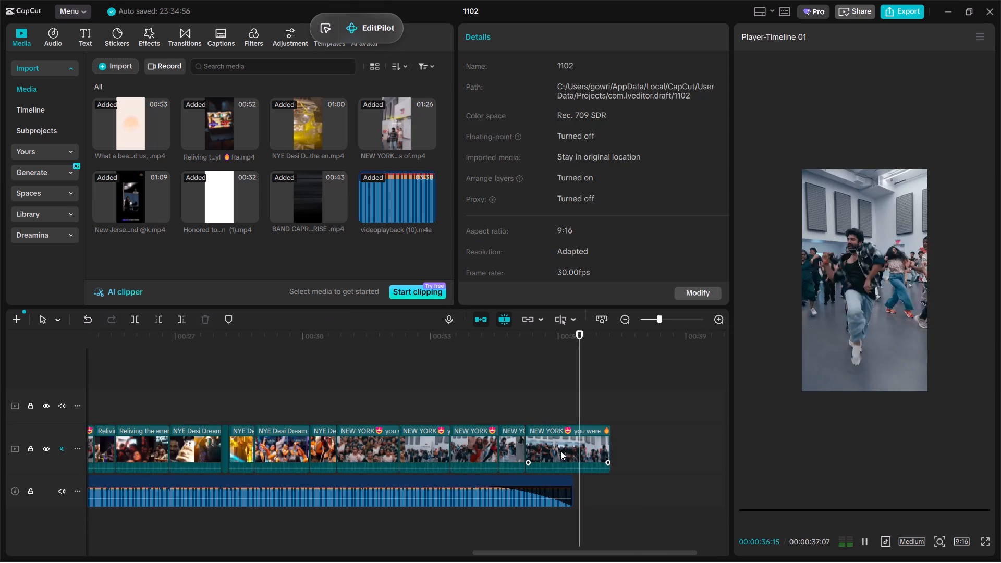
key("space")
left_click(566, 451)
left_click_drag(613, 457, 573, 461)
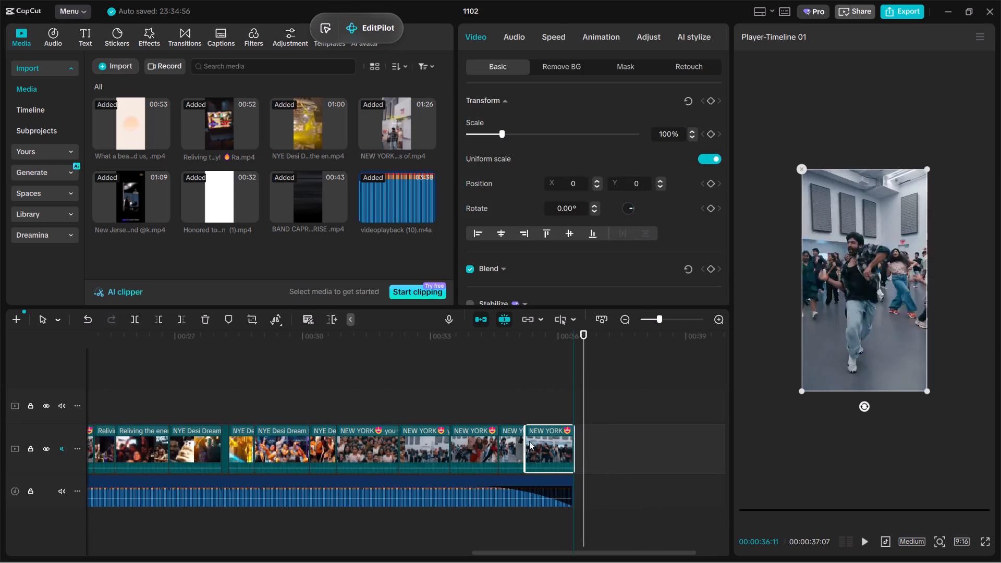
Scrub back through the edit and play the closing shots from about 26 seconds through to the end.
left_click(311, 380)
left_click_drag(311, 380, 340, 384)
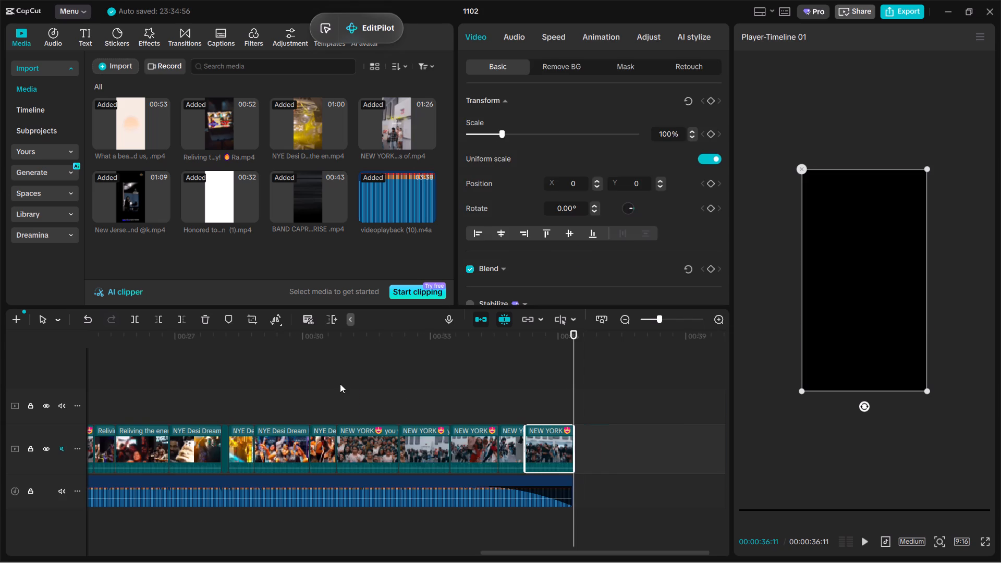
left_click_drag(340, 384, 325, 427)
left_click(322, 459)
key("ctrl+c")
left_click(424, 393)
left_click_drag(427, 393, 236, 406)
key("space")
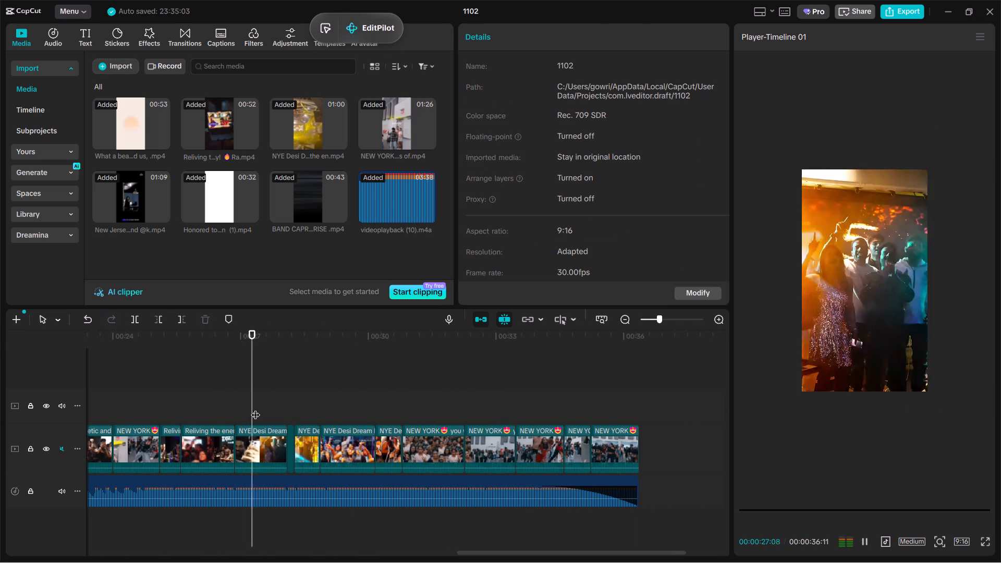
key("space")
left_click(188, 403)
left_click_drag(187, 403, 763, 403)
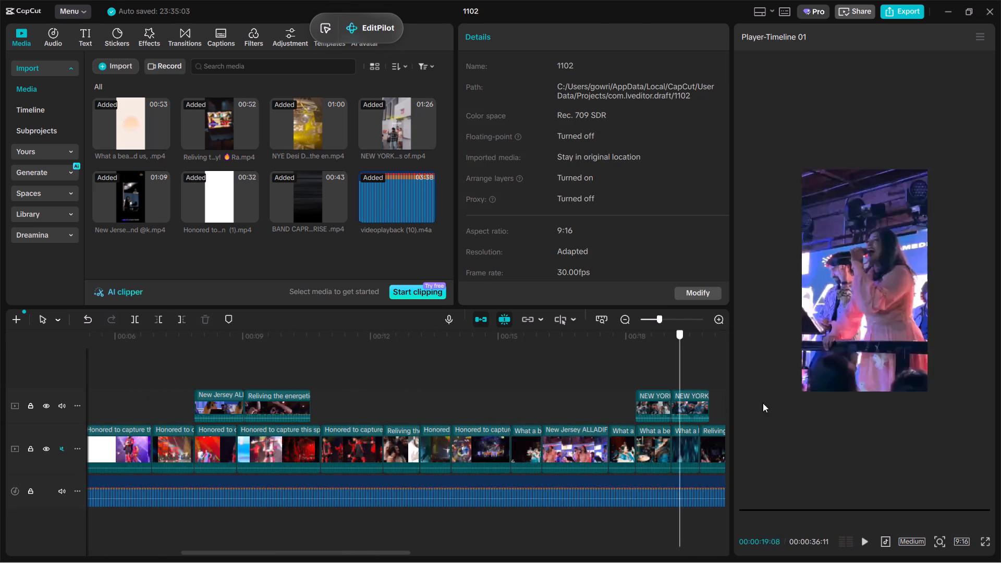
left_click_drag(763, 403, 273, 407)
key("space")
scroll(288, 408, "down", 4)
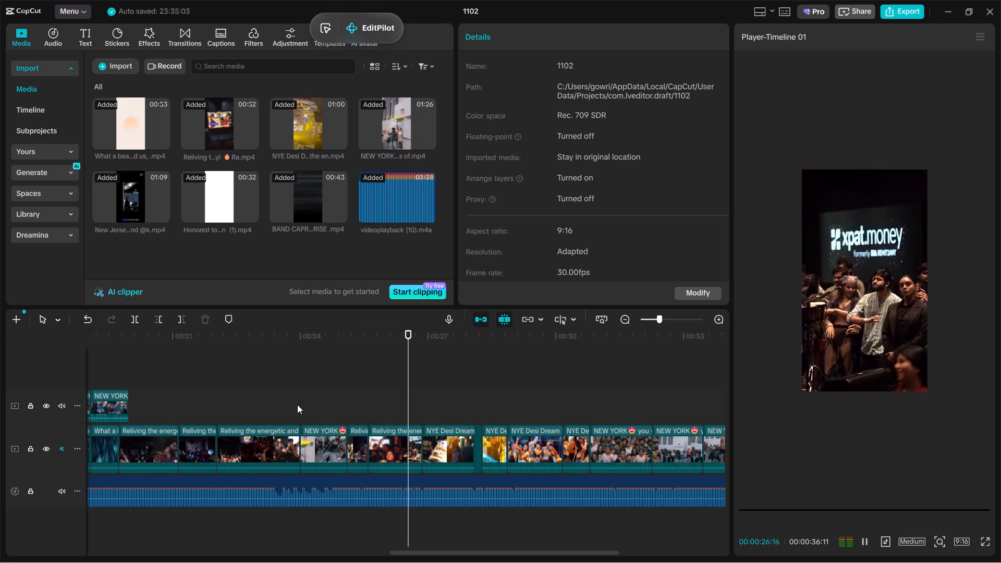
scroll(504, 421, "down", 5, "ctrl")
scroll(505, 422, "up", 6, "ctrl")
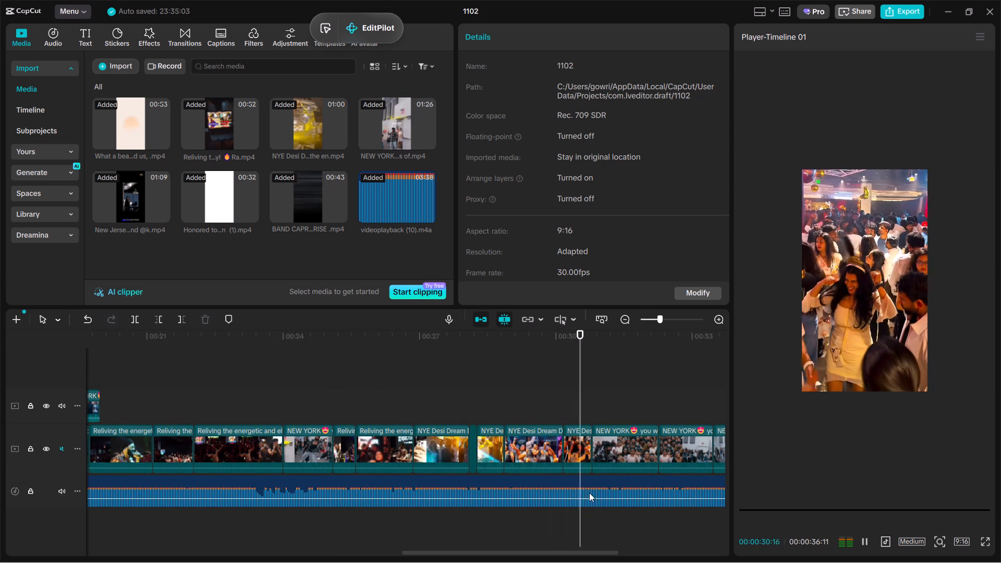
key("space")
left_click_drag(476, 555, 500, 555)
key("space")
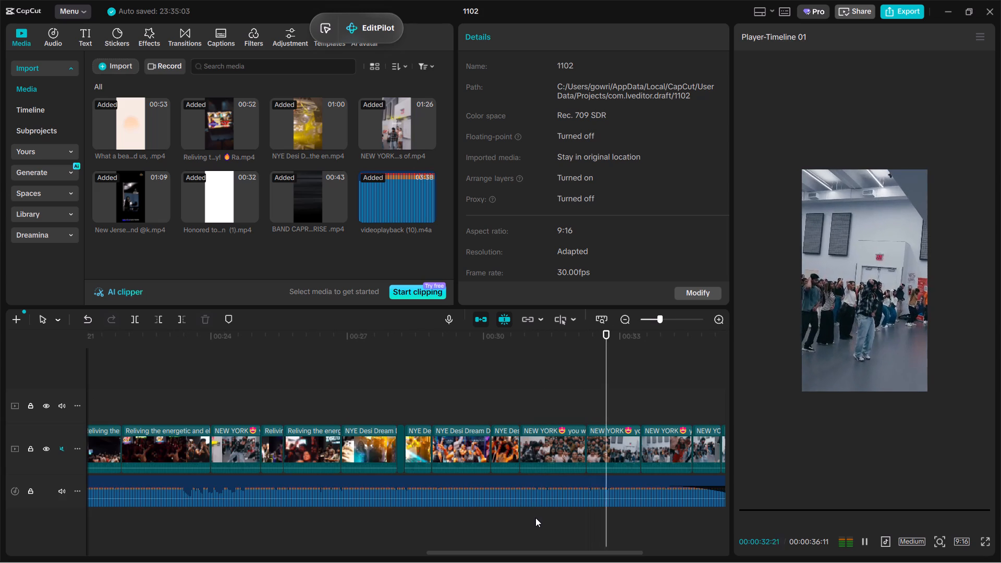
scroll(535, 517, "down", 6, "ctrl")
scroll(535, 516, "up", 7, "ctrl")
scroll(535, 515, "down", 3, "ctrl")
scroll(535, 514, "up", 5, "ctrl")
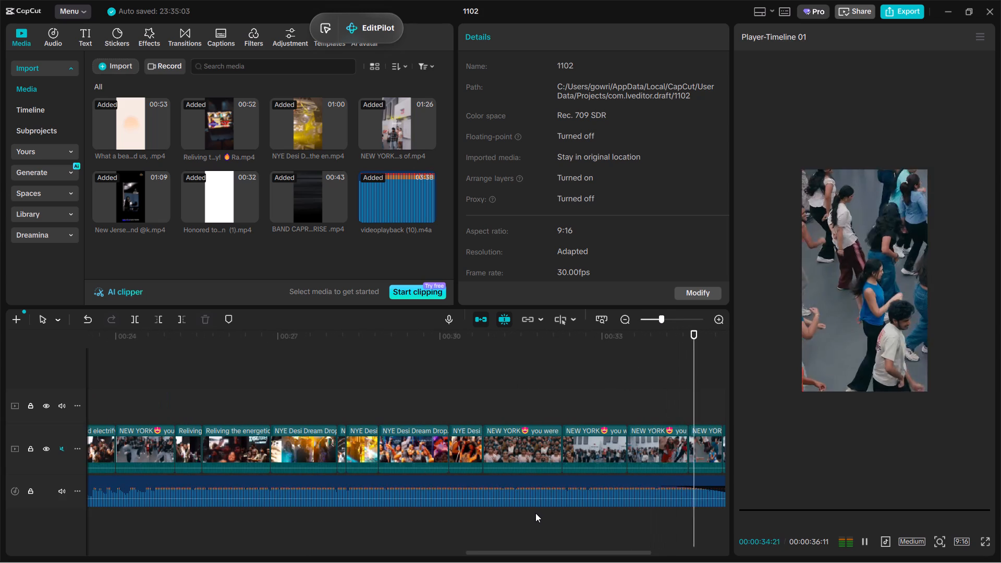
scroll(535, 513, "down", 6, "ctrl")
scroll(535, 512, "up", 7, "ctrl")
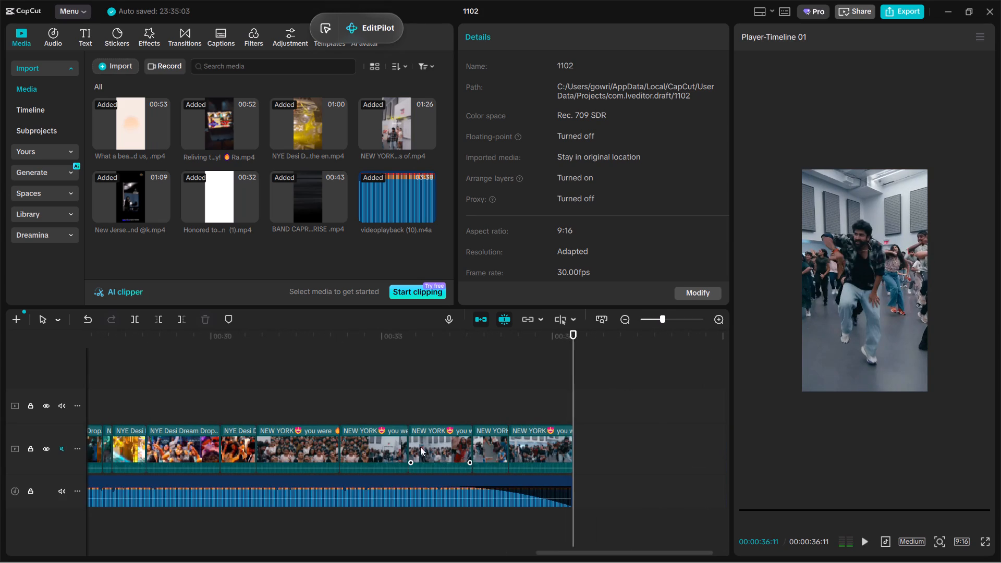
Shorten the end of the music clip to about 30:12, within the last NYE Desi Dream Drop shot, checking the fade-out by playback.
left_click(243, 393)
left_click(556, 499)
left_click_drag(574, 501, 556, 501)
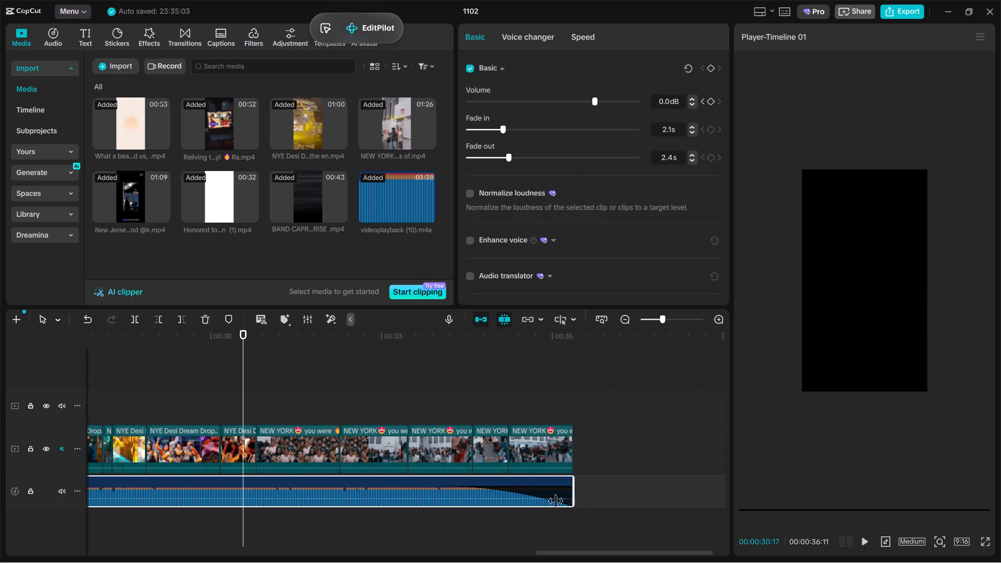
left_click_drag(556, 501, 293, 498)
left_click(214, 407)
key("space")
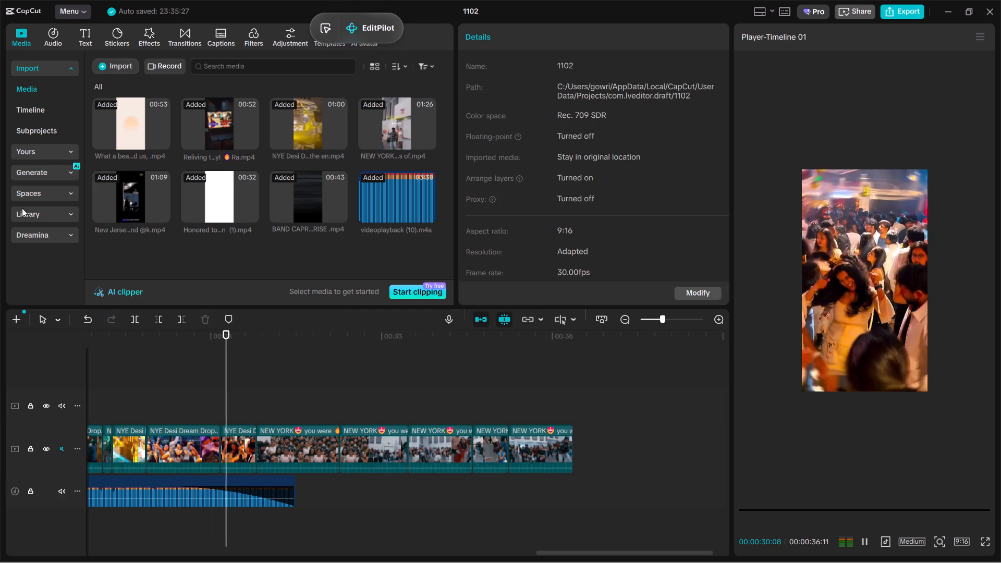
key("space")
left_click(279, 492)
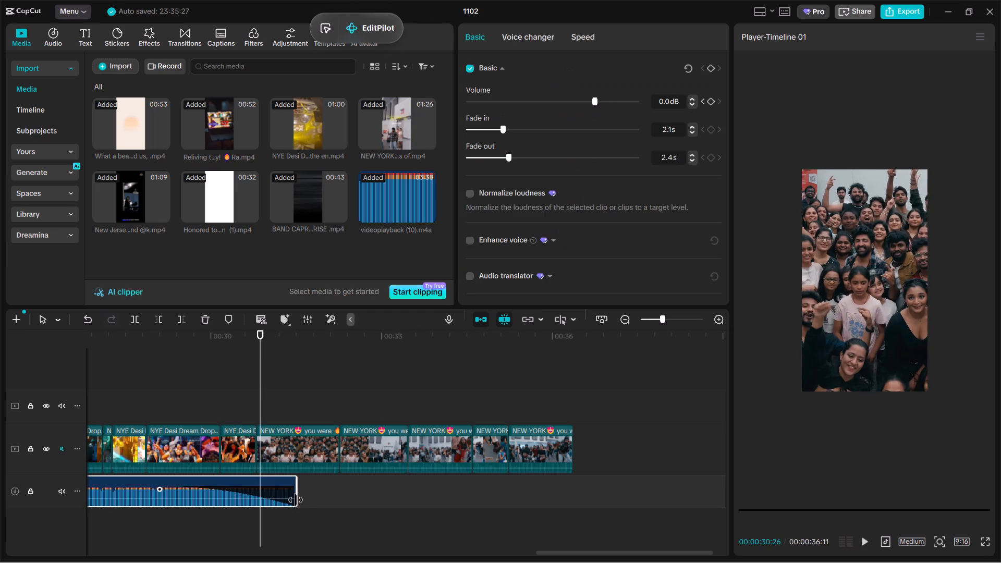
left_click_drag(296, 500, 233, 500)
left_click(177, 396)
key("space")
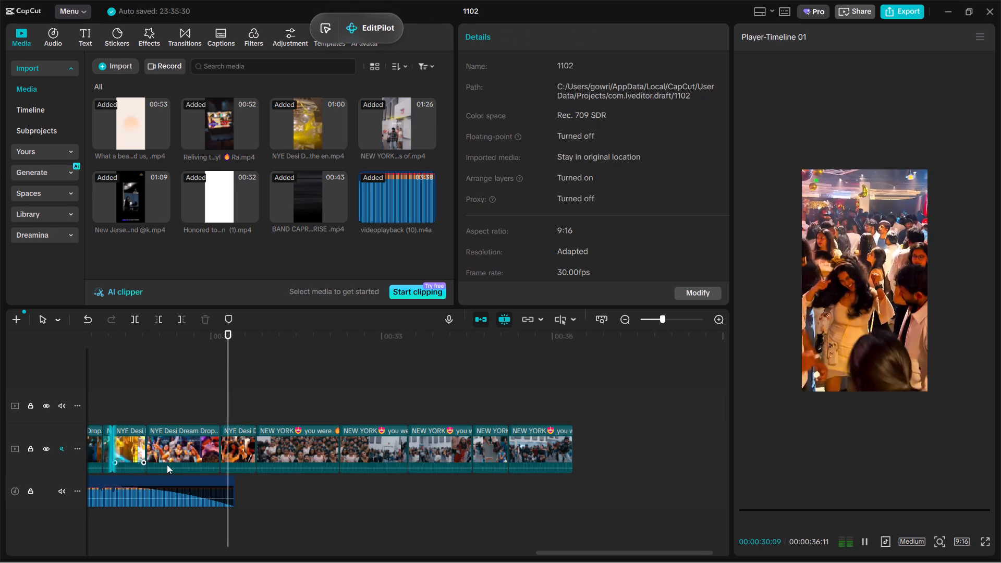
key("space")
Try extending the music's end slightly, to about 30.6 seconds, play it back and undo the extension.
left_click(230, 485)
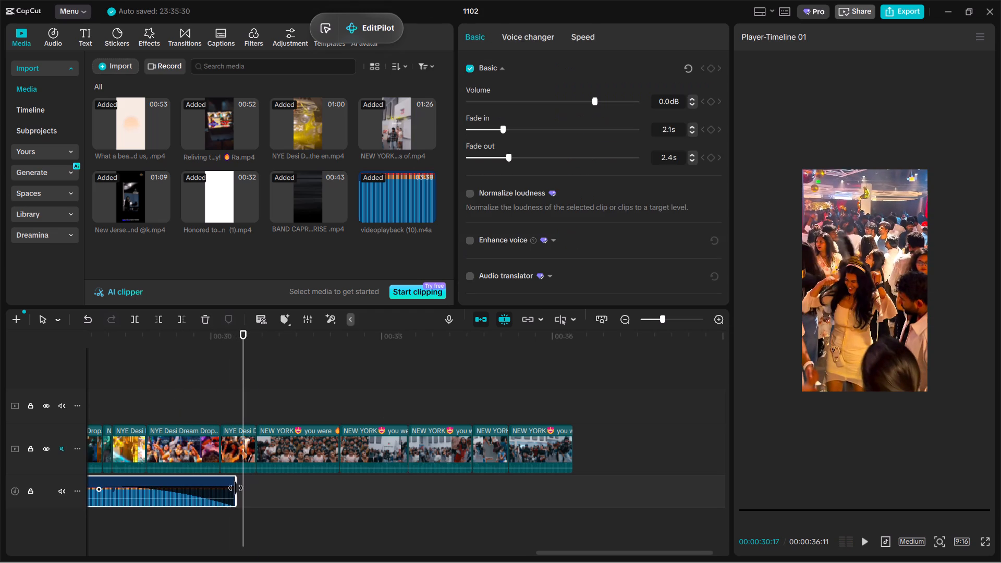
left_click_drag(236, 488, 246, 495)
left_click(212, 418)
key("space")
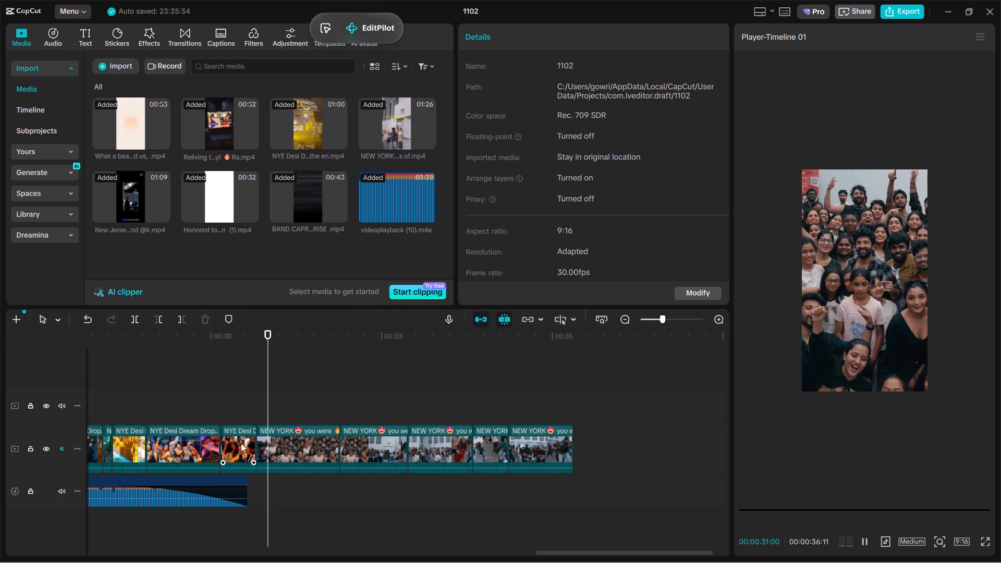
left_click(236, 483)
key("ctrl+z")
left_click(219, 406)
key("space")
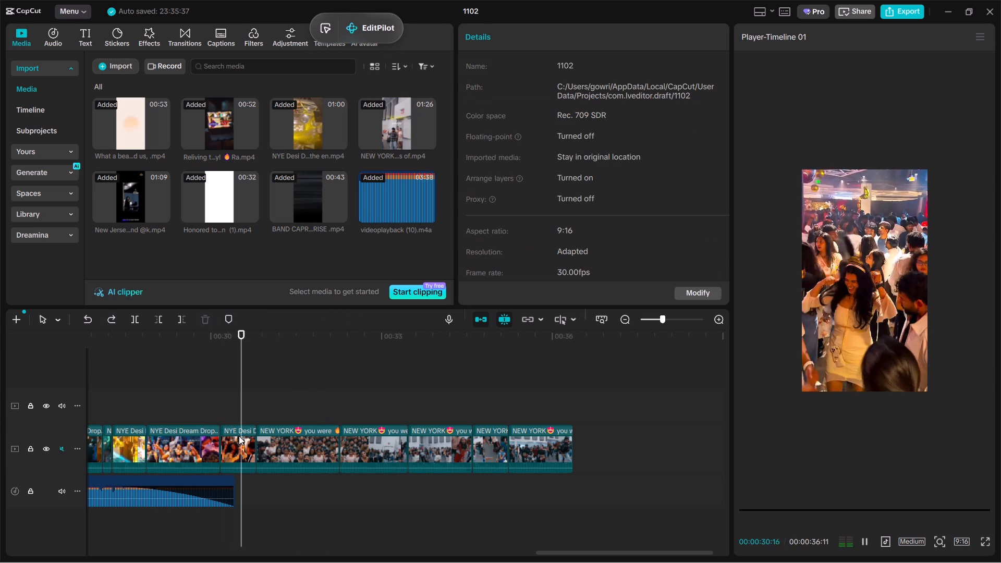
Shorten the end of the second-to-last NYE Desi Dream Drop shot by 11 frames so the last NYE shot ends with the music.
left_click(207, 438)
left_click_drag(221, 449, 198, 453)
left_click(153, 389)
key("space")
Delete the five NEW YORK shots that follow the end of the music.
left_click_drag(276, 407, 490, 456)
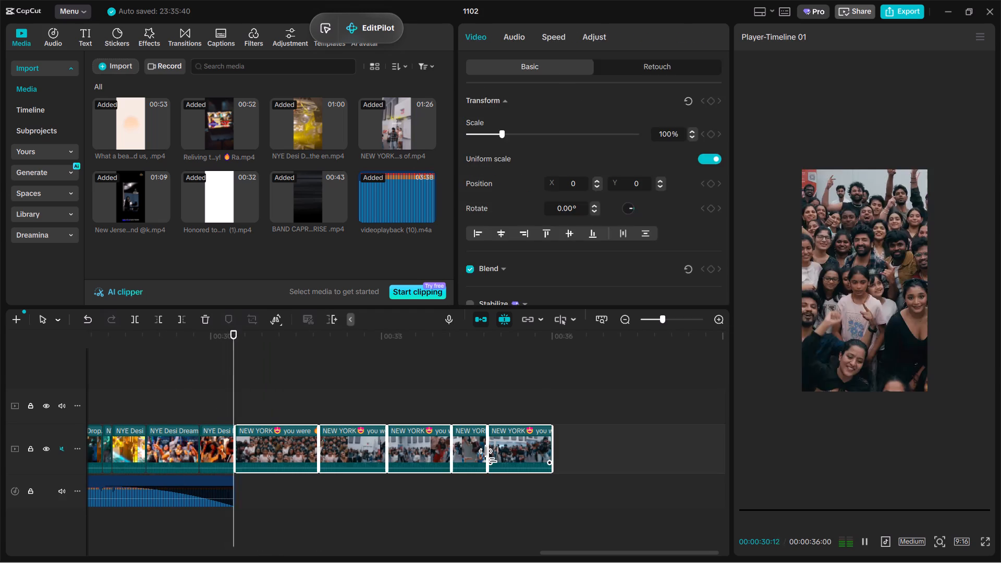
key("BackSpace")
Play the opening and apply the favourite Unfold in-animation, 0.4 s long, to the What a beautiful night shot at about 2 seconds.
left_click(374, 400)
left_click_drag(374, 400, 0, 311)
key("space")
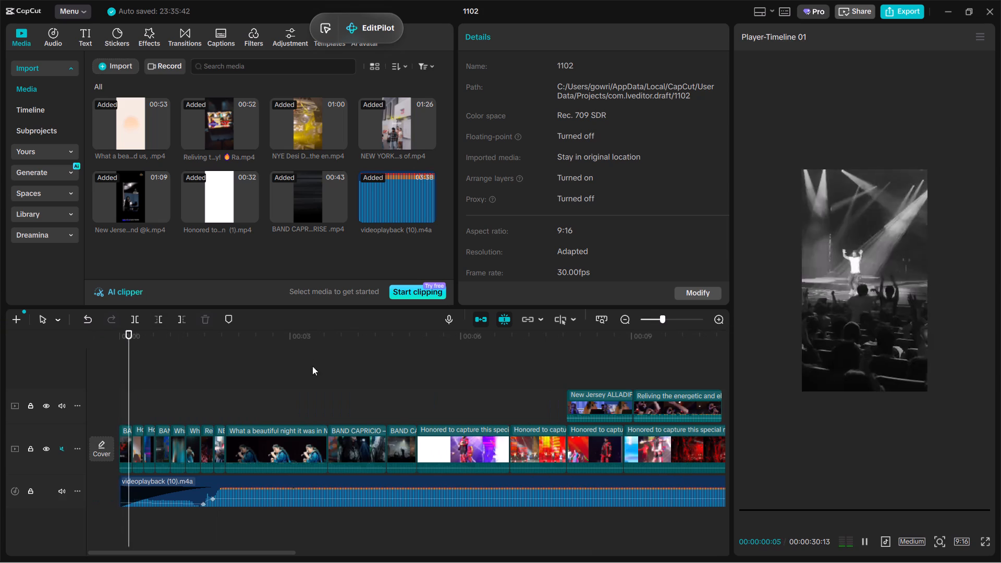
scroll(288, 411, "down", 4, "ctrl")
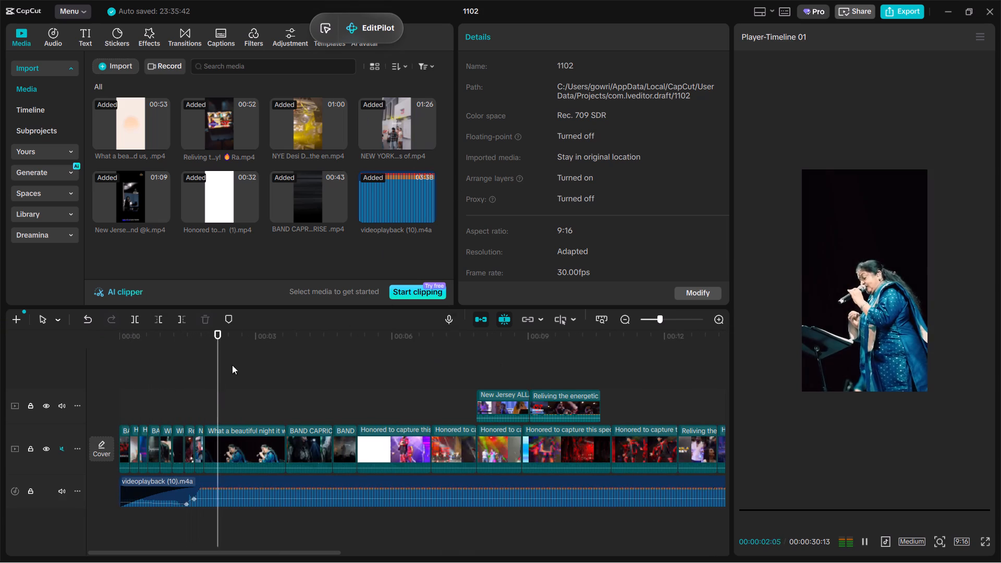
key("space")
left_click(242, 451)
left_click(592, 40)
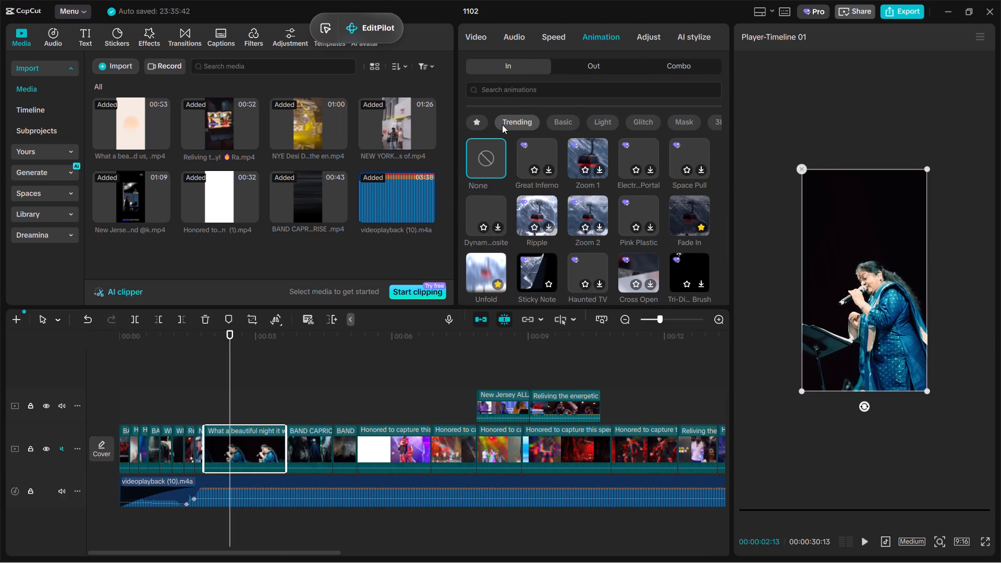
left_click(479, 125)
left_click(635, 154)
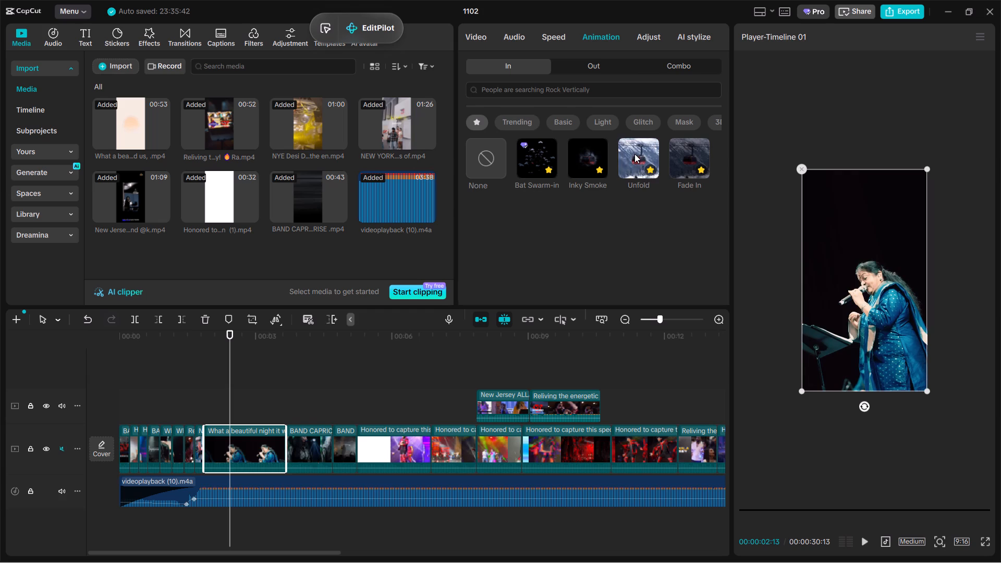
left_click(596, 294)
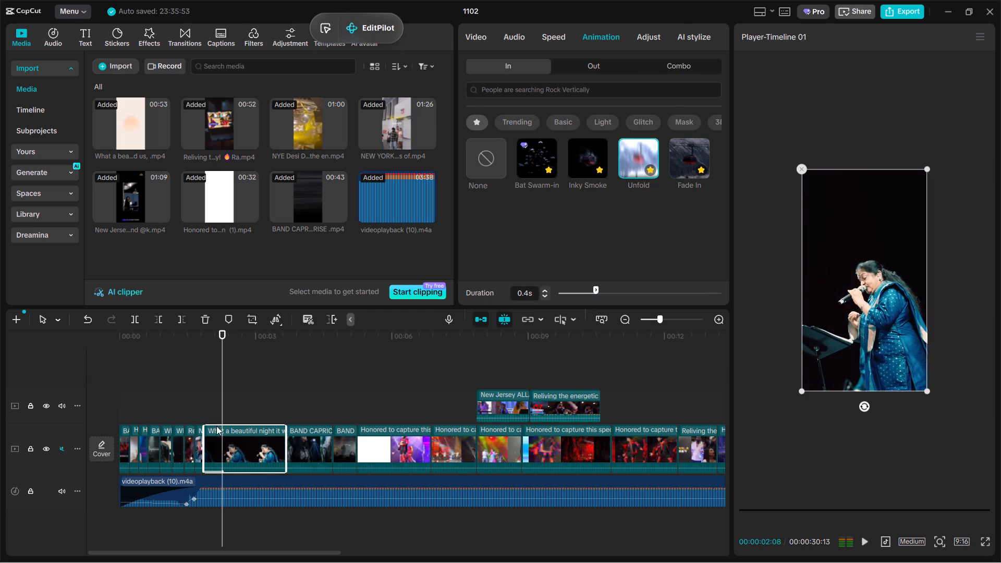
Play the whole edit through from about 2 seconds to the end to check the shots against the music.
left_click(187, 401)
key("space")
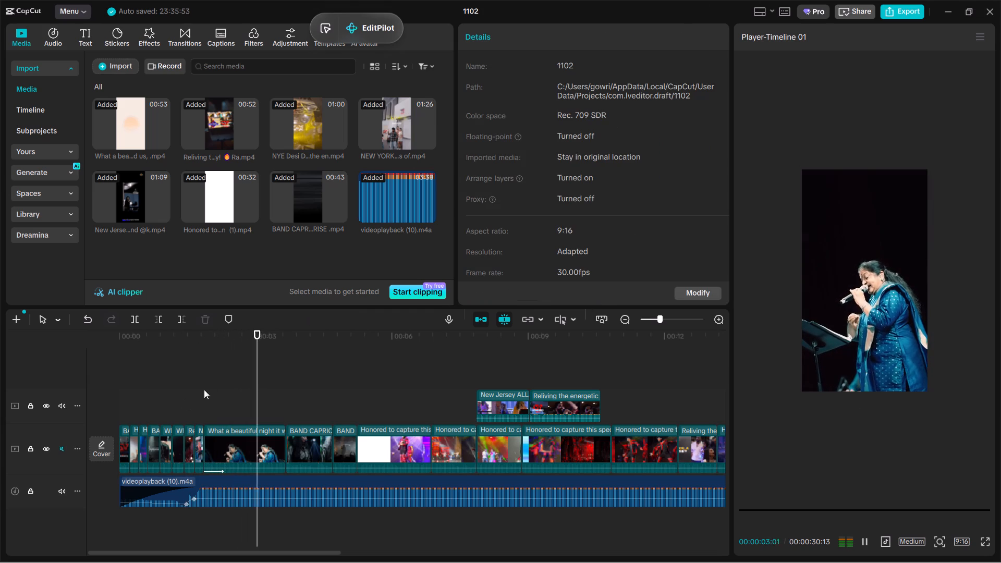
key("space")
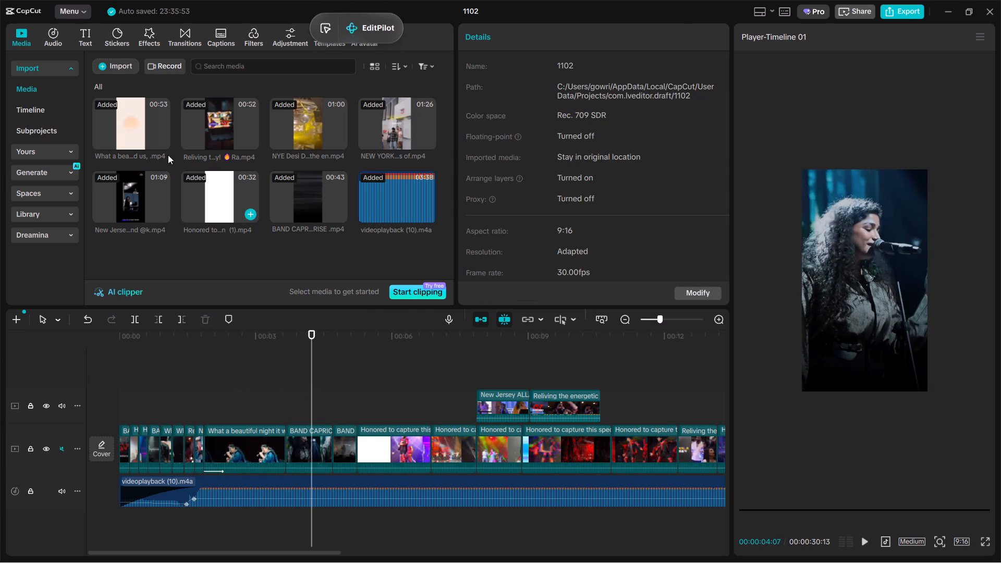
key("space")
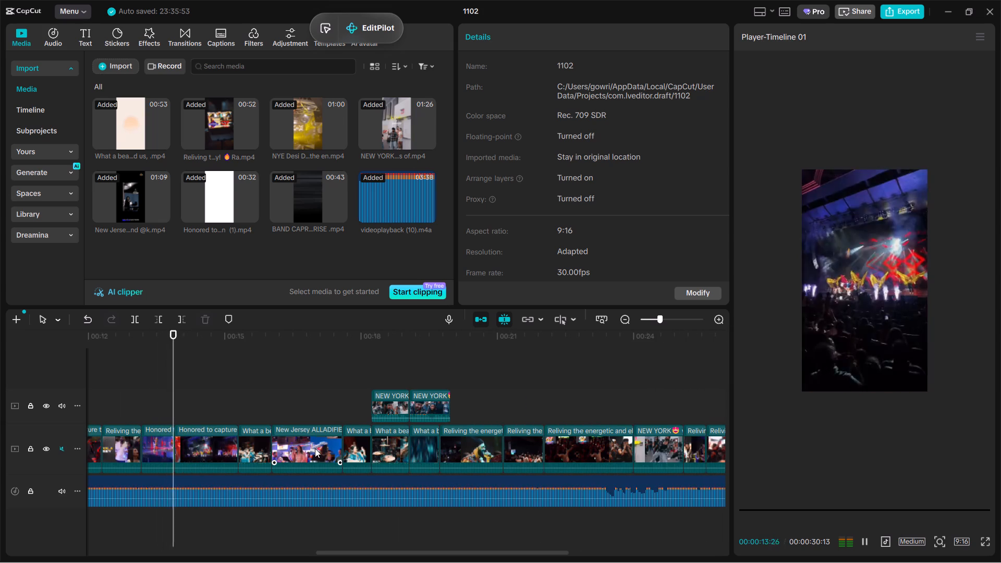
key("space")
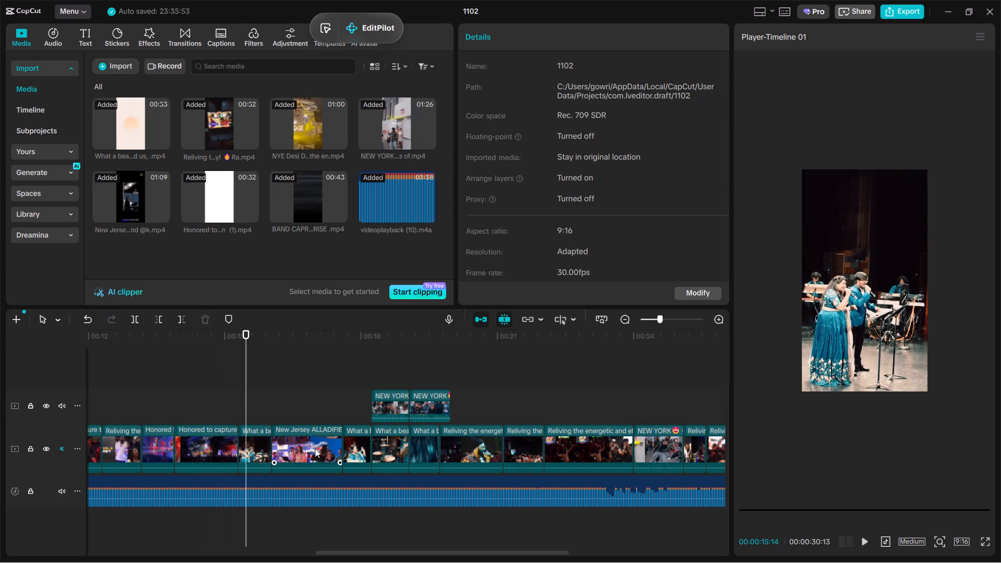
key("space")
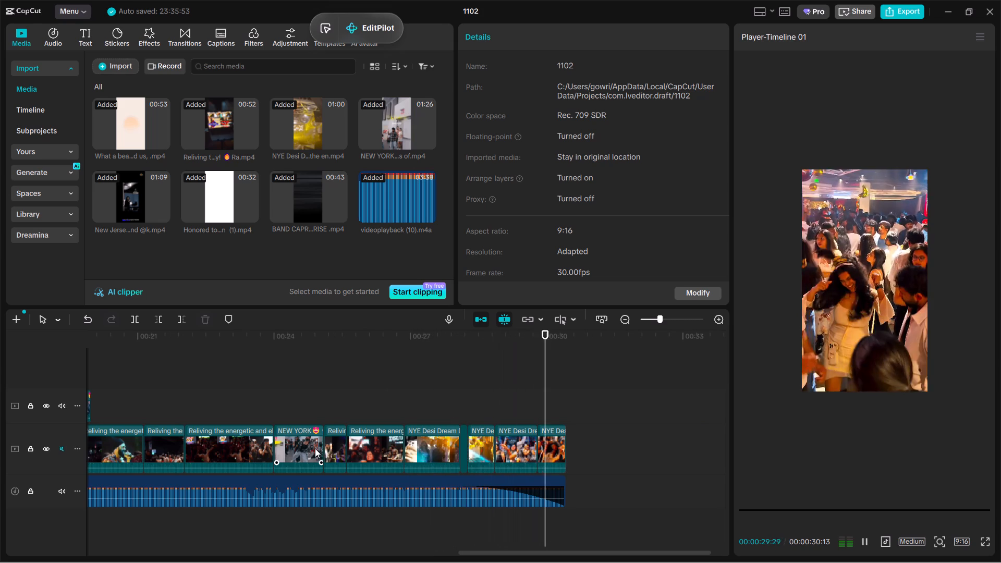
scroll(315, 448, "up", 6, "ctrl")
scroll(563, 486, "up", 4, "ctrl")
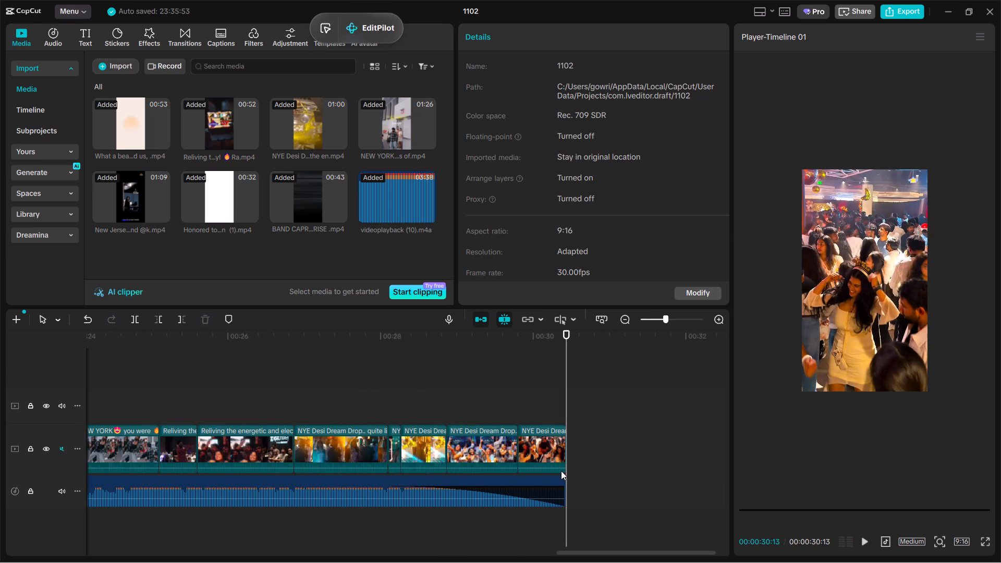
Extend the end of the last NYE Desi Dream Drop shot by 3 frames, past the end of the music.
left_click(553, 448)
left_click_drag(568, 447, 573, 457)
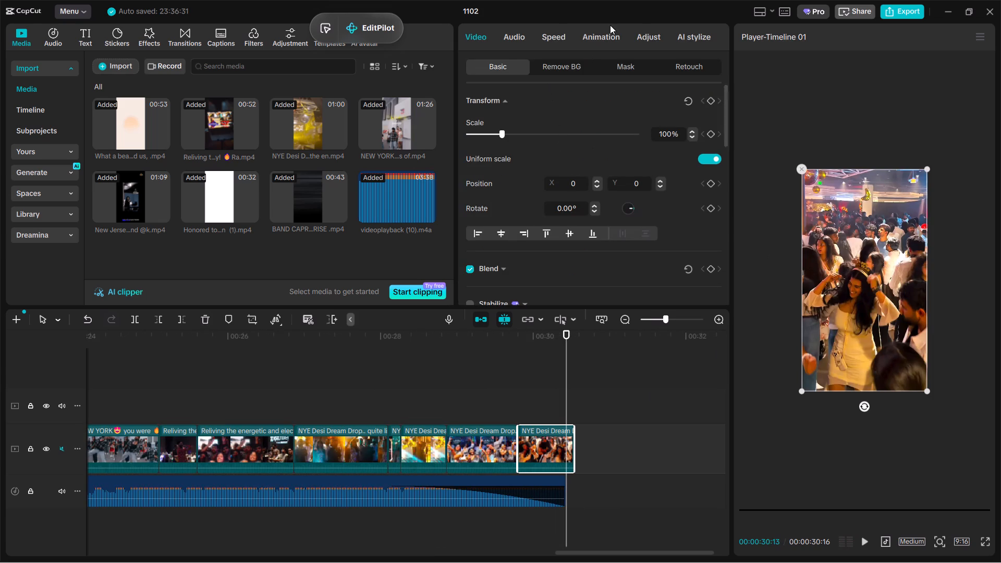
Apply a 0.2 s Fade Out animation to the last NYE shot, leaving it without an in-animation, and play the ending.
left_click(612, 22)
left_click(608, 45)
left_click(701, 160)
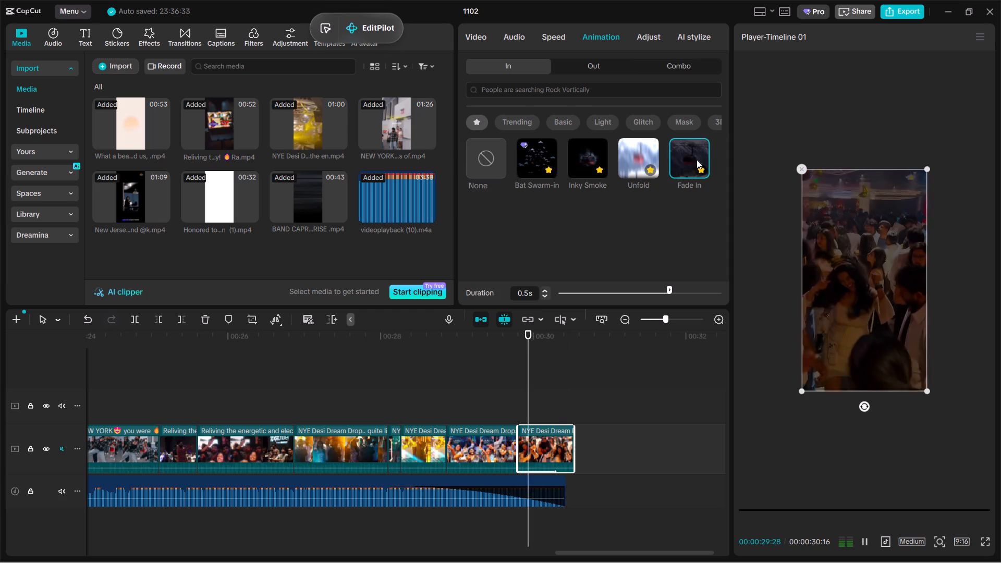
left_click(583, 70)
left_click(705, 153)
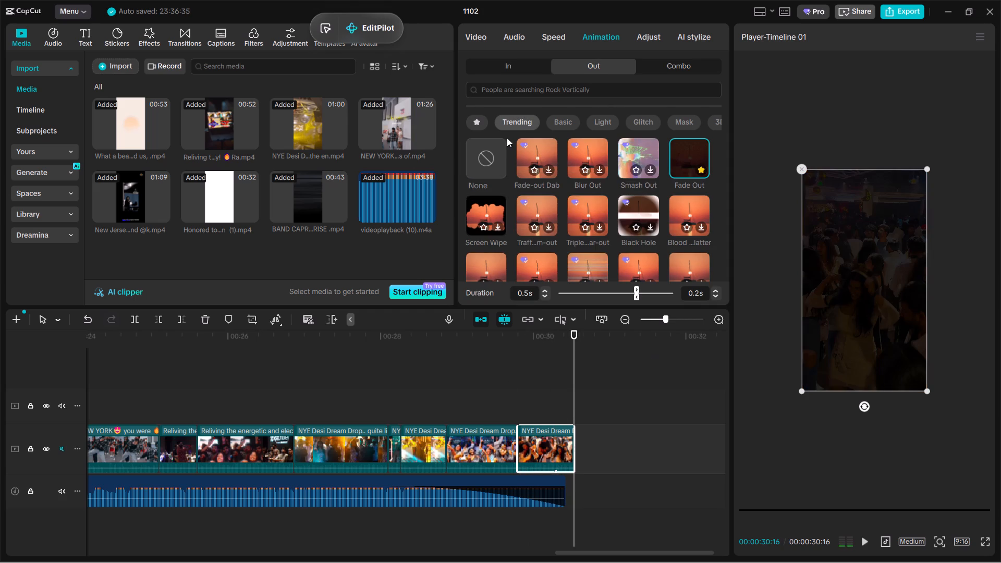
left_click(509, 62)
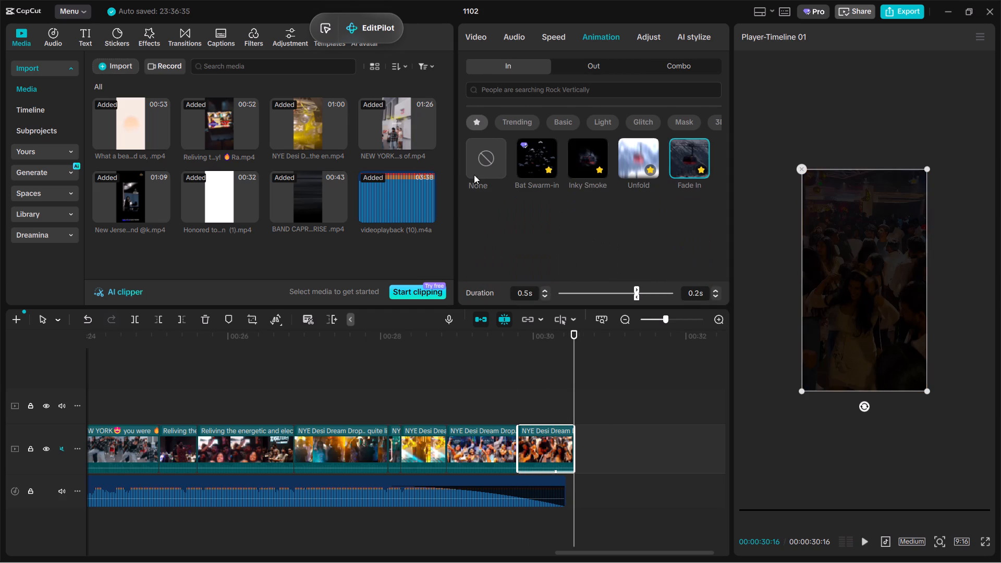
left_click(478, 163)
left_click(517, 403)
key("space")
scroll(517, 403, "down", 8, "ctrl")
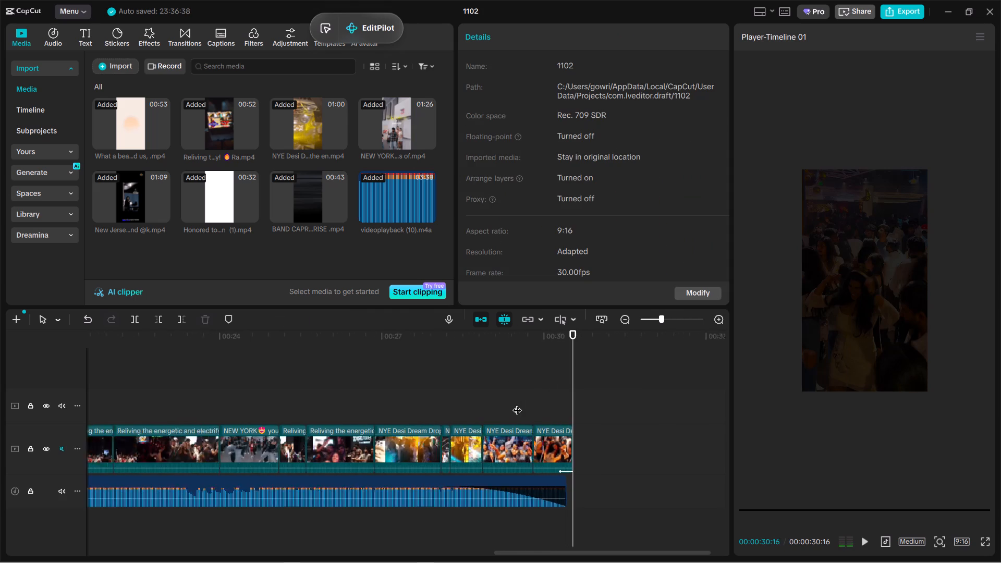
Slow the last NYE Desi Dream Drop shot to 0.72x speed.
scroll(552, 465, "up", 8, "ctrl")
left_click(557, 448)
left_click_drag(570, 462, 583, 468)
left_click(552, 36)
left_click(500, 121)
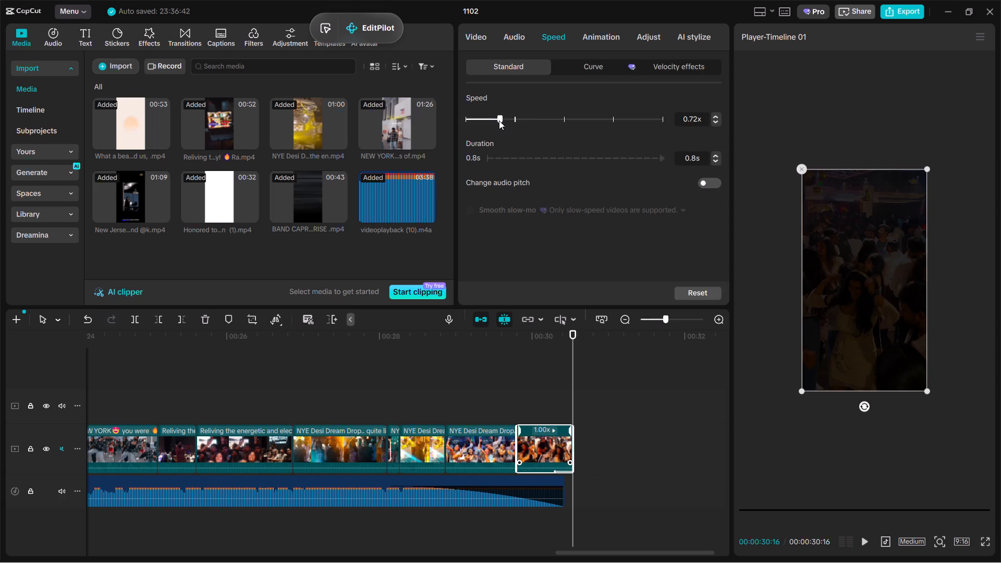
Lengthen the last NYE shot's Fade Out animation to about 0.5 s and play the ending.
left_click(621, 30)
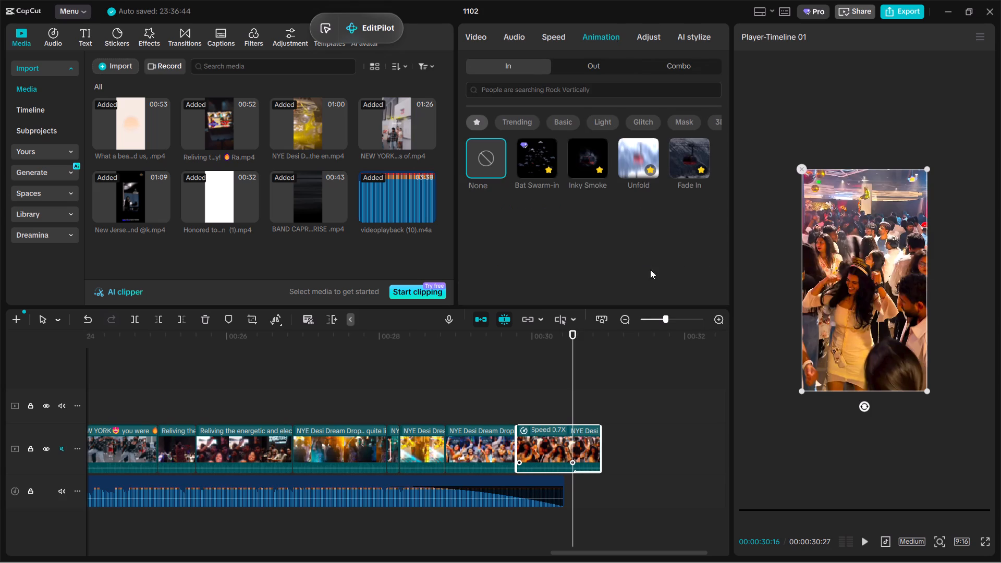
left_click(591, 74)
left_click(594, 62)
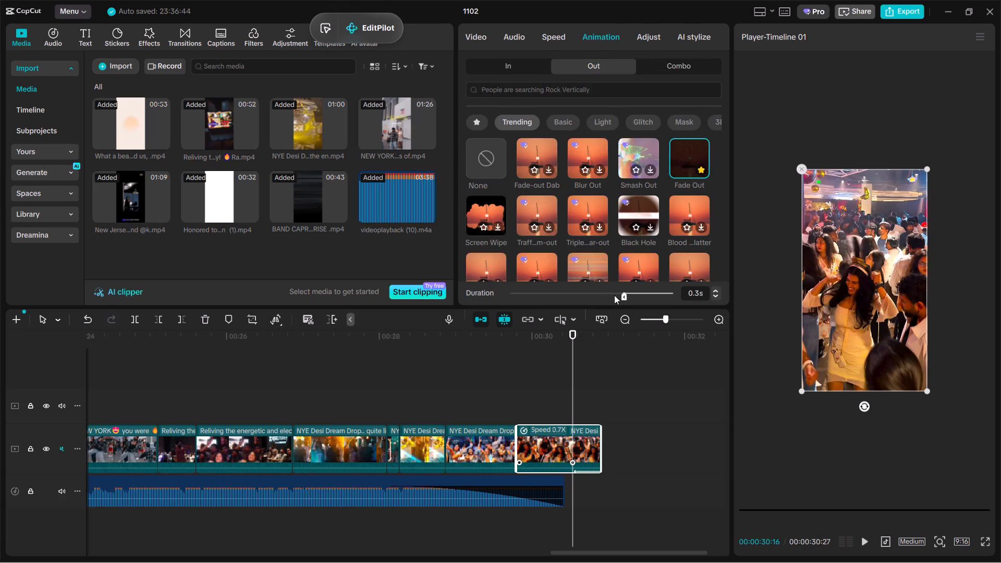
left_click_drag(614, 295, 603, 296)
left_click(512, 400)
key("space")
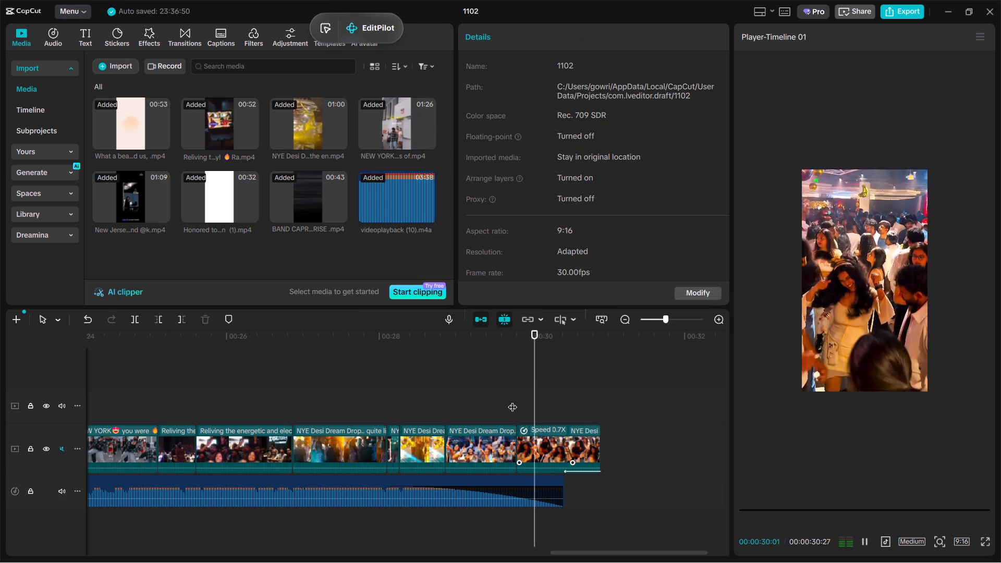
Play the opening from the start and examine its short shots over roughly the first two seconds.
scroll(512, 400, "down", 10, "ctrl")
left_click(512, 400, "ctrl")
left_click_drag(512, 400, 0, 286)
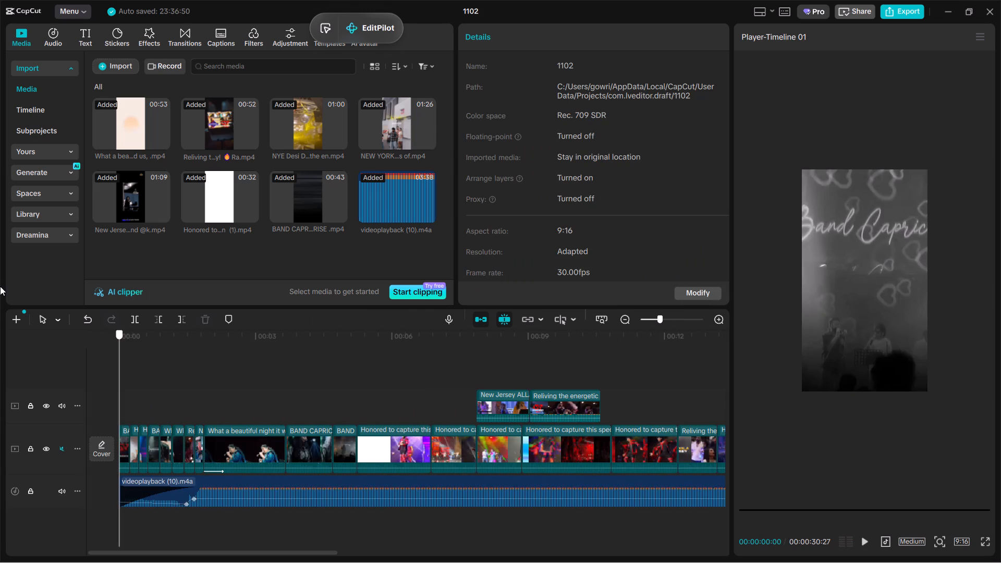
left_click_drag(0, 286, 2, 284)
key("space")
key("space")
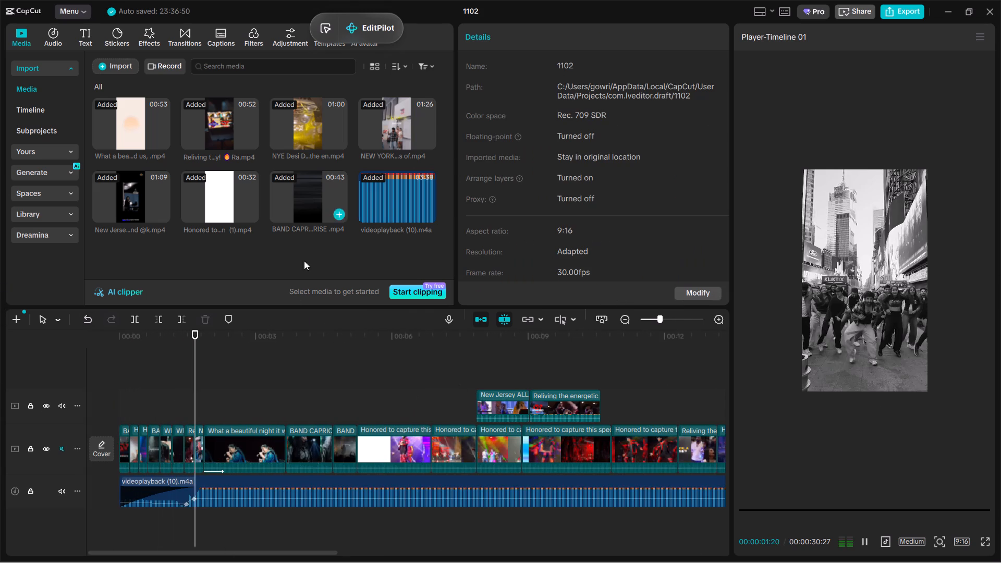
scroll(203, 376, "up", 7, "ctrl")
left_click(124, 393)
left_click_drag(124, 393, 115, 406)
scroll(115, 406, "up", 8, "ctrl")
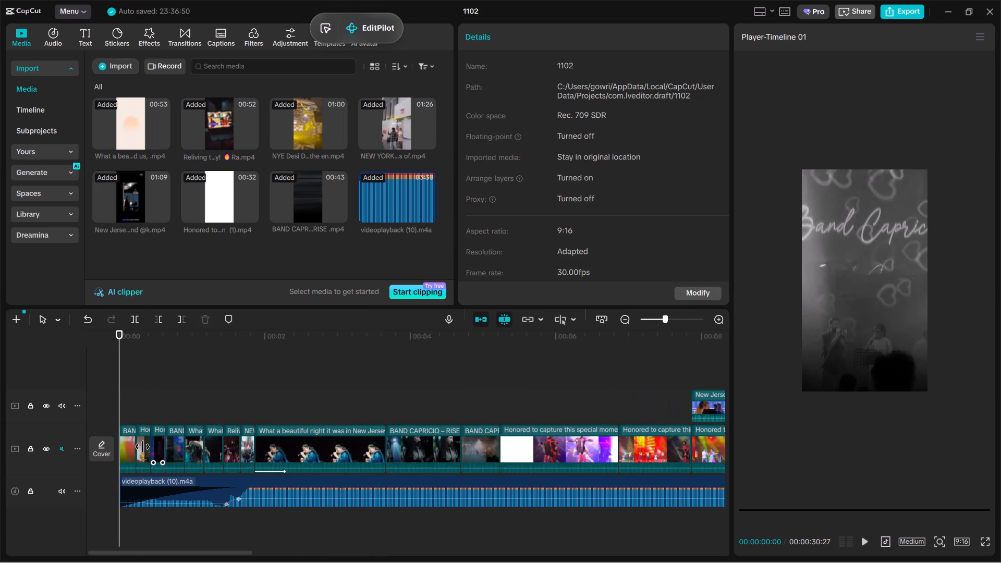
scroll(145, 446, "up", 8, "ctrl")
left_click(152, 390)
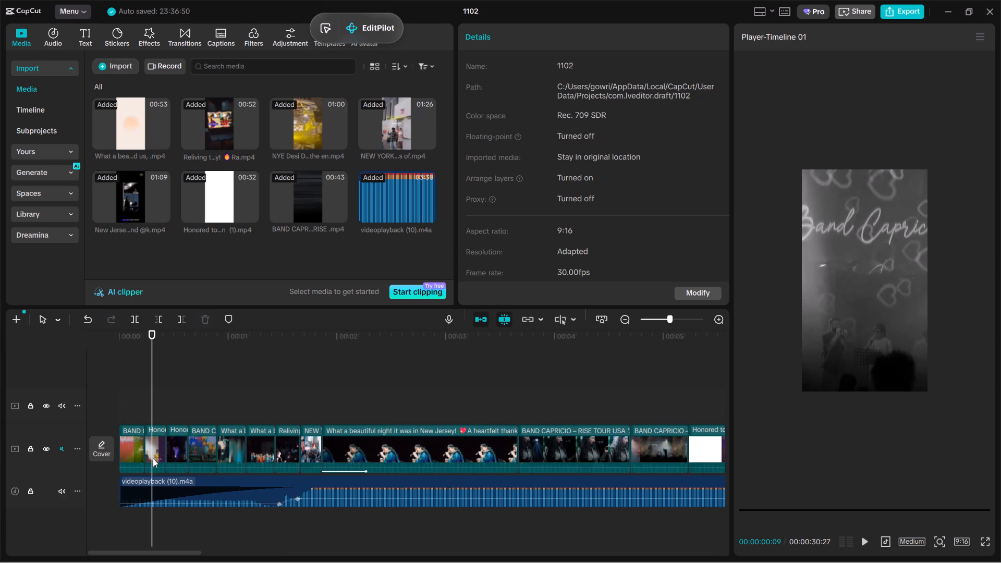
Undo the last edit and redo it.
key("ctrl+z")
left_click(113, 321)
Examine the opening at about 1.5 seconds, where the Reliving shot begins.
left_click(279, 405)
left_click_drag(279, 405, 265, 406)
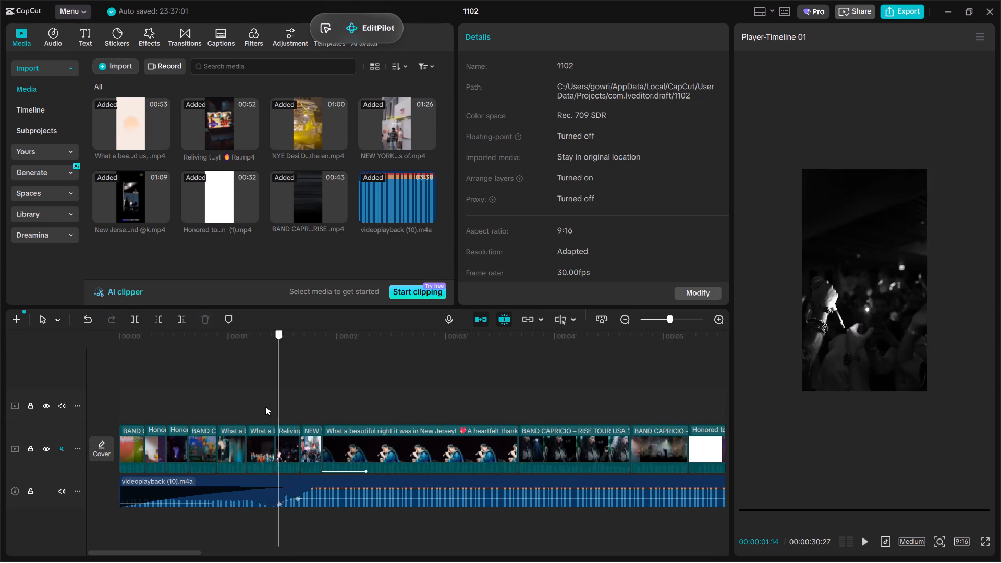
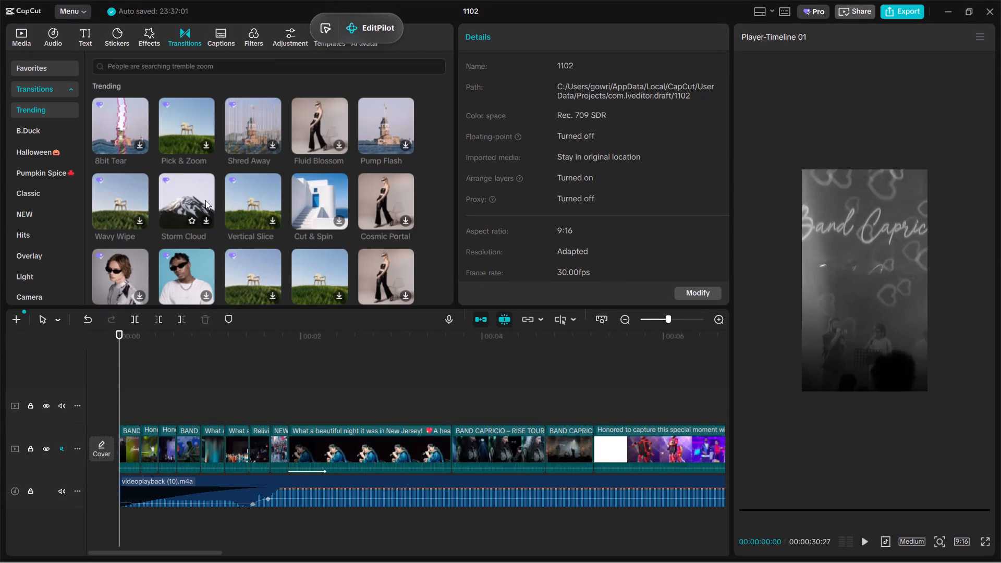
Add the favourite Pull In II transition at all eight cuts between the opening shots, up to the "What a beautiful night" shot.
left_click(31, 72)
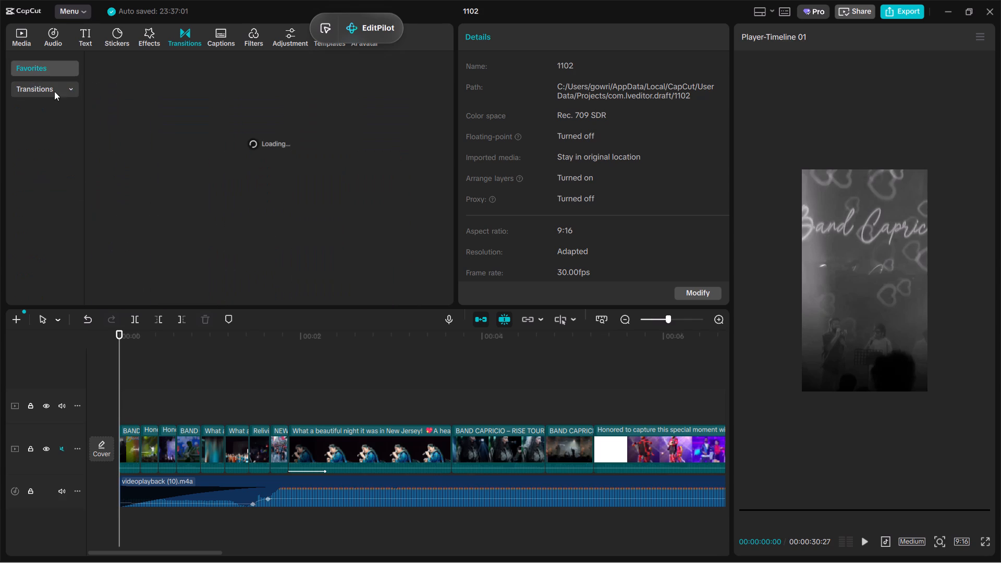
left_click_drag(314, 164, 160, 457)
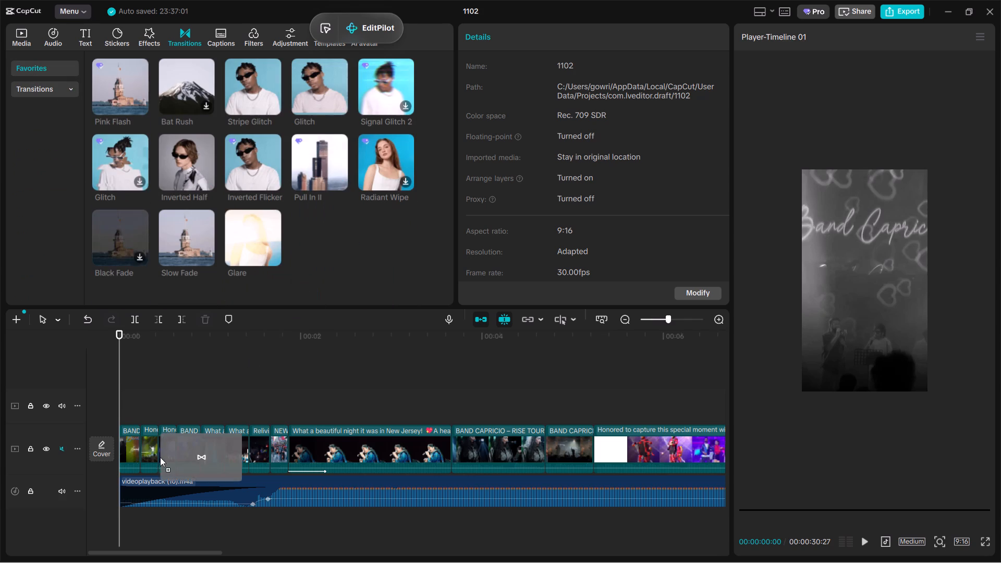
left_click_drag(160, 457, 138, 458)
left_click_drag(317, 153, 278, 343)
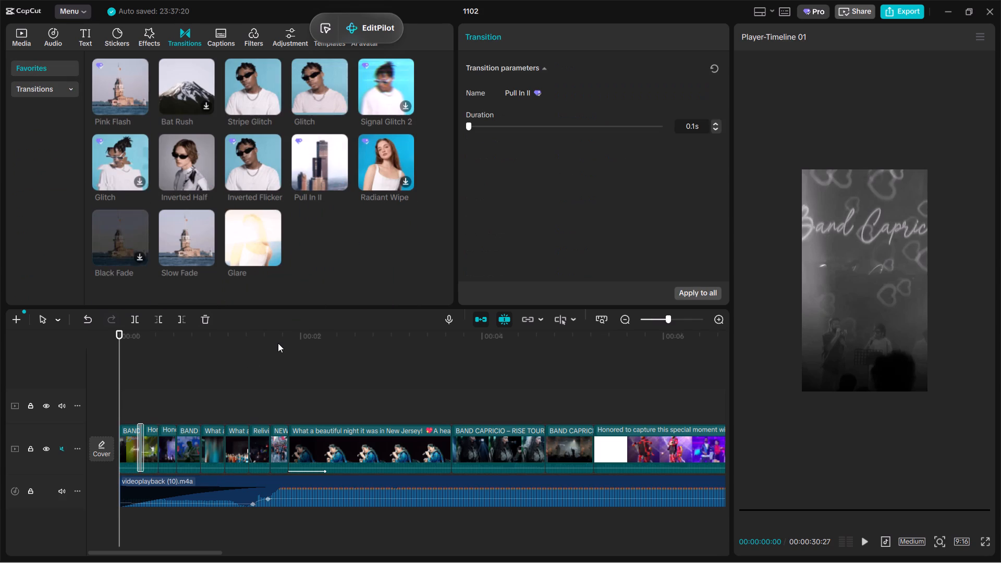
left_click_drag(278, 343, 158, 448)
scroll(161, 432, "up", 6, "ctrl")
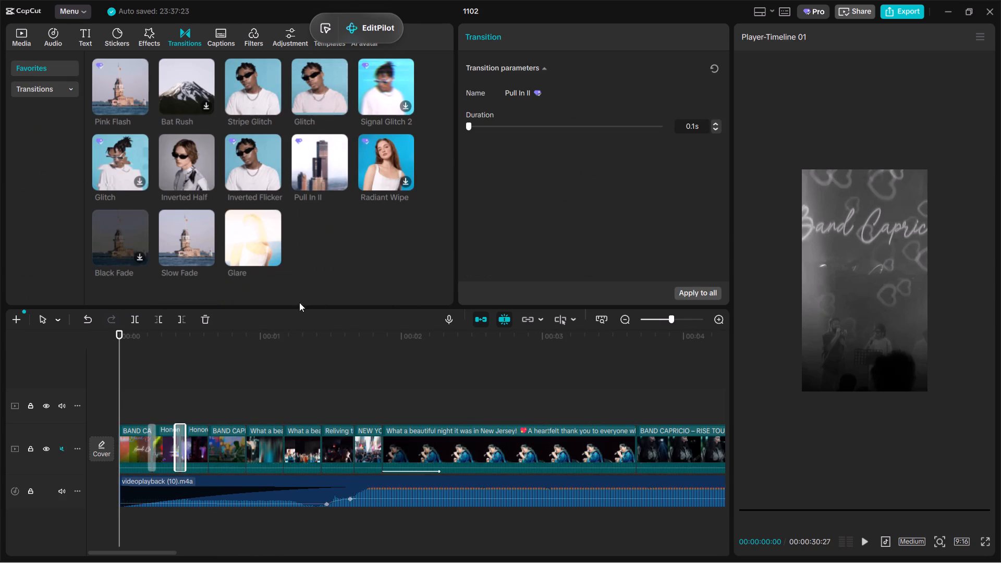
left_click_drag(319, 161, 212, 443)
left_click_drag(330, 156, 227, 463)
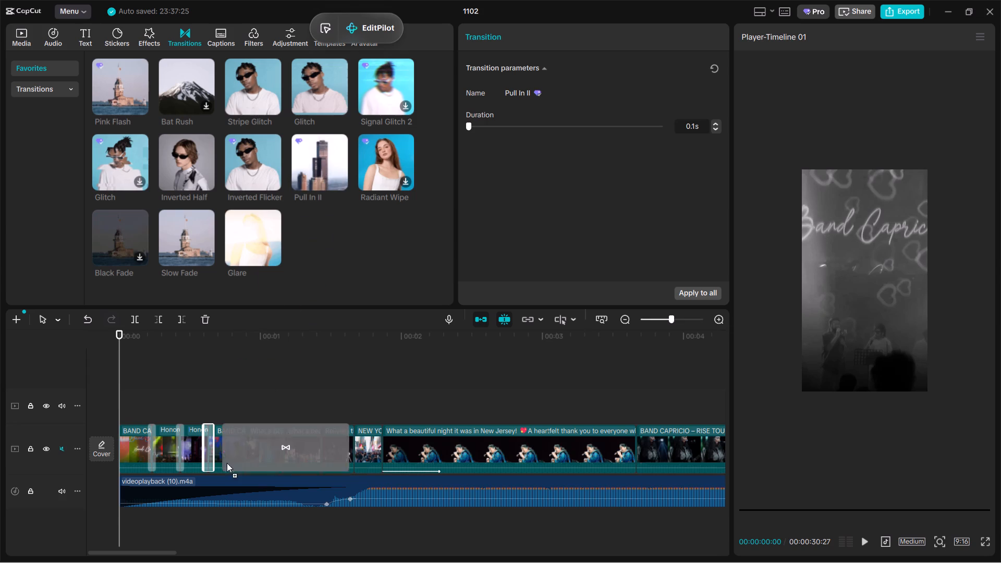
left_click_drag(227, 463, 249, 460)
left_click_drag(334, 174, 279, 456)
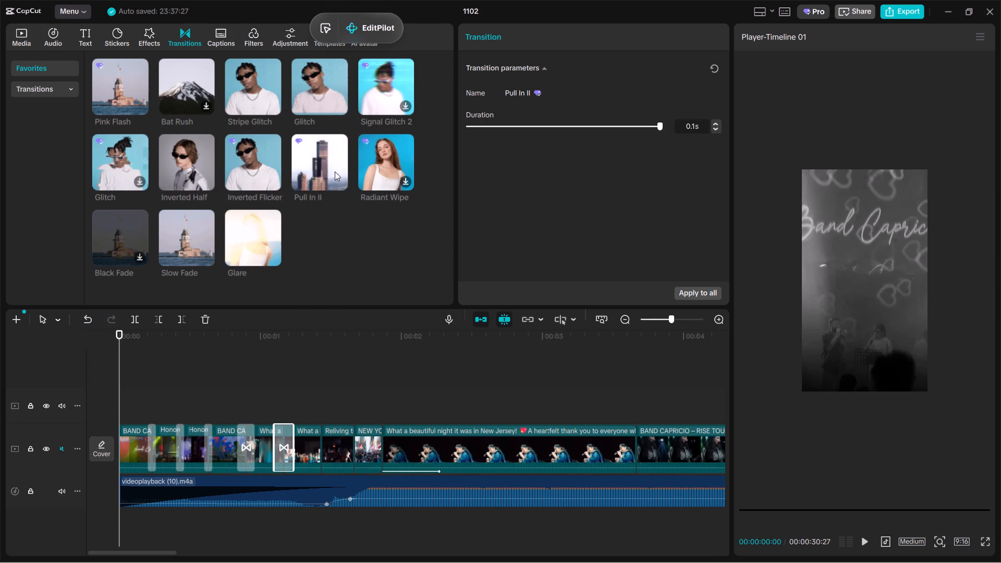
left_click_drag(325, 155, 315, 446)
left_click_drag(321, 152, 343, 440)
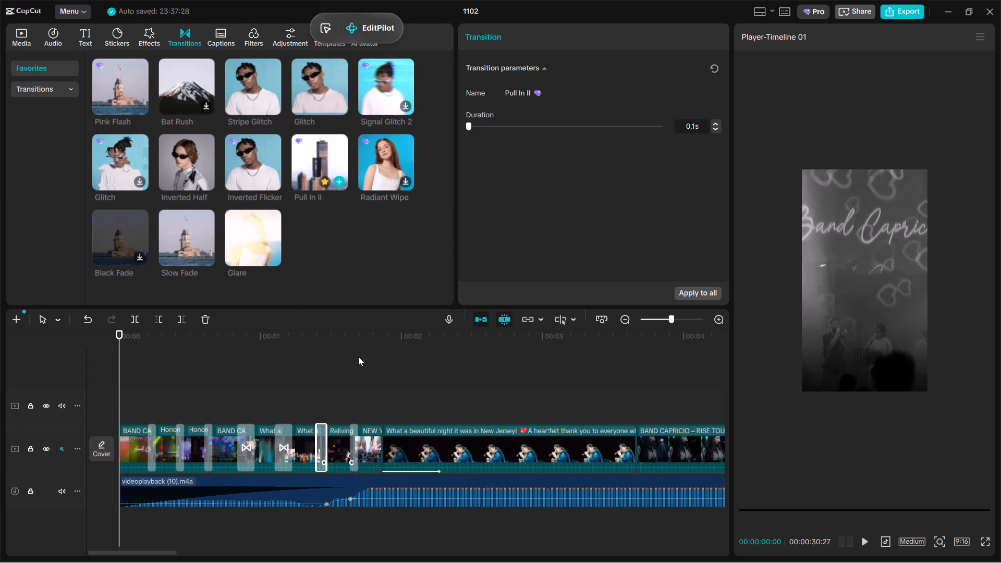
left_click_drag(326, 155, 377, 435)
left_click(373, 383)
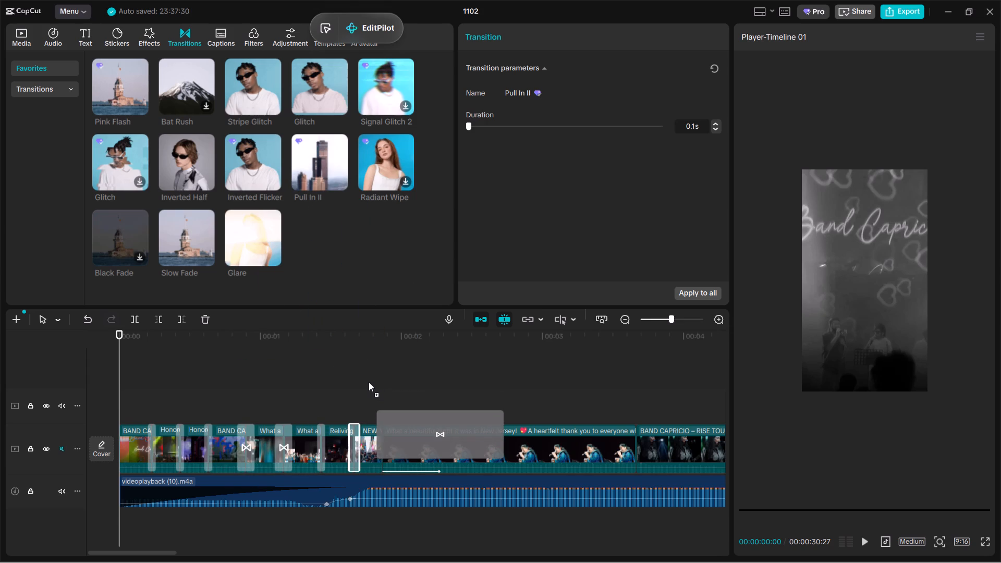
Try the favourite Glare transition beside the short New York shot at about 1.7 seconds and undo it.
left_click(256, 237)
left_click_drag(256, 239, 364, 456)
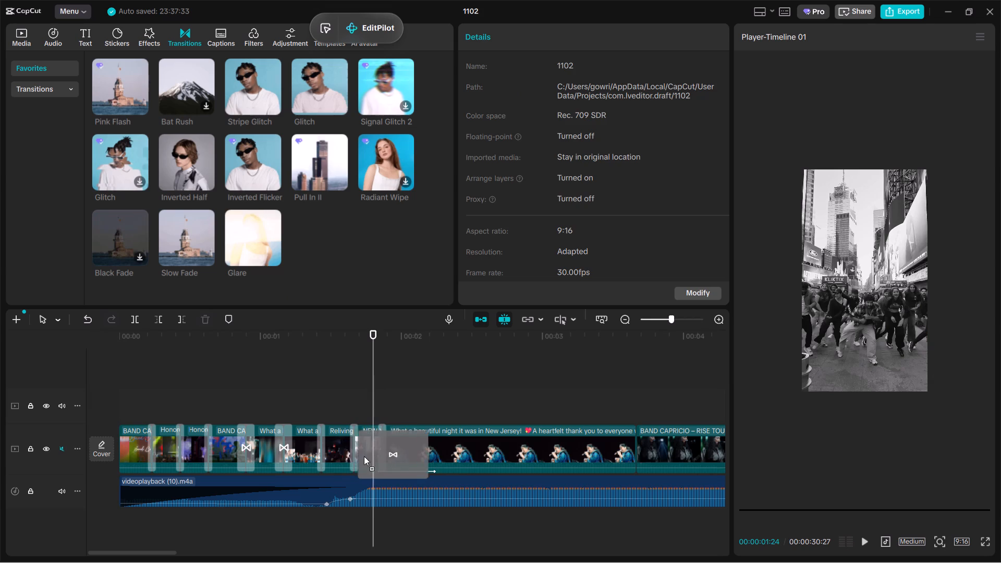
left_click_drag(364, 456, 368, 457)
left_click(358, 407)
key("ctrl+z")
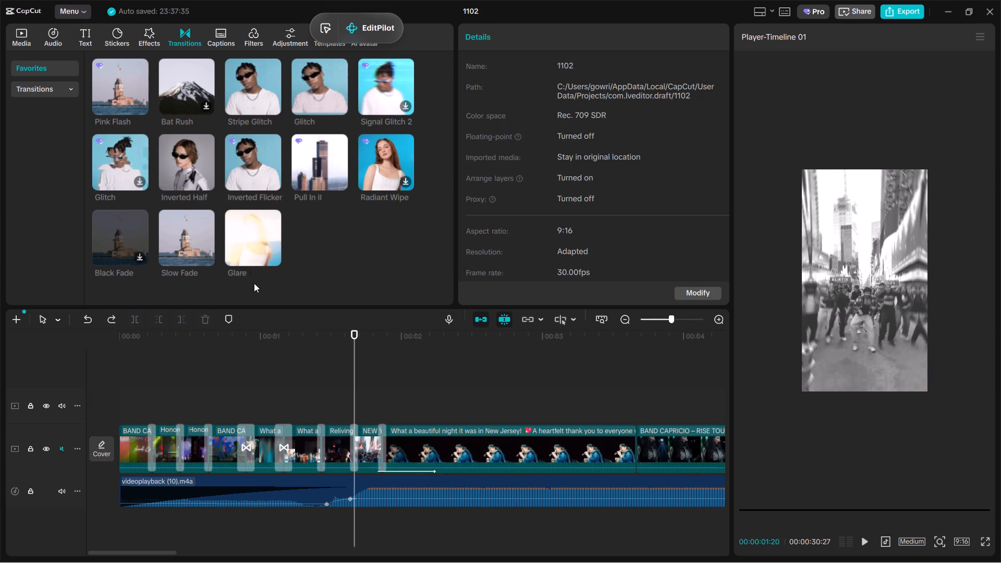
Apply the Glare transition at the cut into the "What a beautiful night" shot and play across it.
left_click_drag(255, 243, 382, 451)
left_click(369, 401)
key("space")
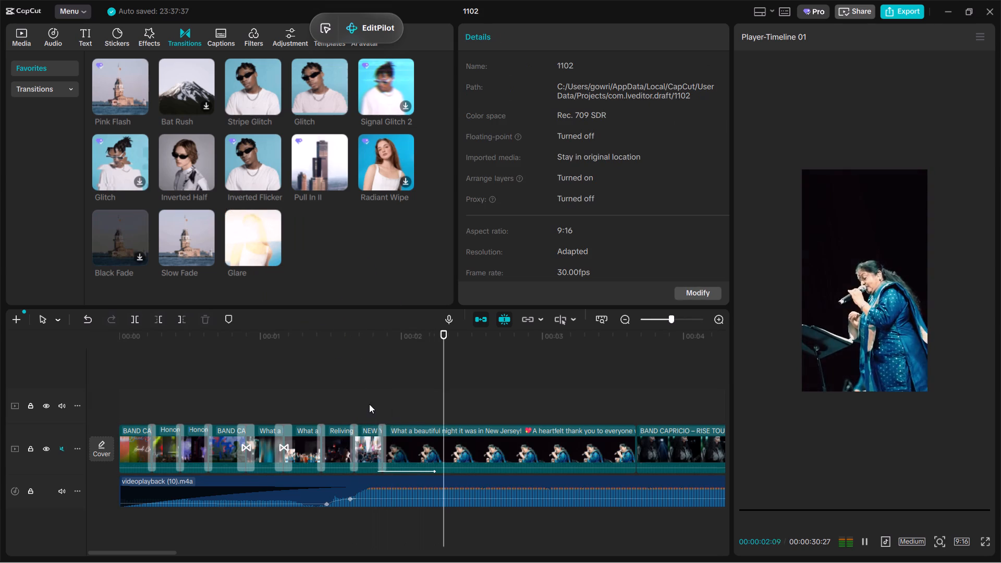
left_click(362, 395)
key("space")
Play the opening from the start to check the transitions between its short shots.
scroll(362, 395, "down", 6, "ctrl")
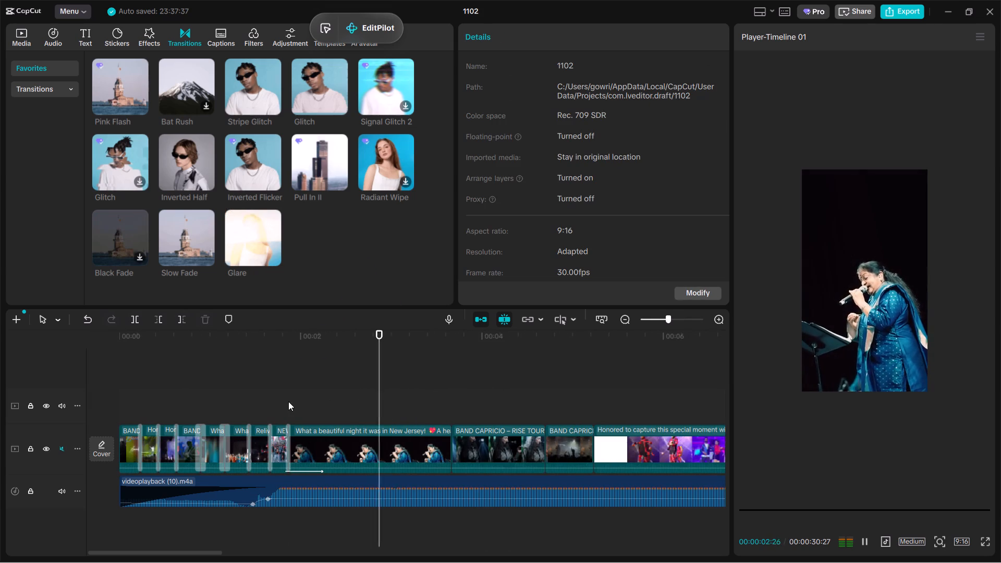
left_click(288, 401)
left_click_drag(288, 401, 0, 438)
key("space")
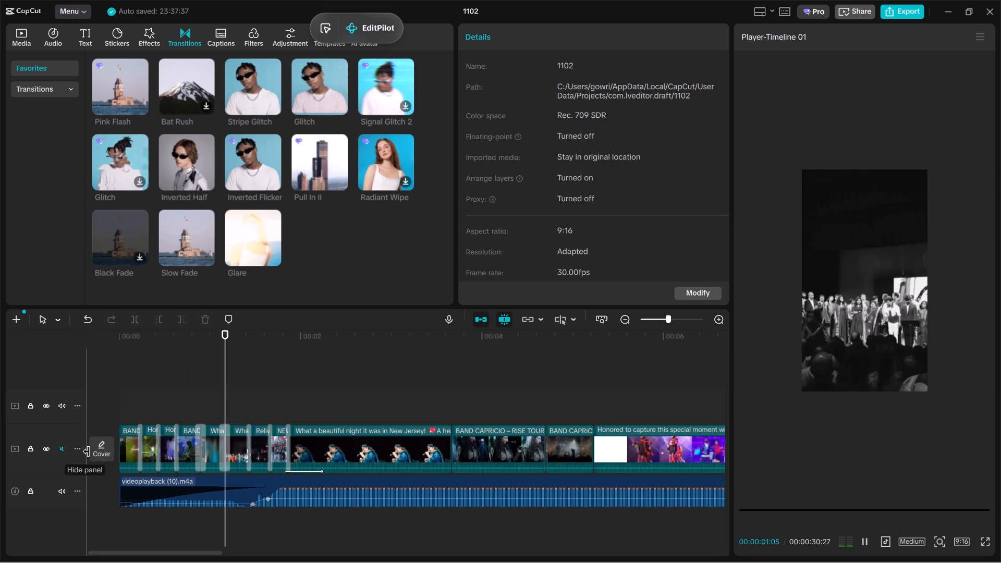
key("space")
key("space")
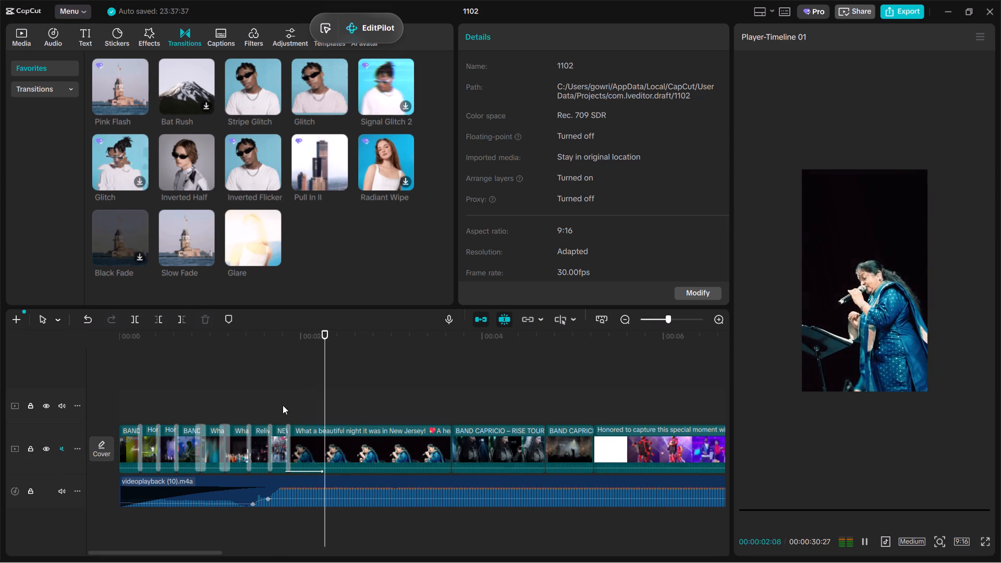
left_click(265, 390)
left_click_drag(265, 390, 0, 398)
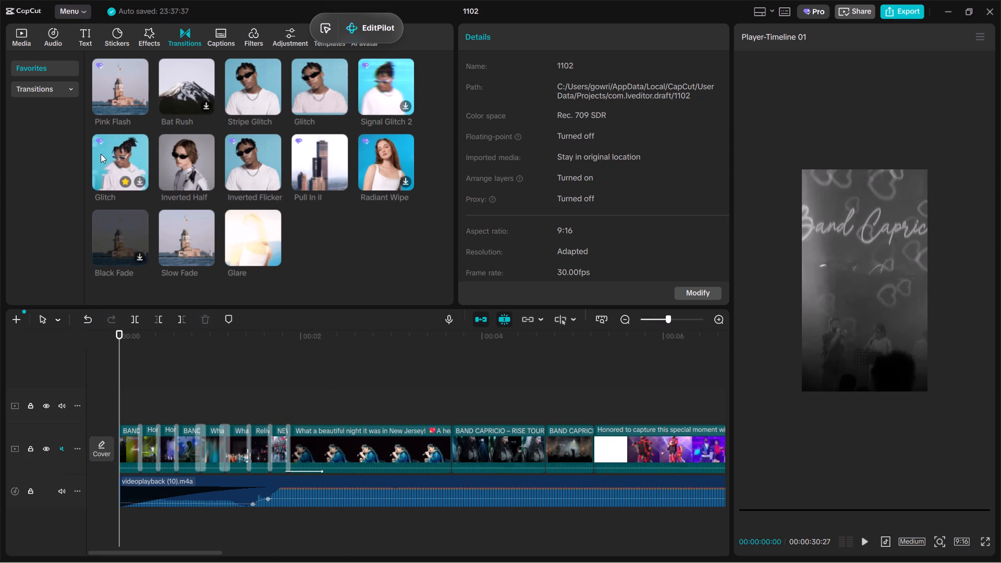
Add the second favourite Glitch transition between the "What a beautiful night" and "RISE TOUR" shots and play onward.
left_click_drag(101, 154, 461, 437)
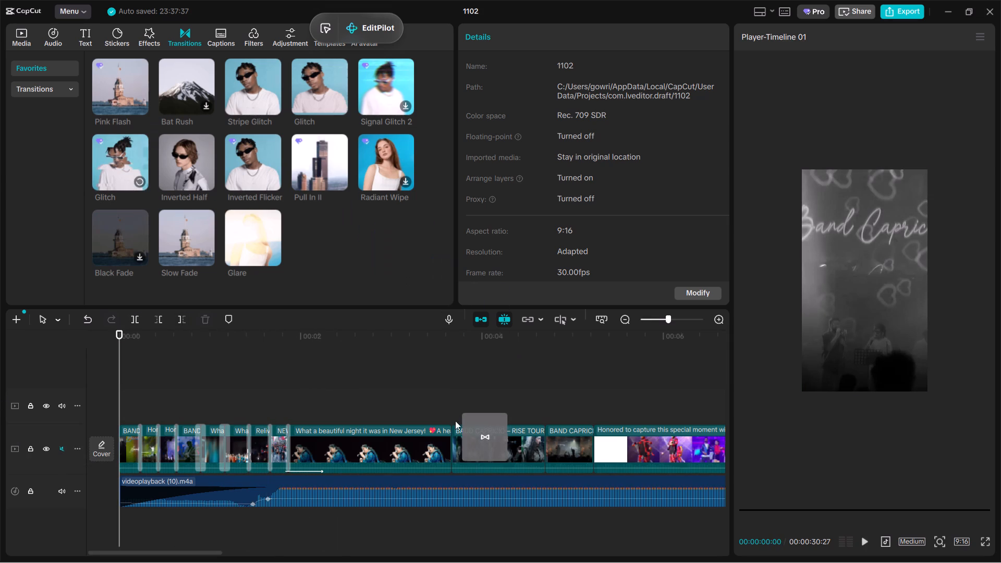
left_click(437, 378)
left_click(383, 385)
key("space")
scroll(383, 386, "down", 10, "ctrl")
scroll(383, 386, "up", 9, "ctrl")
key("space")
Add the Glare transition between the two BAND CAPRICIO shots at about 4.7 seconds and play across it.
left_click_drag(266, 236, 371, 375)
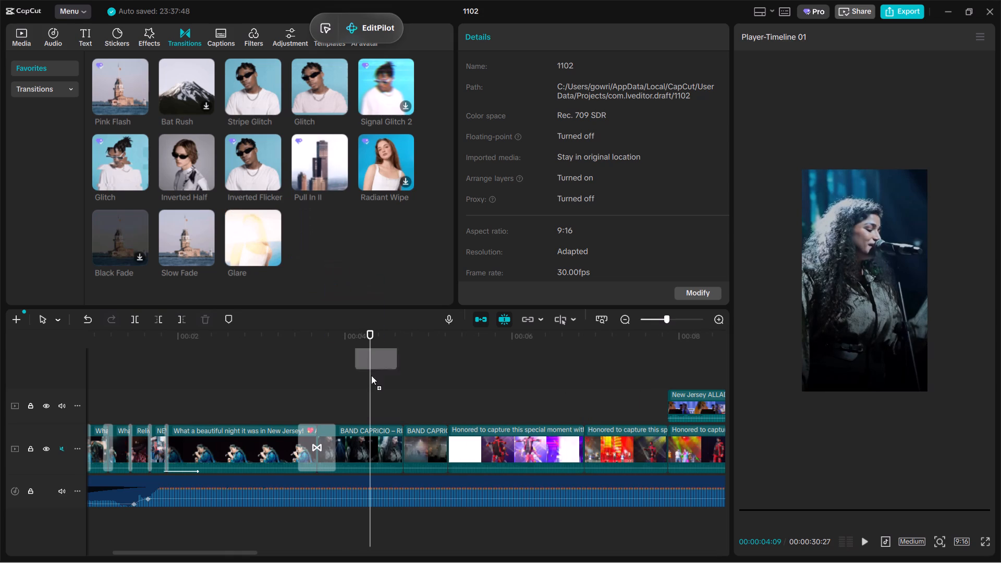
left_click_drag(371, 375, 395, 443)
left_click(385, 404)
key("space")
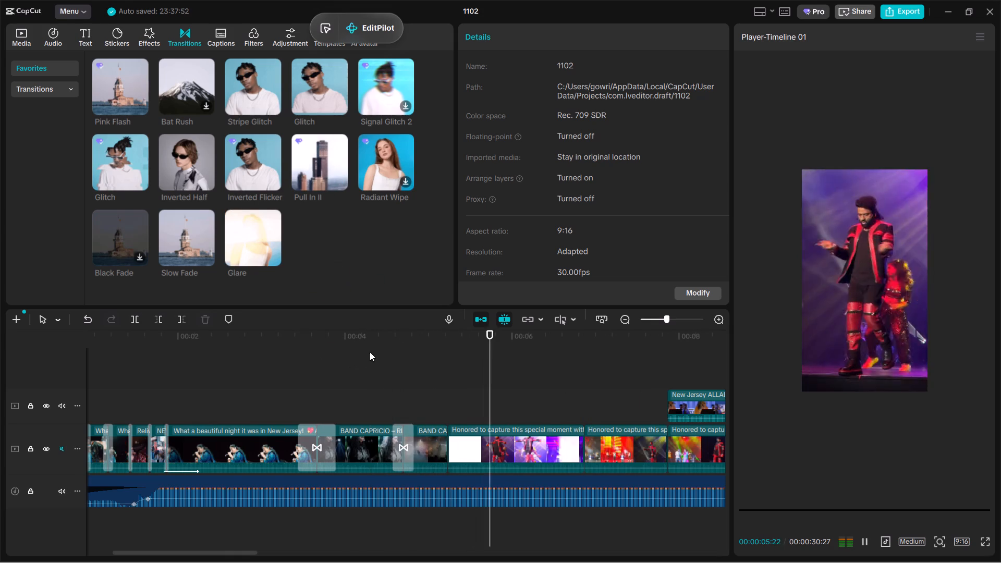
key("space")
Add the Signal Glitch 2 transition between the two "Honored" shots at about 6.9 seconds and play across it.
left_click(385, 81)
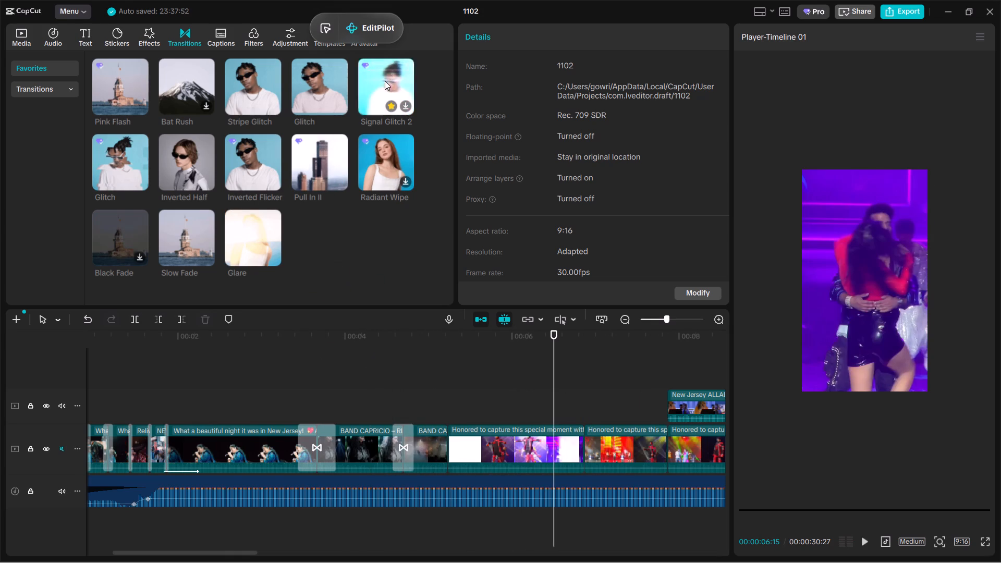
left_click_drag(386, 83, 580, 444)
left_click(566, 396)
left_click(553, 396)
key("space")
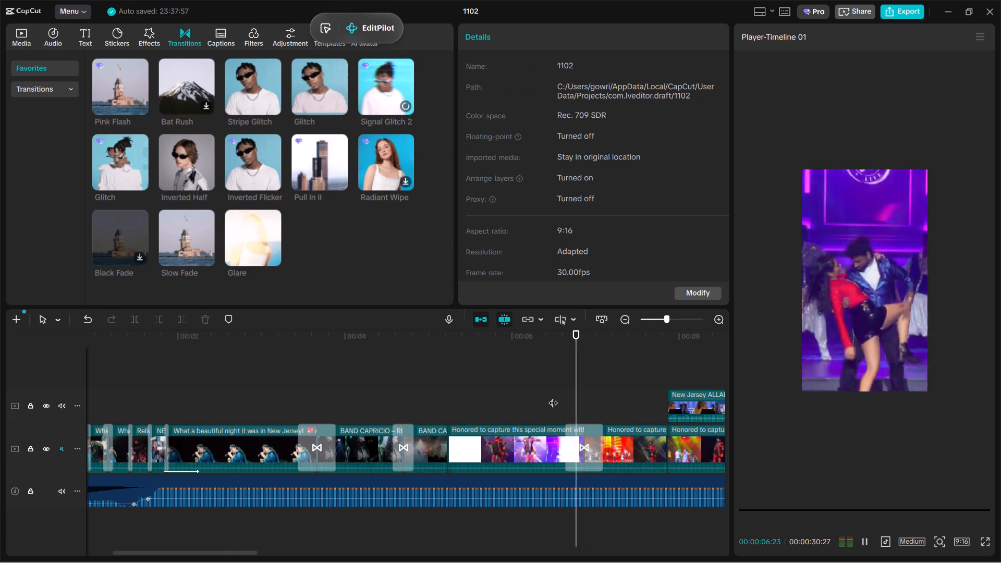
left_click(555, 396)
key("space")
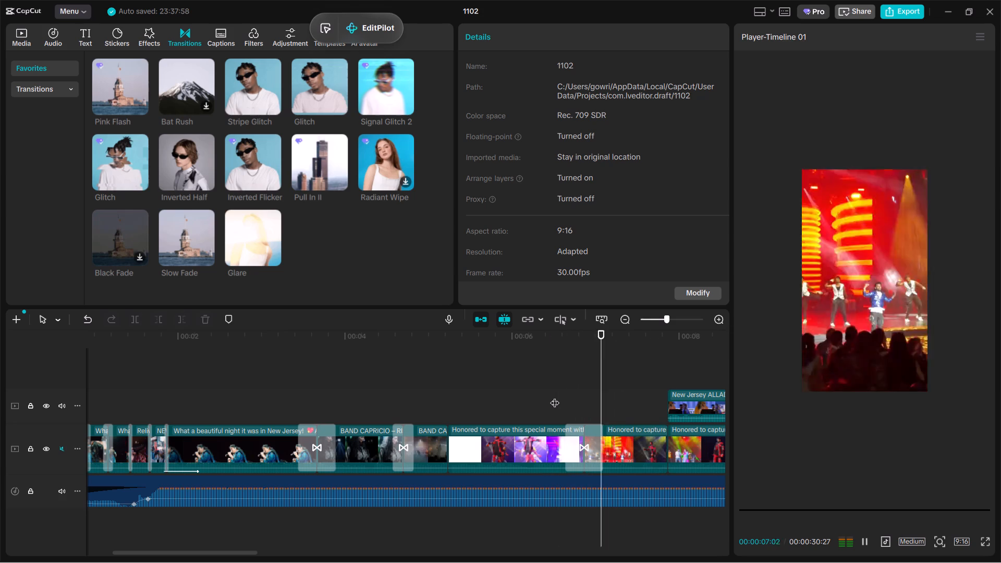
key("space")
Add the Slow Fade transition between the "Honored" shots at about 10.8 seconds and play across it.
key("space")
scroll(555, 396, "down", 3, "ctrl")
scroll(555, 396, "up", 7, "ctrl")
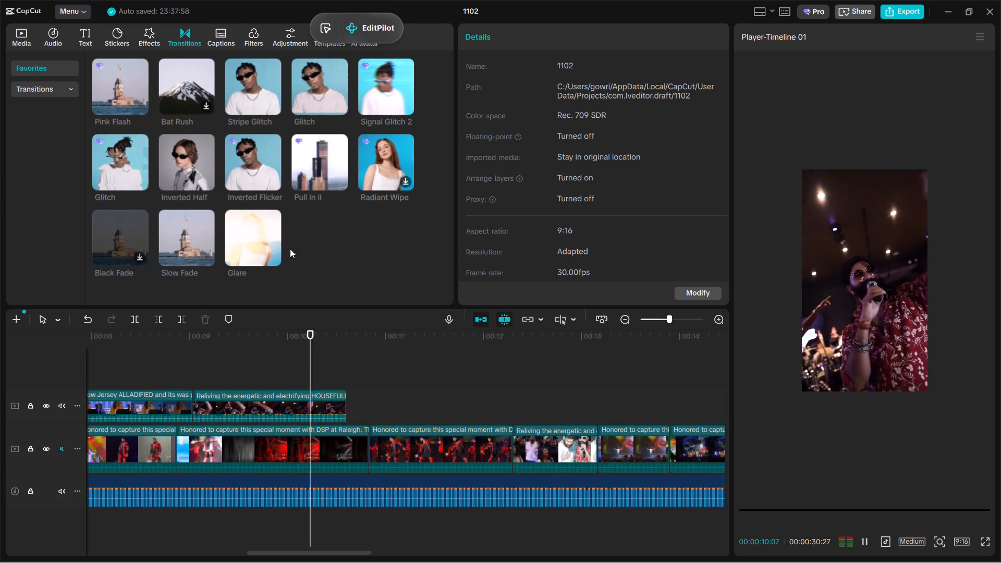
key("space")
left_click_drag(188, 242, 368, 454)
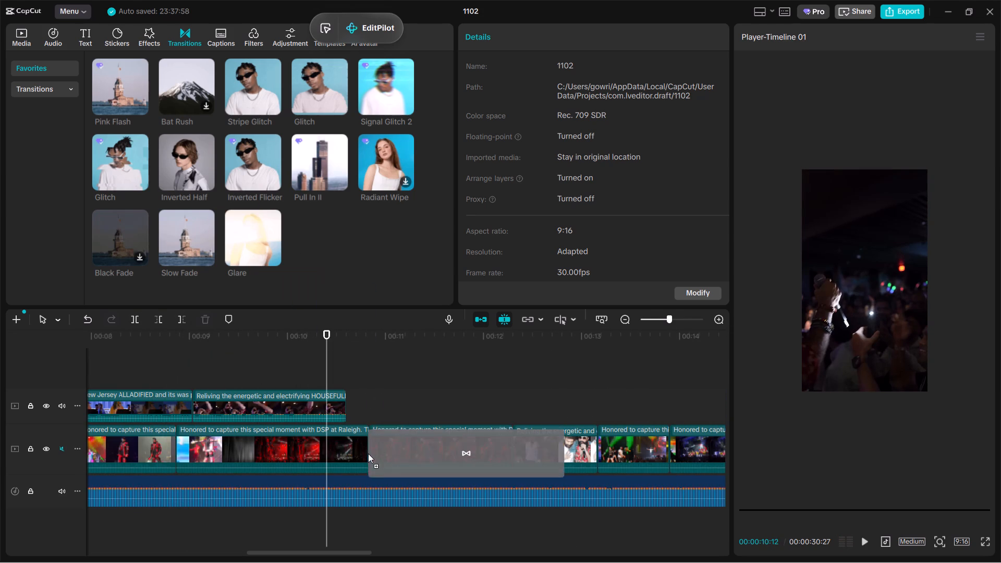
left_click_drag(368, 454, 362, 447)
left_click(351, 401)
left_click(321, 370)
key("space")
scroll(321, 372, "down", 8, "ctrl")
key("space")
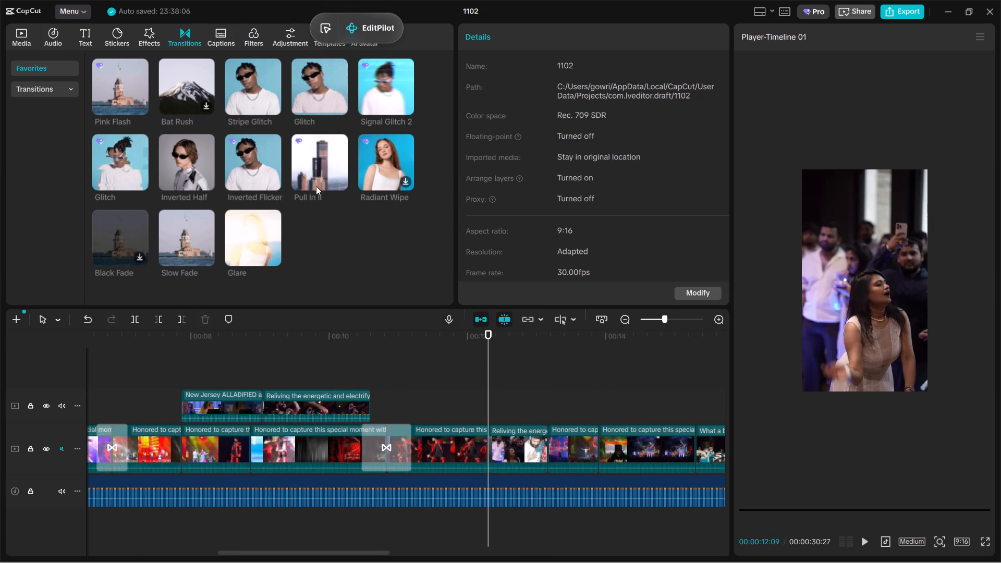
Add the Pull In II transition at about 12.3 seconds, before the "Reliving" shot, and play across it repeatedly.
left_click_drag(314, 171, 466, 459)
left_click(457, 416)
key("space")
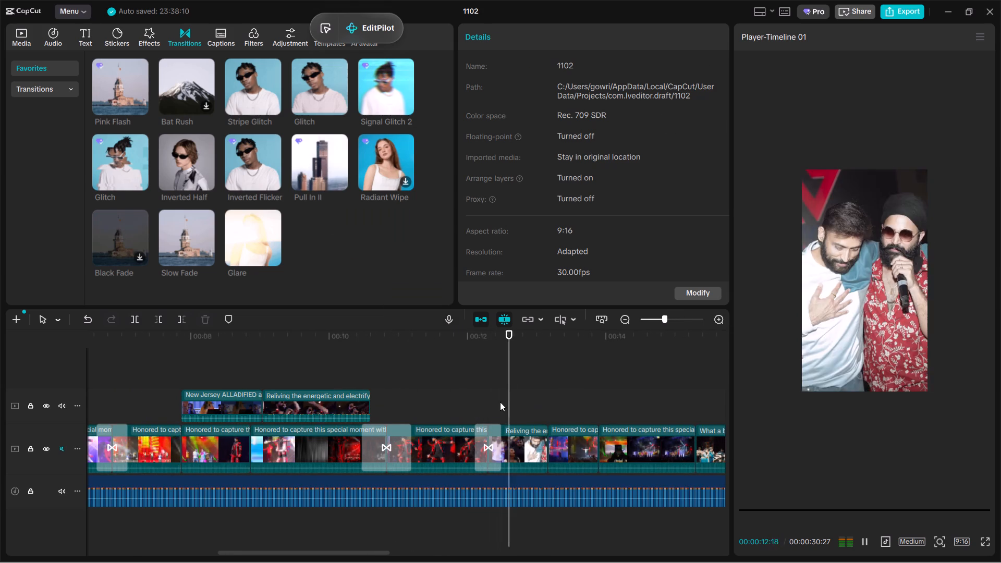
key("space")
left_click(484, 402)
left_click_drag(484, 402, 464, 399)
key("space")
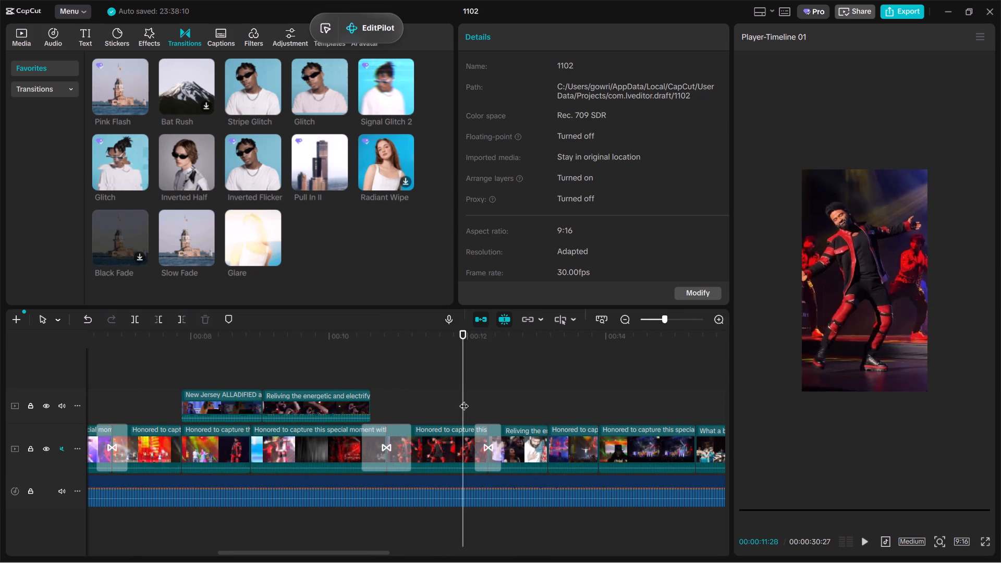
key("space")
key("space")
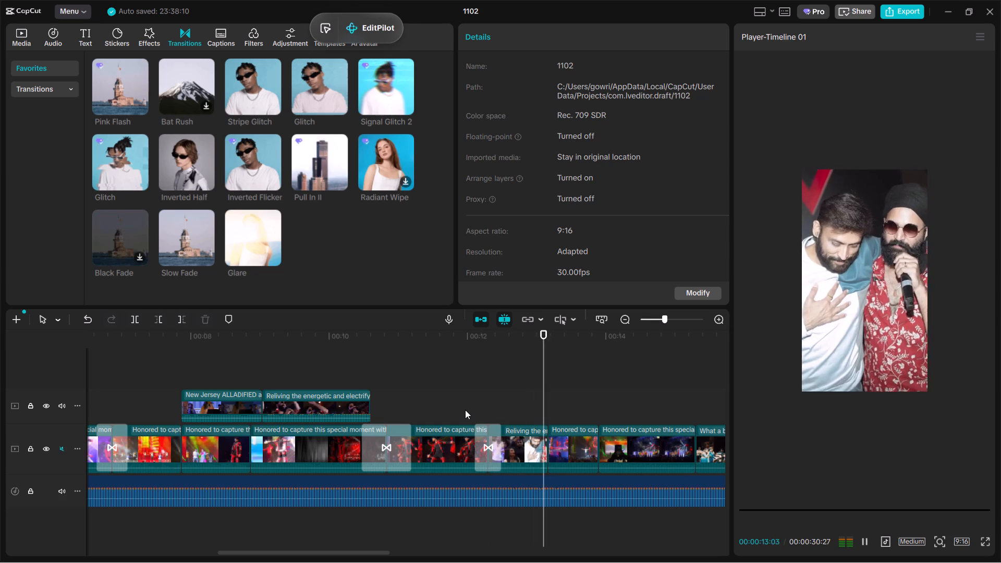
key("space")
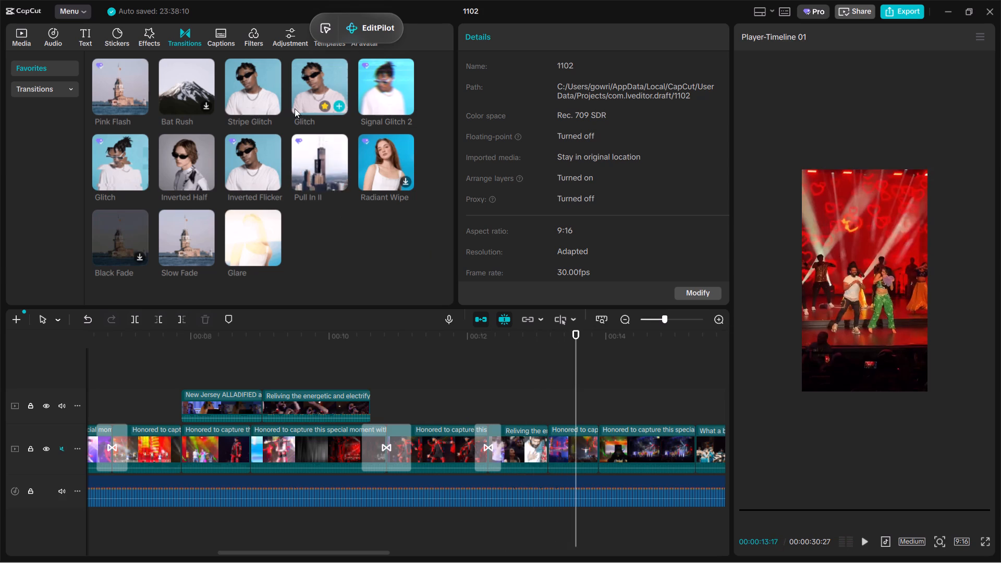
Add the first favourite Glitch transition at about 13.2 seconds, after the "Reliving" shot, and play across it.
left_click_drag(316, 93, 559, 455)
left_click(522, 390)
key("space")
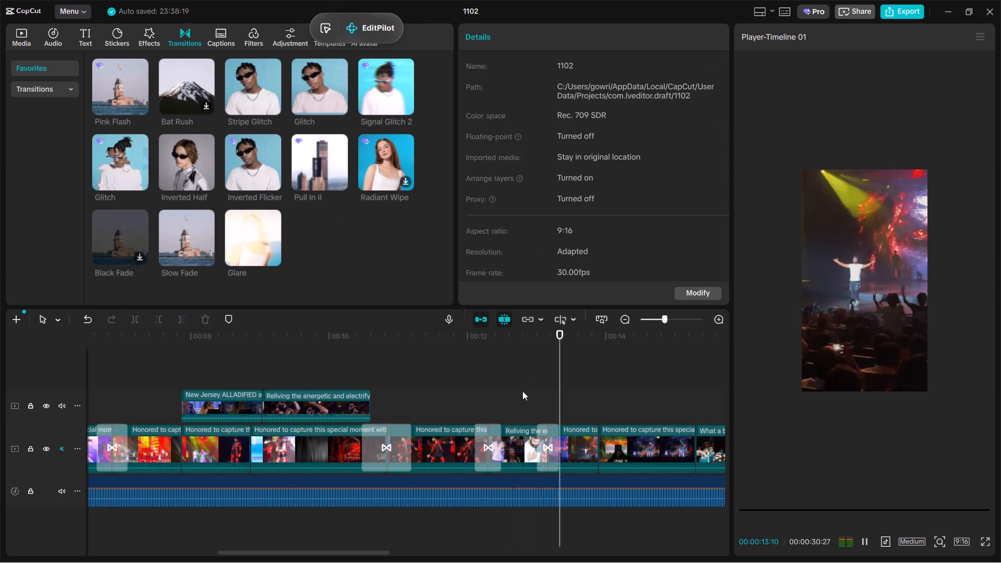
key("space")
key("space")
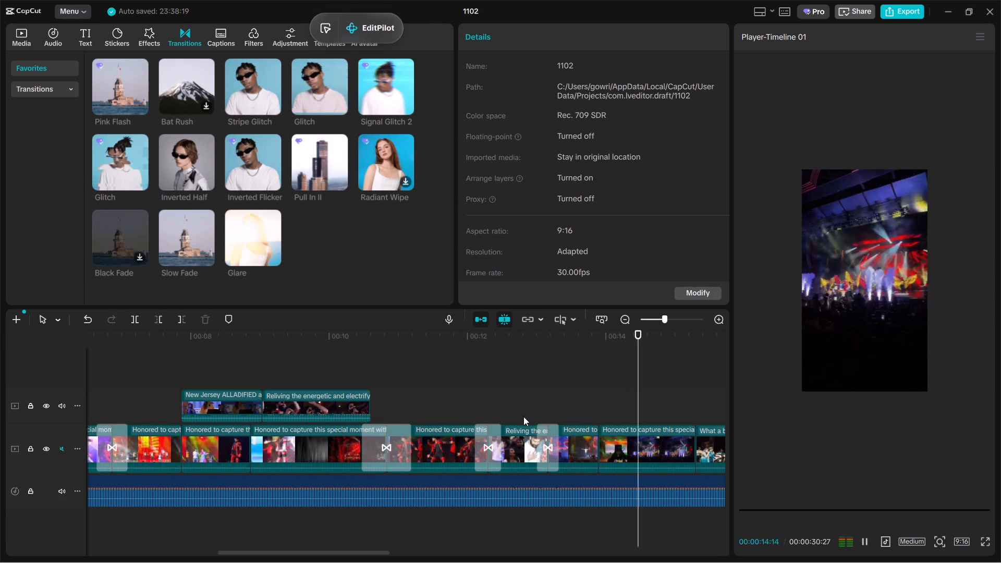
key("space")
Add the Pink Flash transition between the two "Honored" shots at about 13.9 seconds and play across it.
left_click_drag(118, 89, 600, 414)
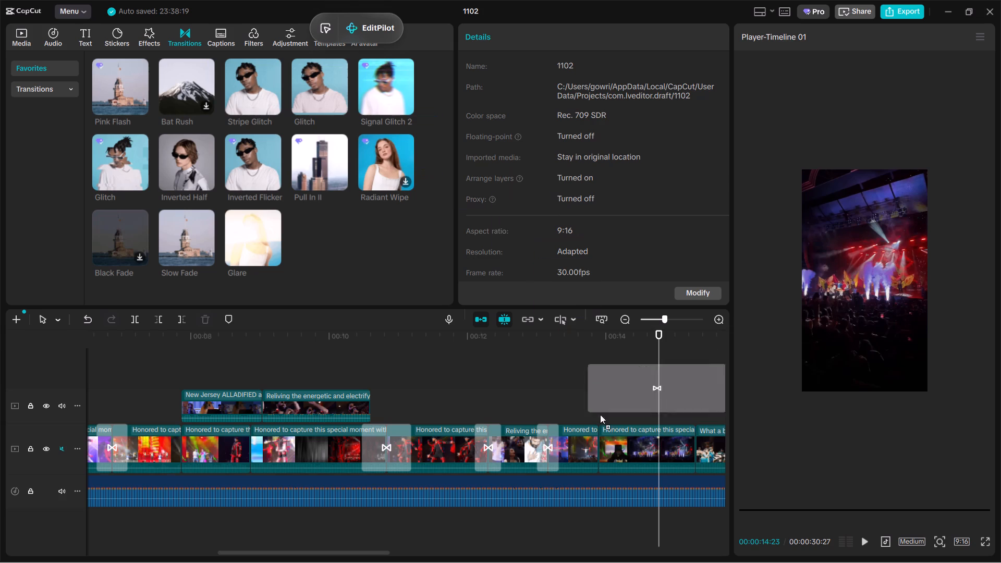
left_click_drag(600, 414, 609, 439)
left_click(578, 400)
key("space")
scroll(578, 400, "down", 8, "ctrl")
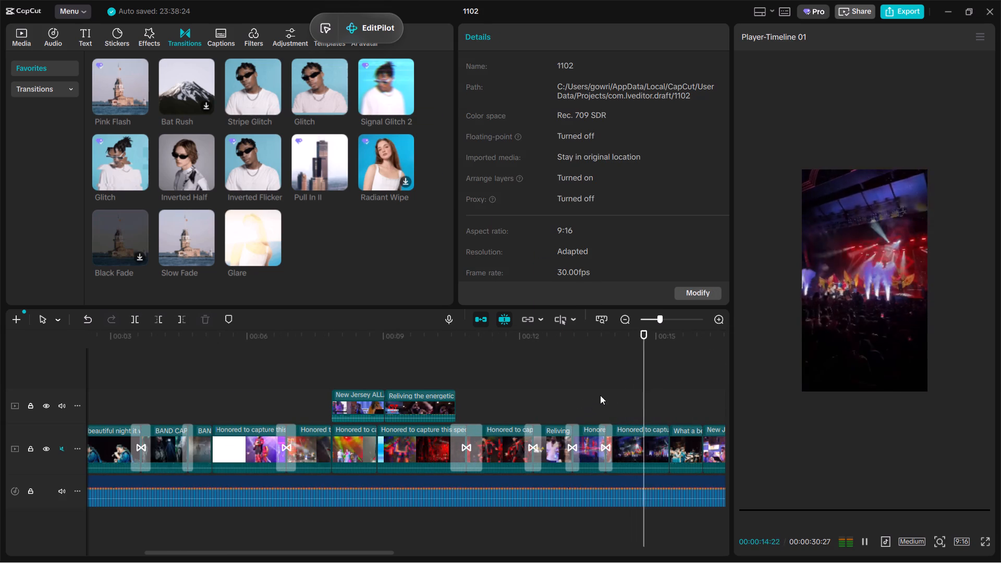
Add the second favourite Glitch transition at about 15.3 seconds, before the "What a beautiful" shot, and play across it.
left_click(652, 404)
left_click_drag(653, 405, 271, 417)
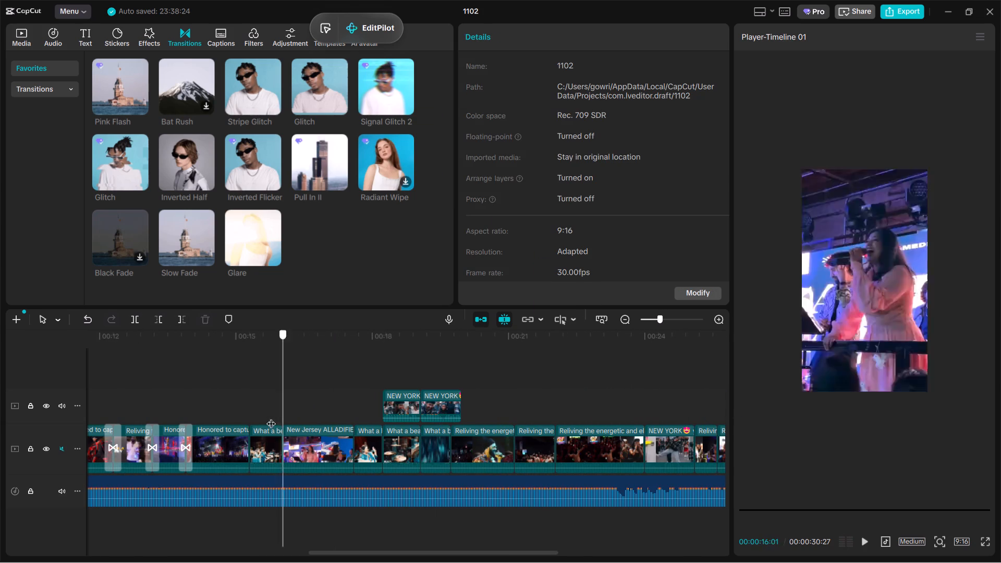
left_click_drag(271, 417, 244, 412)
left_click_drag(86, 174, 259, 394)
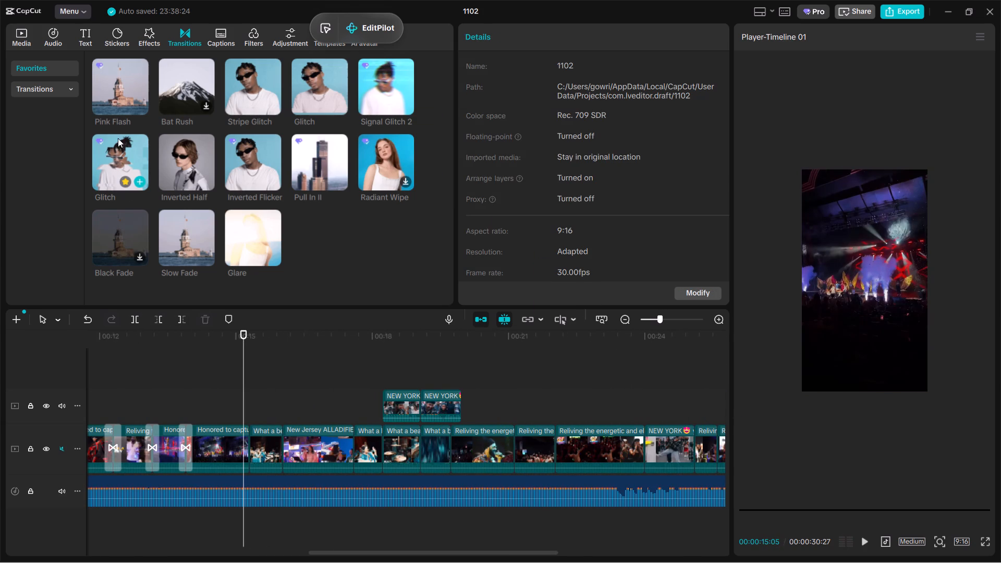
left_click_drag(116, 138, 247, 426)
left_click_drag(112, 135, 257, 409)
left_click_drag(103, 154, 265, 433)
left_click(114, 147)
left_click_drag(114, 147, 236, 399)
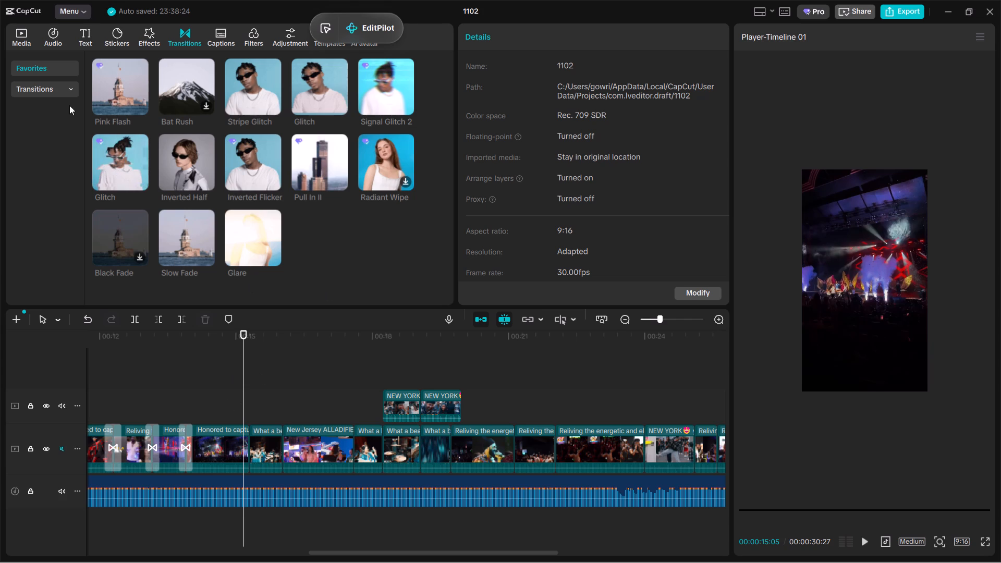
left_click(140, 181)
key("space")
key("space")
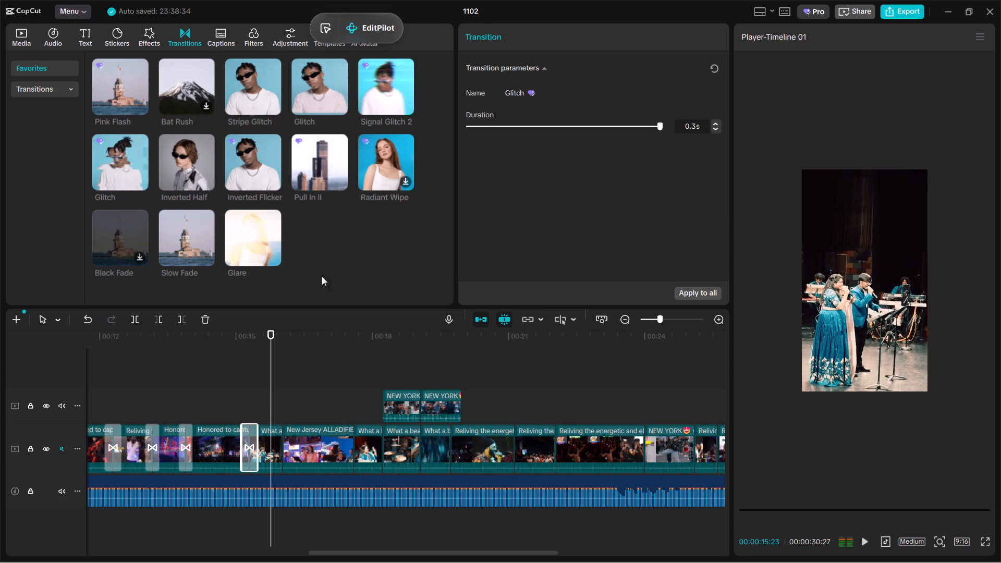
Add the Glare transition at about 21.1 seconds between the "Reliving" shots and play onward to about 25 seconds.
left_click_drag(243, 229, 515, 452)
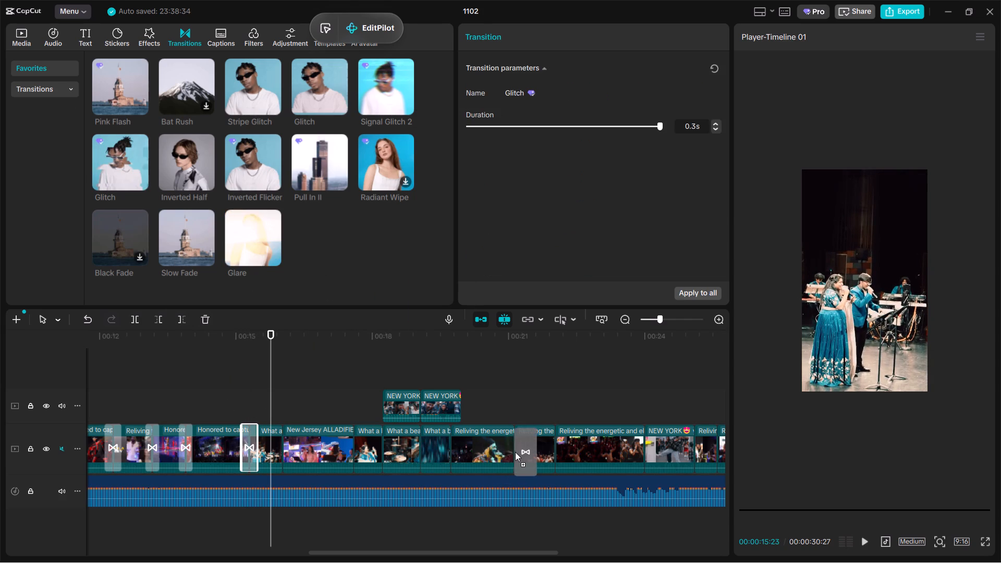
left_click_drag(515, 452, 507, 448)
left_click(446, 378)
left_click(483, 384)
key("space")
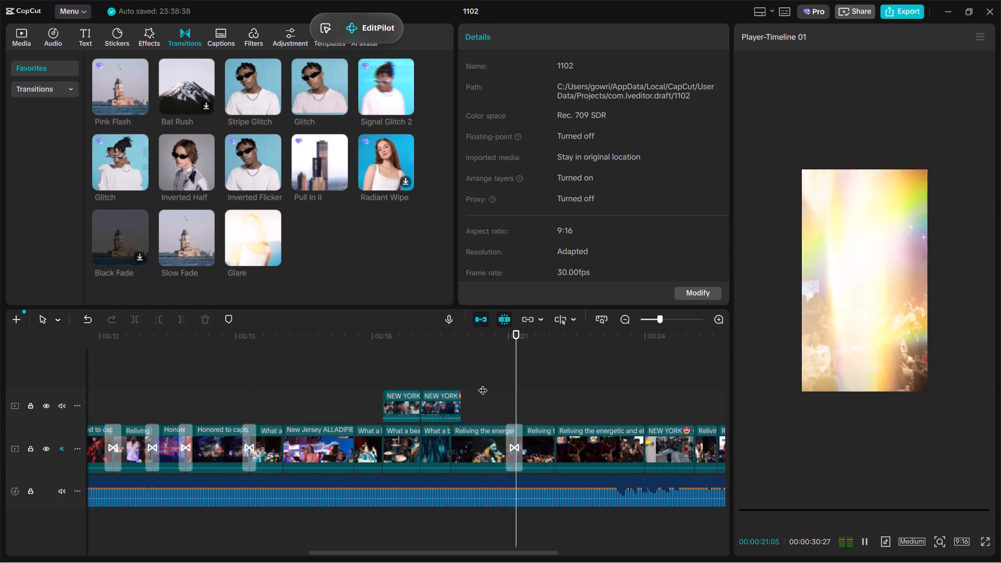
key("space")
key("space")
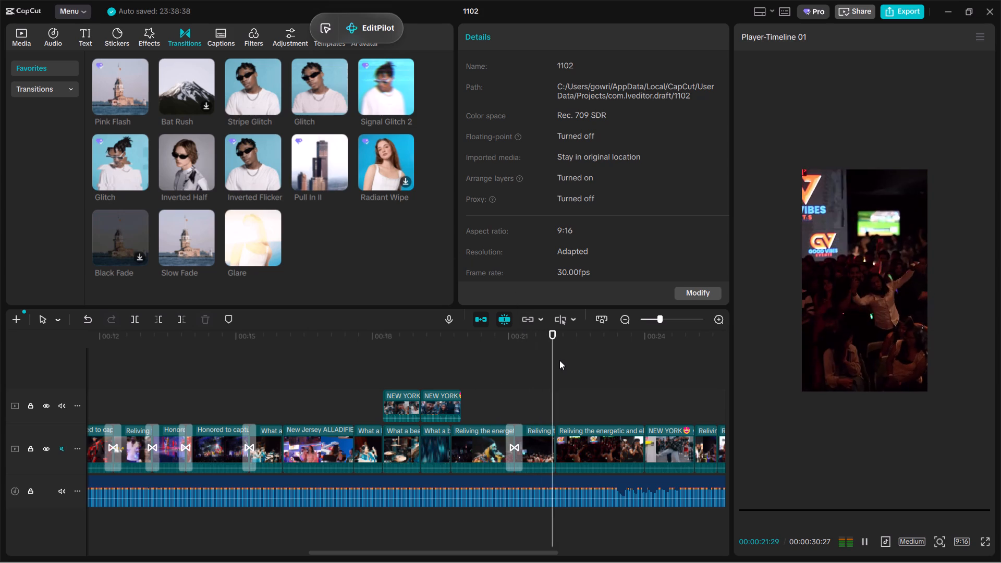
scroll(558, 360, "up", 4, "ctrl")
scroll(581, 372, "down", 2, "ctrl")
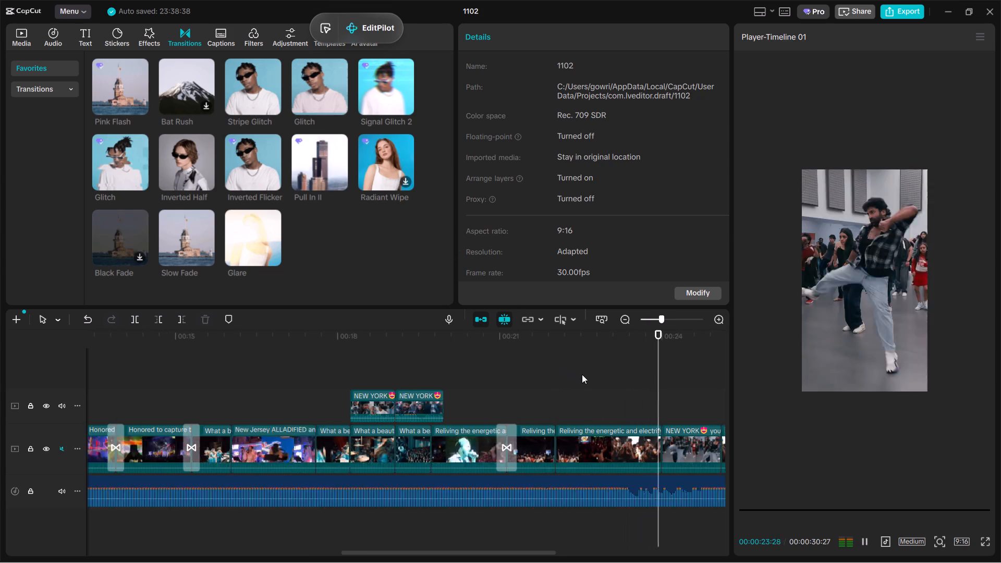
scroll(582, 374, "down", 4, "ctrl")
key("space")
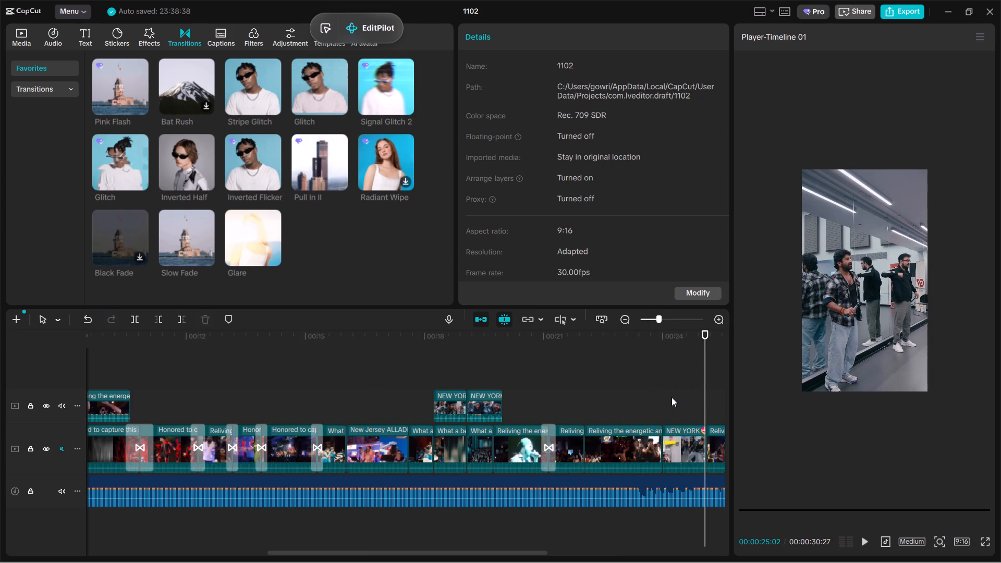
Add the Slow Fade transition at about 24 seconds, before the "NEW YORK" shot, and play across it.
left_click(672, 397)
left_click_drag(672, 397, 375, 418)
left_click_drag(188, 226, 375, 431)
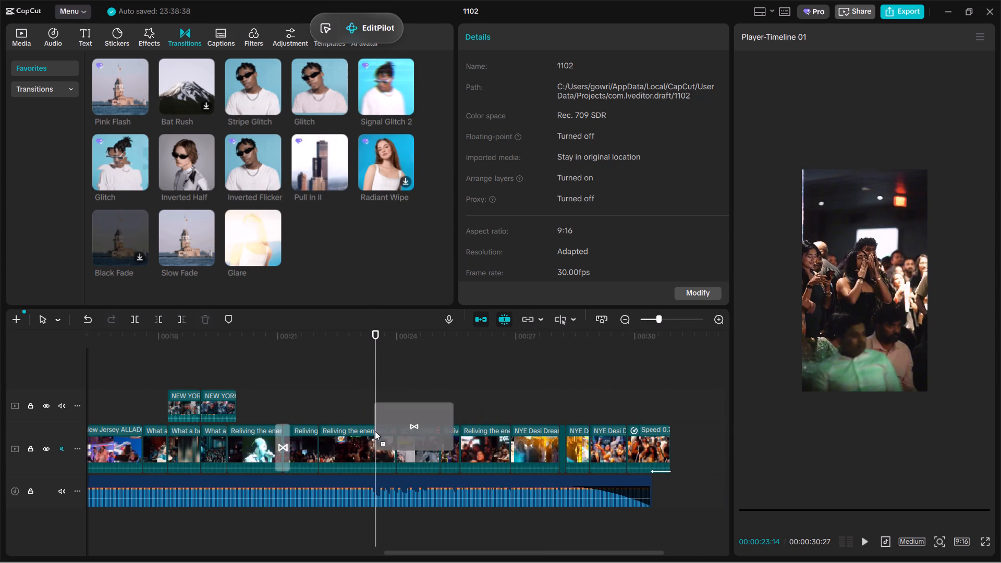
left_click_drag(375, 431, 374, 437)
left_click(344, 403)
key("space")
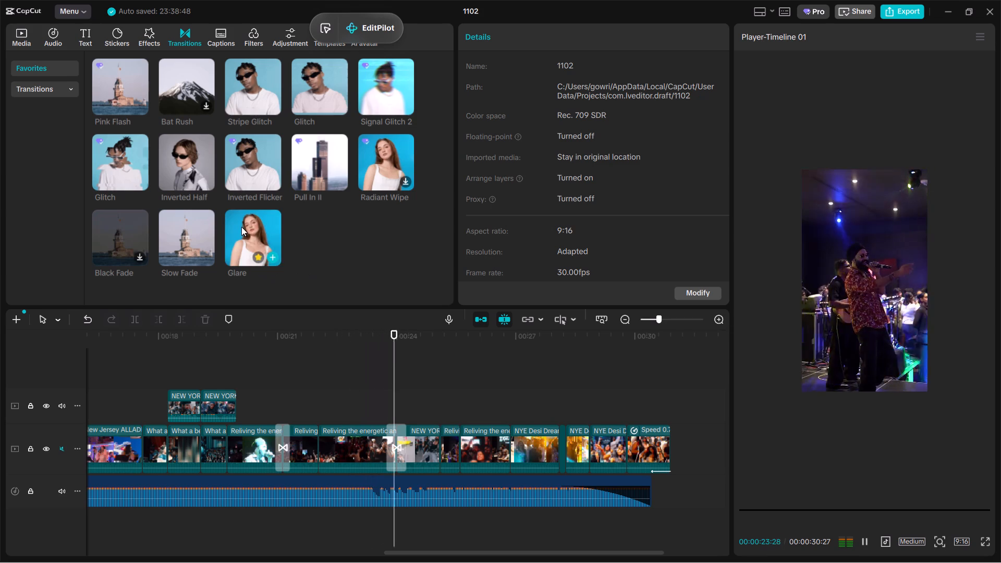
Add Glare at about 26.8 seconds, before the first "NYE Desi" shot, and Stripe Glitch at about 25.6 seconds between the "Reliving" shots.
left_click_drag(242, 227, 509, 453)
left_click_drag(258, 85, 461, 445)
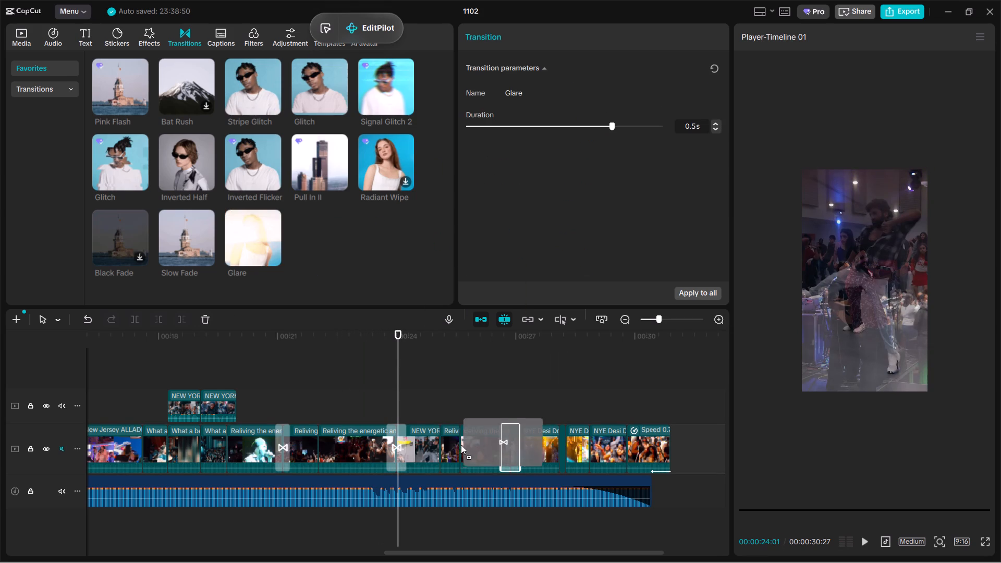
left_click_drag(461, 445, 461, 445)
Add the first favourite Glitch at about 28.8 seconds and Signal Glitch 2 at about 29.8 seconds between the closing shots, and play the ending.
left_click_drag(311, 91, 582, 450)
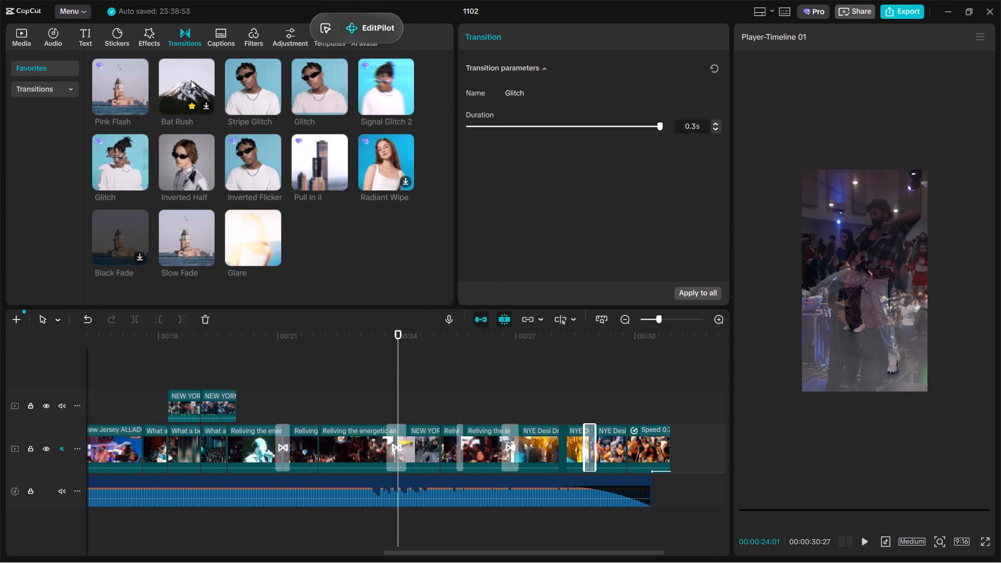
left_click_drag(379, 80, 629, 437)
left_click(610, 389)
key("space")
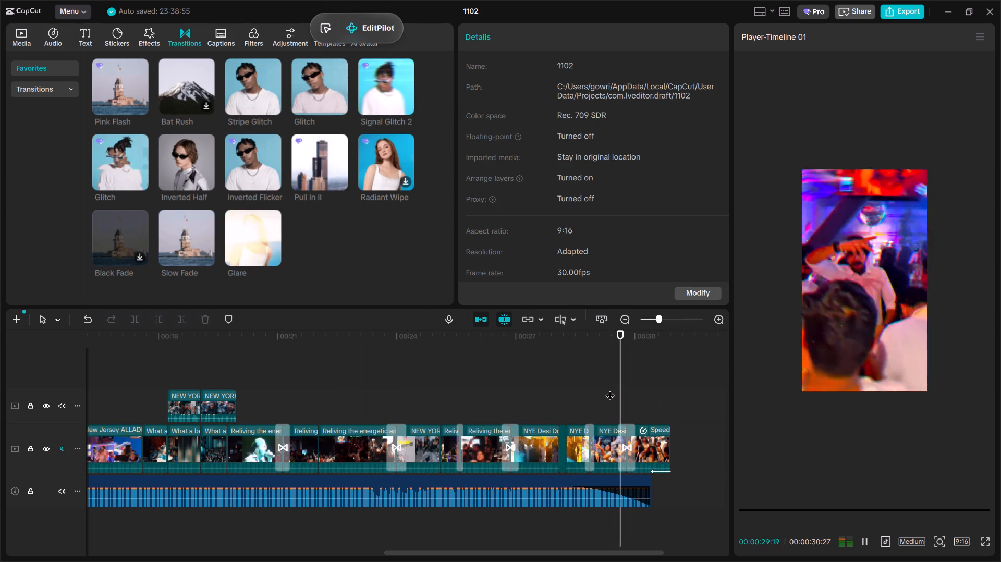
Play the edit from the start through the opening shots to about 3.8 seconds.
left_click(618, 397)
left_click_drag(618, 397, 0, 329)
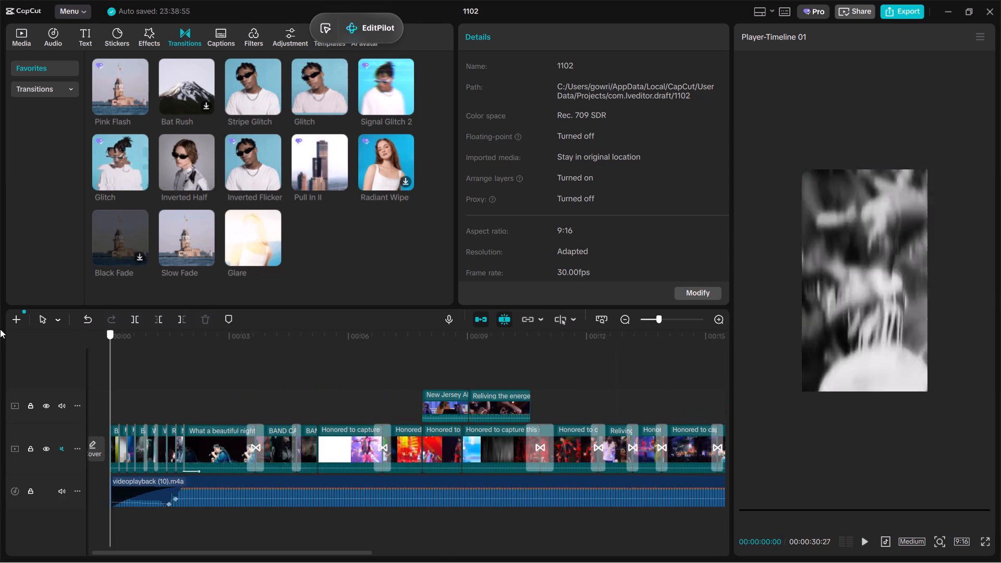
left_click_drag(0, 329, 0, 320)
key("space")
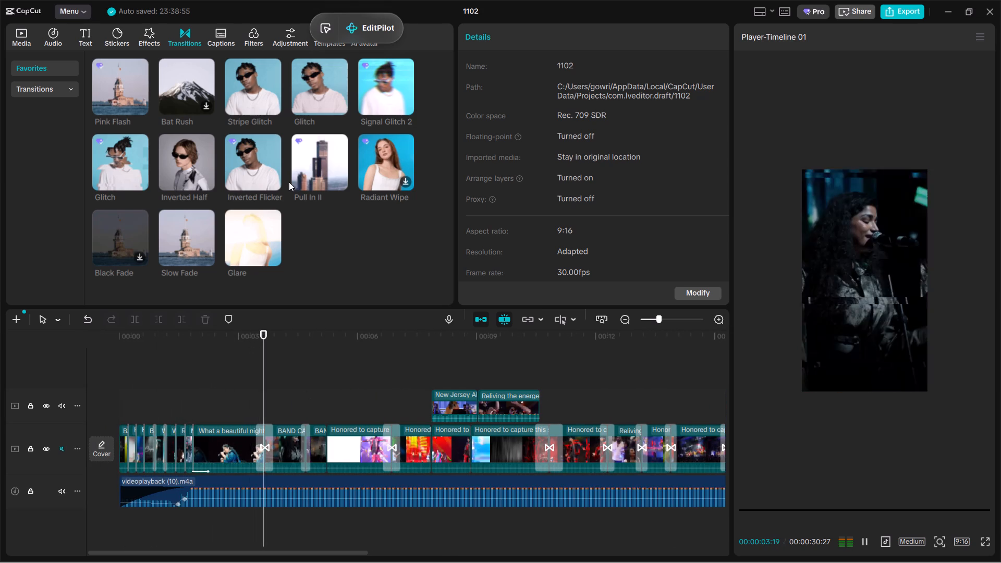
key("space")
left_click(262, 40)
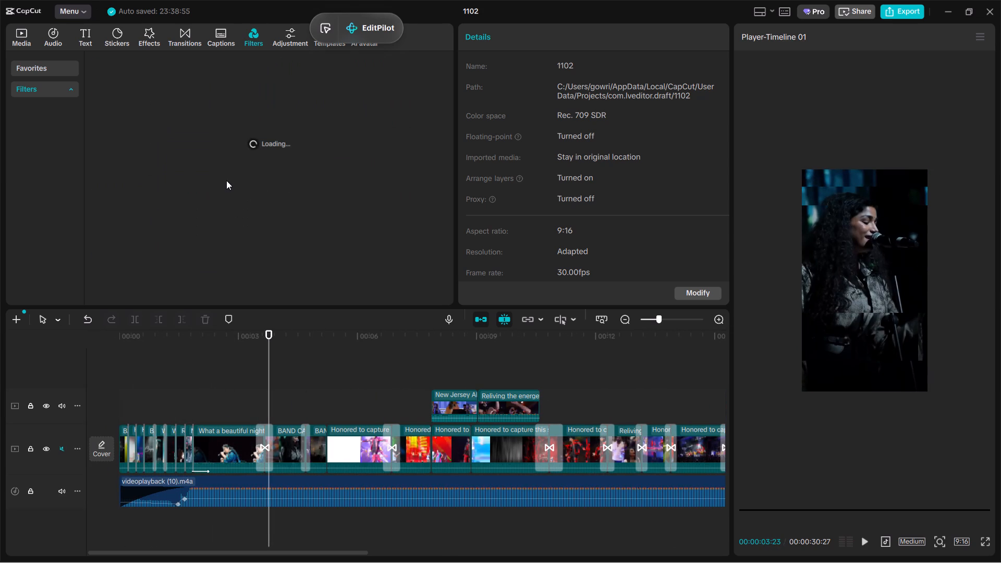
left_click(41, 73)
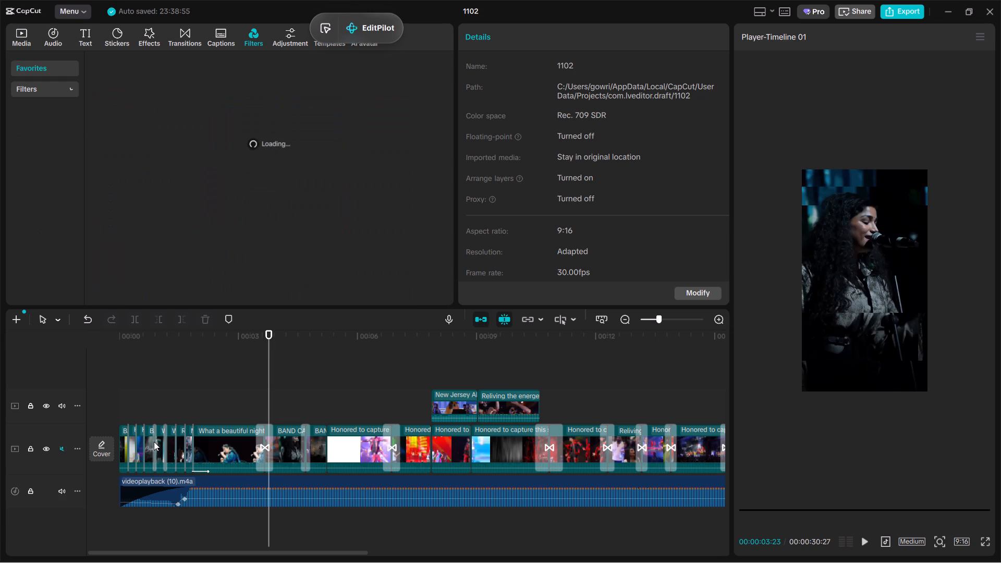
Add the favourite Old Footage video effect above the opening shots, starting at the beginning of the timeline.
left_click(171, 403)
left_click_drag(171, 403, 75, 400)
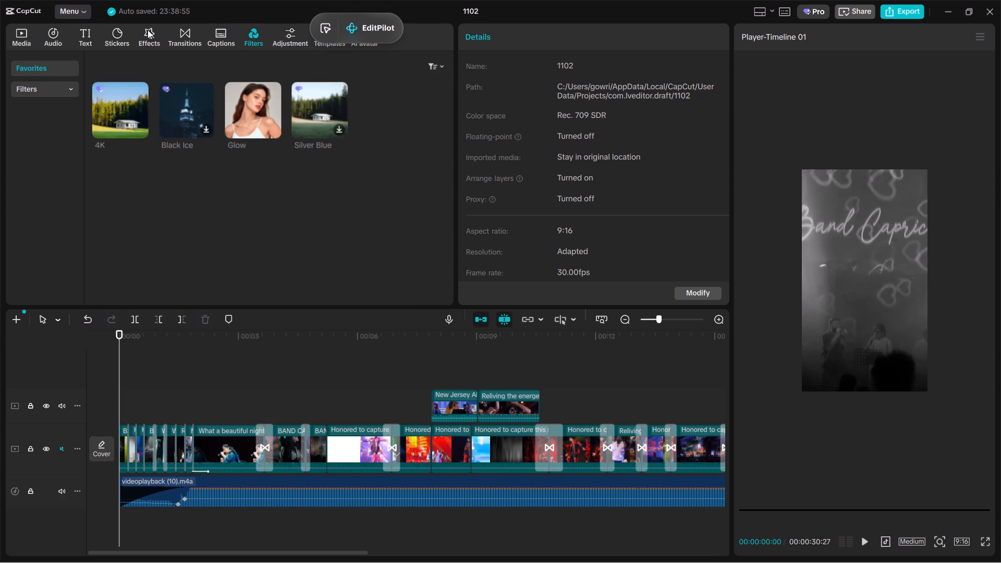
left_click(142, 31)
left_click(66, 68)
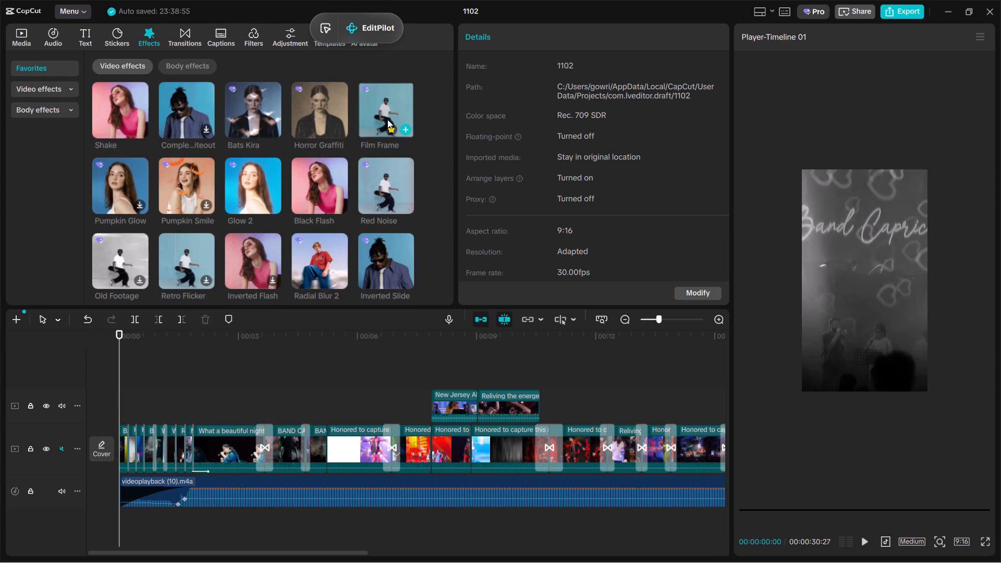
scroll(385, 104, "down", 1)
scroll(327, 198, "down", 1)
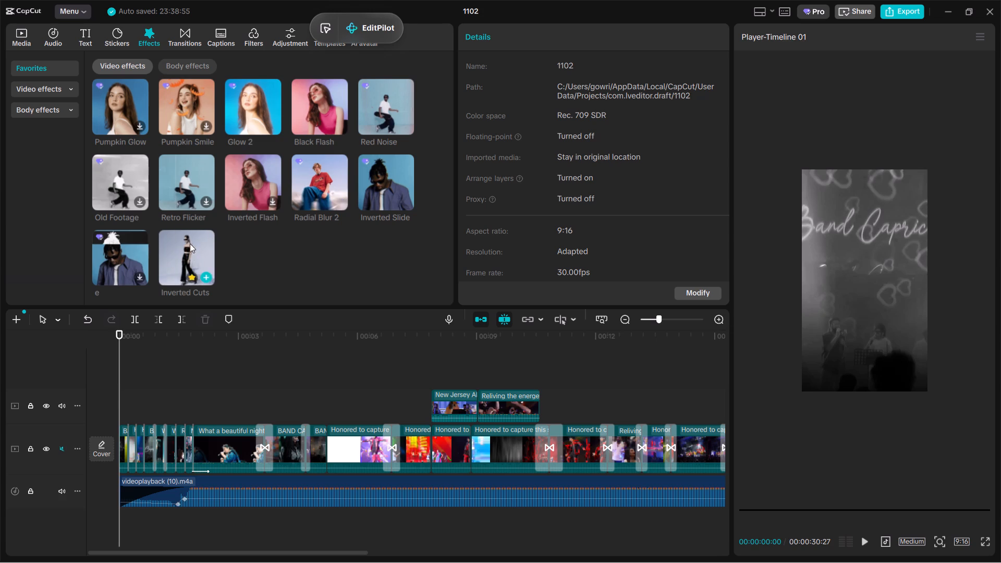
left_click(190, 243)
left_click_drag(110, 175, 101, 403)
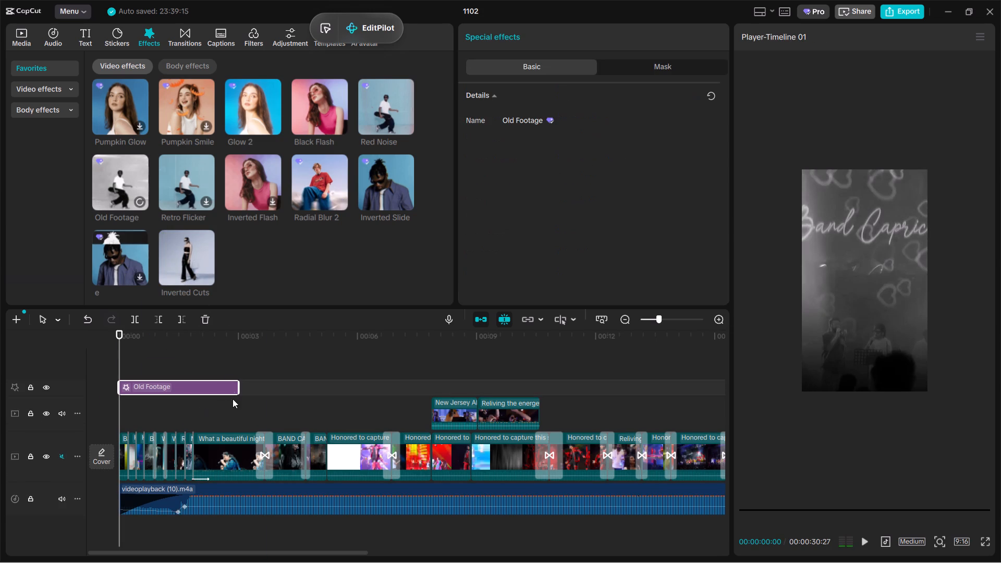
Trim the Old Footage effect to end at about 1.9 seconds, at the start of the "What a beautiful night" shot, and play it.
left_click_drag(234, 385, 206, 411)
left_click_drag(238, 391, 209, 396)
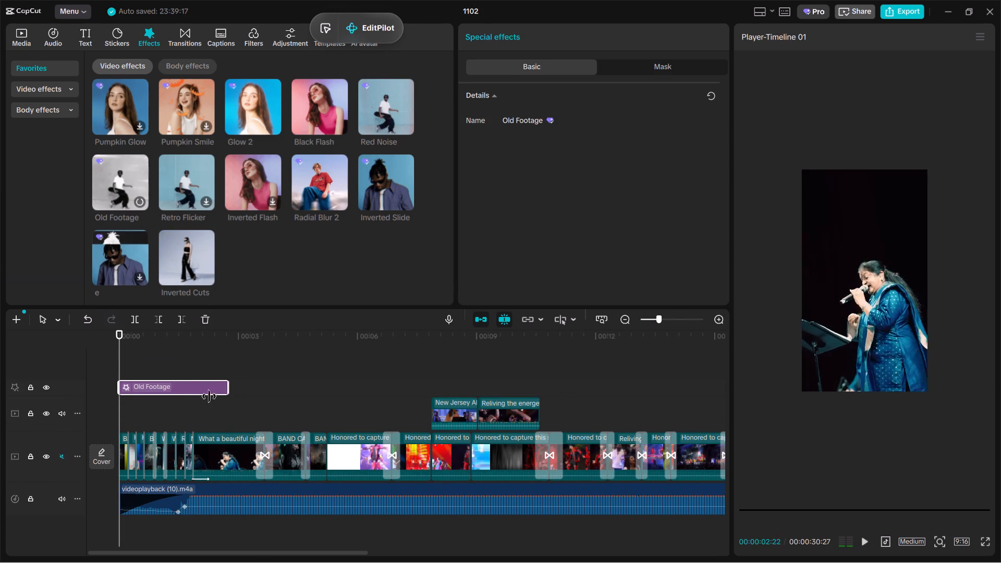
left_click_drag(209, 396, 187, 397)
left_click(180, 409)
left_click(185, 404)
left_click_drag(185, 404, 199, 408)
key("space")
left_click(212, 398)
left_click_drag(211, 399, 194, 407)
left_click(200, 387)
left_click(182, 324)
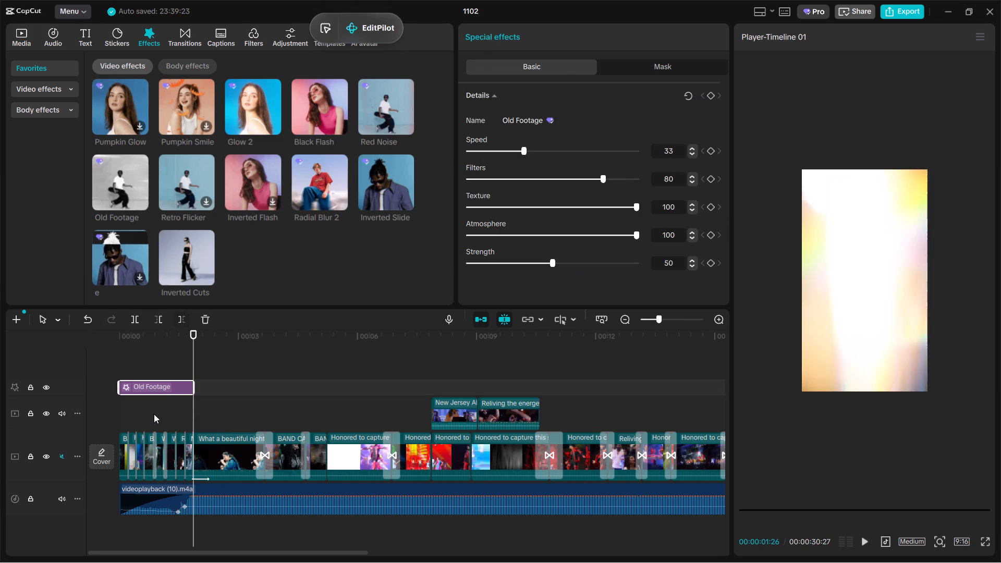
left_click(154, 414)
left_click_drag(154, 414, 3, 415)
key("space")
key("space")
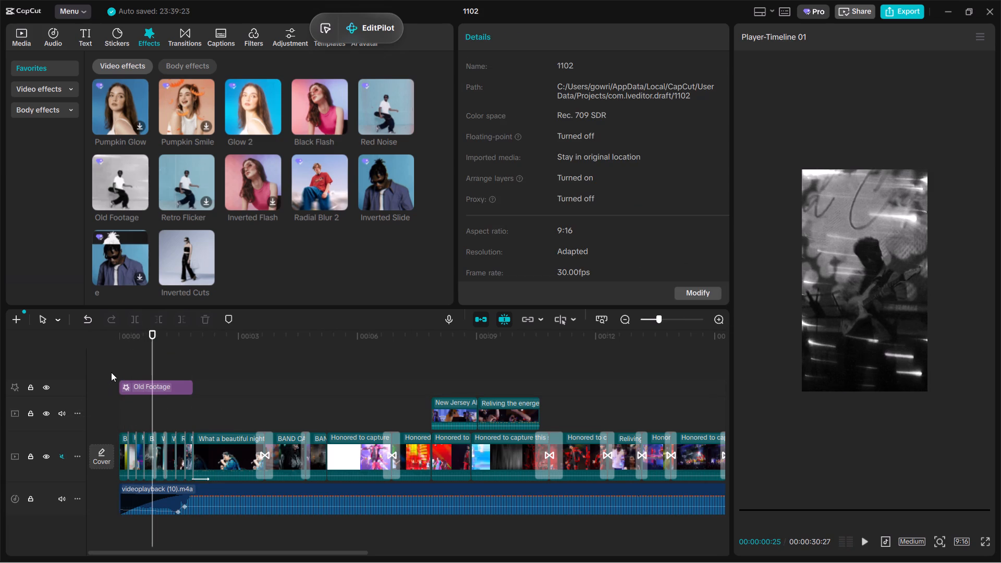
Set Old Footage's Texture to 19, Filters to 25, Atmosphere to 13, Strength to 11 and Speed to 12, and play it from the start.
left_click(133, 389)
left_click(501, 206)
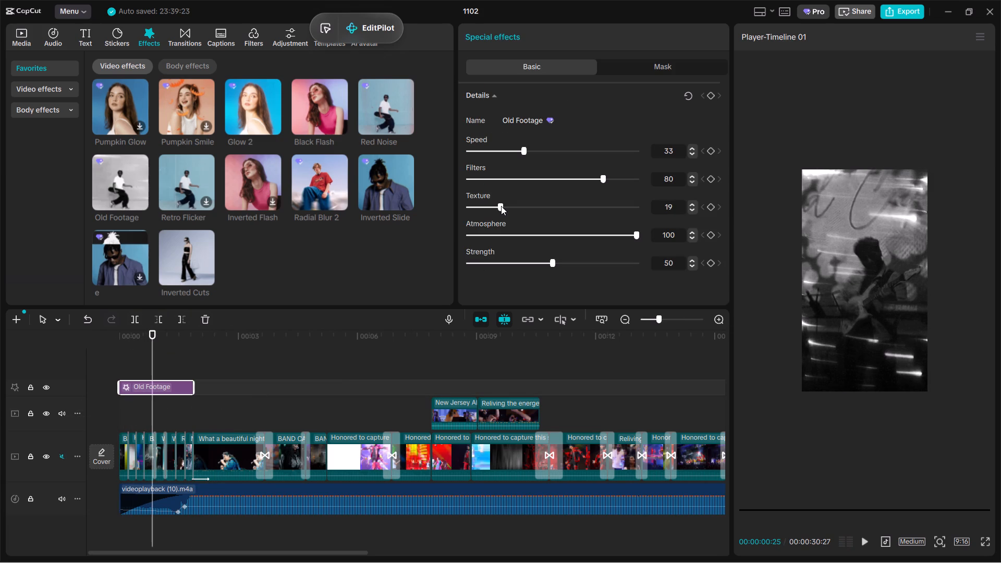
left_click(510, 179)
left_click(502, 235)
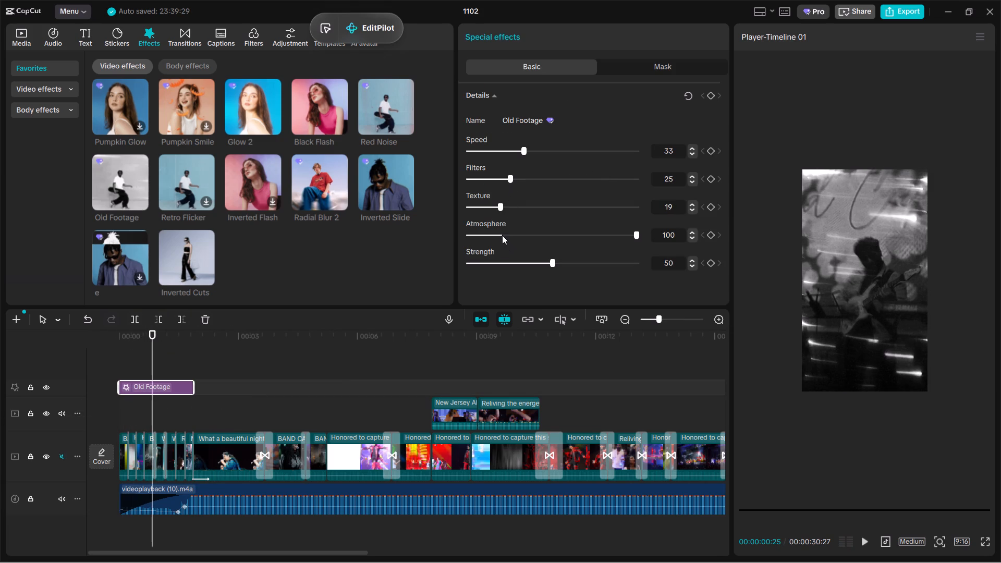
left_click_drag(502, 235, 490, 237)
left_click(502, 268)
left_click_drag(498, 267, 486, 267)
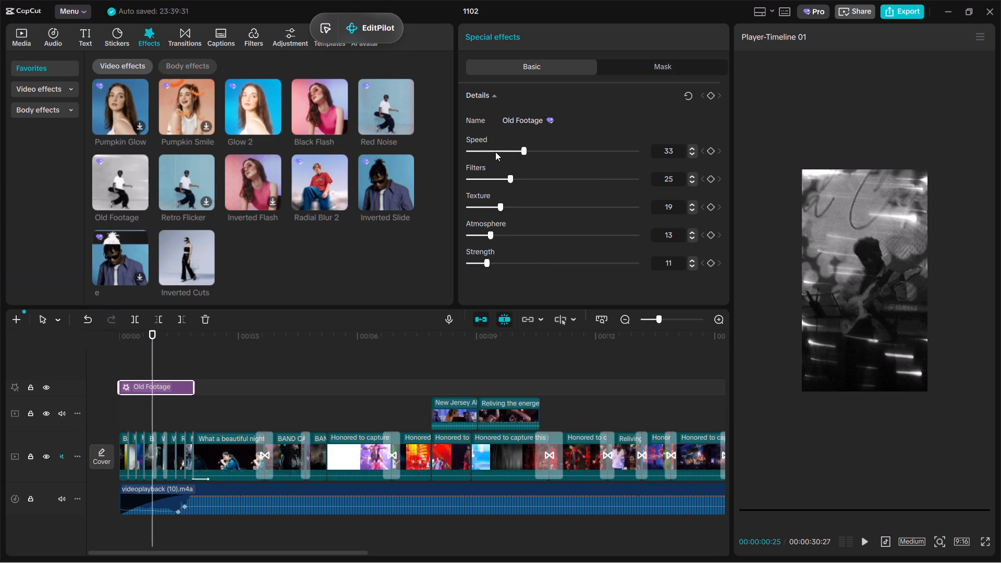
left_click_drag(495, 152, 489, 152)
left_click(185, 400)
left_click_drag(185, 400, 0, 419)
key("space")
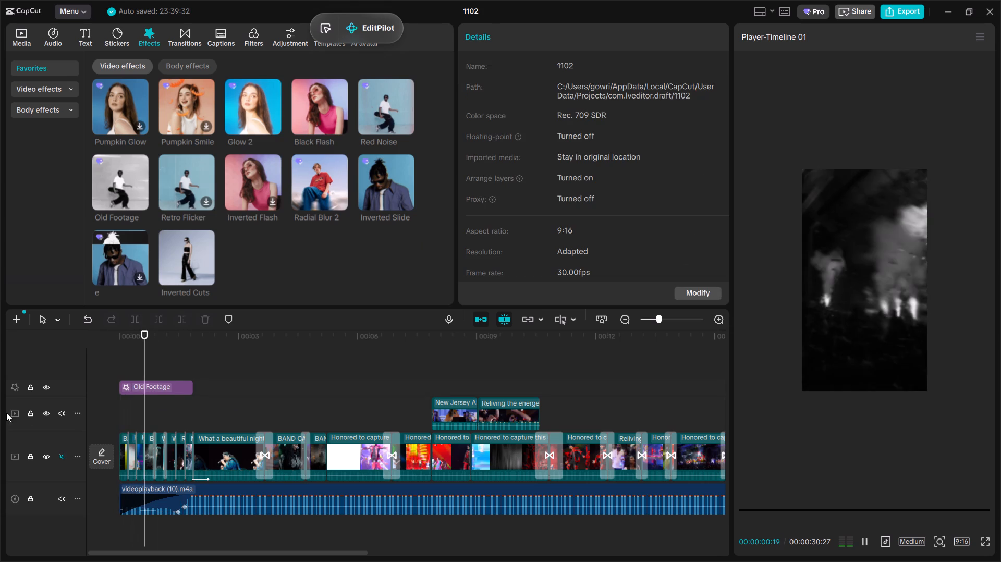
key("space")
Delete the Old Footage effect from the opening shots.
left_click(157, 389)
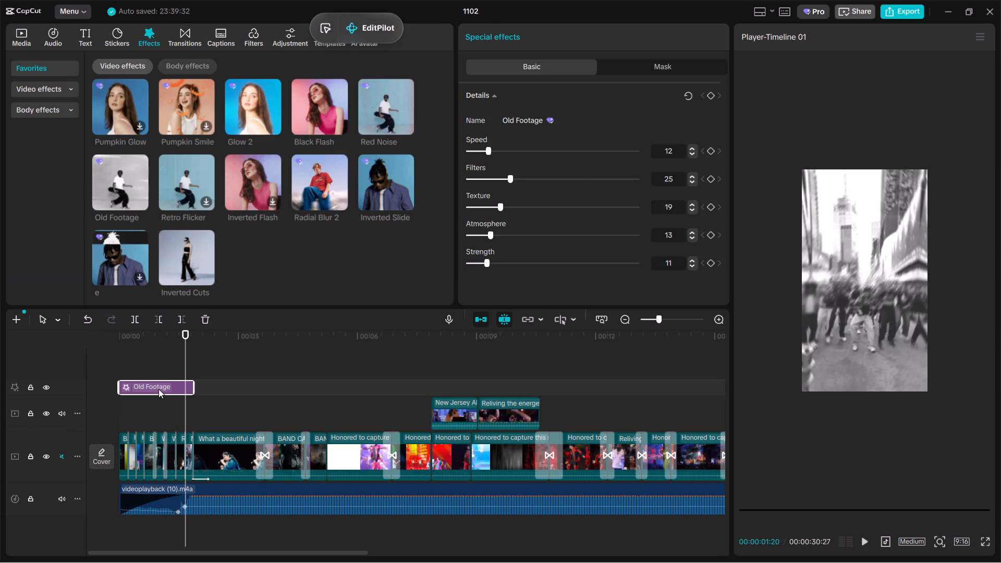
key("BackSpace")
Add the favourite Red Noise video effect at the timeline start and trim it to end at about 1.9 seconds.
scroll(390, 142, "up", 1)
left_click(384, 146)
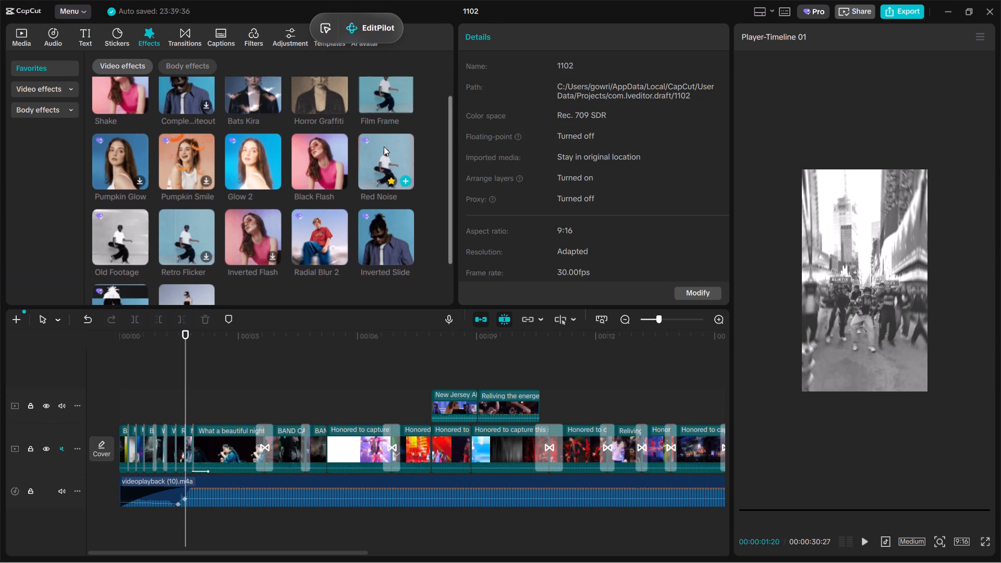
left_click_drag(384, 148, 81, 408)
left_click_drag(238, 389, 207, 396)
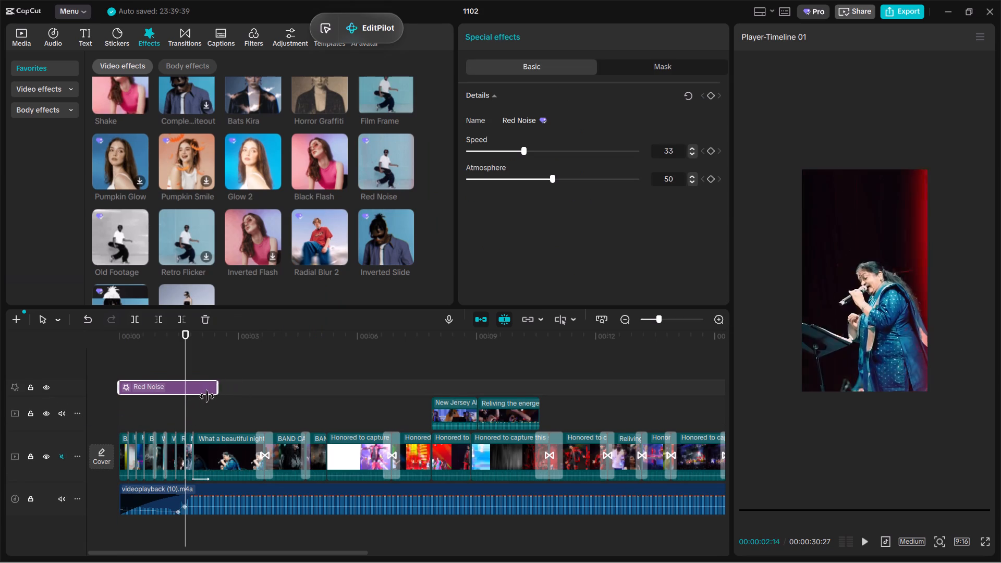
left_click_drag(207, 396, 190, 400)
Set Red Noise's Atmosphere to 8 and play the opening shots from the start to about 2 seconds.
left_click(470, 179)
left_click_drag(471, 179, 482, 185)
scroll(265, 421, "up", 1)
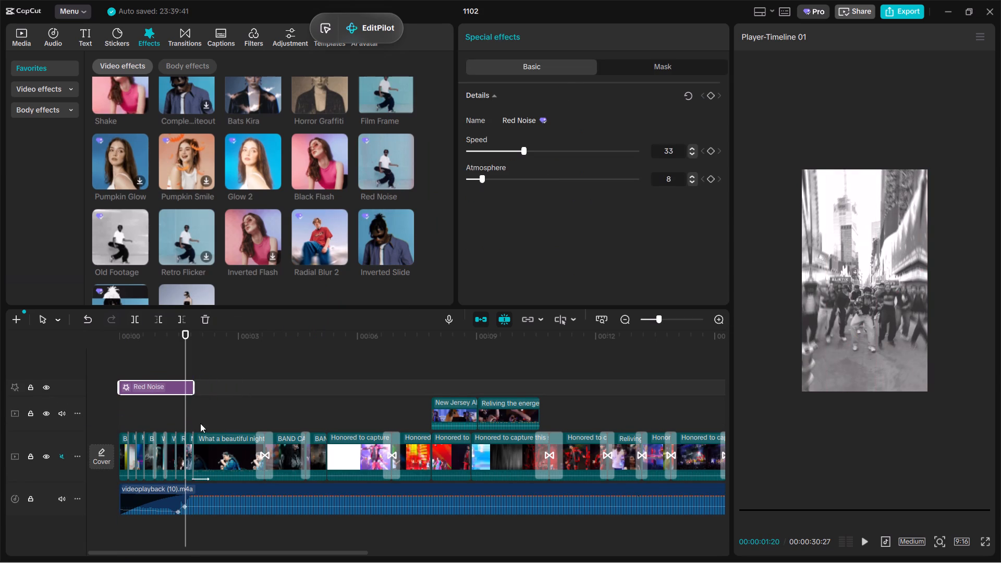
left_click(177, 419)
left_click_drag(177, 419, 0, 421)
key("space")
scroll(136, 401, "down", 2)
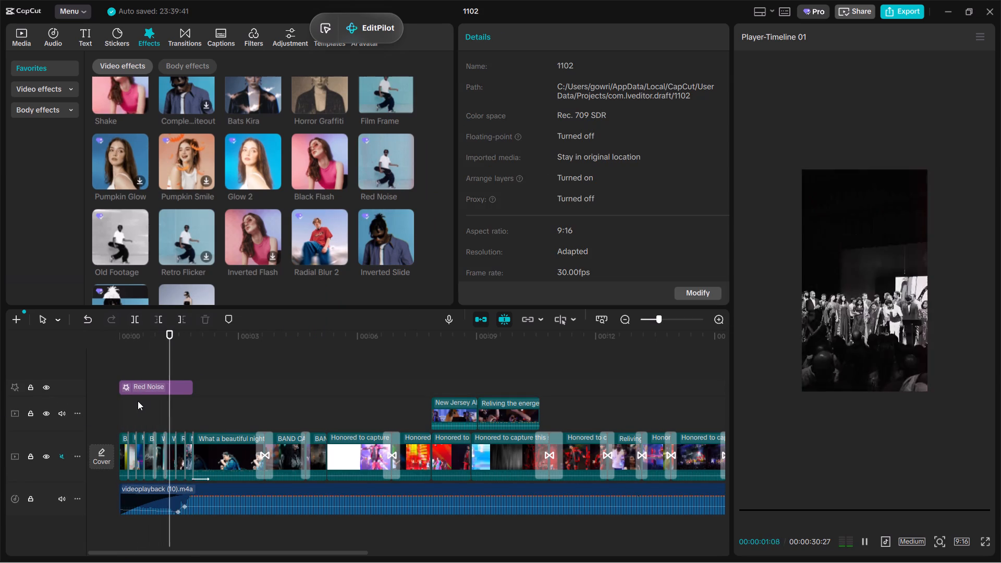
key("space")
key("space")
scroll(138, 401, "down", 2)
key("space")
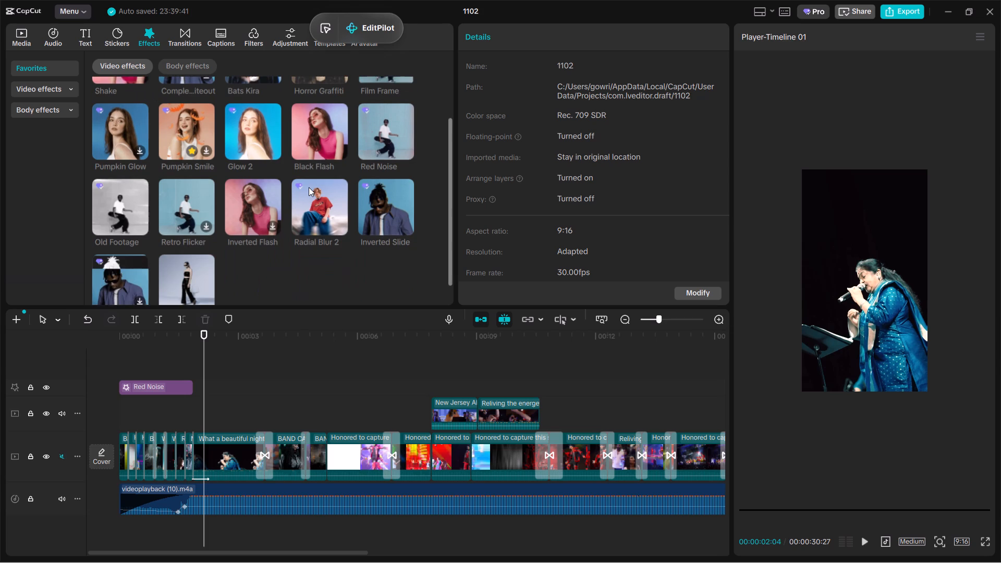
Add the favourite Radial Blur 2 effect below Red Noise, trim it to end with Red Noise, and play the opening from the start.
left_click_drag(314, 186, 77, 422)
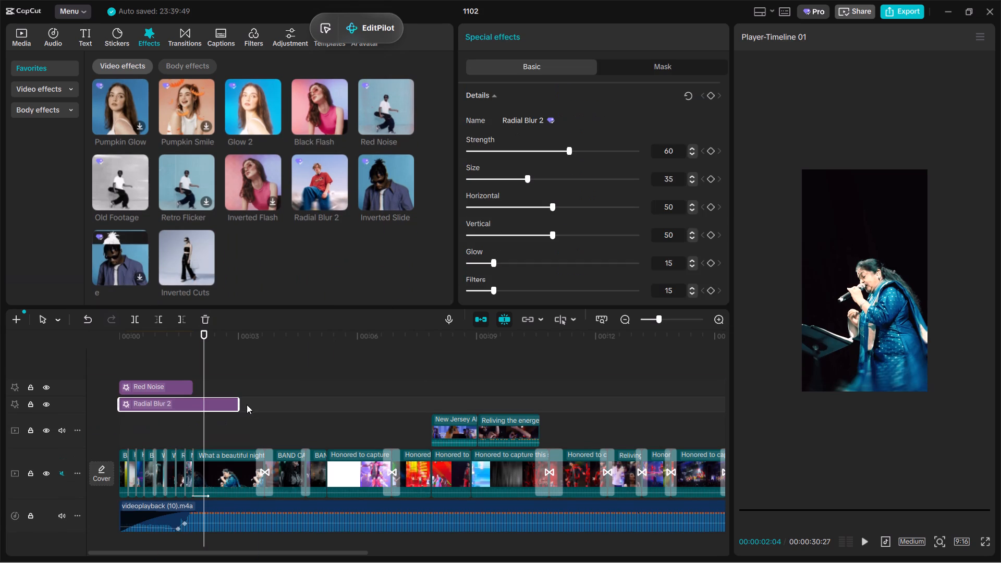
left_click_drag(236, 402, 192, 412)
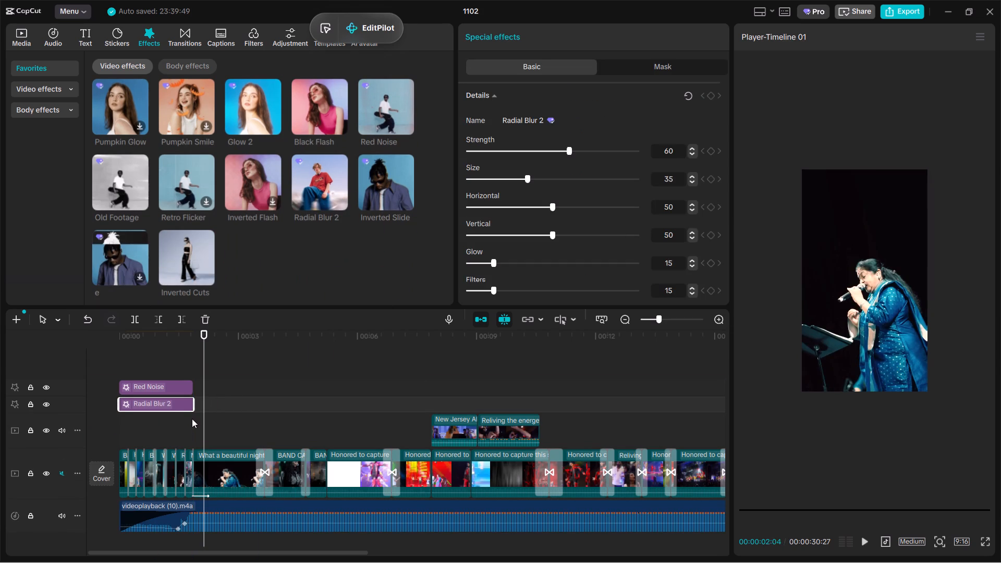
left_click(192, 419)
left_click(189, 407)
left_click(172, 421)
left_click_drag(172, 421, 0, 421)
key("space")
key("space")
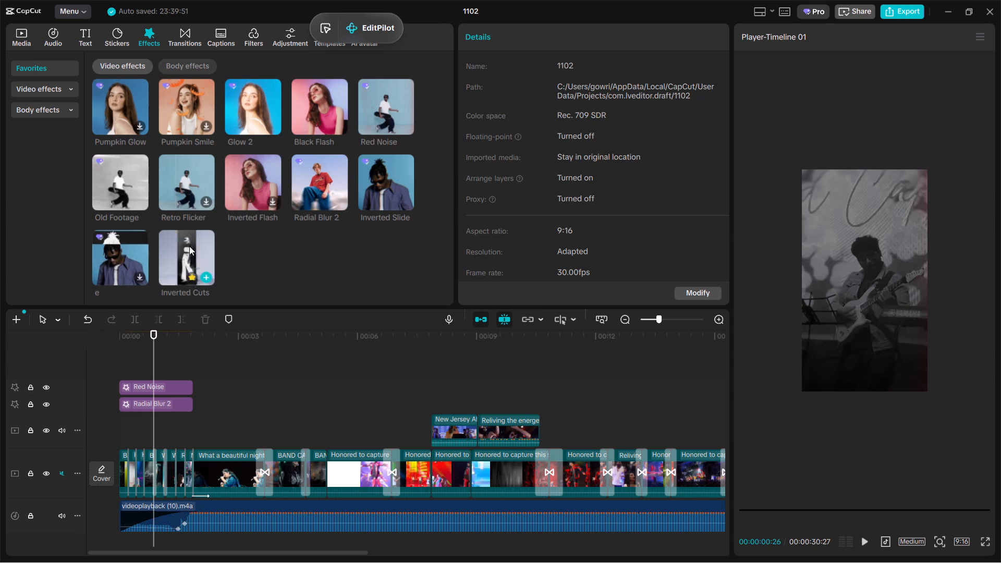
Add the favourite Inverted Cuts effect below Radial Blur 2, trimmed to span about 0.4 to 0.6 seconds, and play the opening.
left_click_drag(179, 245, 133, 436)
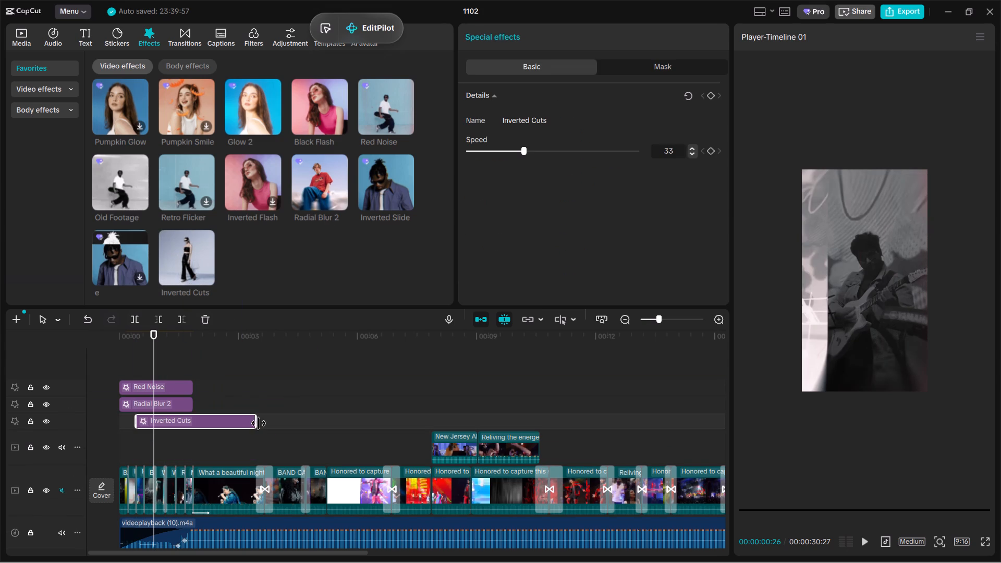
left_click_drag(254, 423, 147, 445)
left_click(123, 442)
key("space")
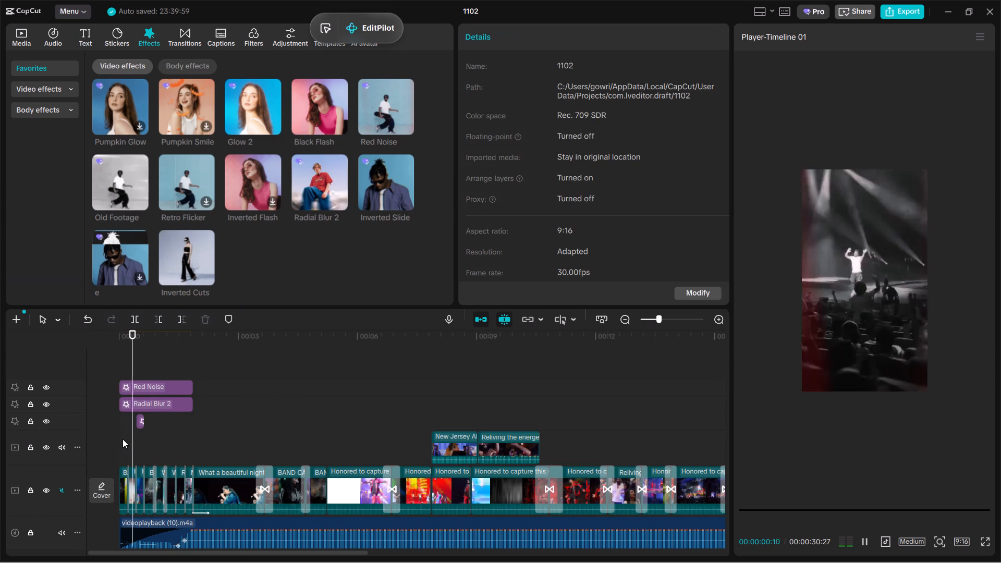
key("space")
Add the favourite effect listed just before Inverted Cuts on the same track, spanning about 0.9 to 1.2 seconds, and play that section.
left_click_drag(123, 249, 156, 445)
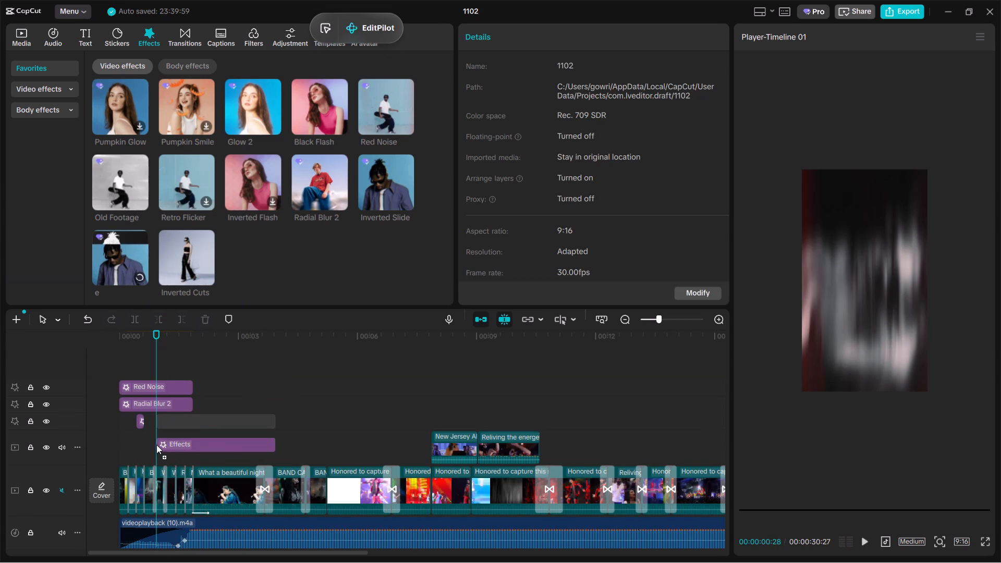
left_click_drag(156, 445, 156, 444)
left_click_drag(277, 424, 169, 464)
left_click(147, 446)
key("space")
key("space")
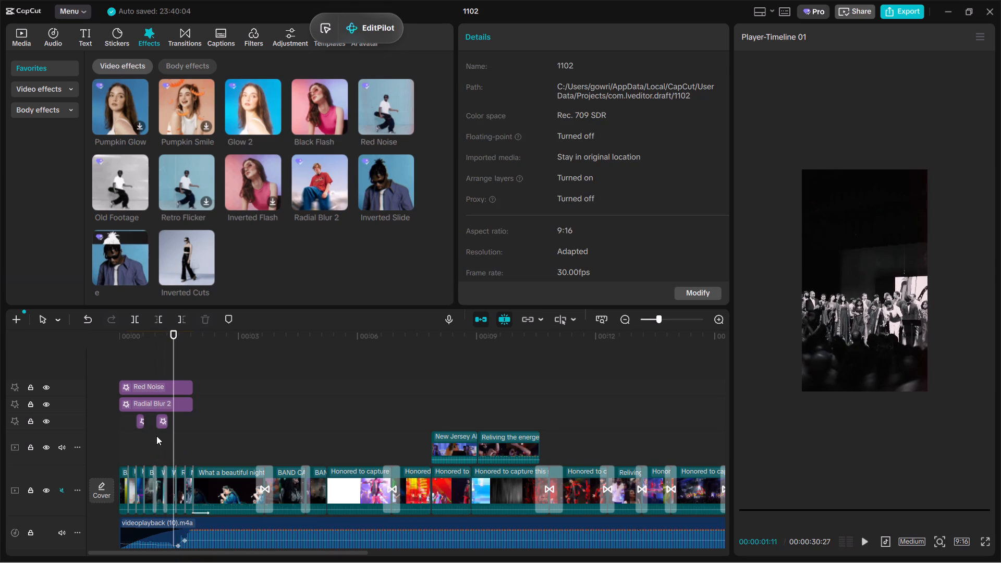
left_click(156, 436)
left_click_drag(156, 436, 143, 438)
key("space")
key("space")
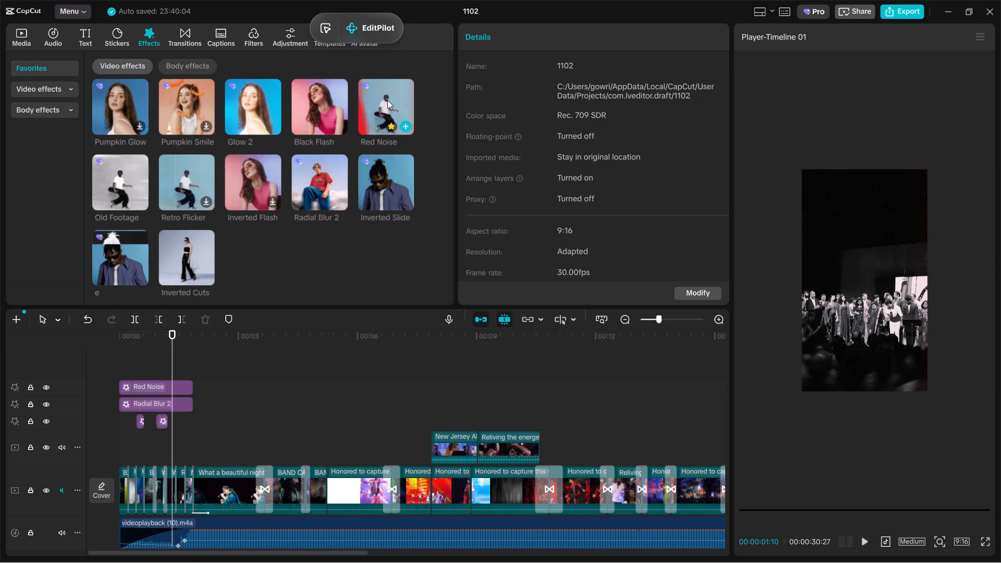
Add the favourite Black Flash effect at the timeline start on a new track and trim it to end at about 1.9 seconds.
left_click(323, 96)
left_click_drag(324, 99, 91, 442)
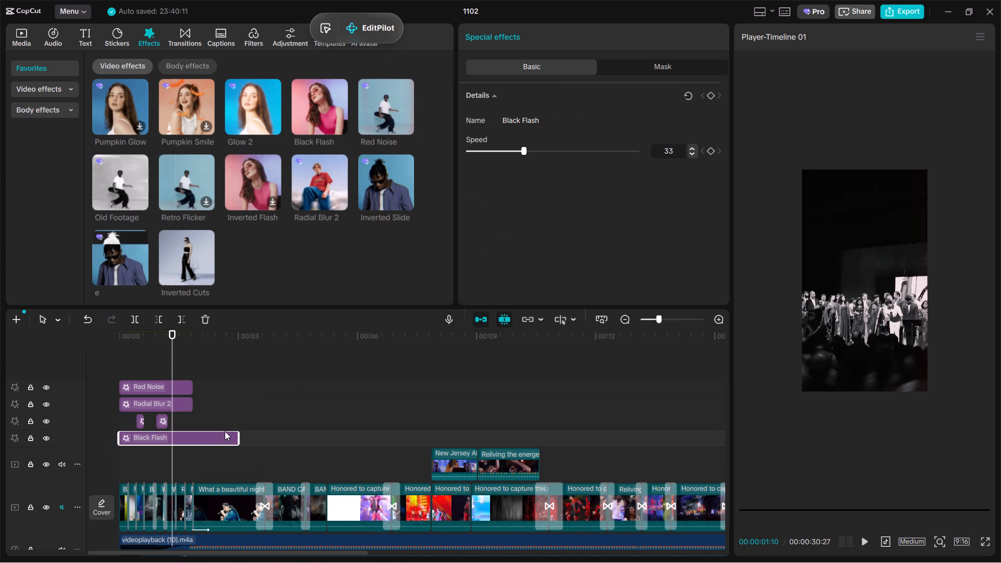
left_click_drag(241, 438, 193, 452)
left_click(189, 458)
Play the opening shots from the start to about 2 seconds to check the layered effects.
left_click_drag(189, 458, 0, 459)
key("space")
scroll(91, 449, "down", 3)
scroll(91, 449, "up", 1)
scroll(91, 449, "down", 1)
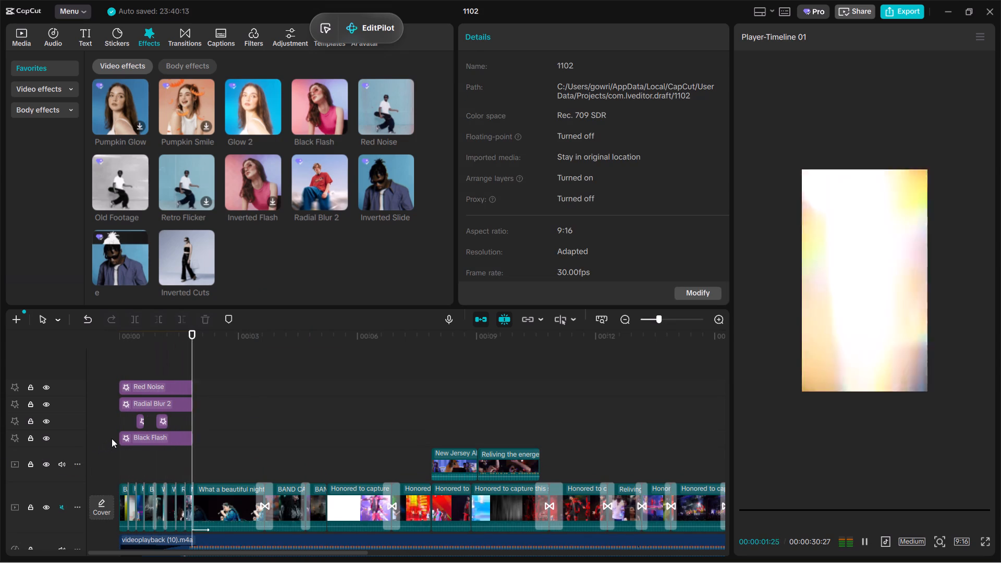
key("space")
left_click(139, 455)
left_click_drag(139, 455, 92, 456)
key("space")
scroll(159, 457, "down", 3)
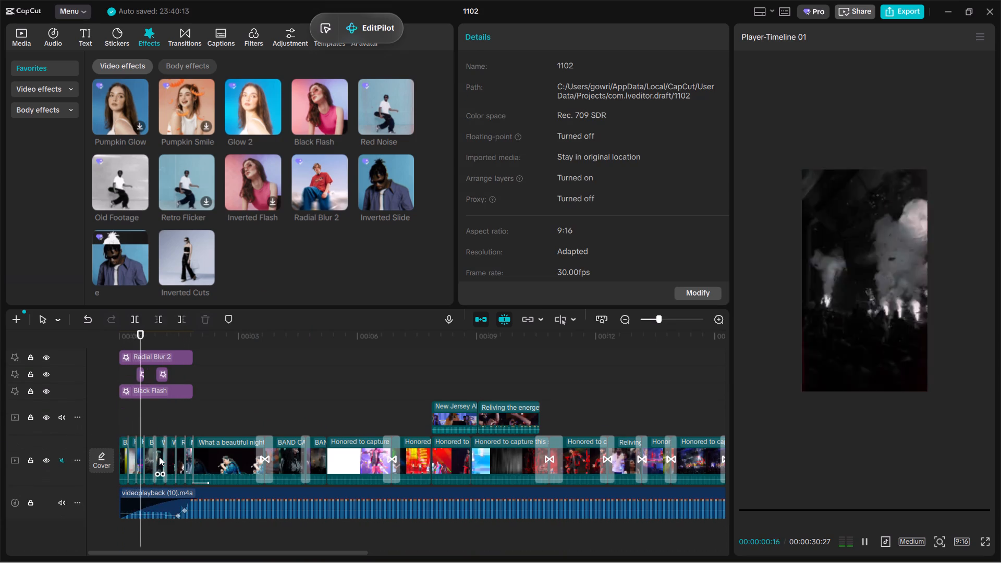
key("space")
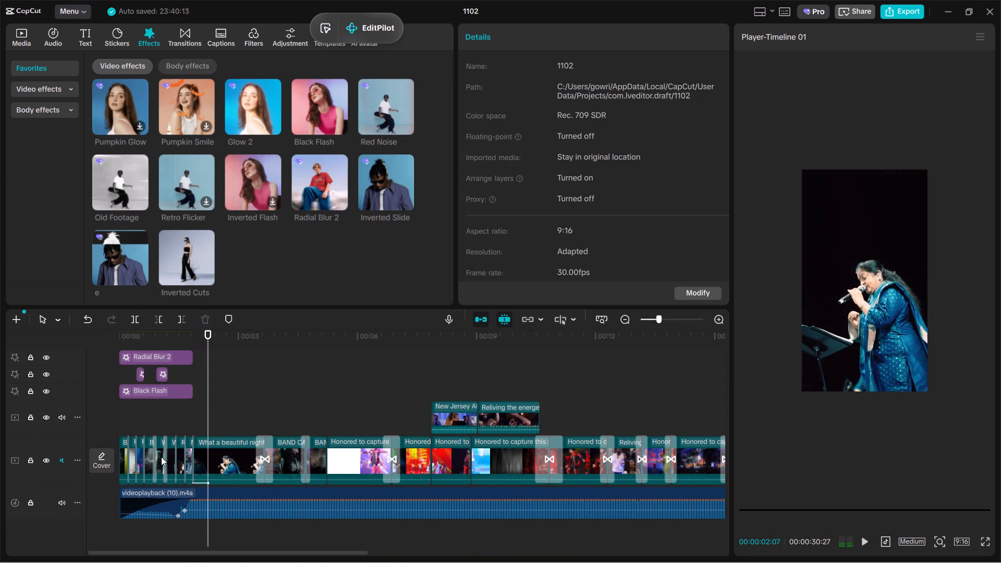
key("space")
left_click(198, 424)
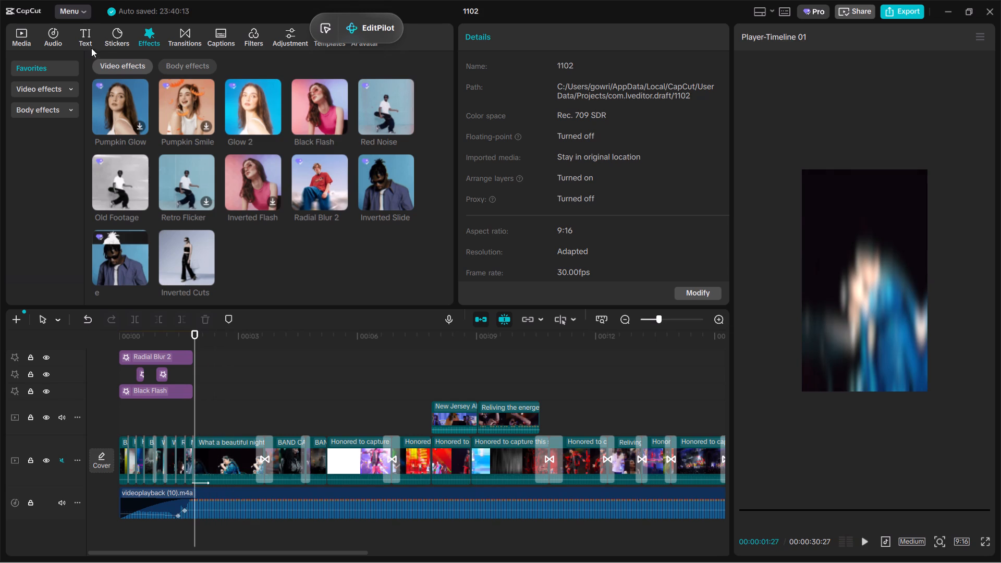
Start a media import and browse on the KT SIR (D:) drive to SFX vd came club, SFX, SFX pack v1.
left_click(51, 34)
left_click(41, 69)
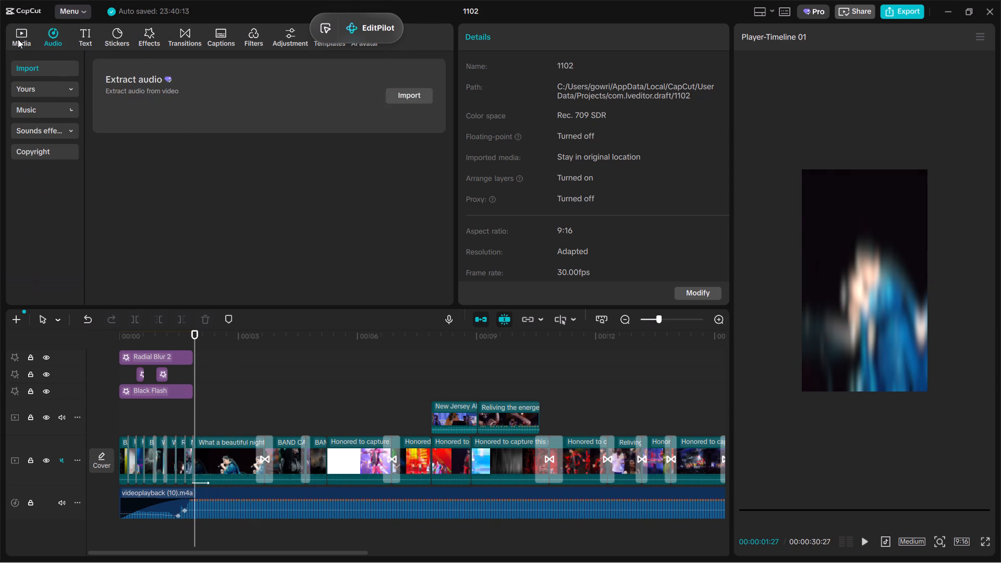
left_click(18, 38)
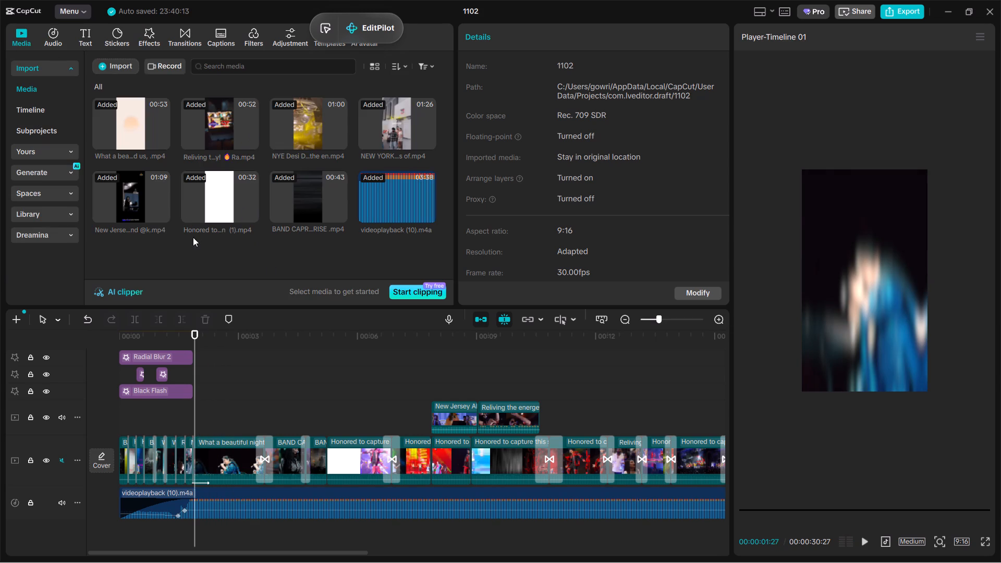
scroll(224, 403, "up", 4)
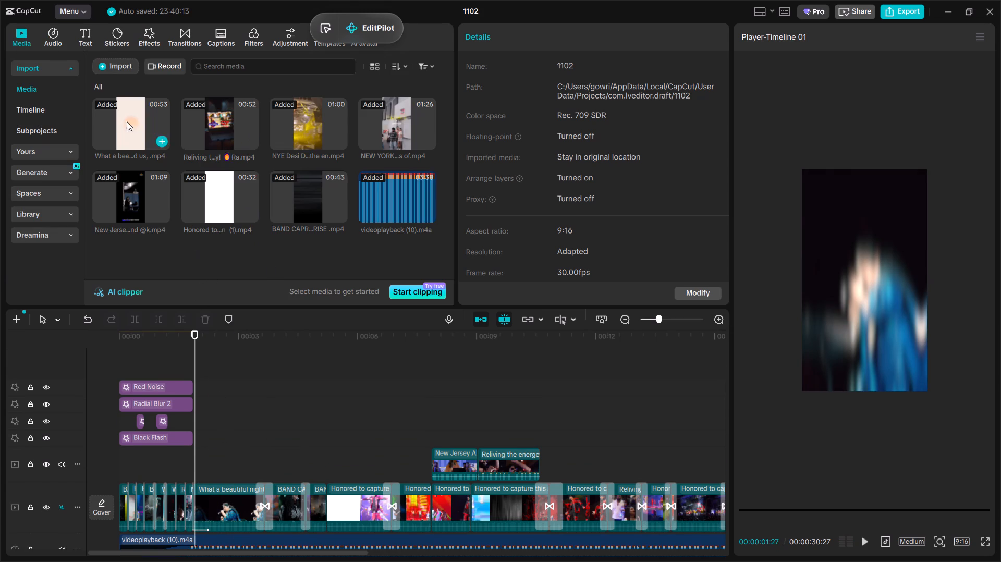
left_click(114, 68)
left_click(143, 97)
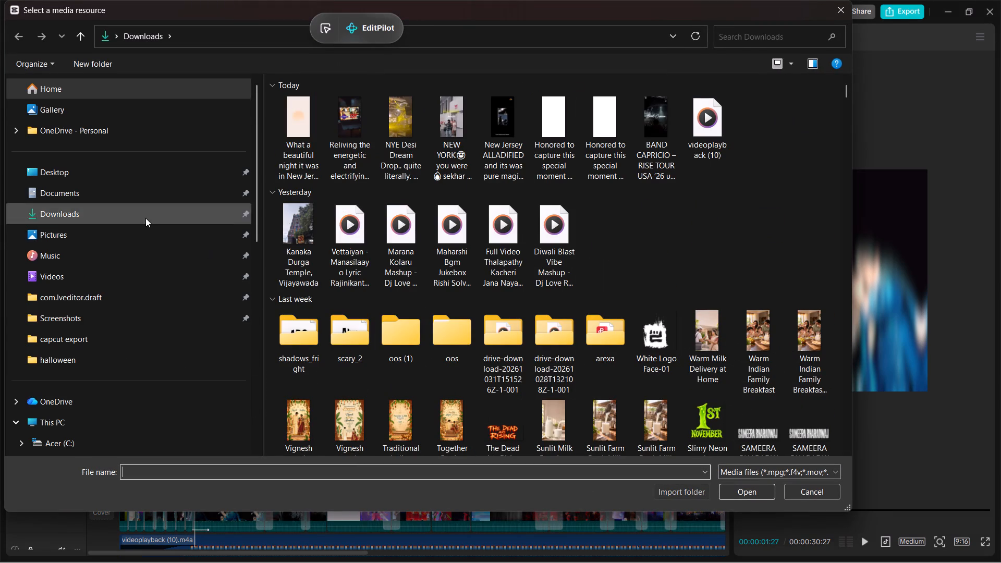
scroll(65, 354, "down", 6)
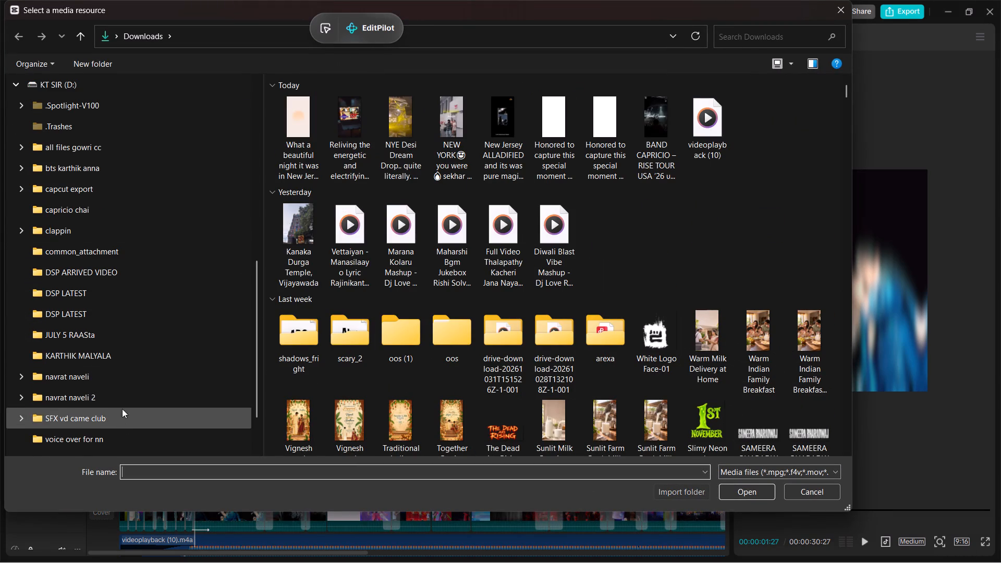
double_click(126, 419)
double_click(323, 96)
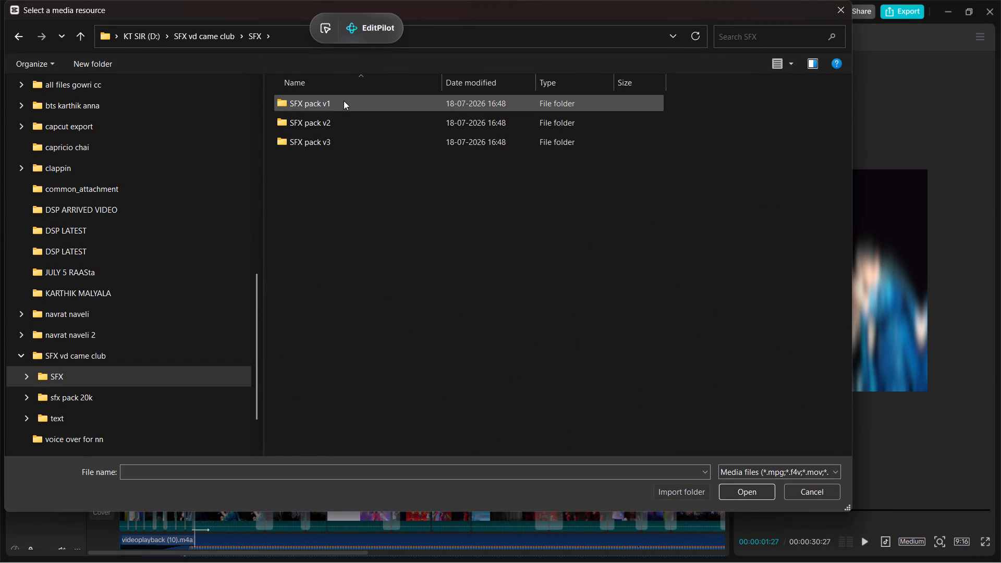
double_click(344, 101)
Import the Camera (all kinds), Cards, Glitches, Mechanical, Misc, Warpy whooshes and Whooshes folders from SFX pack v1.
left_click(362, 166, "ctrl")
left_click(355, 143, "ctrl")
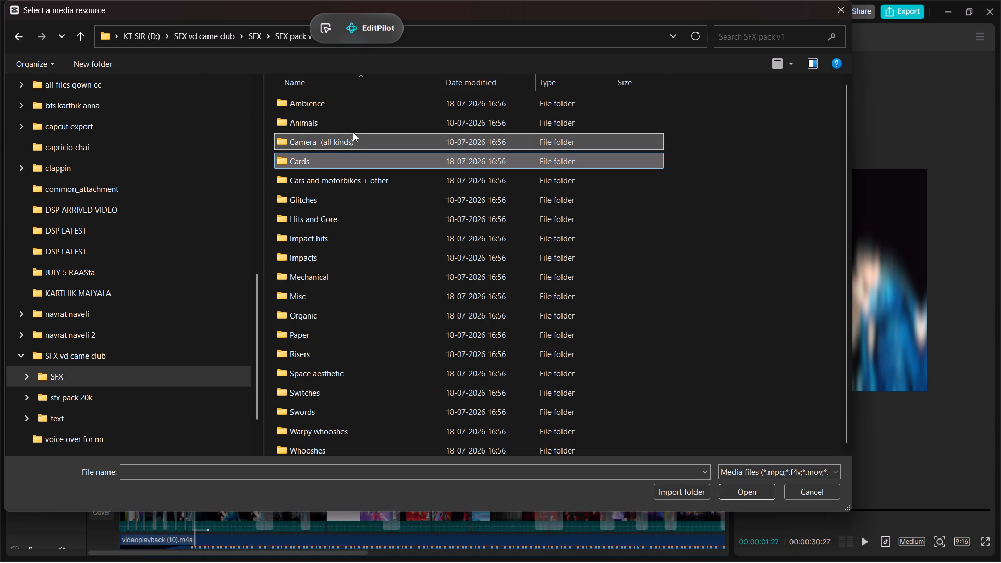
left_click(365, 297, "ctrl")
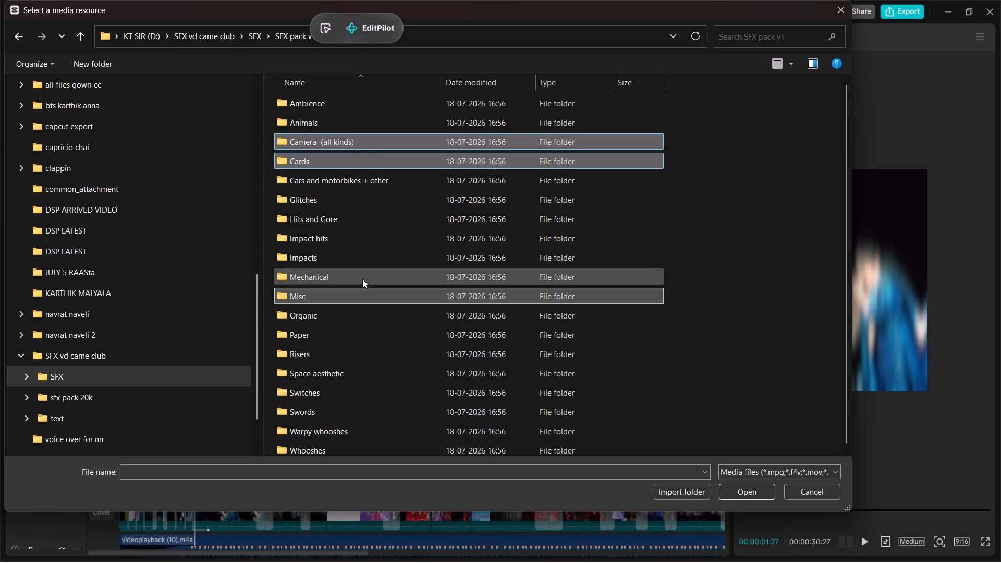
left_click(362, 279, "ctrl")
left_click(344, 201, "ctrl")
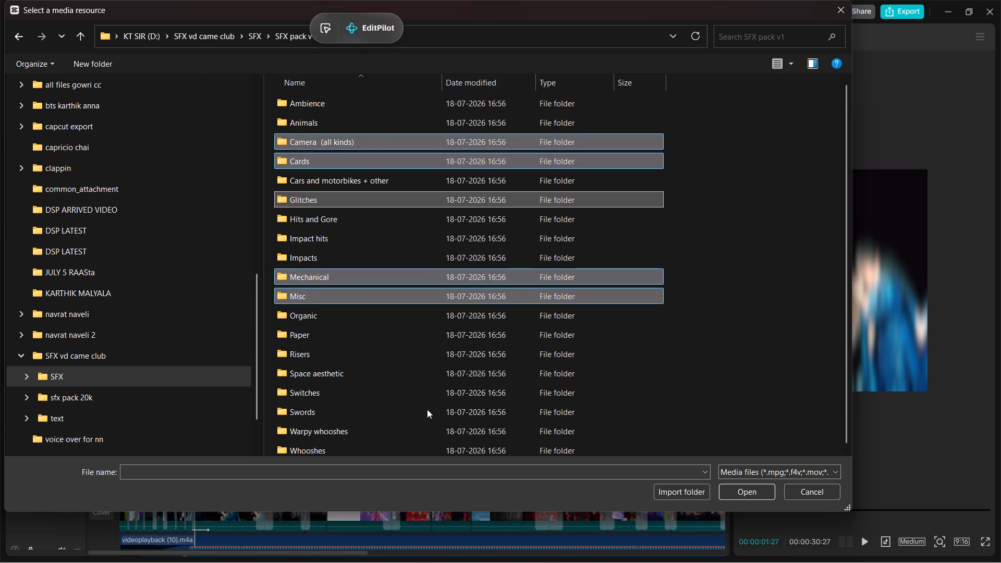
left_click(319, 449, "ctrl")
left_click(327, 436, "ctrl")
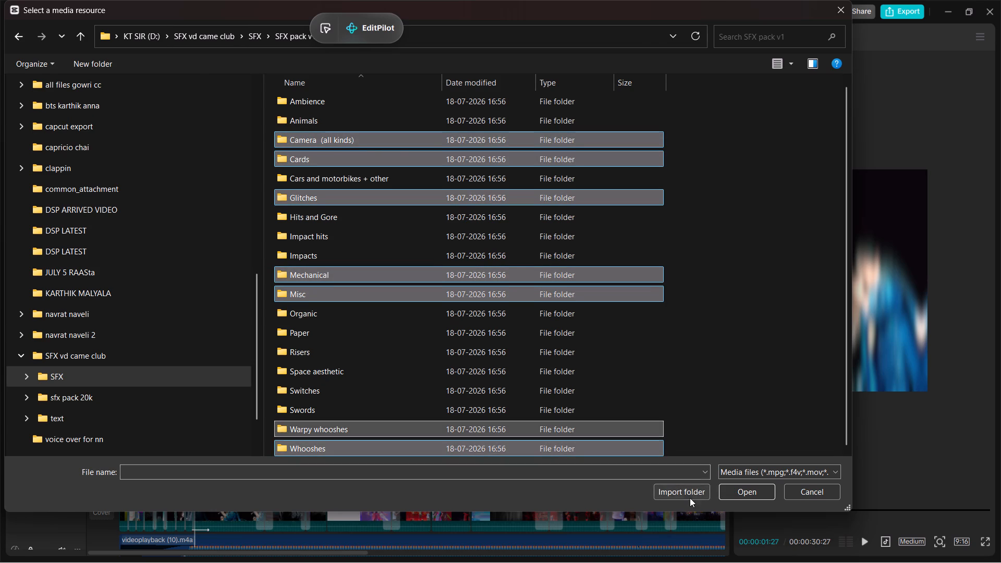
left_click(687, 494, "ctrl")
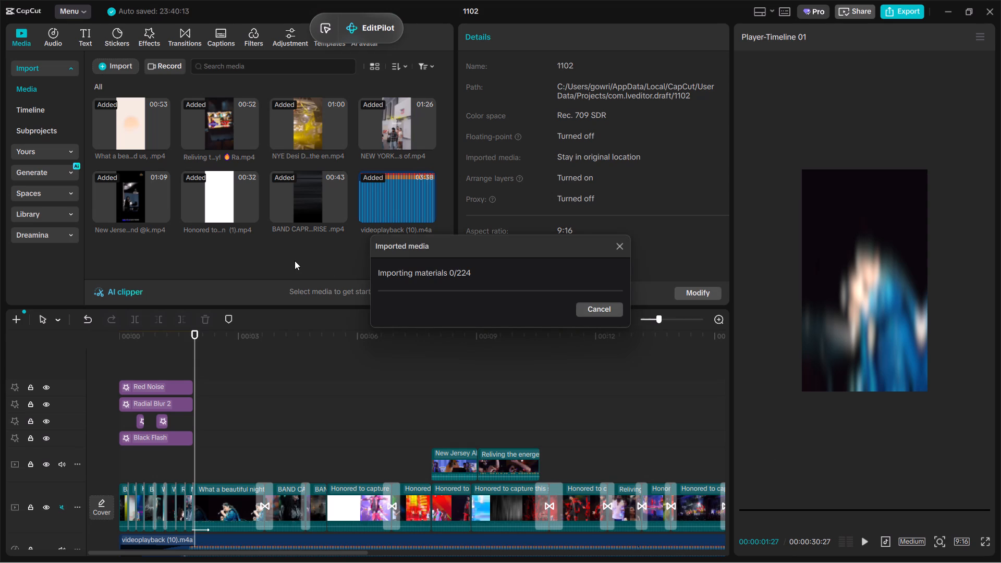
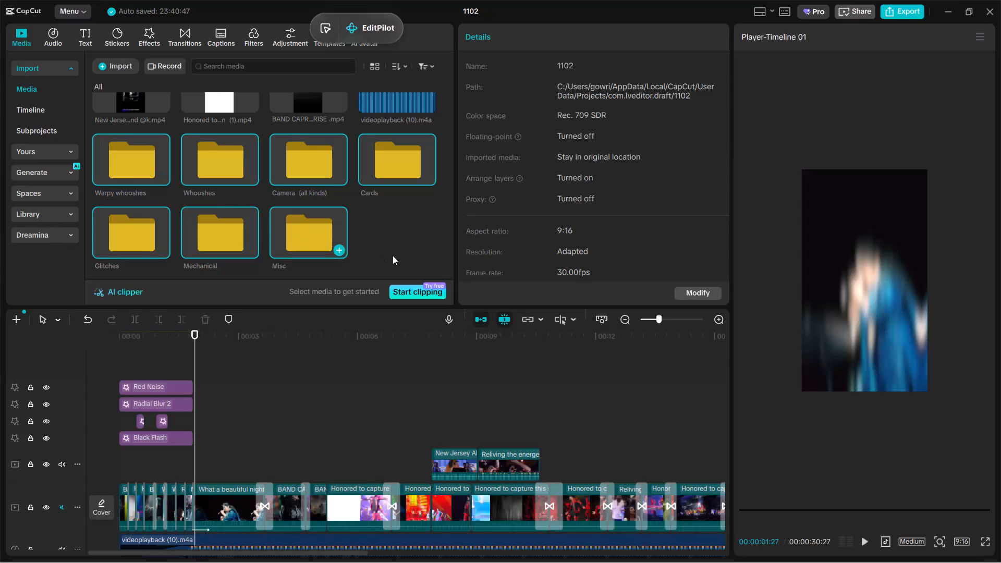
Add camera shutter 2.wav from the Camera (all kinds) folder at the timeline start, trimmed to end with the opening montage at about 00:00:01:27.
left_click(422, 243)
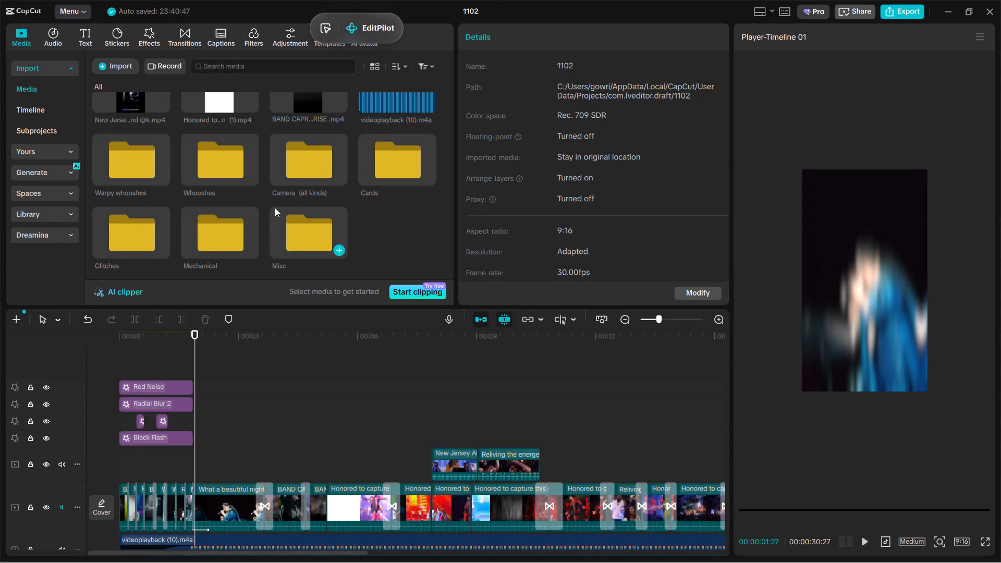
double_click(316, 161)
left_click(226, 156)
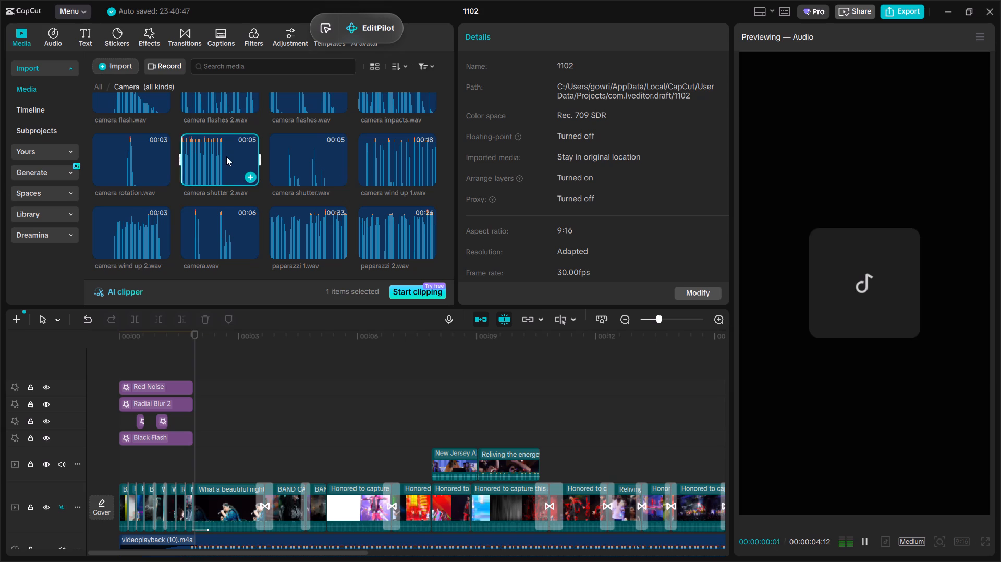
left_click_drag(240, 160, 74, 470)
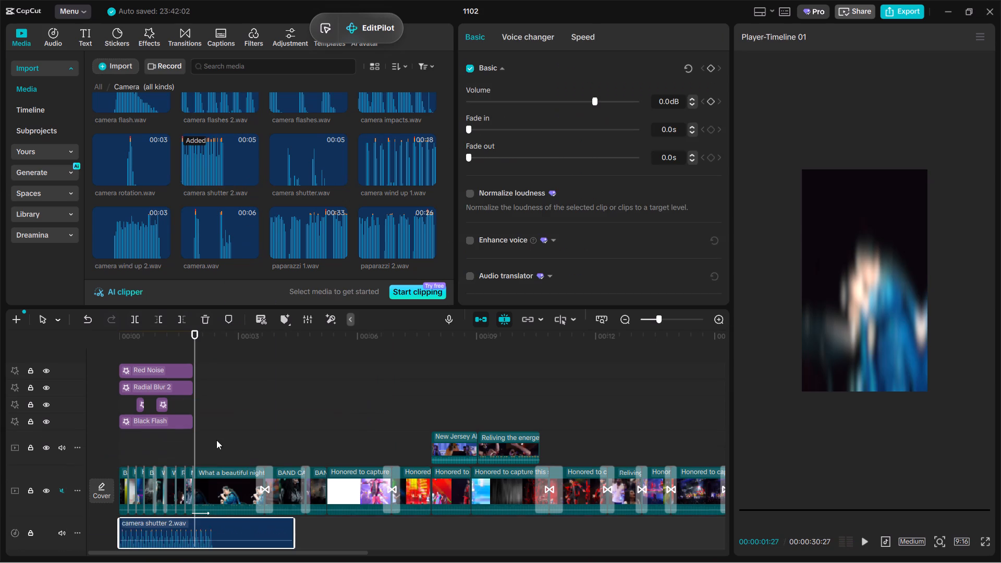
scroll(226, 496, "down", 1)
left_click_drag(295, 471, 209, 480)
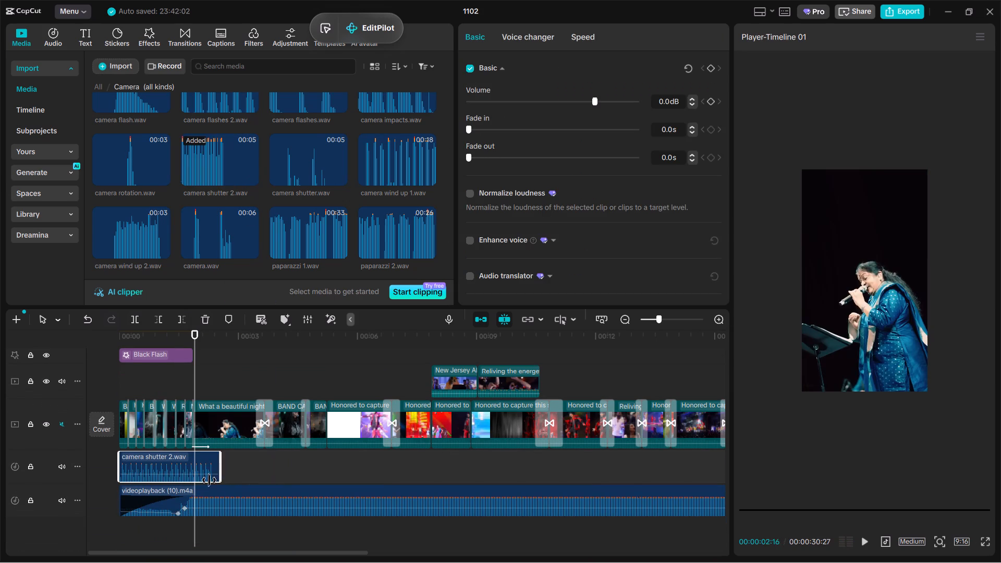
left_click_drag(209, 480, 189, 482)
scroll(205, 469, "down", 1)
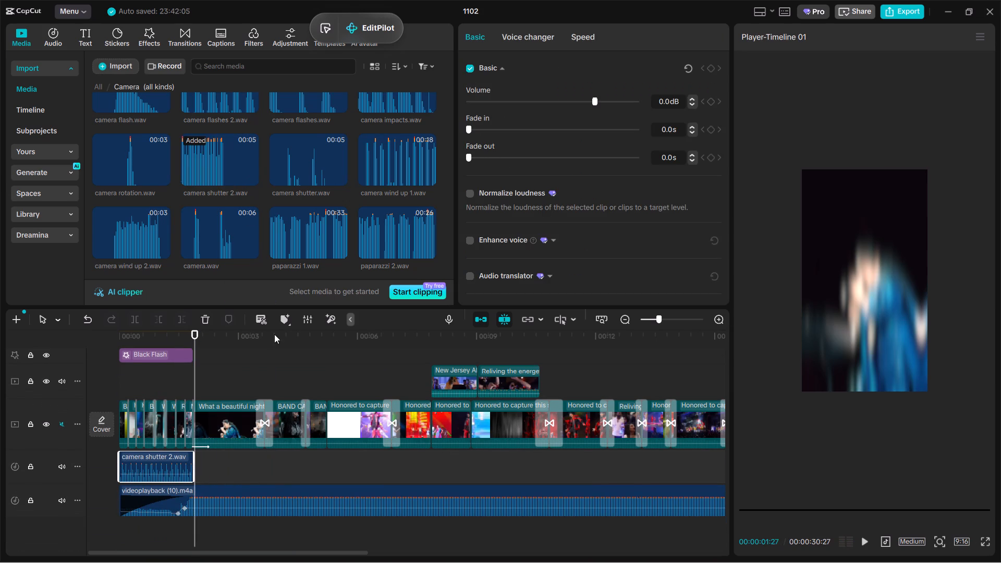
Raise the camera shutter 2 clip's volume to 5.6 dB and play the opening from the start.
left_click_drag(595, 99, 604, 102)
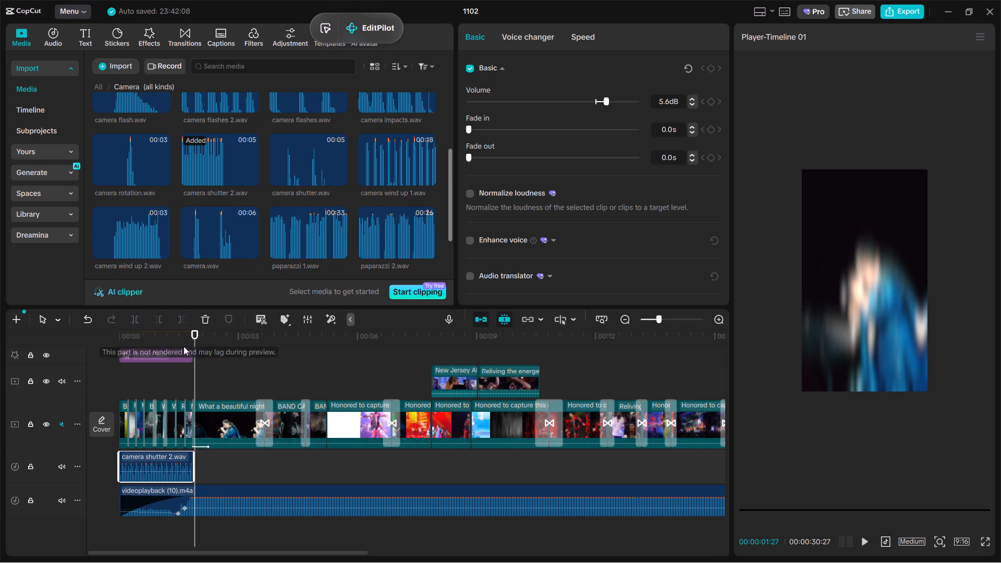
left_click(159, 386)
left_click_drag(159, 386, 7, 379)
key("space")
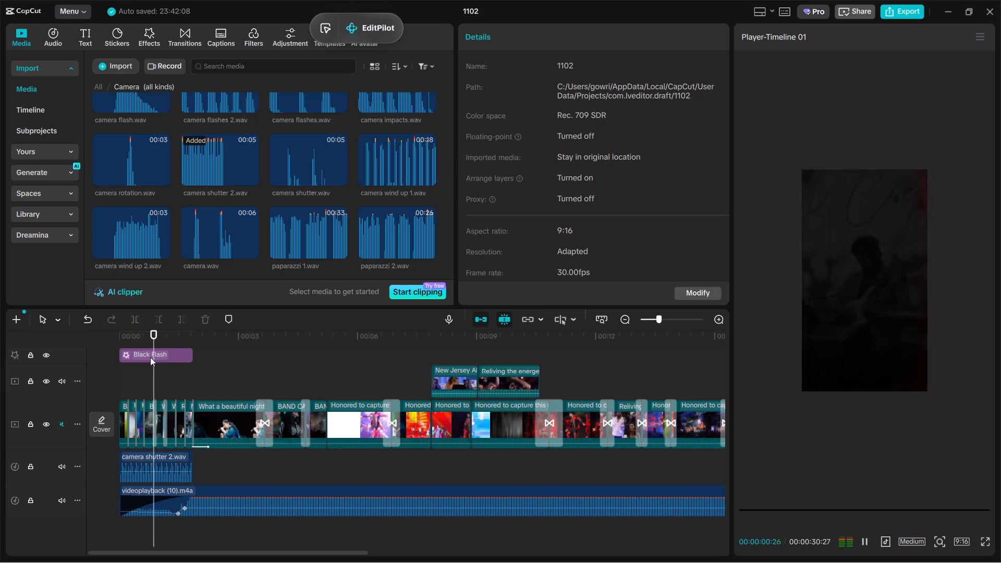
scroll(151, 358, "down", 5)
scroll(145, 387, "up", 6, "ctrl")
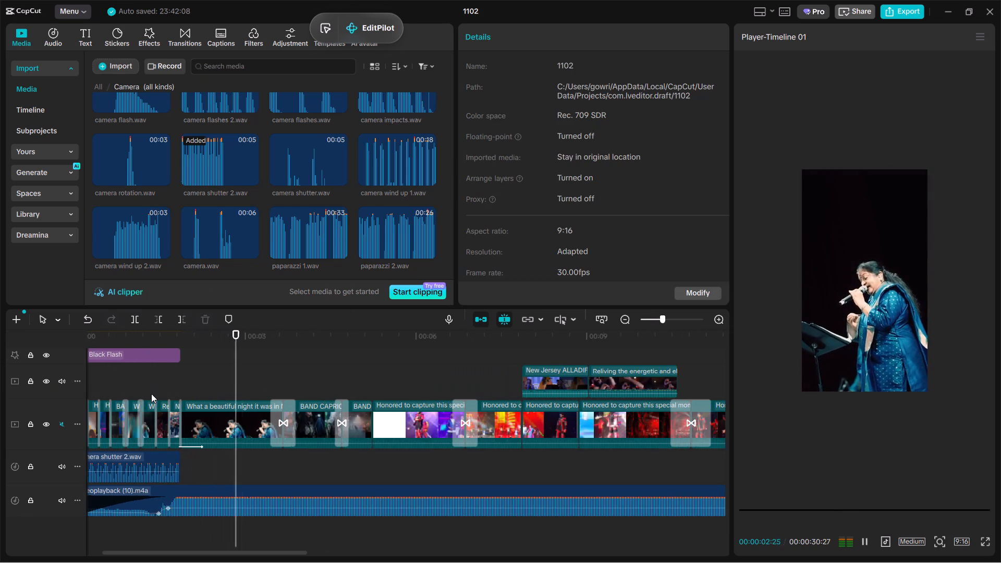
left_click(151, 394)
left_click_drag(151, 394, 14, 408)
Give the camera shutter 2 clip a 0.4 s fade-out, extend its end slightly, and play the result.
left_click_drag(221, 468, 218, 468)
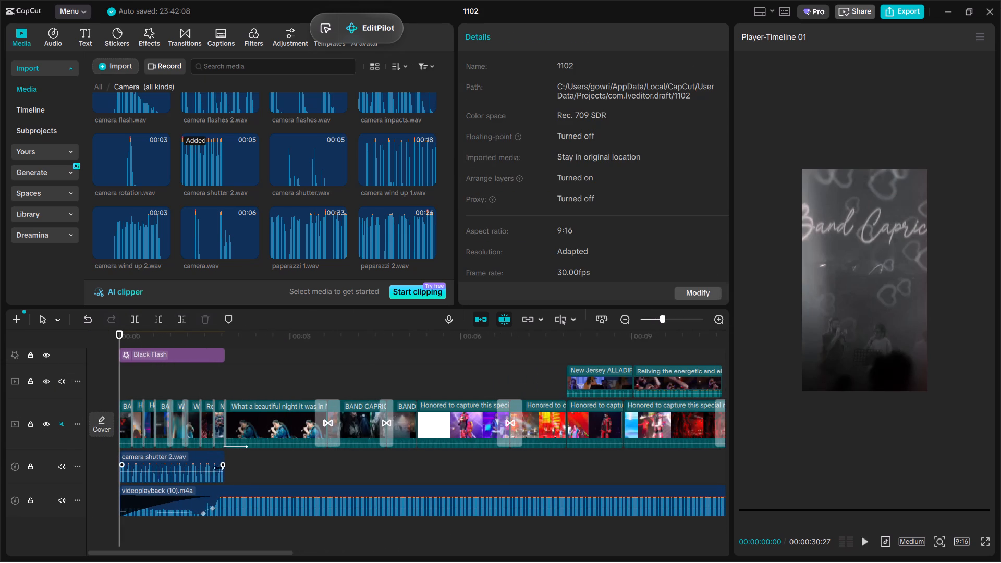
left_click_drag(218, 468, 201, 463)
left_click_drag(225, 475, 230, 478)
left_click(207, 385)
key("space")
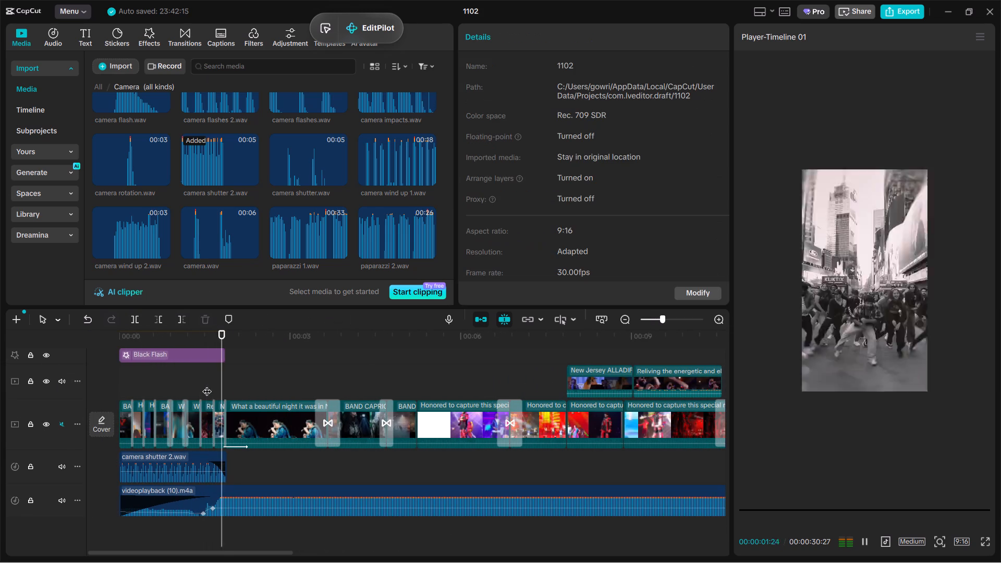
Set the camera shutter 2 clip's volume to 4.5 dB and replay the opening from the start.
left_click(184, 472)
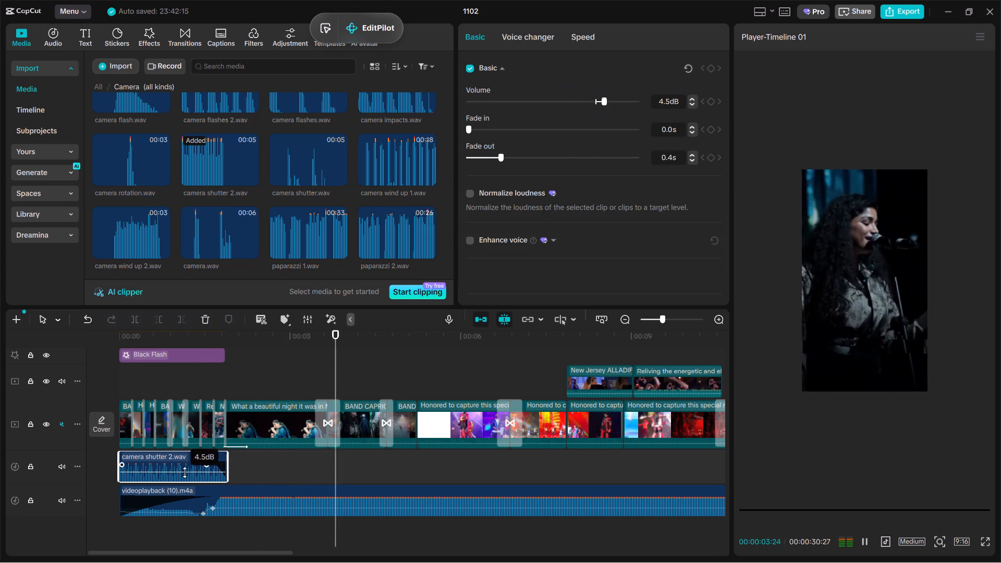
left_click(173, 376)
left_click_drag(173, 376, 0, 374)
key("space")
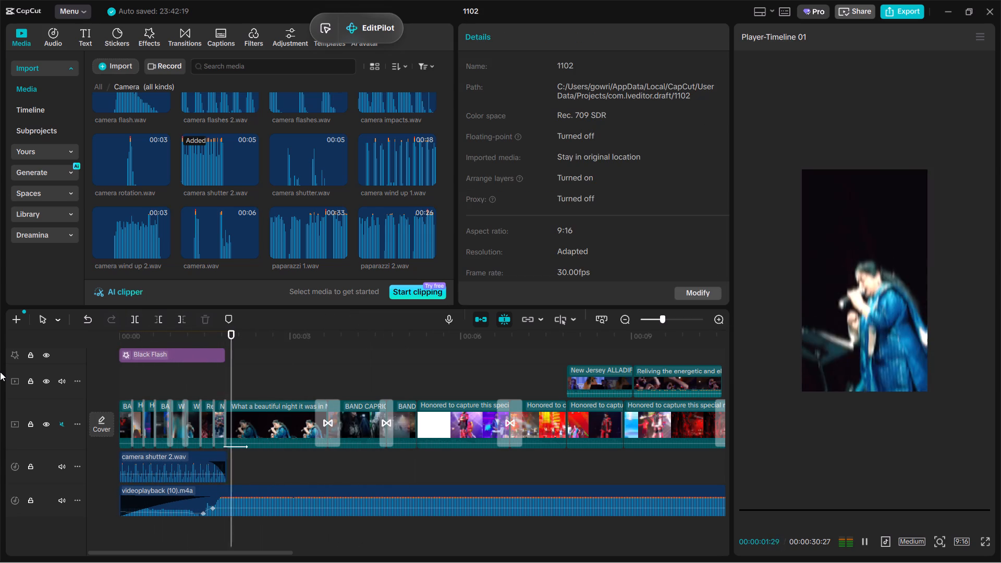
Add paparazzi 1.wav at the timeline start below the music track and cut off everything after the opening montage, at 00:00:01:26.
left_click(296, 243)
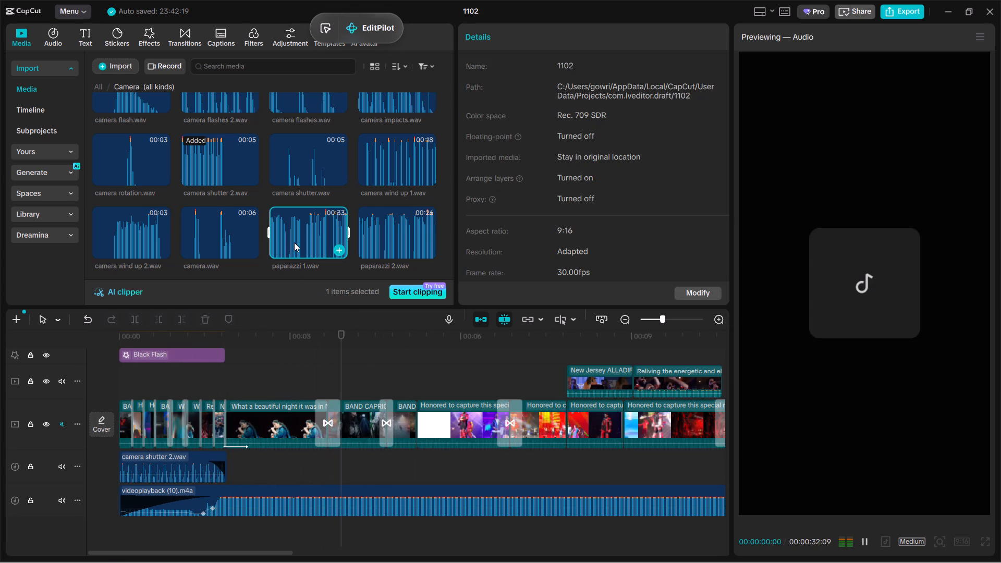
left_click_drag(296, 235, 243, 449)
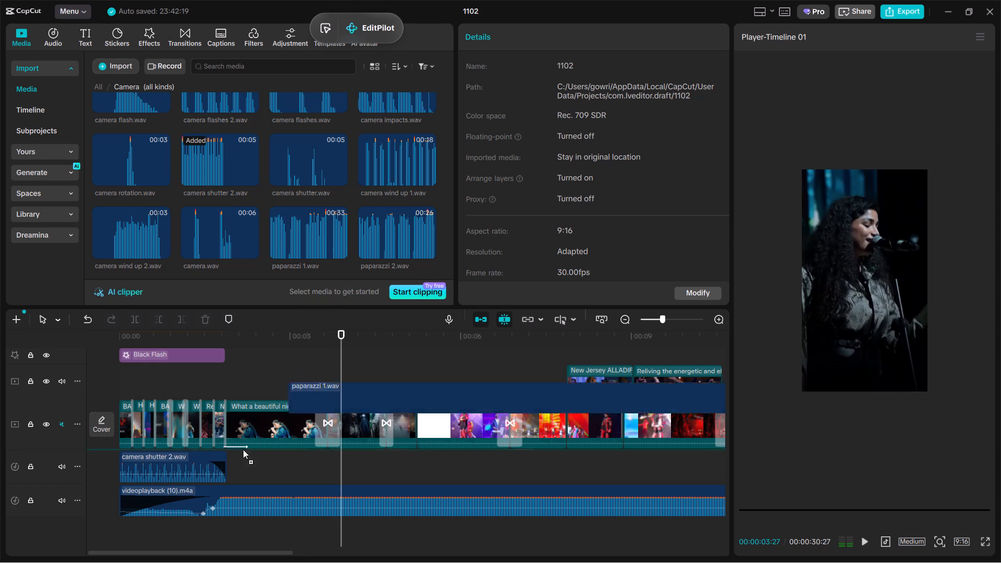
left_click_drag(243, 449, 96, 491)
left_click(248, 467)
left_click_drag(248, 467, 231, 470)
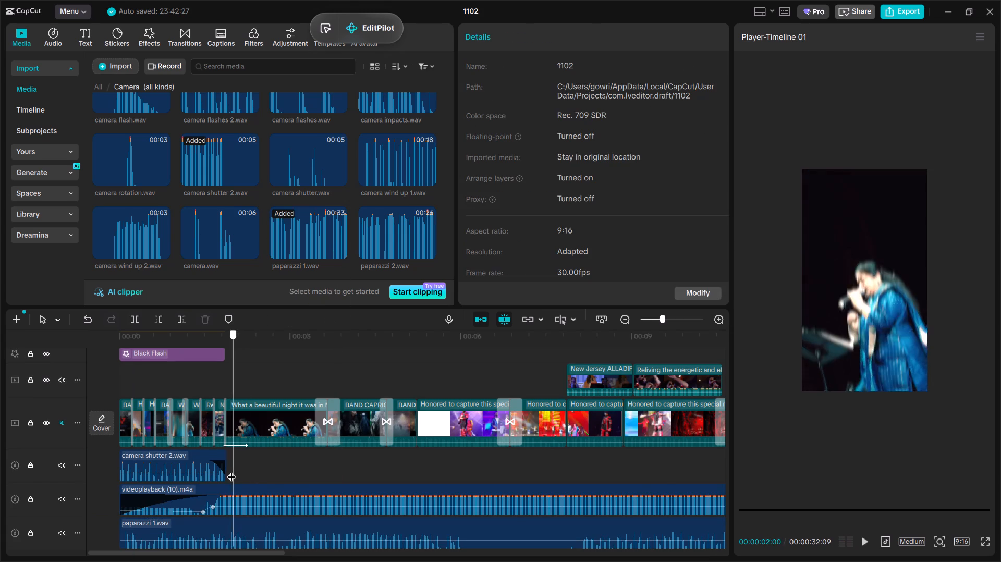
left_click_drag(231, 470, 228, 471)
left_click(253, 531)
left_click(186, 323)
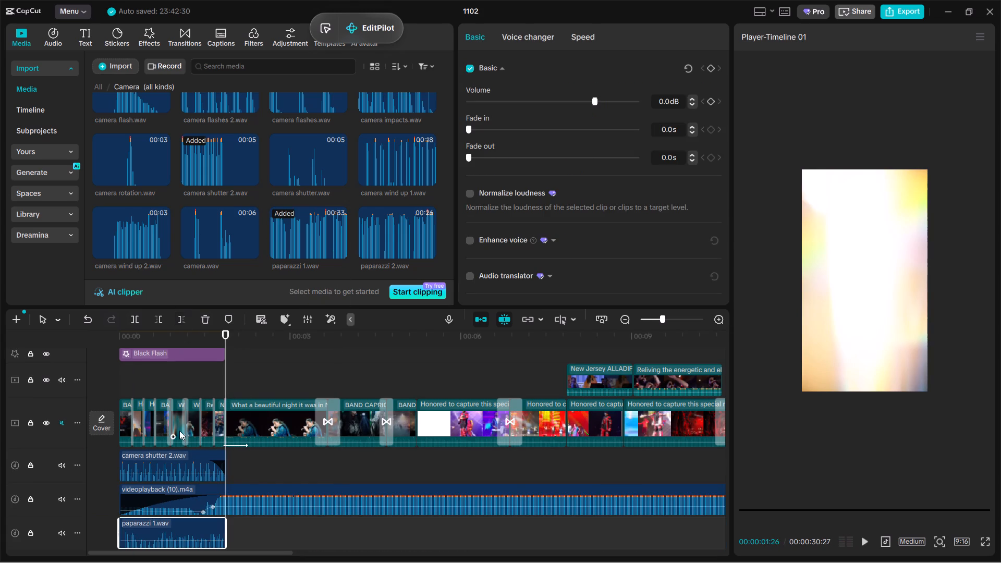
Play back the opening montage to check the layered camera shutter and paparazzi sounds against the music.
left_click(186, 378)
left_click_drag(186, 377, 40, 381)
key("space")
scroll(127, 411, "down", 3)
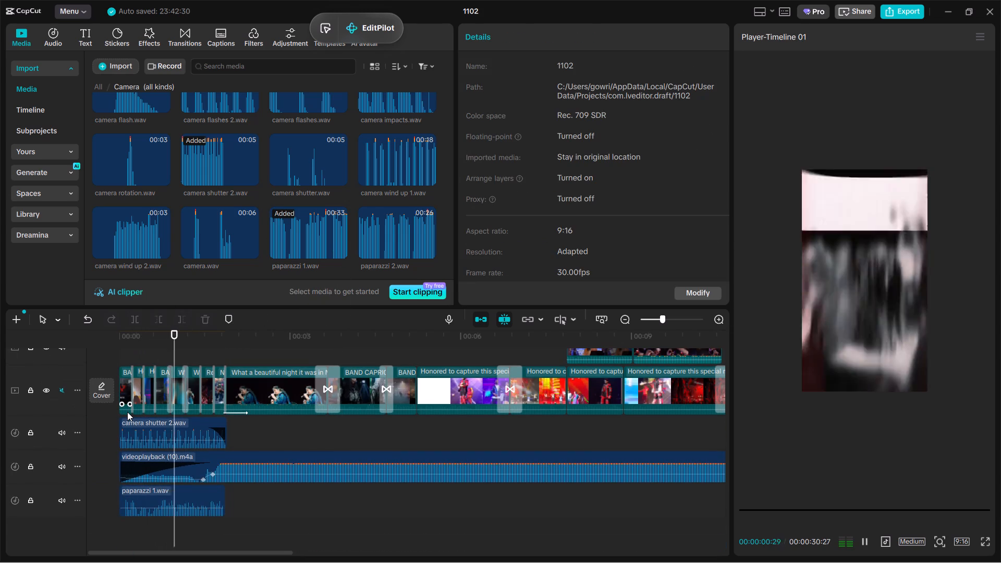
scroll(218, 473, "up", 3, "ctrl")
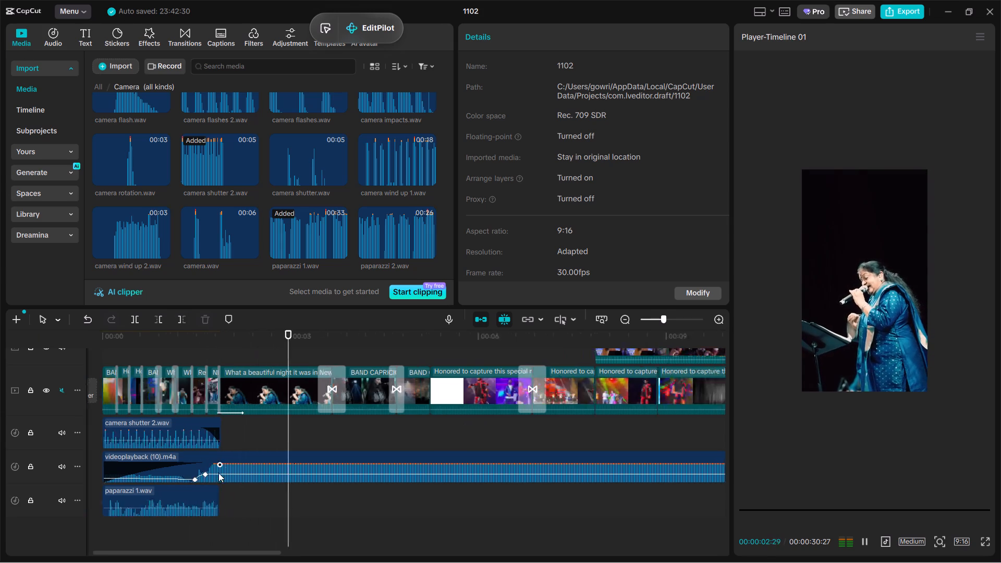
scroll(218, 473, "up", 3, "ctrl")
key("space")
left_click(226, 517)
Audition sounds in the camera and Warpy whooshes folders for an effect to use after the opening montage.
left_click(121, 162)
left_click(140, 112)
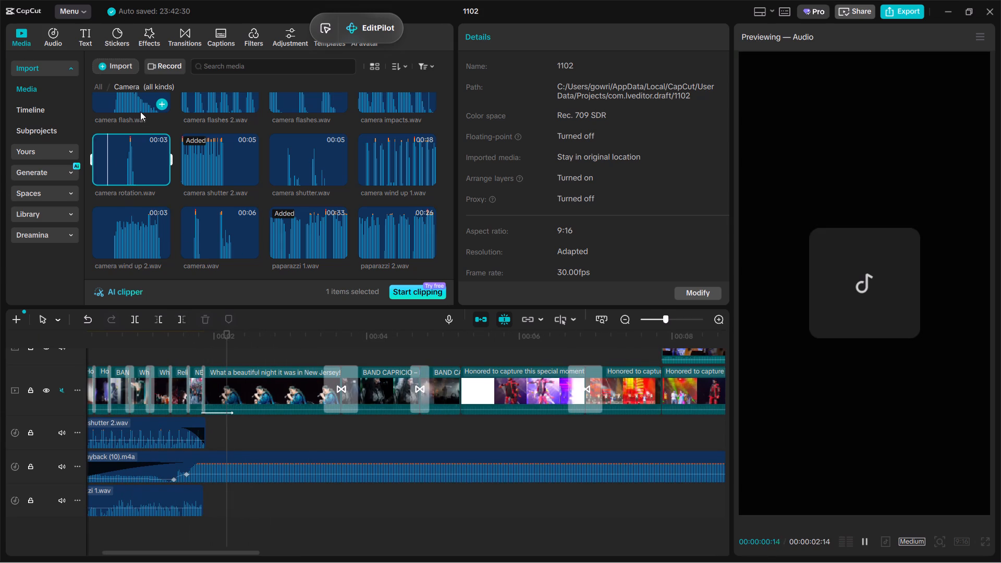
scroll(152, 125, "down", 1)
left_click(102, 89)
scroll(132, 95, "down", 1)
left_click(224, 221)
left_click(296, 227)
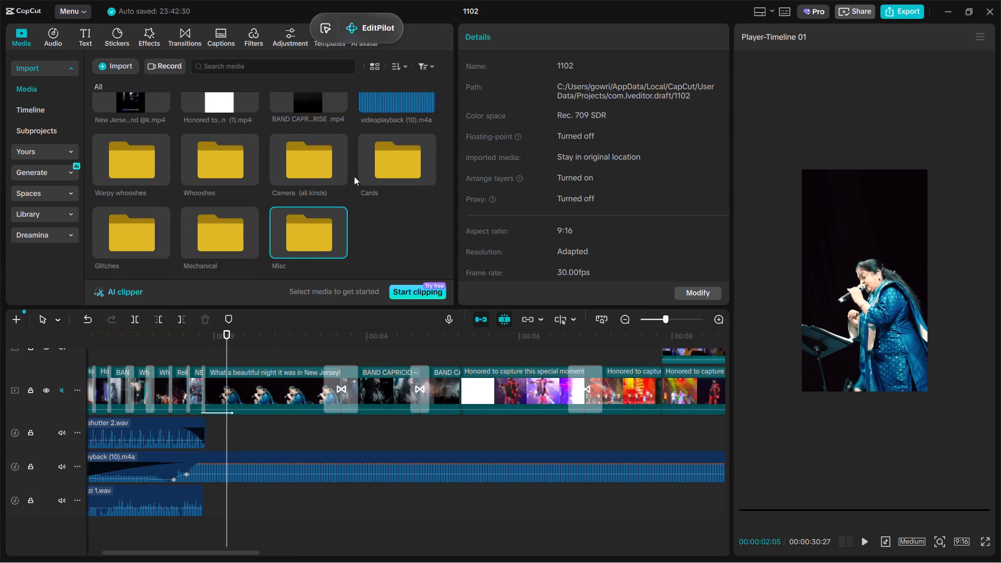
double_click(139, 154)
left_click(212, 116)
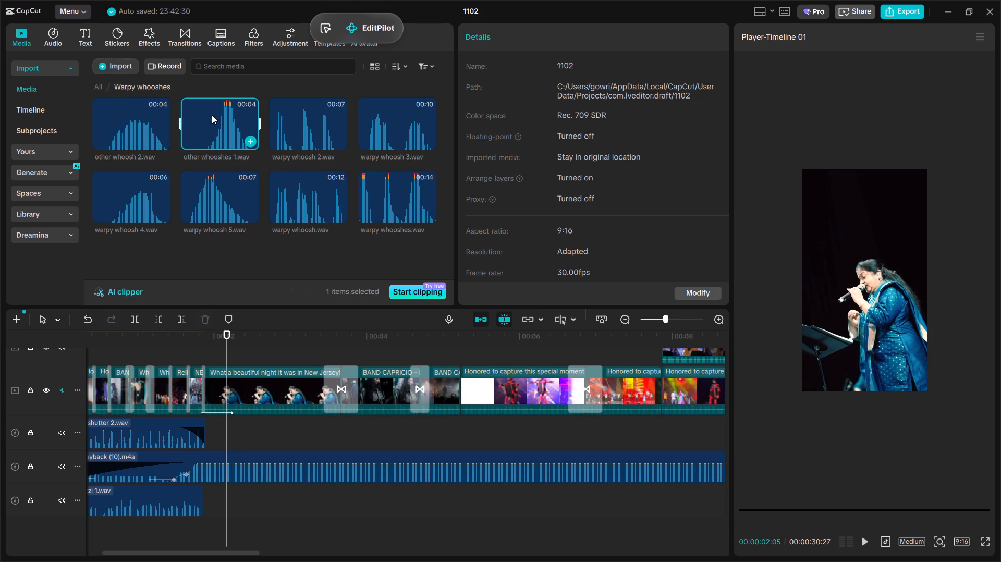
left_click(203, 200)
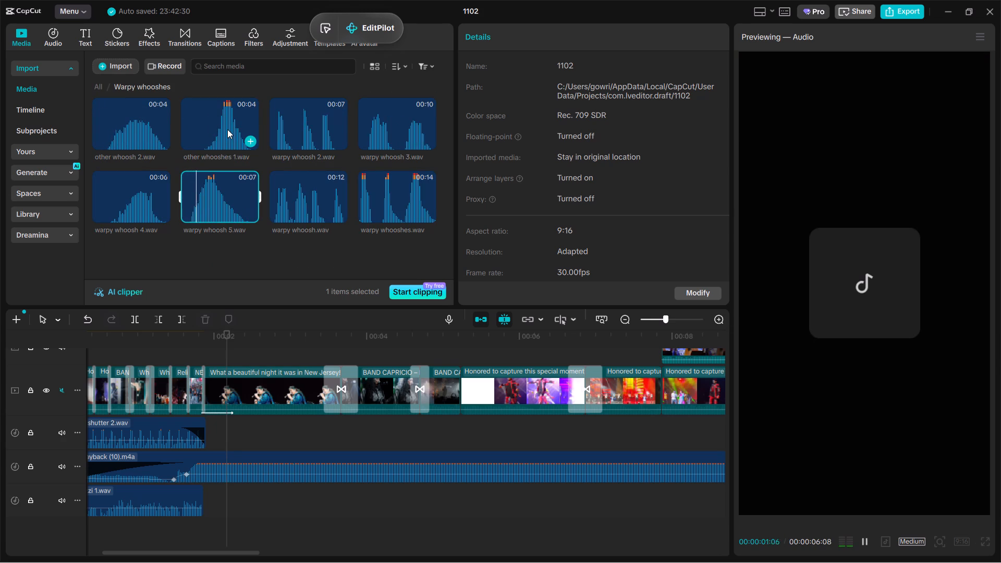
left_click(129, 129)
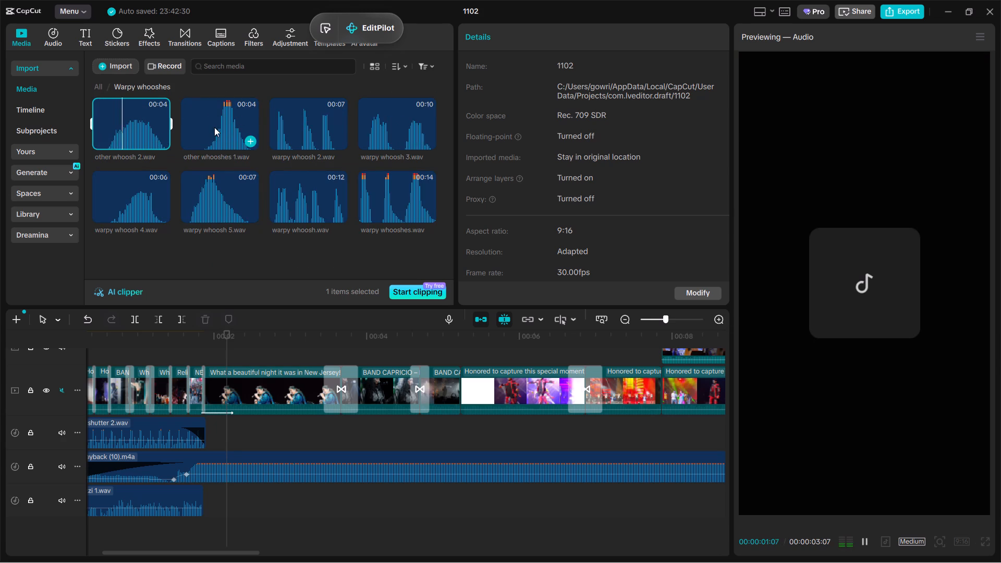
Import all the media files from the sfx pack folder on the Desktop into the project's top-level media library.
left_click(94, 89)
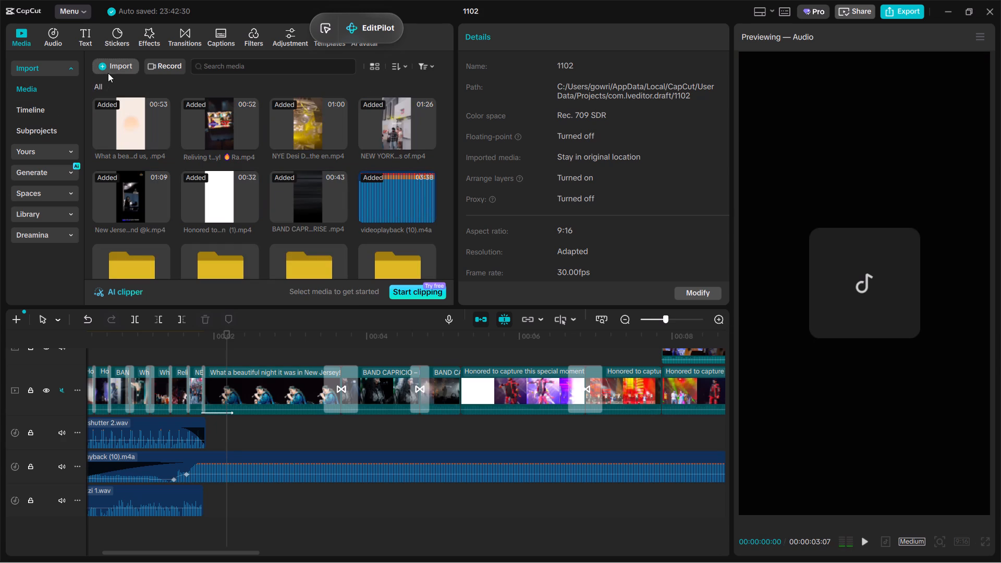
left_click(111, 71)
left_click(140, 88)
scroll(107, 127, "up", 3)
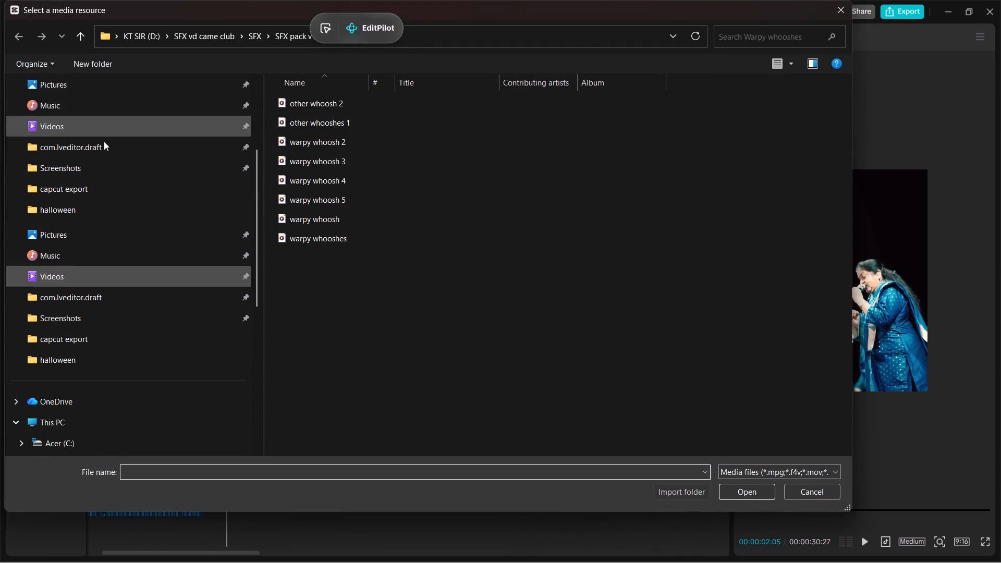
scroll(104, 141, "up", 6)
left_click(93, 171)
scroll(360, 421, "down", 7)
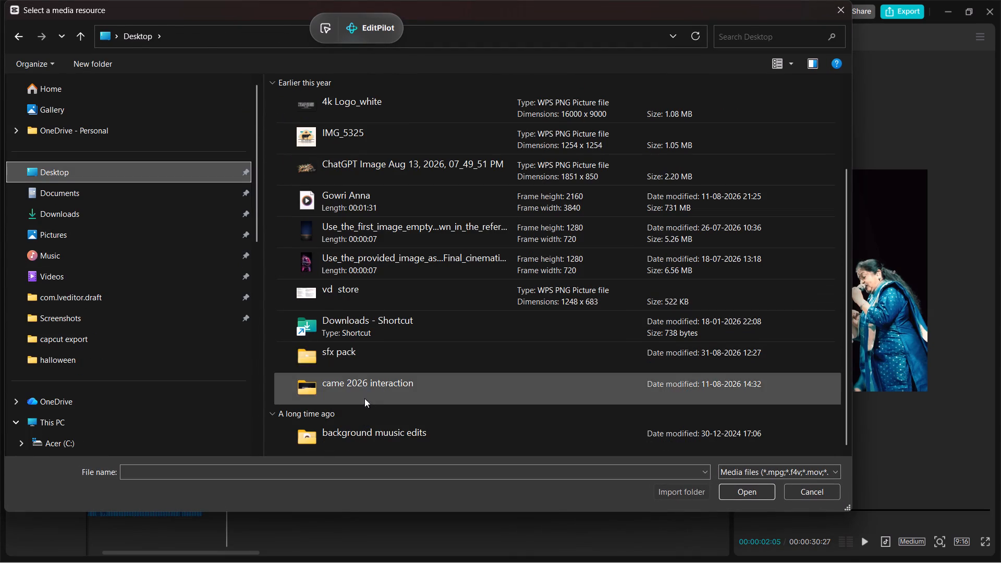
double_click(406, 344)
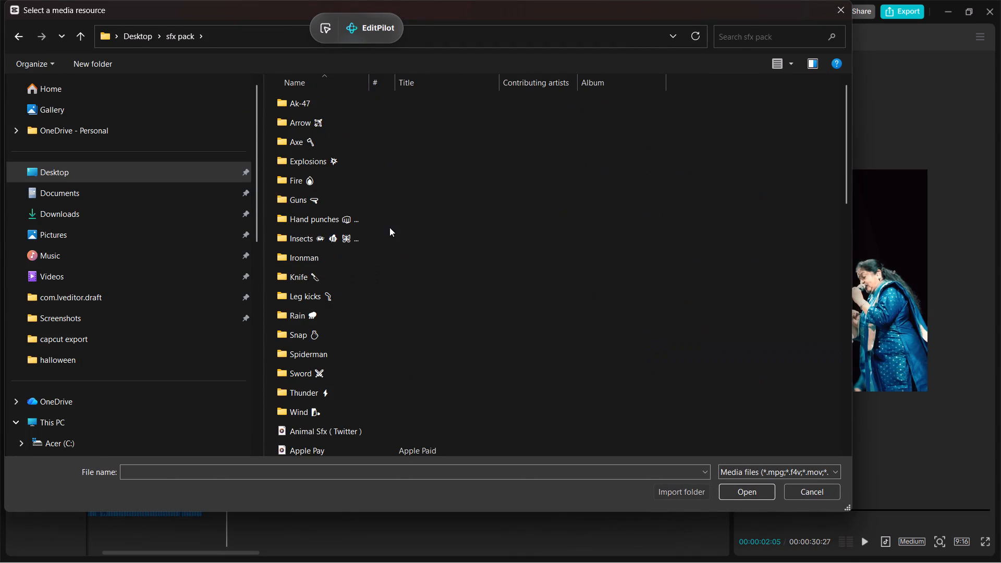
key("ctrl+a")
key("Return")
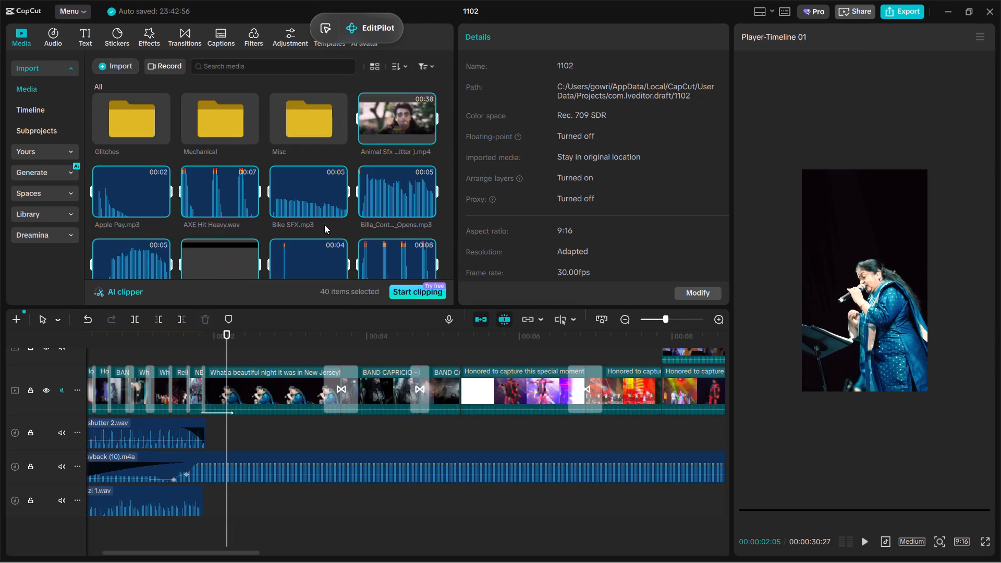
Browse and audition the imported sound effects, including the gunshot and pistol sounds, for one that suits the edit.
scroll(326, 224, "down", 8)
left_click(362, 242)
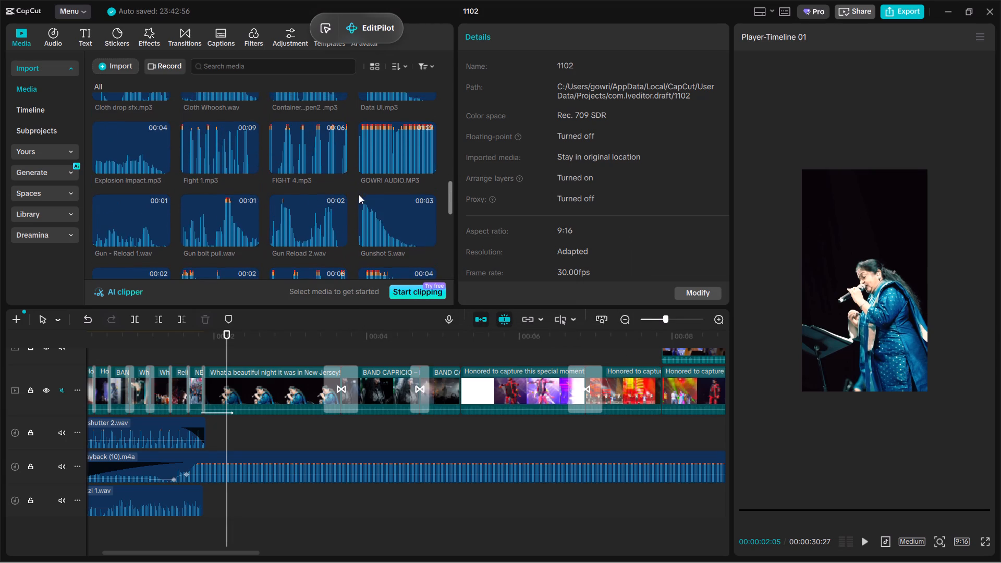
left_click(379, 211)
scroll(383, 189, "down", 1)
left_click(384, 169)
left_click(385, 172)
scroll(283, 192, "down", 1)
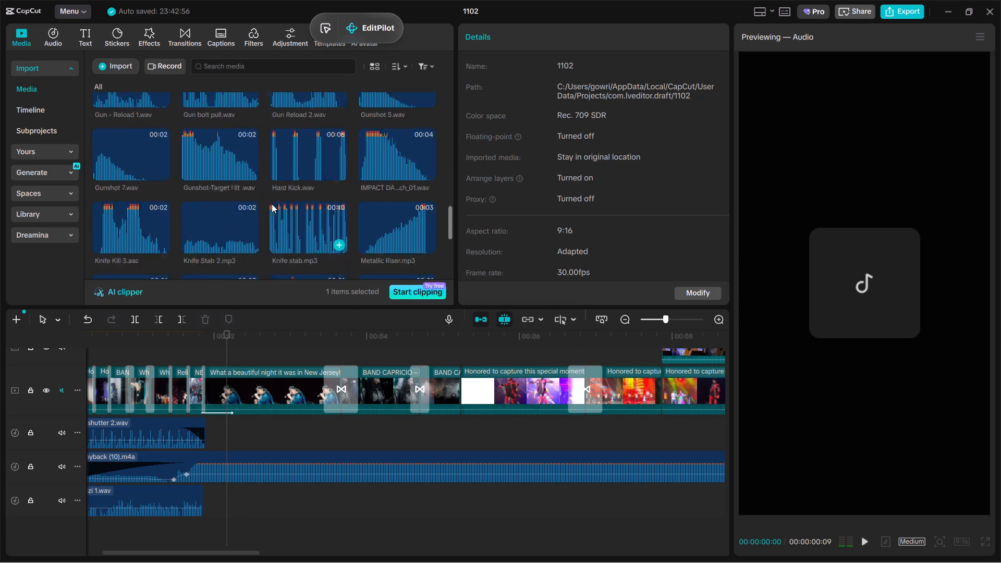
scroll(272, 204, "down", 1)
scroll(229, 198, "down", 1)
scroll(369, 164, "down", 1)
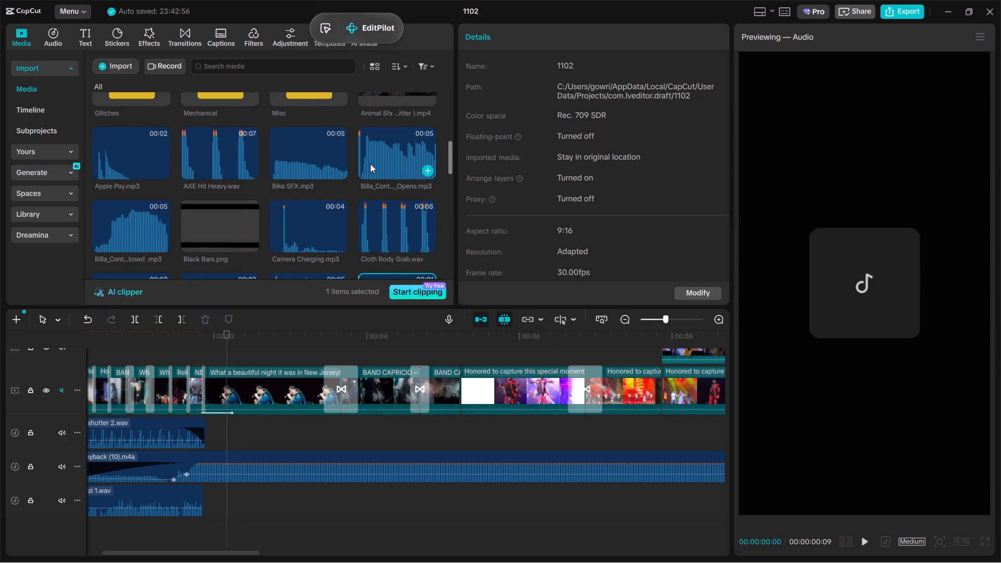
scroll(370, 164, "down", 1)
left_click(370, 164)
left_click(288, 226)
left_click(237, 163)
scroll(234, 167, "up", 2)
left_click(210, 193)
left_click(132, 211)
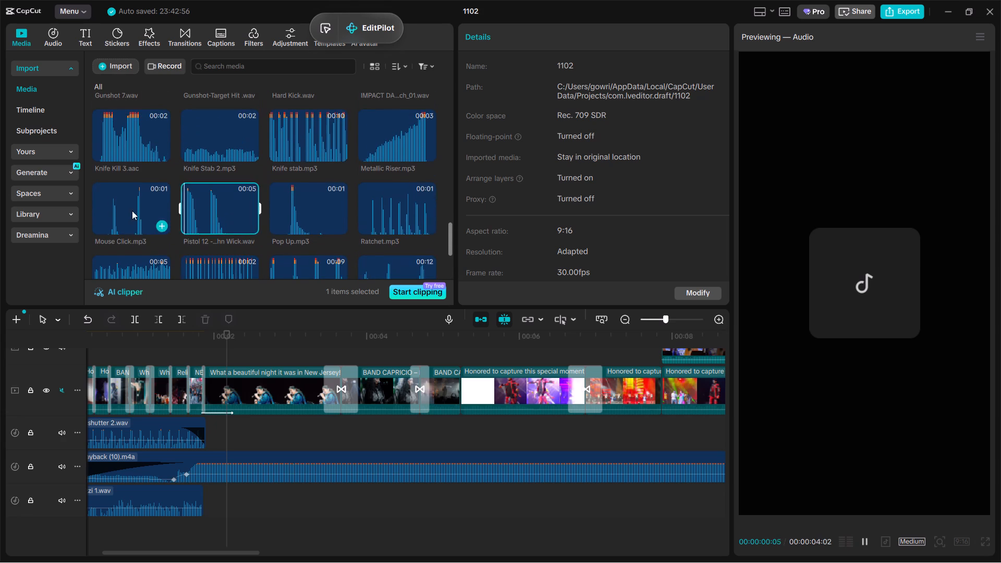
left_click(190, 239)
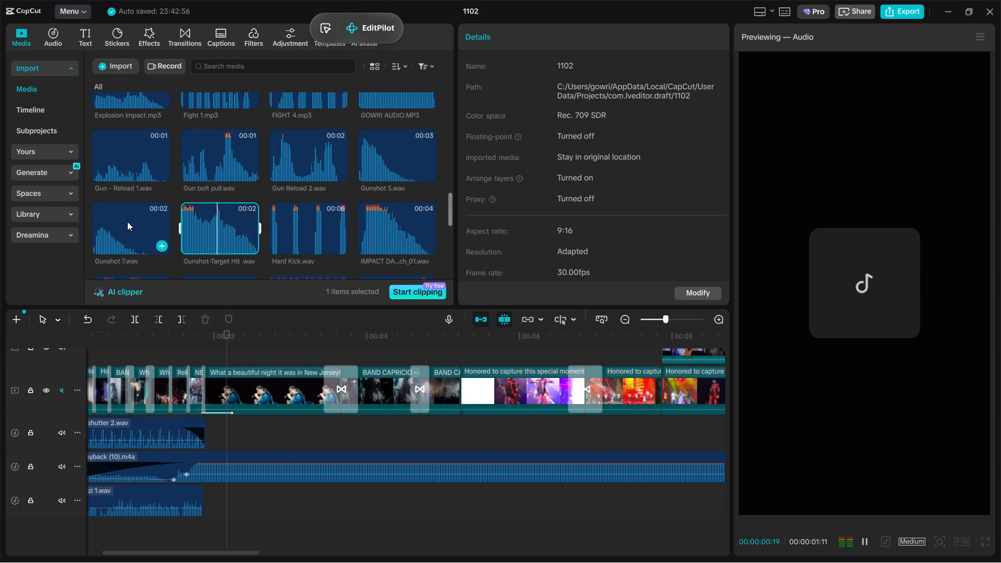
left_click(127, 222)
scroll(383, 210, "up", 1)
left_click(389, 189)
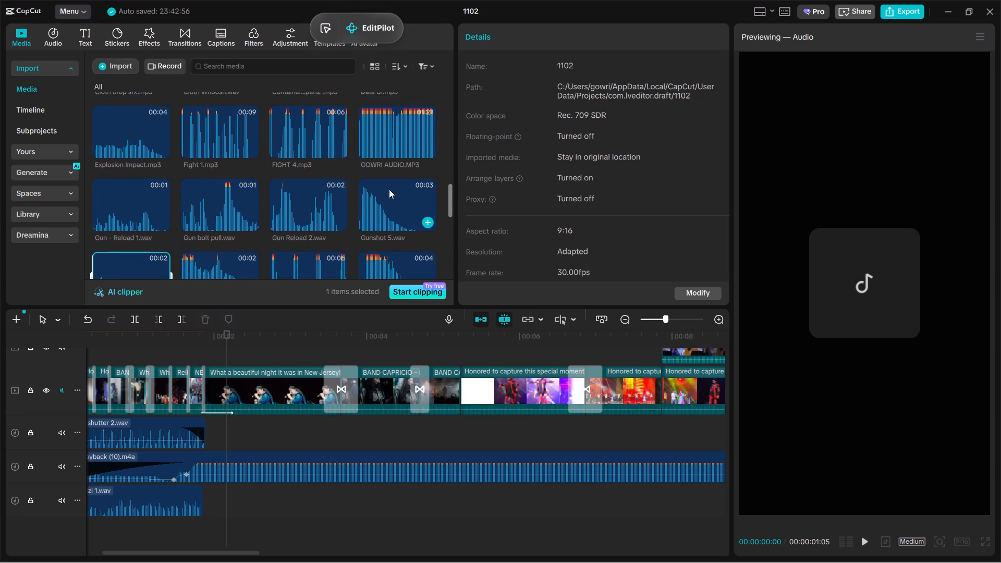
left_click(389, 149)
scroll(389, 149, "up", 1)
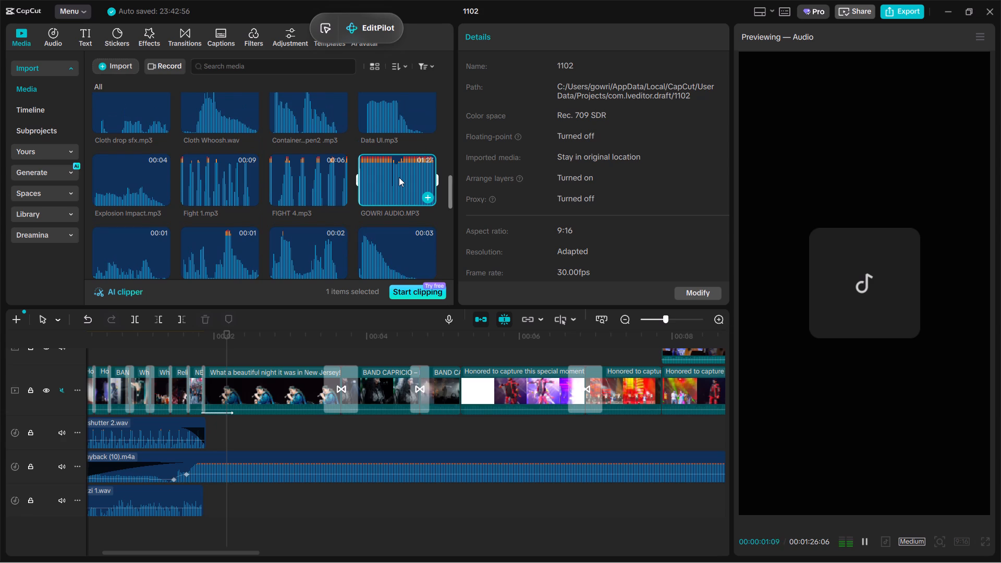
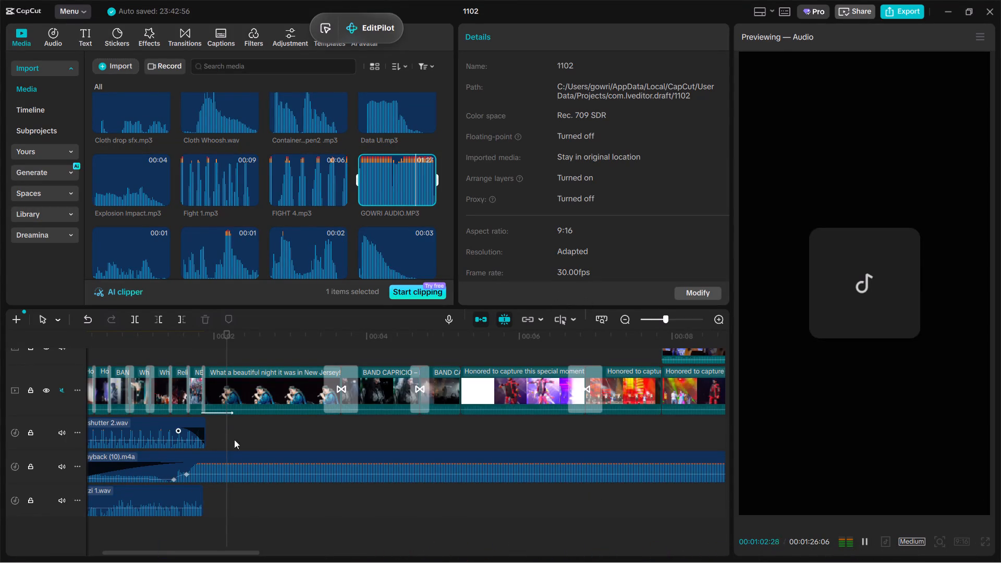
Browse and audition the imported sound effects for one that suits the clips after the opening montage.
scroll(224, 443, "up", 2, "ctrl")
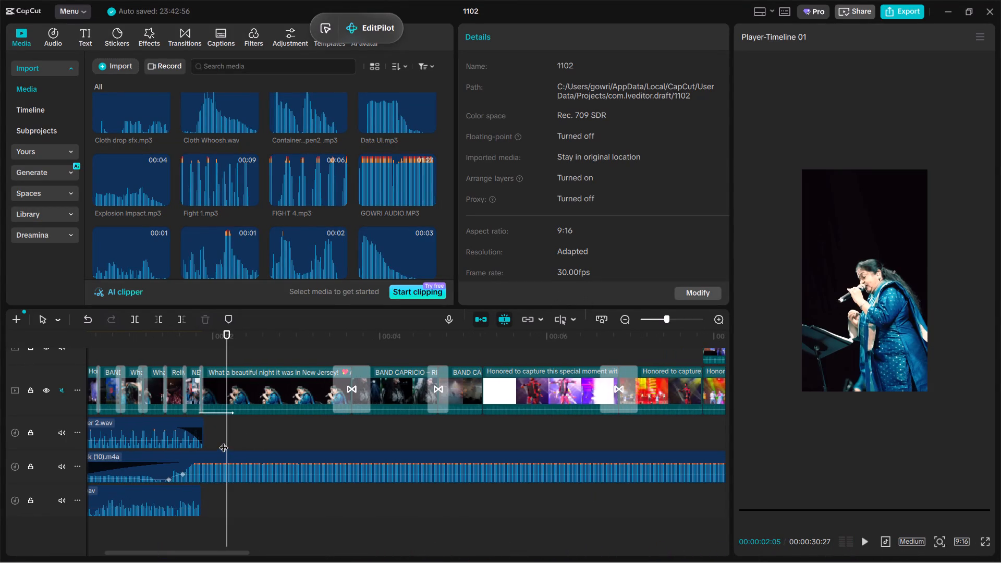
left_click(224, 441)
left_click_drag(224, 441, 215, 441)
scroll(334, 165, "left", 1)
left_click(397, 186)
scroll(379, 196, "left", 1)
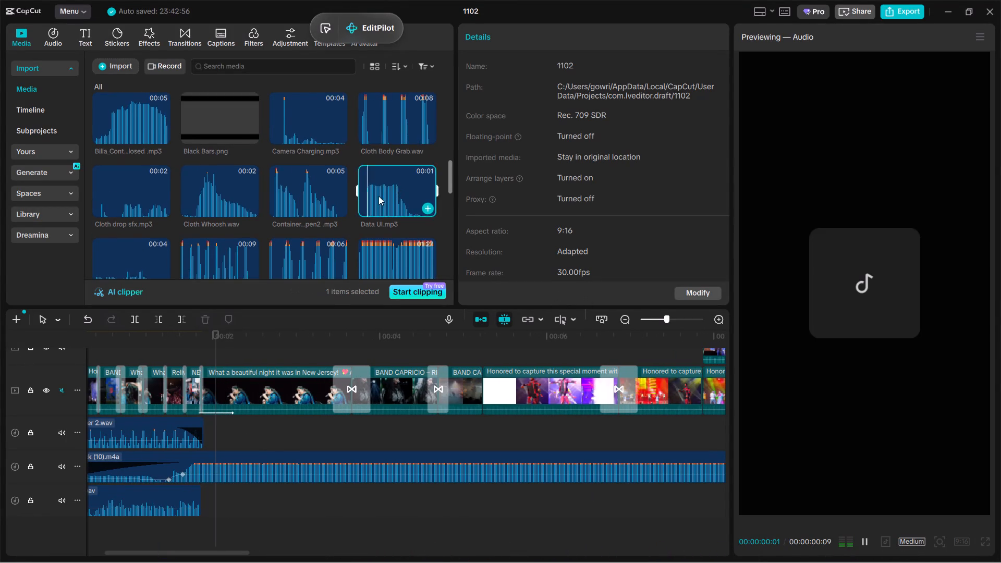
scroll(379, 196, "left", 1)
left_click(153, 222)
scroll(153, 222, "up", 1)
left_click(318, 182)
left_click(394, 182)
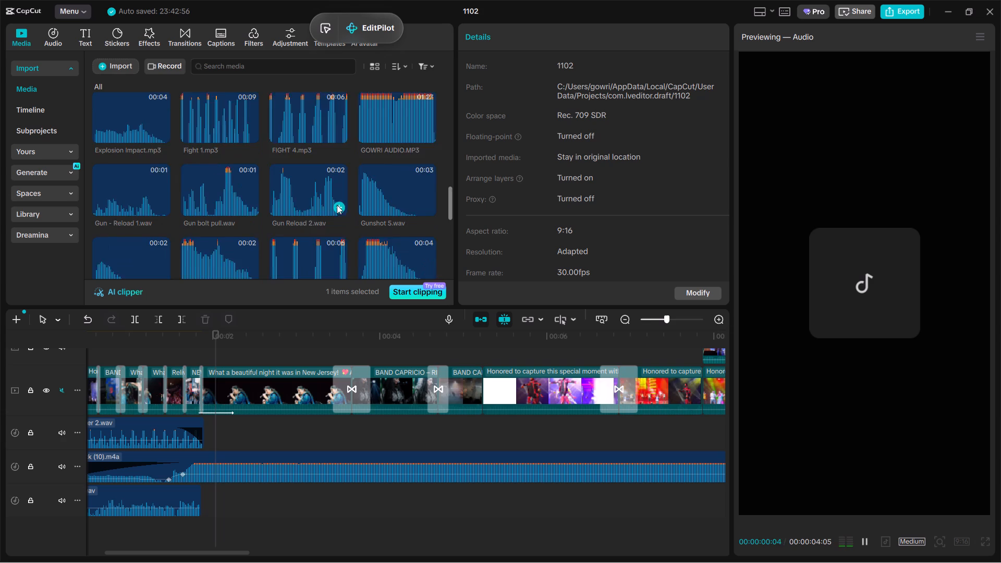
scroll(337, 205, "up", 1)
scroll(216, 109, "up", 1)
Add Cloth Whoosh.wav under the BAND CAPRICIO clips at about 4.3 s, raise its volume and play it back.
left_click(216, 109)
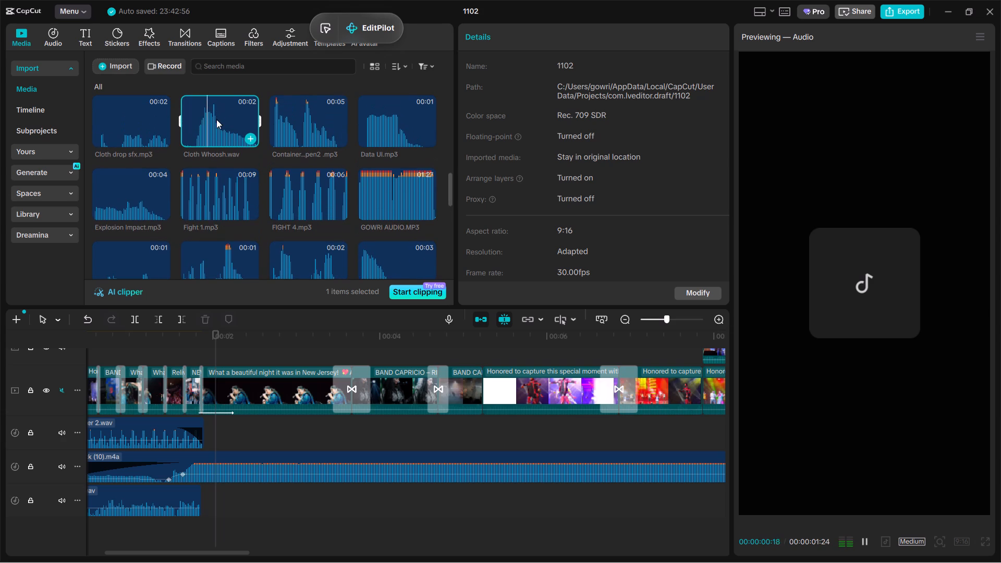
left_click_drag(216, 119, 401, 440)
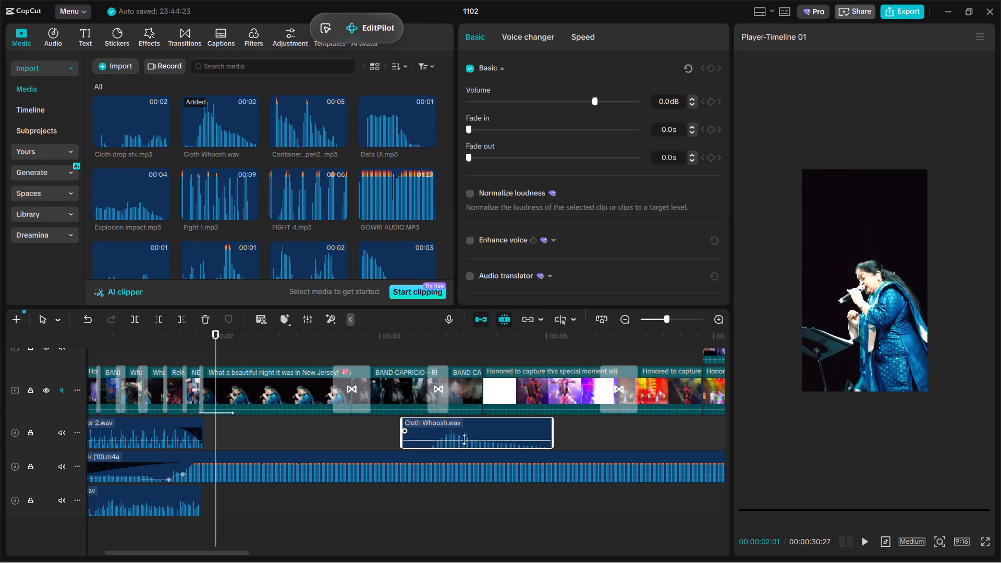
left_click_drag(464, 439, 462, 434)
left_click(408, 492)
key("space")
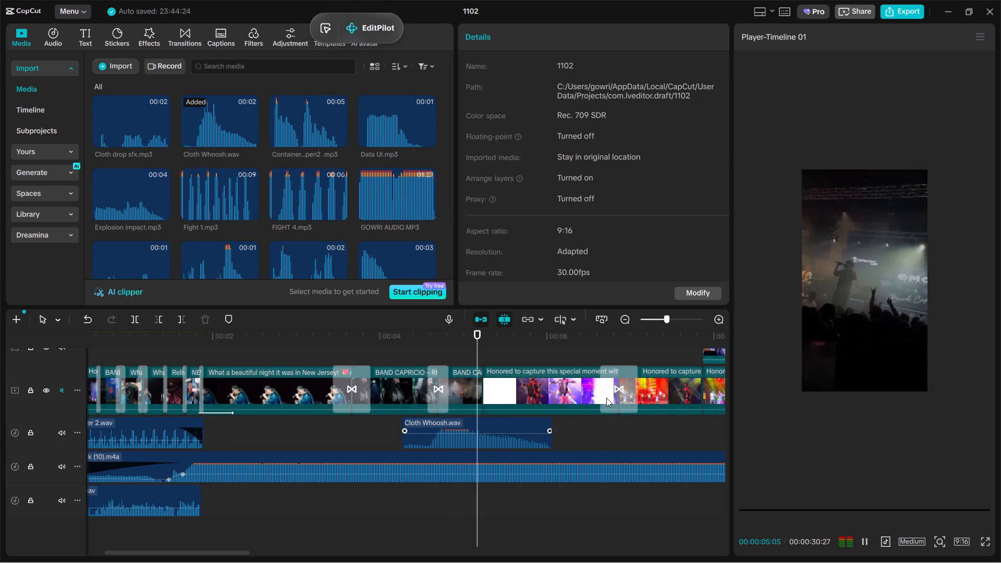
key("space")
Add IMPACT DARK Epic Punch_01.wav on a new audio track below the paparazzi sound, starting at about 1.4 s, and play it back.
left_click(392, 199)
scroll(392, 199, "down", 1)
left_click(394, 172)
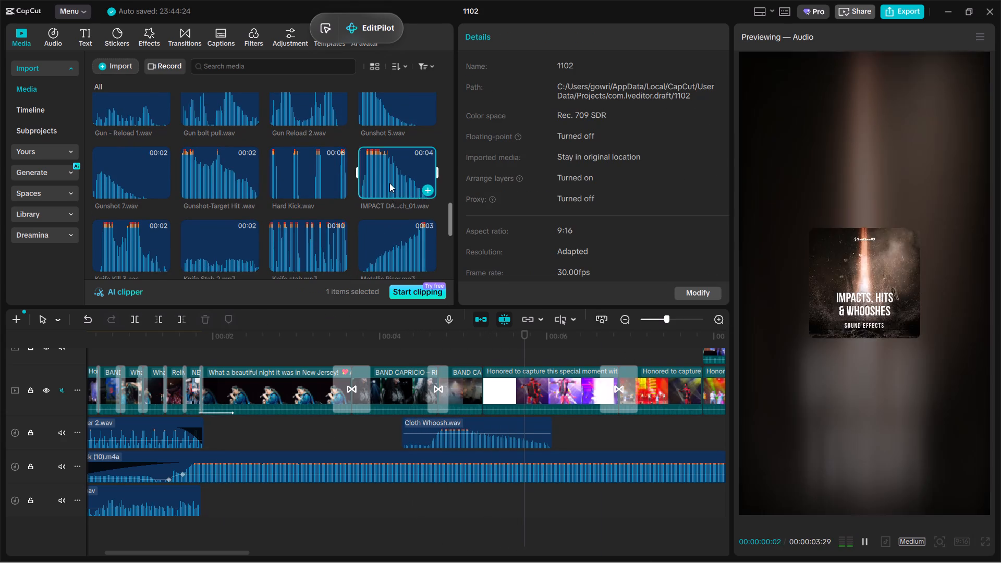
left_click_drag(389, 183, 159, 520)
scroll(160, 519, "down", 1)
left_click(151, 536)
key("space")
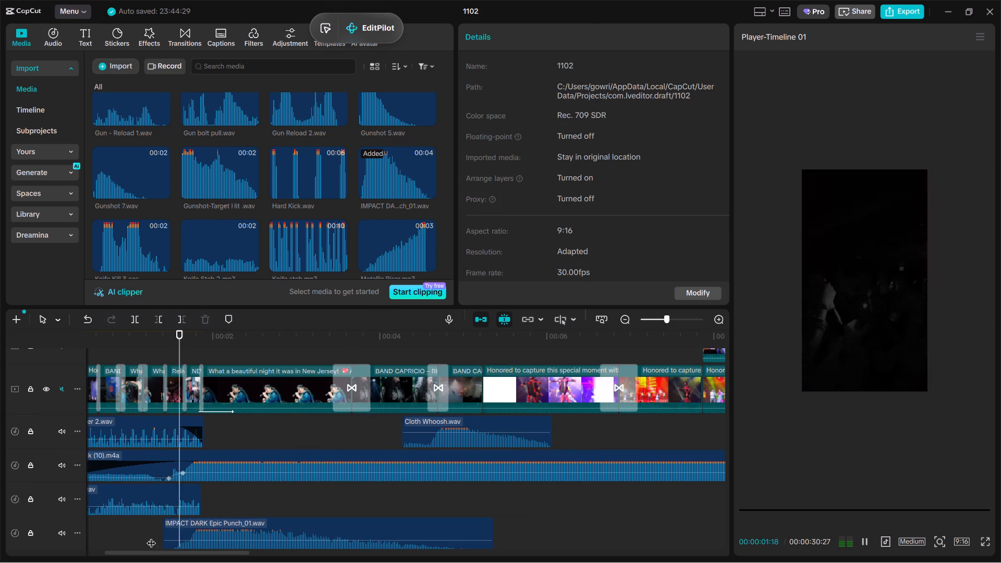
scroll(179, 526, "down", 3)
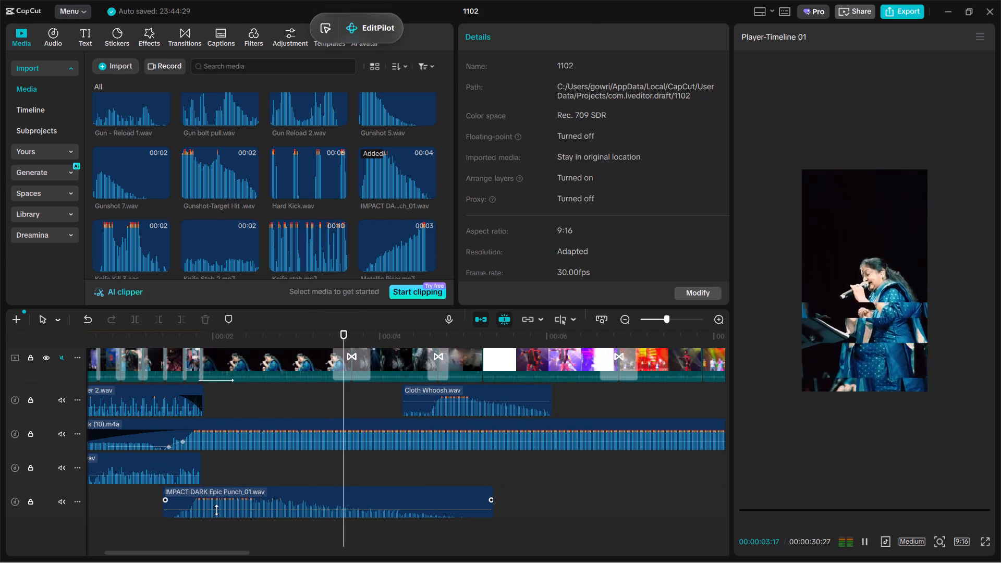
Shift the IMPACT DARK Epic Punch clip slightly earlier to start at about 1.3 s and raise its volume.
left_click(216, 510)
left_click_drag(215, 510, 205, 509)
left_click(145, 536)
key("space")
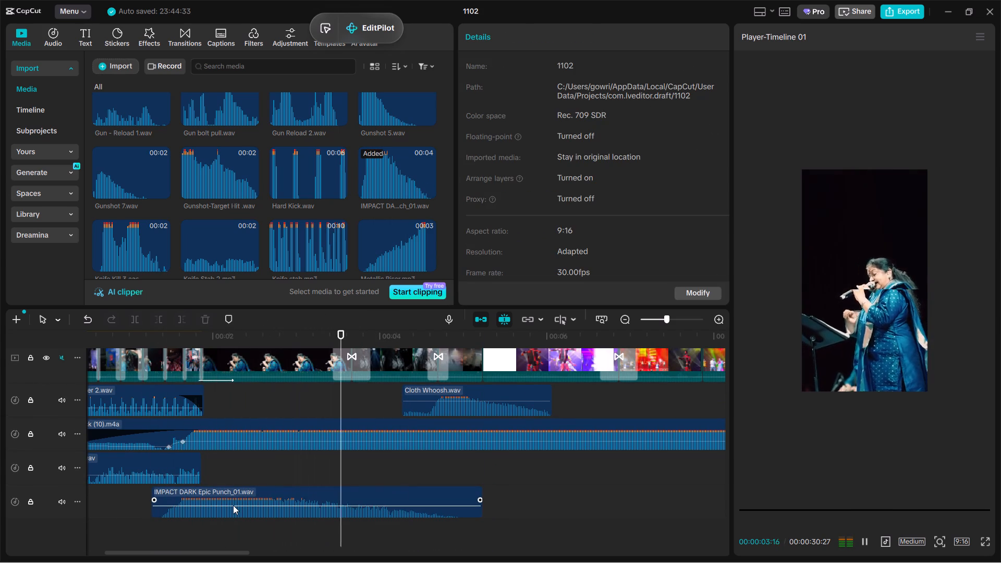
left_click(233, 506)
left_click(152, 533)
key("space")
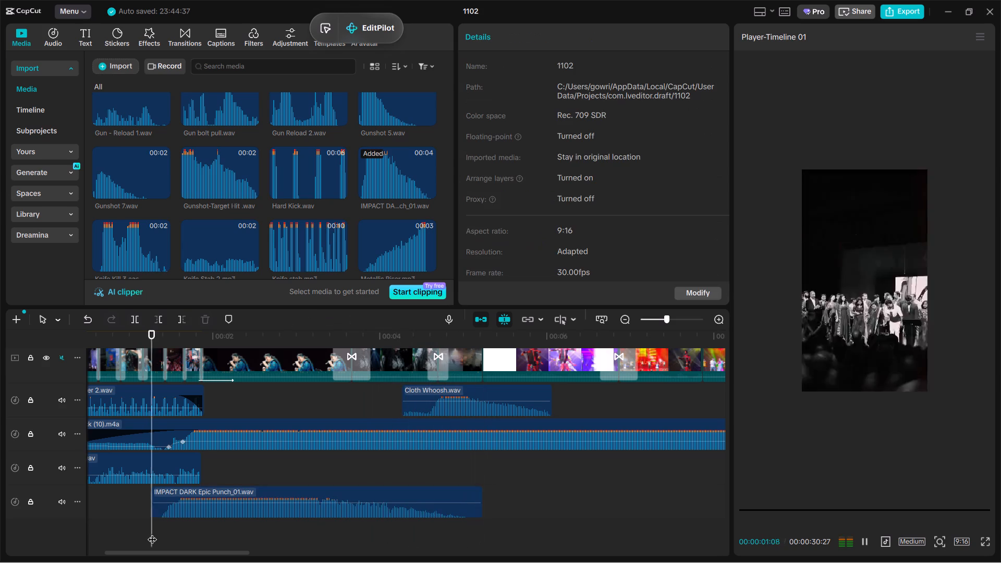
Play back the edit from the start to check how the punch impact hits at the end of the montage.
scroll(152, 533, "down", 2, "ctrl")
left_click(152, 533)
left_click_drag(152, 533, 0, 555)
key("space")
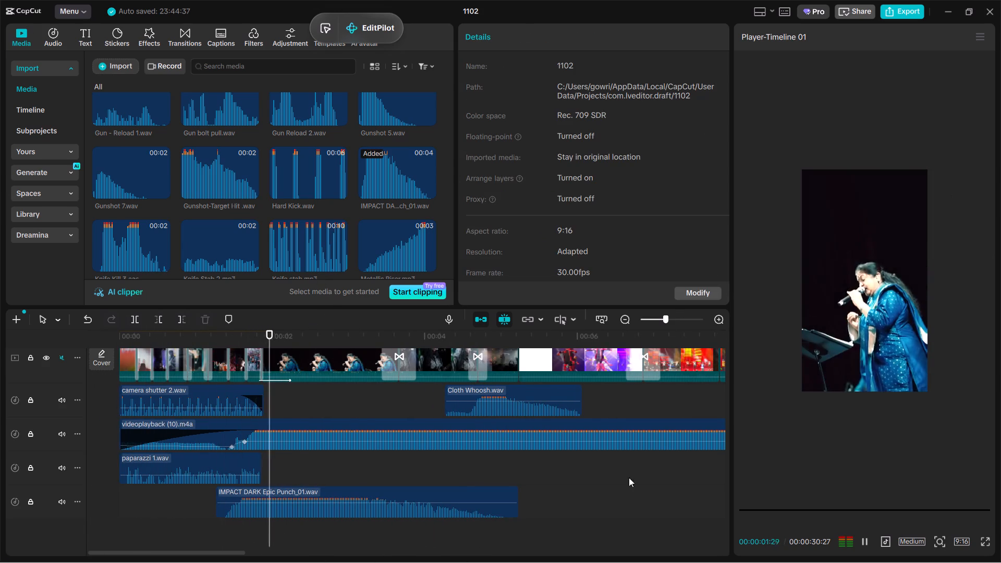
scroll(353, 431, "up", 1)
left_click(314, 421)
left_click_drag(314, 421, 0, 455)
key("space")
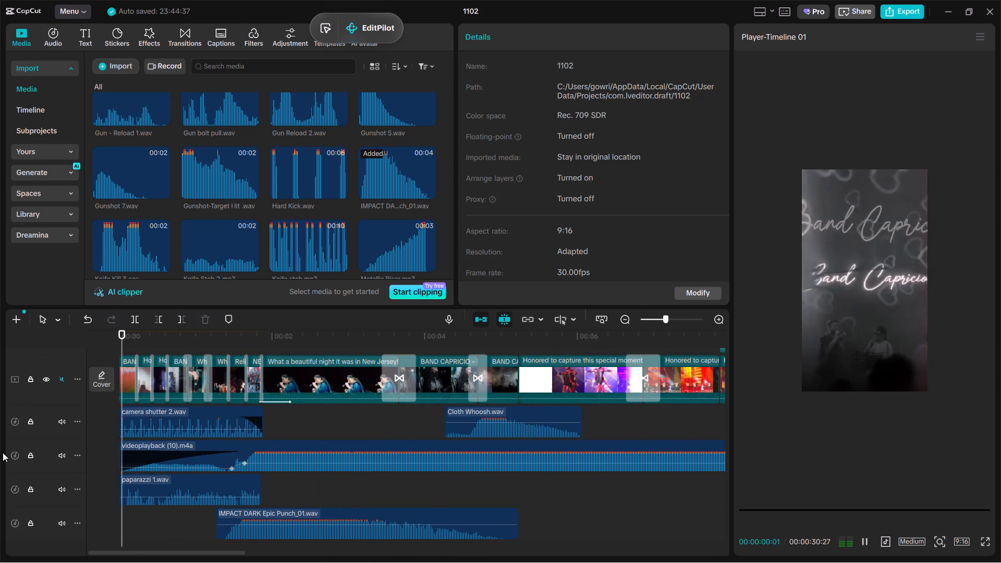
scroll(246, 460, "down", 1)
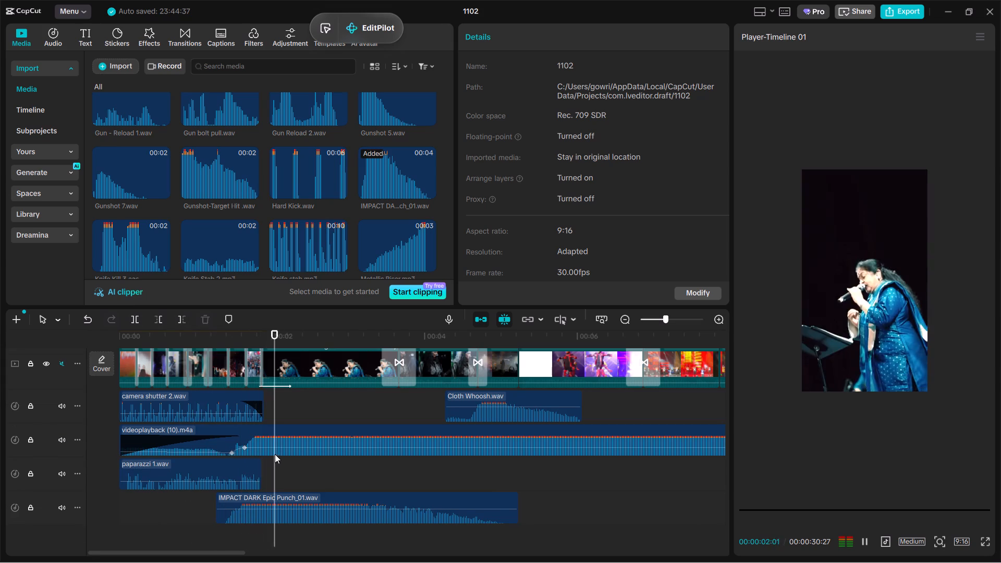
Raise the volume of the music's quiet intro before its first keyframe, checking playback from the start.
left_click(174, 452)
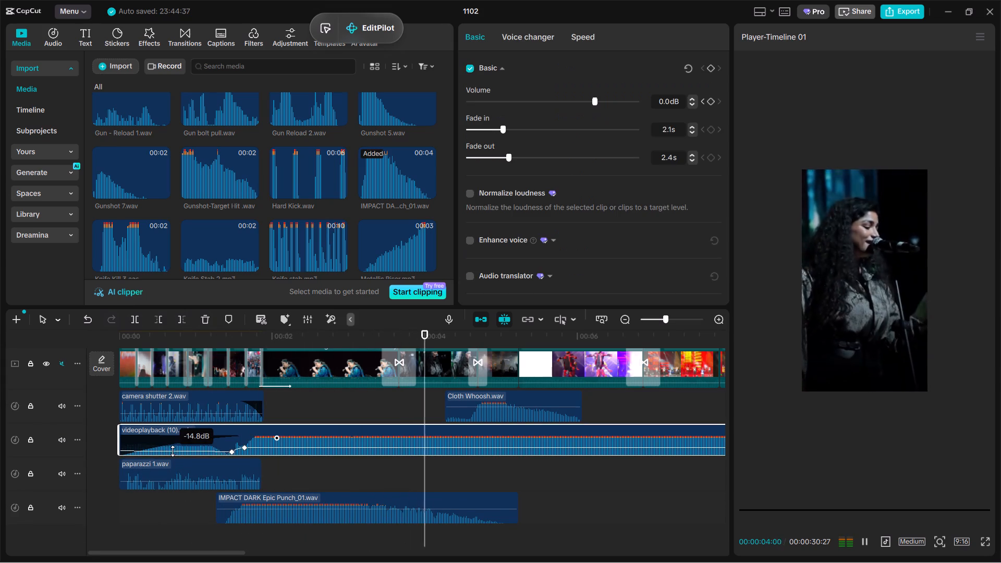
left_click(295, 469)
left_click_drag(295, 469, 0, 518)
key("space")
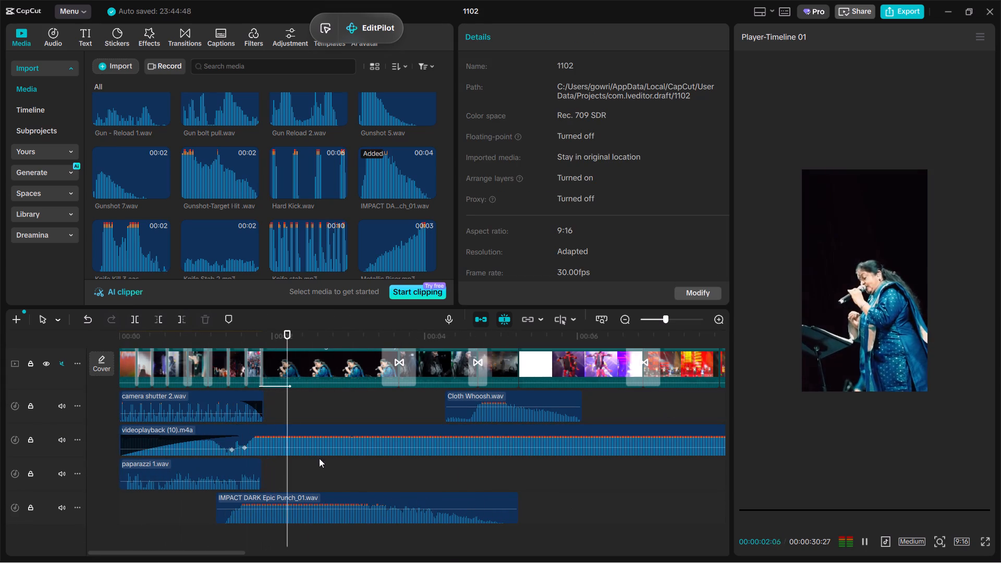
left_click(183, 447)
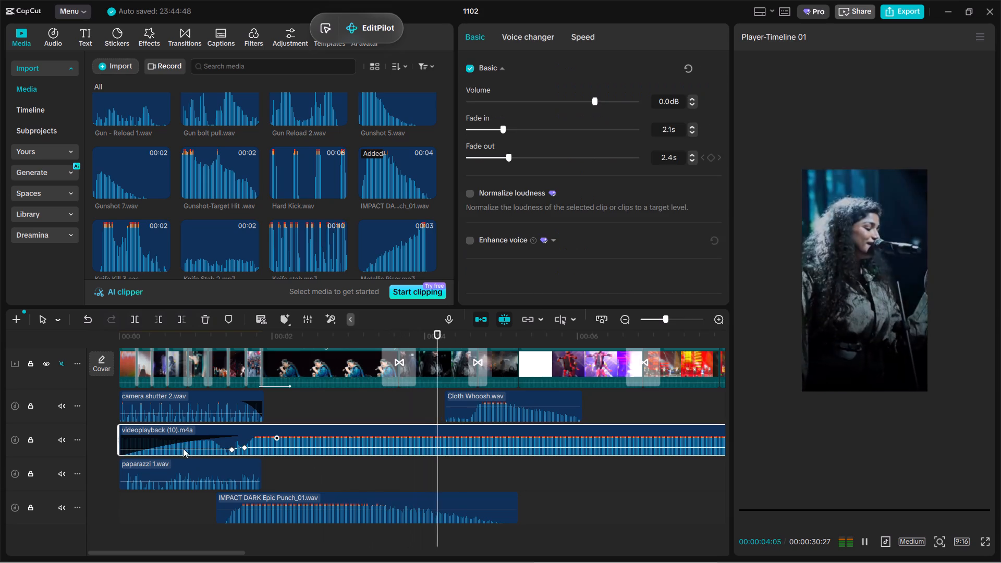
left_click_drag(183, 450, 183, 446)
left_click(314, 475)
left_click_drag(314, 475, 0, 492)
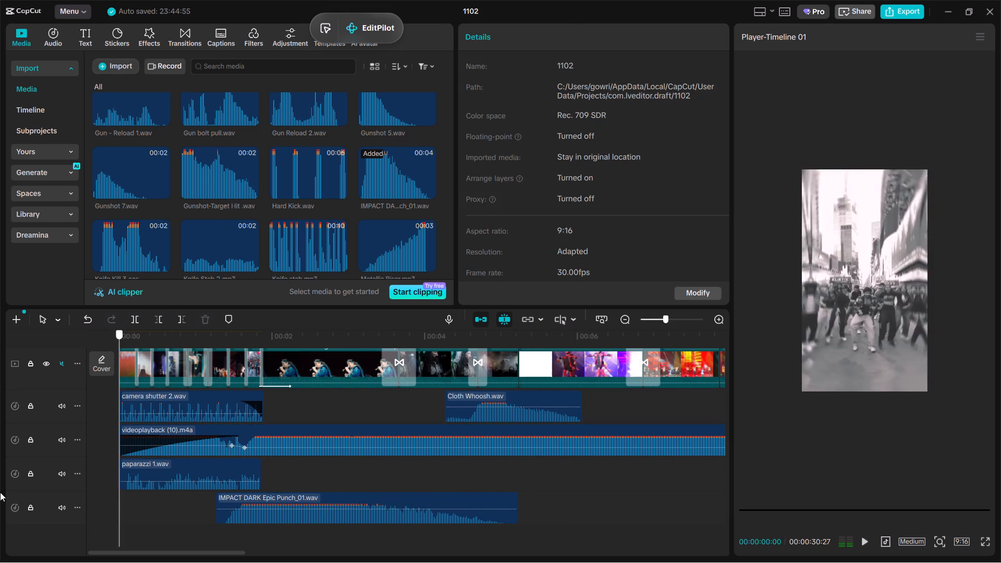
key("space")
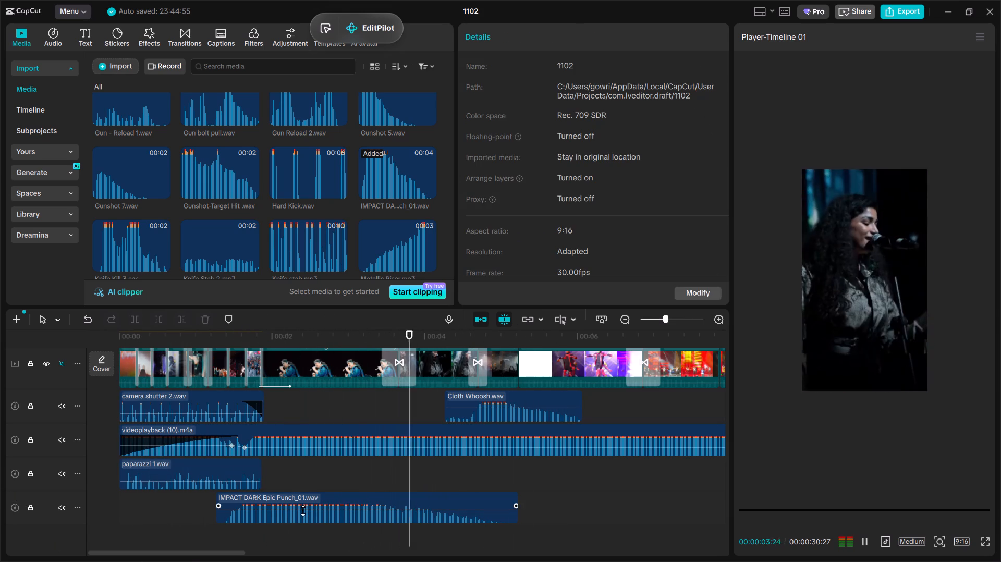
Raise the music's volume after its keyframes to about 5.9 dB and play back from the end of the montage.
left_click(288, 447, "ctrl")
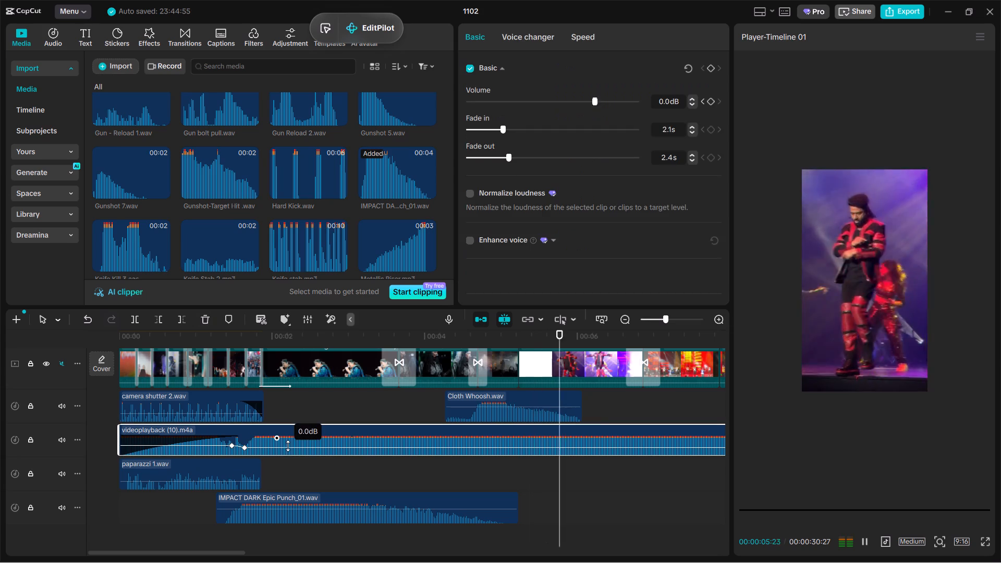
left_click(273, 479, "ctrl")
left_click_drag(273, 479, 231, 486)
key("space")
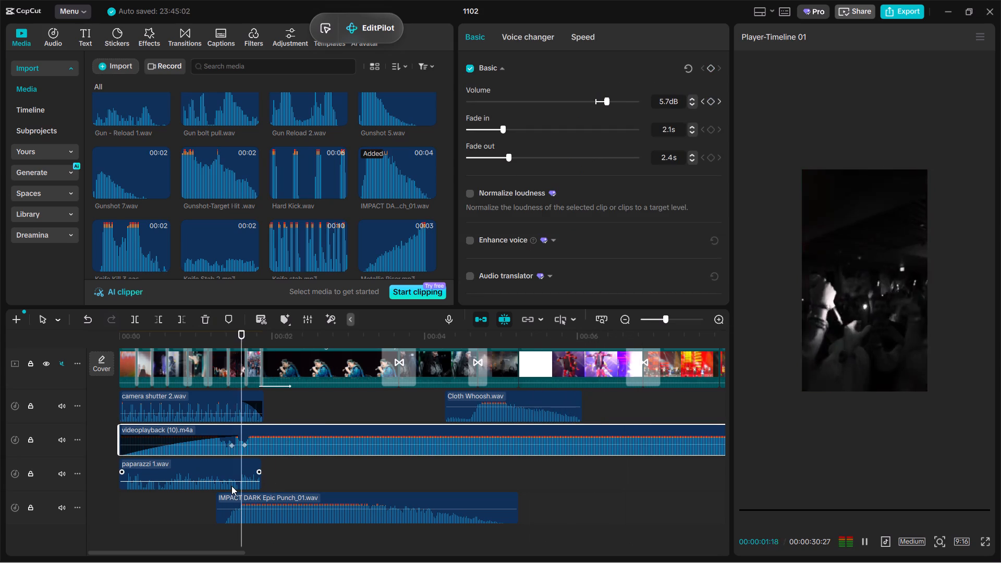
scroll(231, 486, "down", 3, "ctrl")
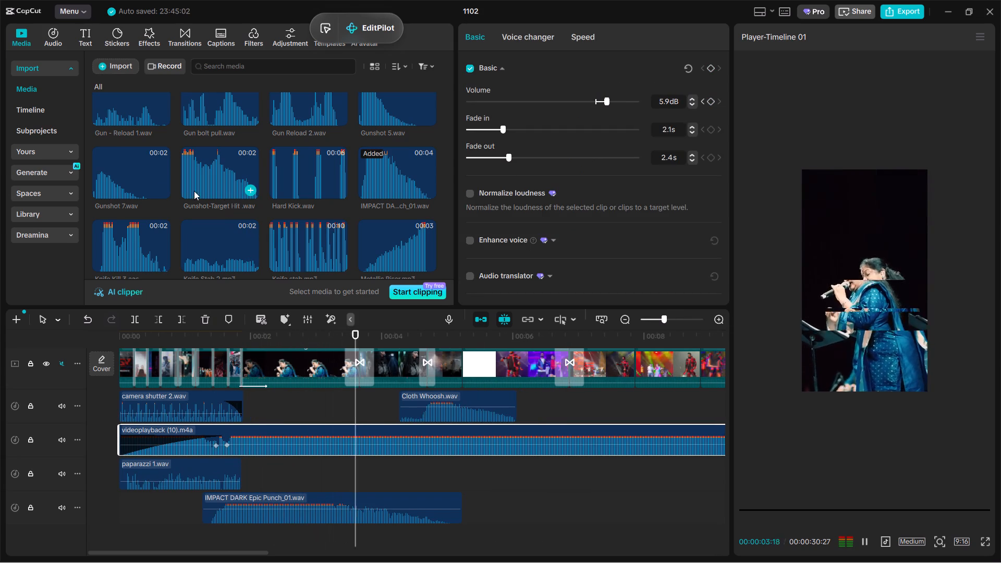
Raise the volume of the Cloth Whoosh clip further and play that section back.
left_click(446, 406)
left_click_drag(444, 408, 443, 402)
left_click(396, 472)
key("space")
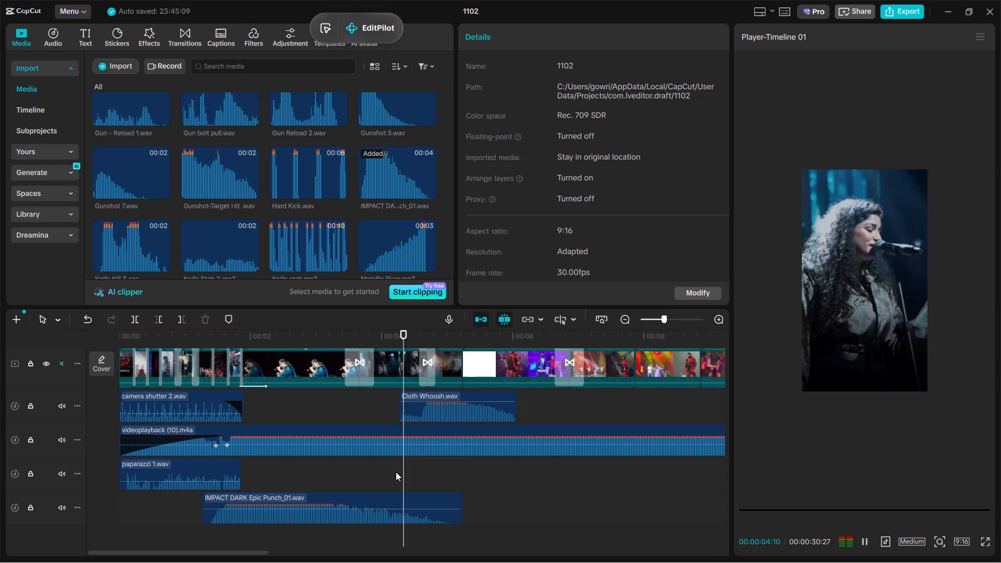
scroll(398, 476, "down", 2, "ctrl")
key("space")
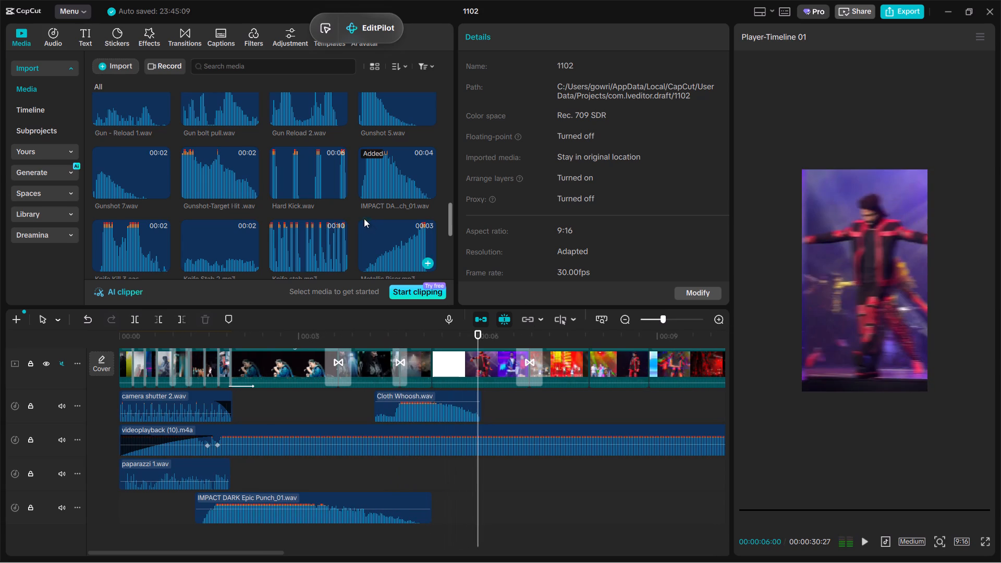
Add Metallic Riser.mp3 to the camera shutter and whoosh track at about 7 s and play it back.
scroll(395, 254, "down", 1)
left_click(384, 115)
scroll(384, 114, "down", 1)
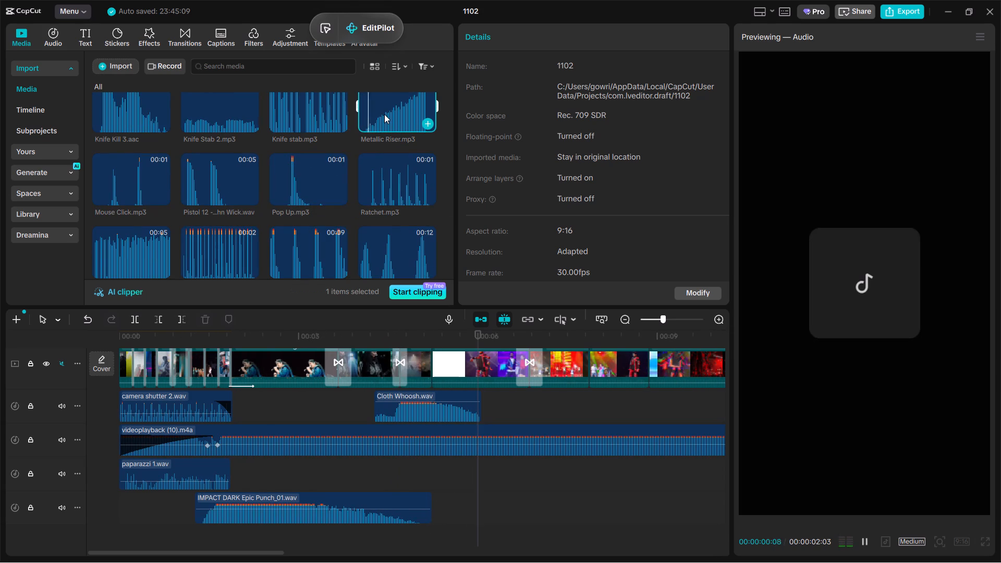
left_click_drag(384, 114, 538, 411)
scroll(536, 480, "down", 1)
left_click(534, 521)
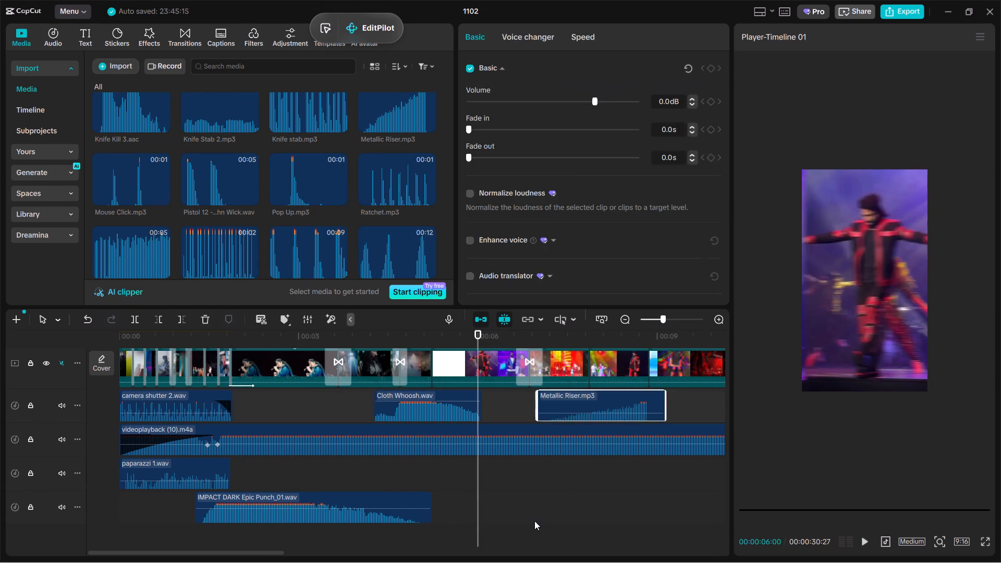
key("space")
key("space")
Lower the music's volume after its keyframes to 1.3 dB and raise the Metallic Riser clip to 12.1 dB.
left_click(538, 445)
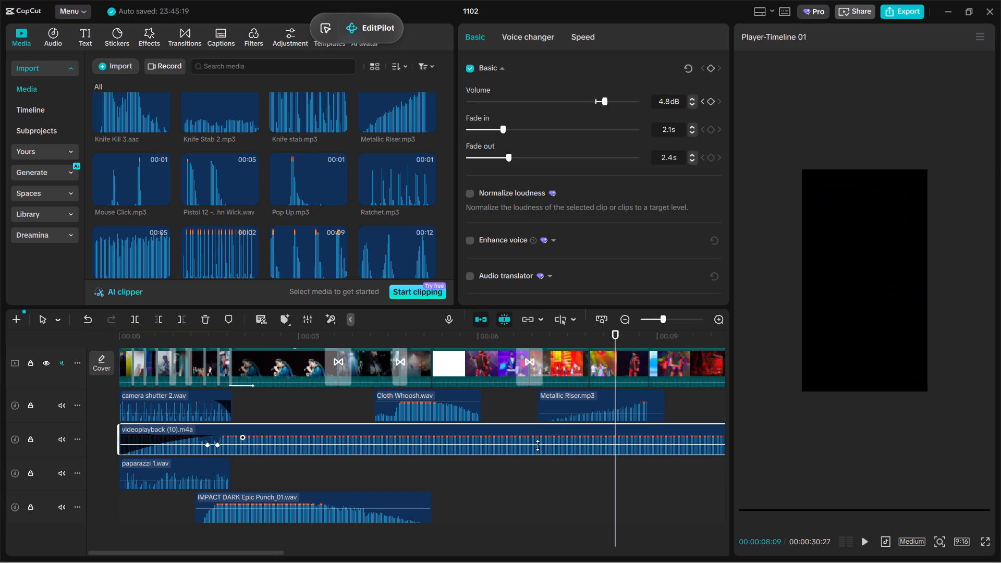
left_click(538, 445)
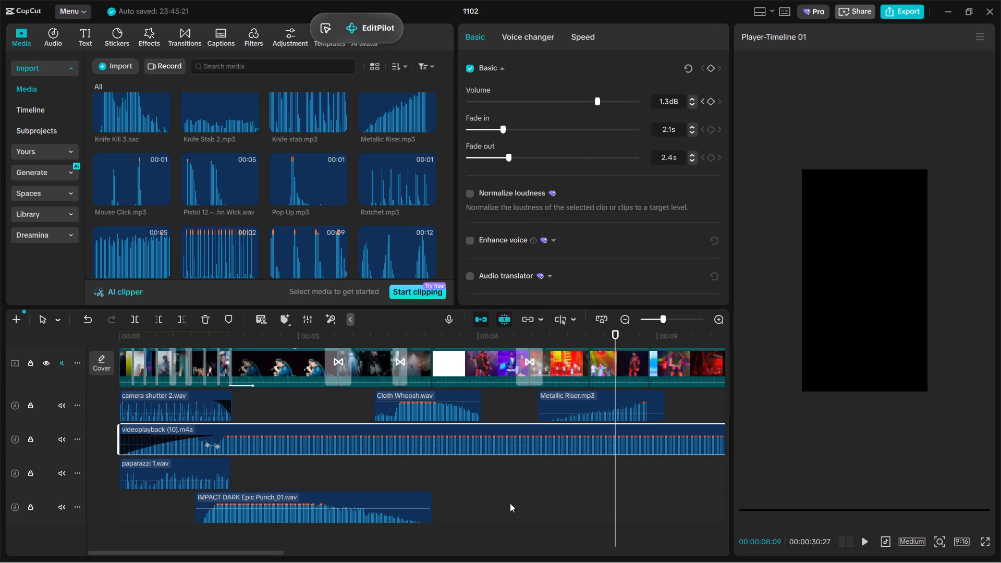
left_click(506, 503)
key("space")
left_click_drag(612, 412, 611, 408)
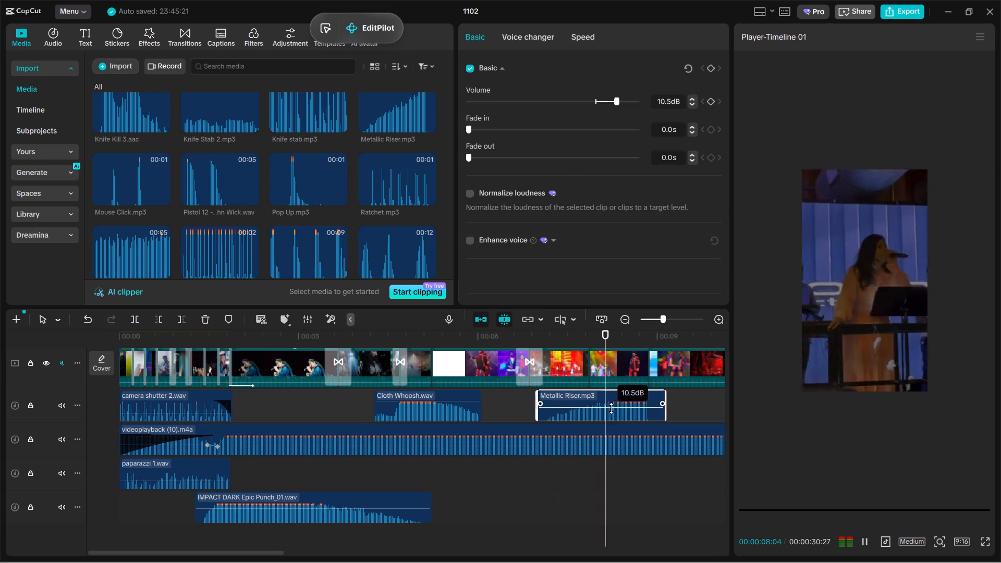
left_click_drag(611, 408, 611, 407)
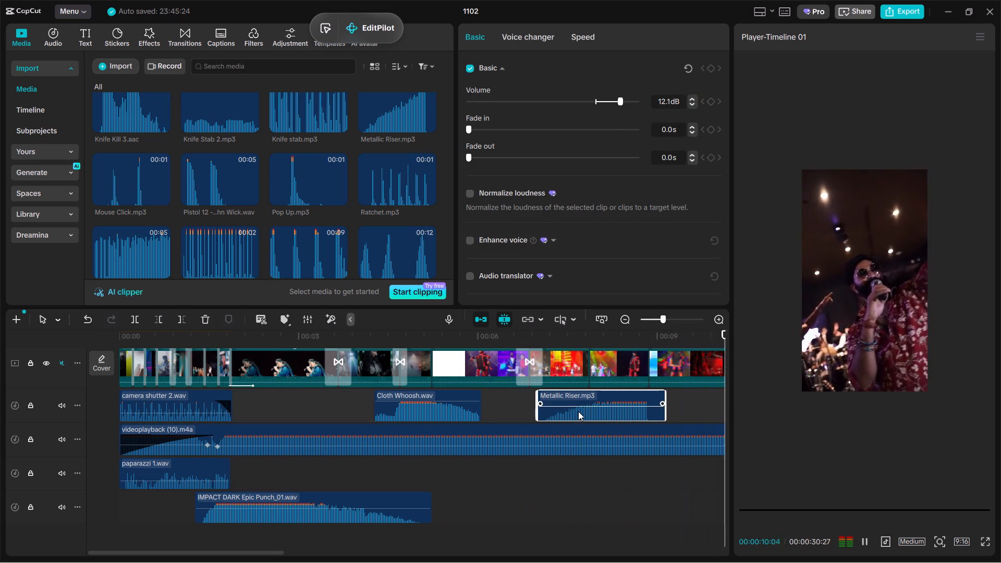
Move the Metallic Riser clip under the opening montage, onto its own track above the music at about 0.2 s, and play it back.
scroll(164, 413, "down", 3, "ctrl")
scroll(154, 414, "up", 1, "ctrl")
left_click(160, 409)
left_click_drag(160, 409, 121, 413)
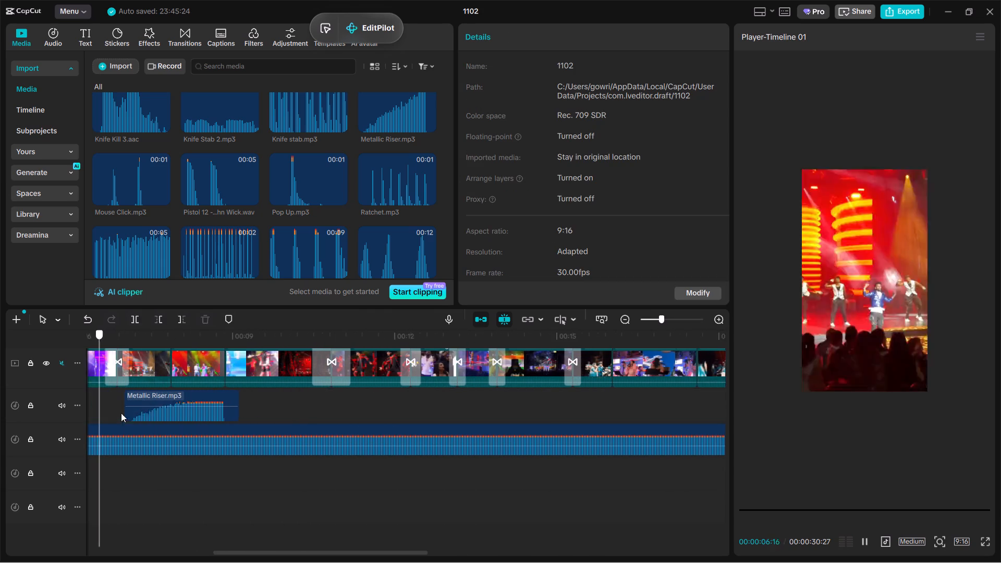
left_click_drag(121, 413, 269, 395)
left_click(212, 415)
left_click_drag(212, 414, 189, 417)
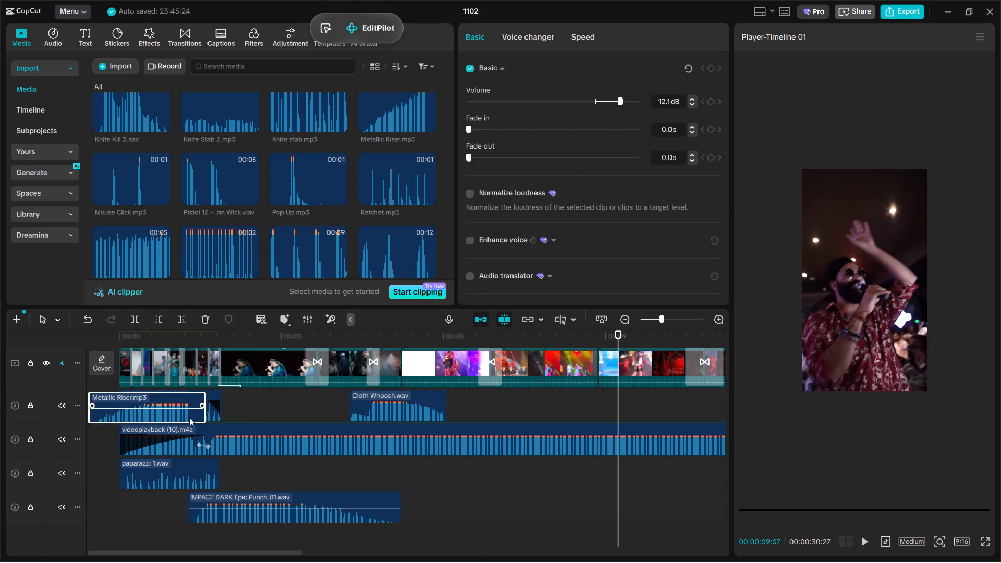
left_click_drag(189, 417, 191, 408)
left_click(153, 547)
key("space")
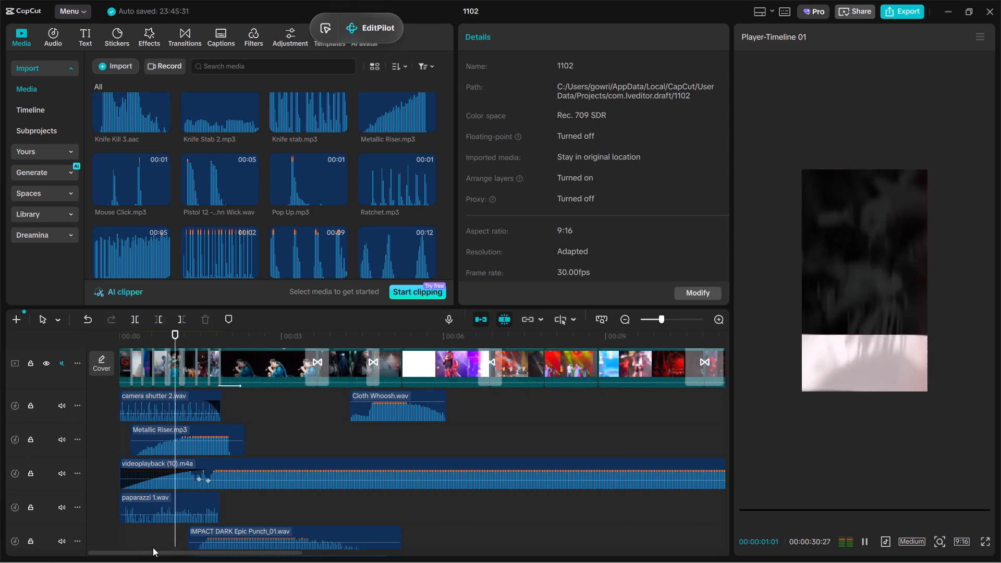
Trim the end of the Metallic Riser clip back to about 2 s, just past the end of the montage.
scroll(376, 410, "down", 2)
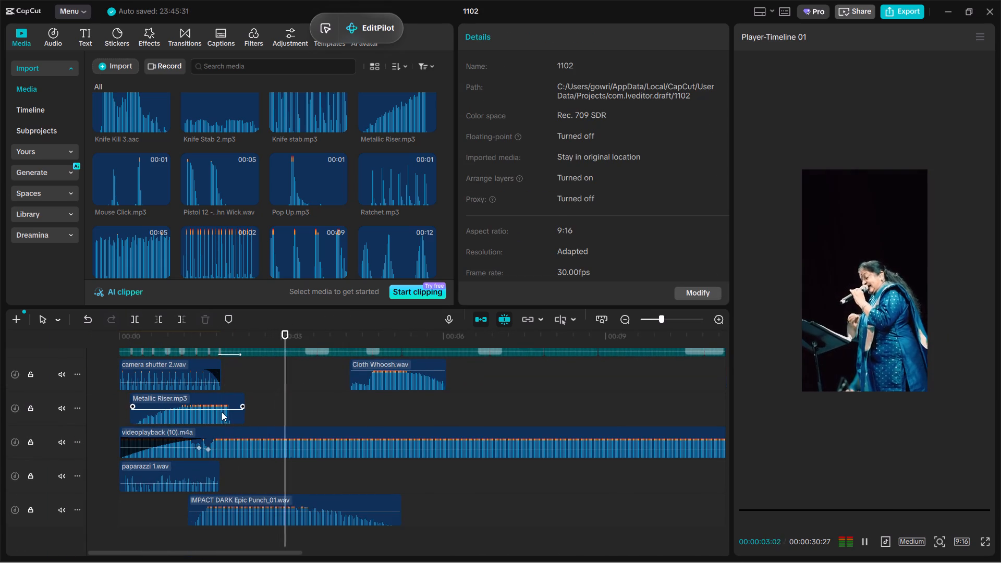
left_click(222, 412)
left_click_drag(245, 419, 229, 420)
left_click(239, 473)
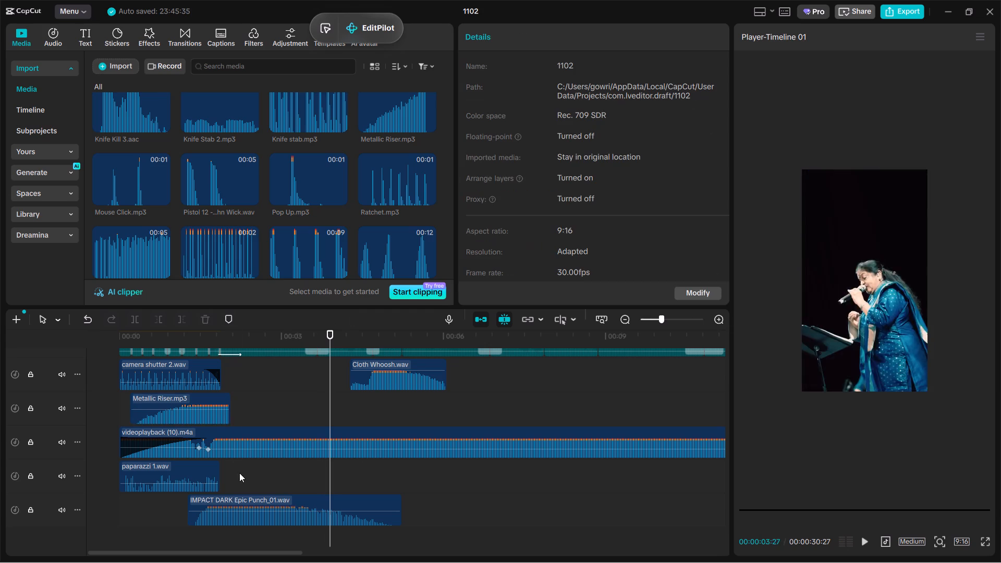
Move the Metallic Riser clip to the very start of the timeline, in line with camera shutter 2.wav, and play the montage back.
left_click_drag(239, 473, 171, 480)
key("space")
left_click(203, 419)
left_click_drag(203, 419, 201, 419)
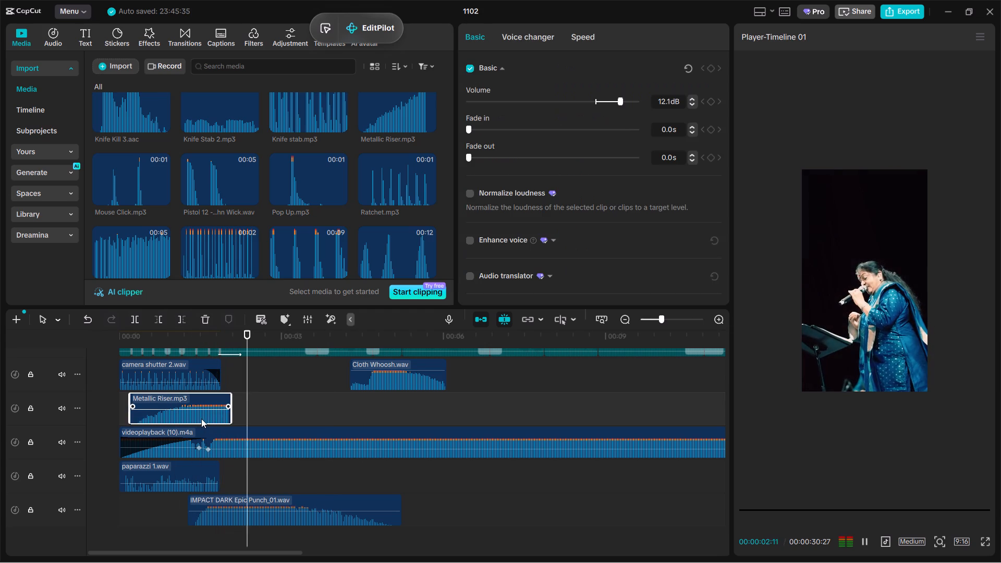
left_click_drag(201, 419, 196, 417)
left_click(166, 509)
key("space")
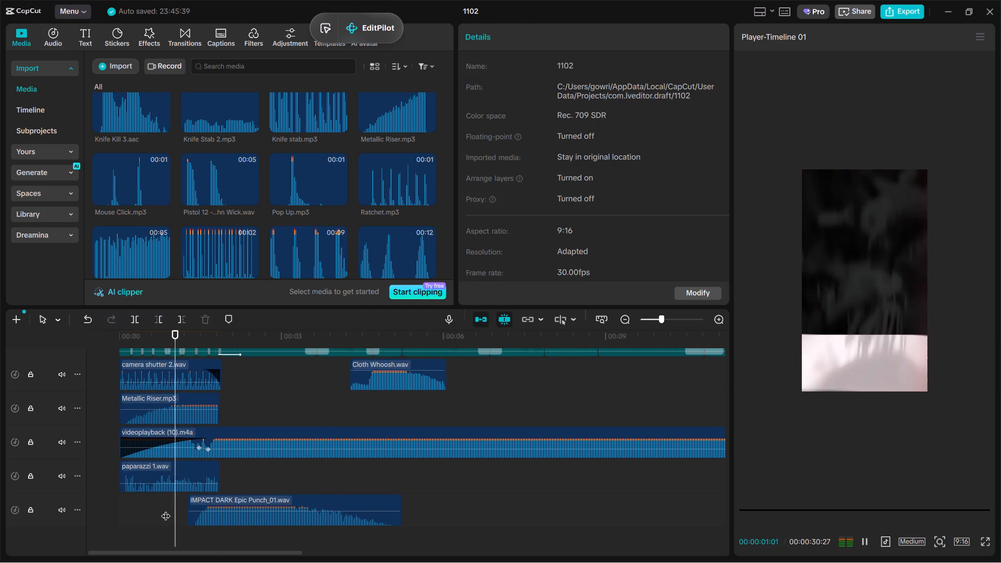
scroll(206, 513, "up", 4, "ctrl")
scroll(192, 517, "down", 2, "ctrl")
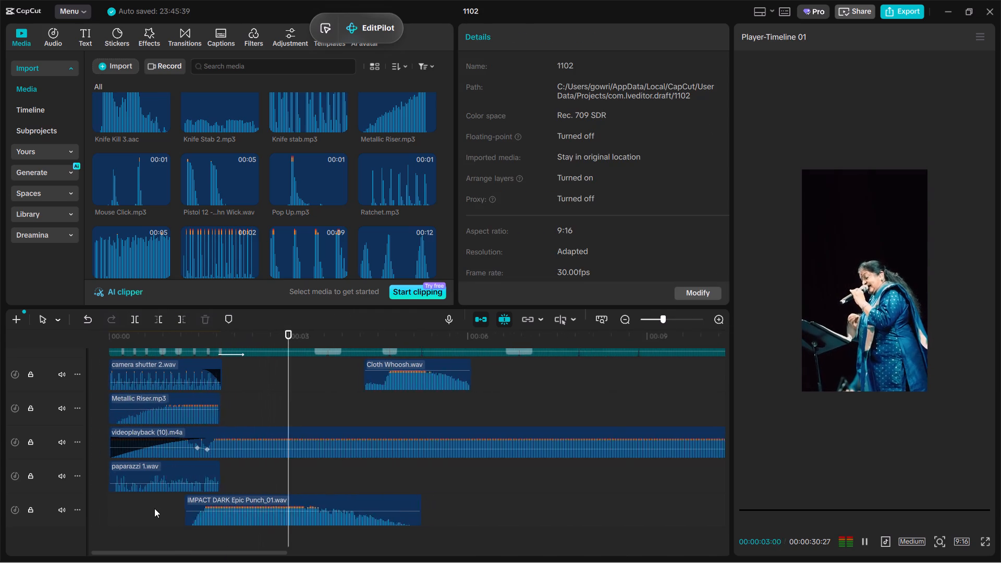
scroll(154, 508, "down", 2, "ctrl")
left_click(153, 508)
left_click_drag(153, 508, 39, 510)
key("space")
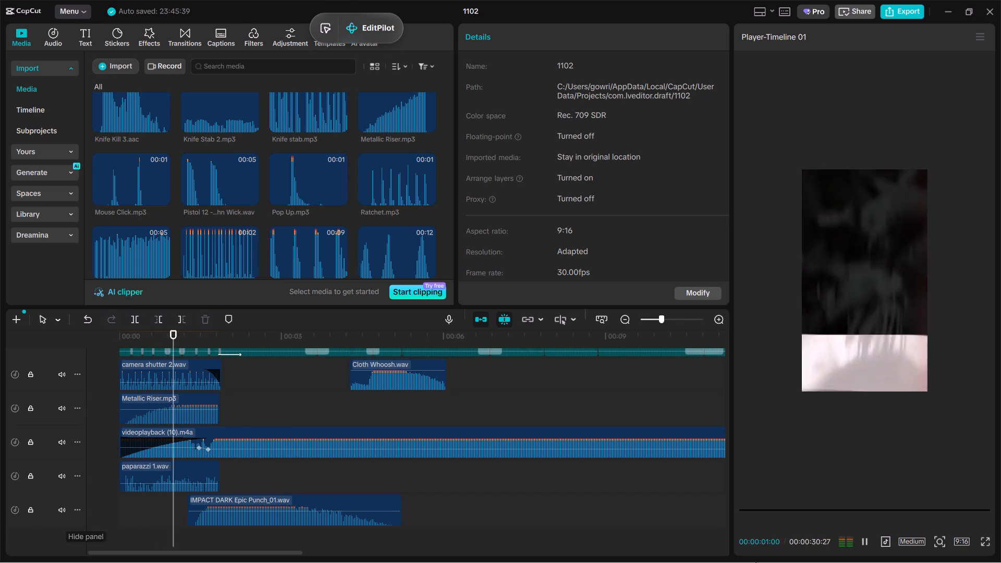
Browse the imported sound effects and audition Stutter.mp3, Mouse Click.mp3 and Stutter 1.mp3.
scroll(231, 273, "down", 1)
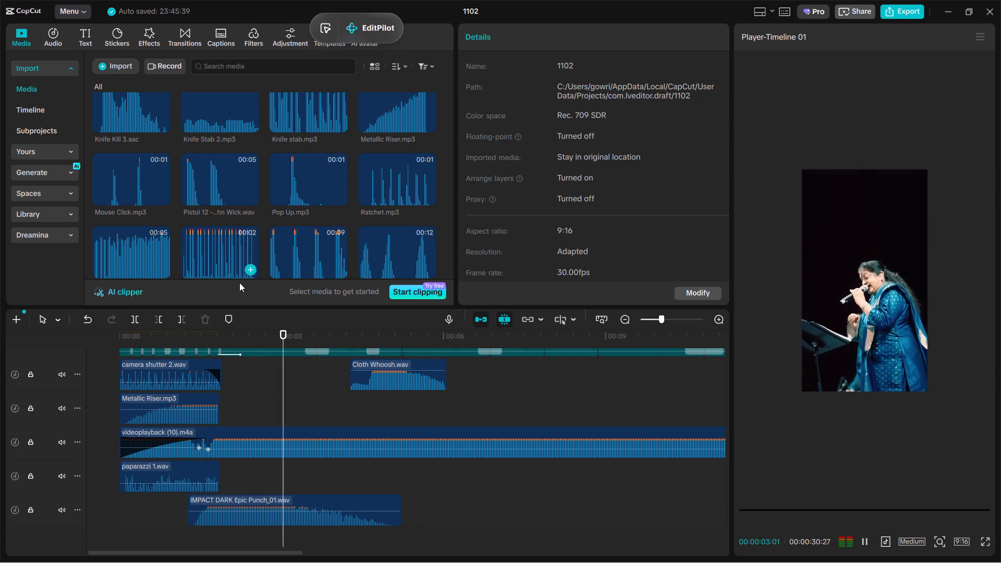
scroll(239, 283, "down", 1)
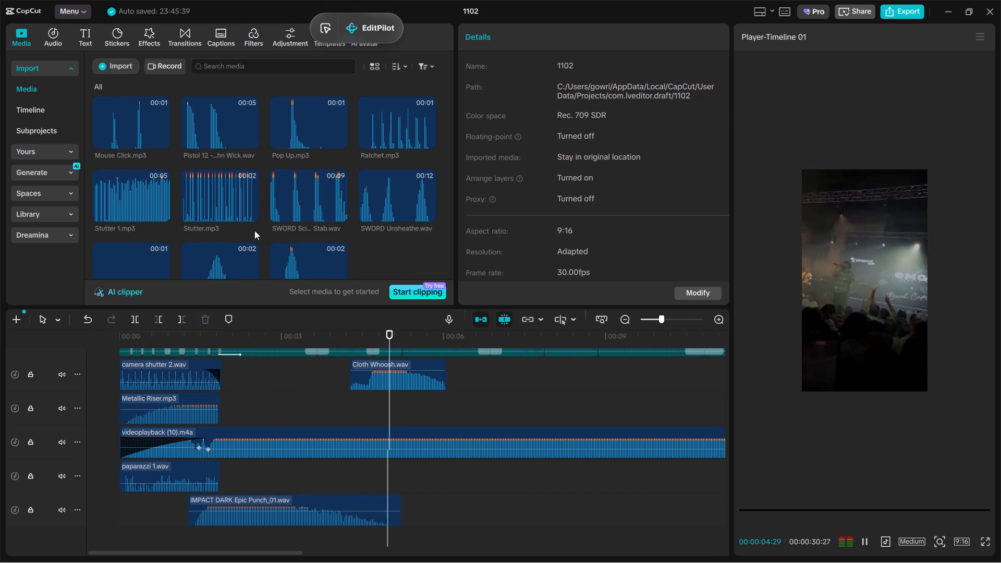
key("space")
left_click(207, 207)
left_click(133, 126)
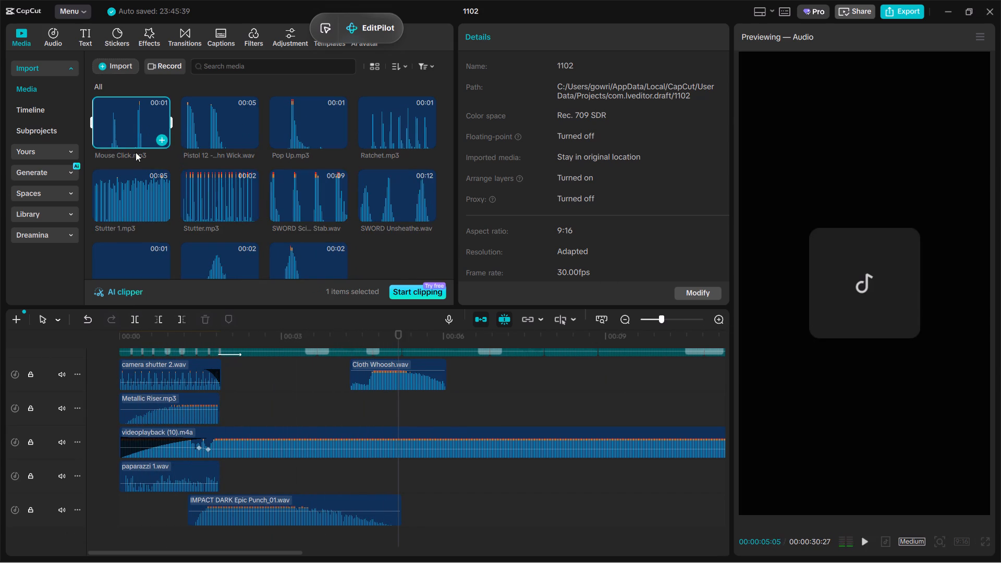
left_click(135, 191)
Search the built-in sound effects library for "crowd".
left_click(48, 30)
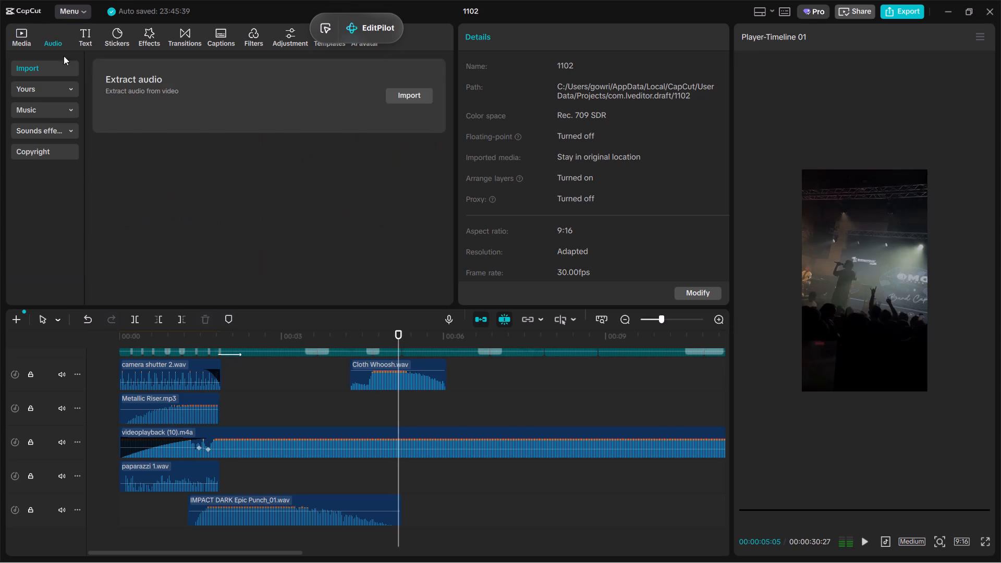
left_click(44, 136)
left_click(159, 56)
left_click(159, 64)
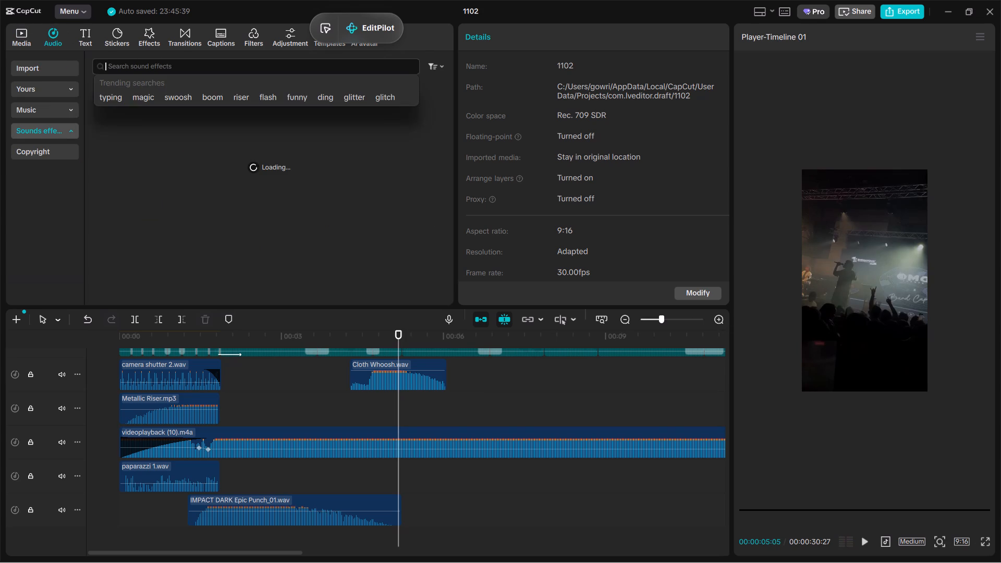
type("crowd")
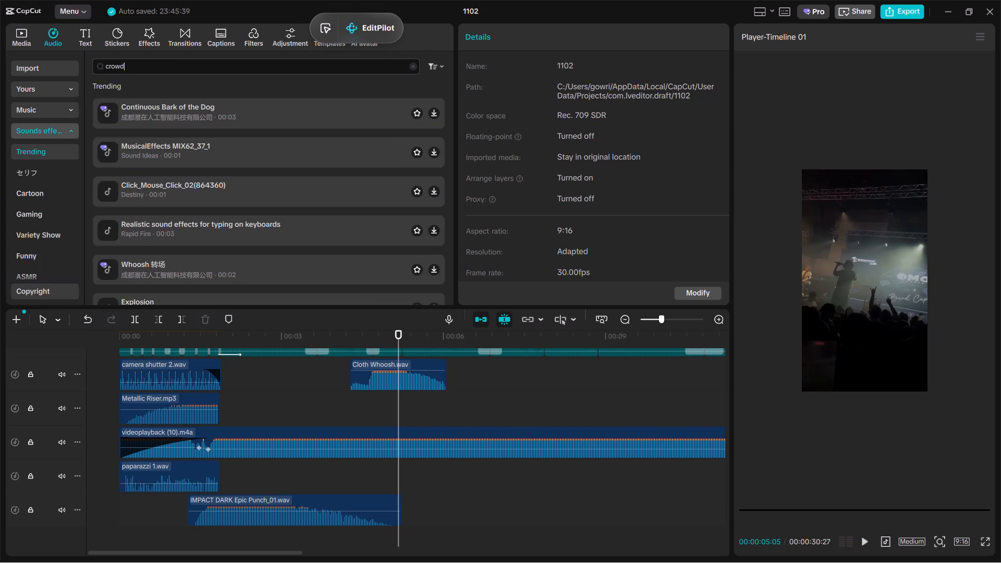
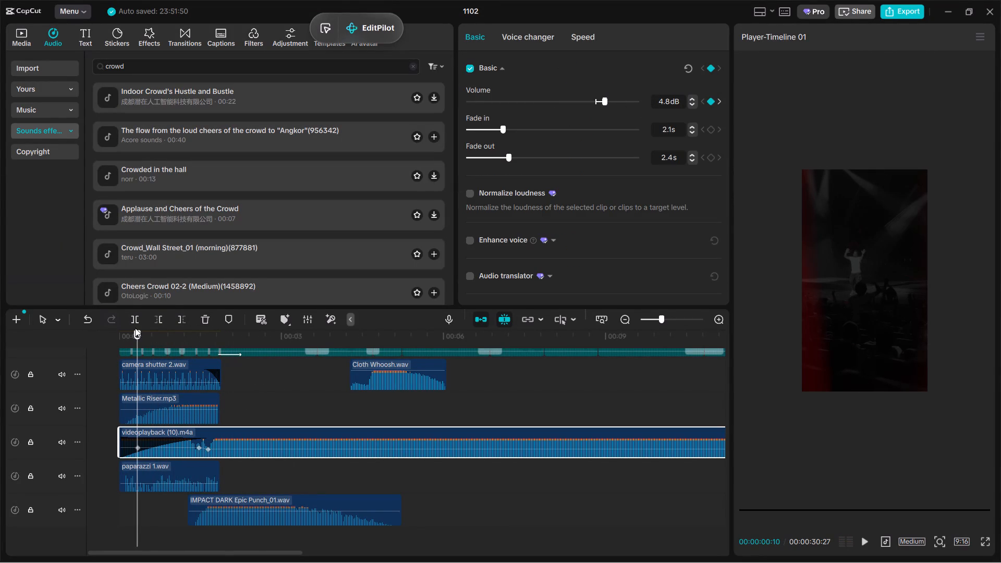
Lower the volume of the videoplayback (10).m4a music at 00:00:00:07, adding a keyframe there, and play the opening back.
left_click_drag(135, 328, 129, 329)
left_click_drag(137, 332, 130, 334)
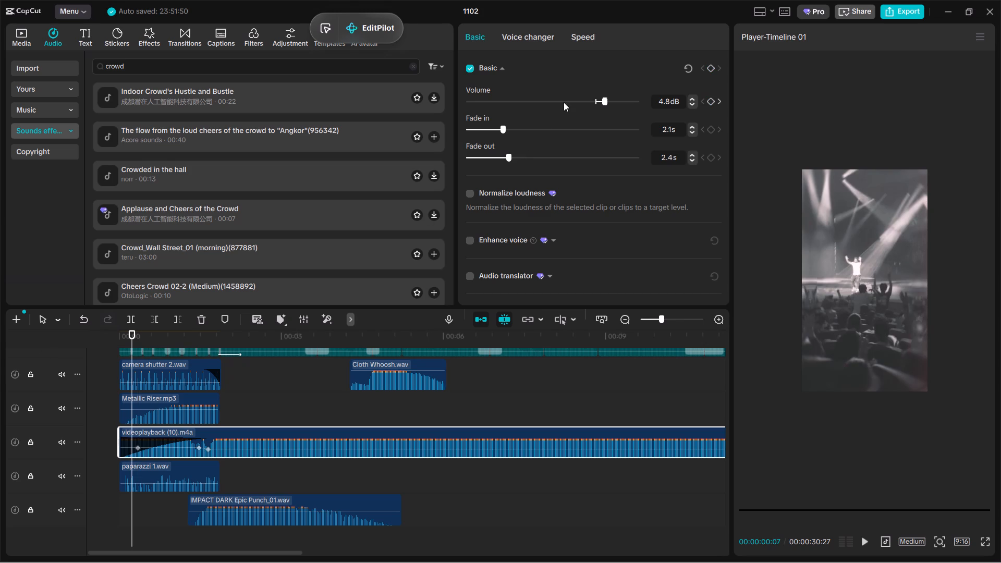
left_click(564, 102)
left_click(150, 521)
left_click_drag(148, 522, 54, 538)
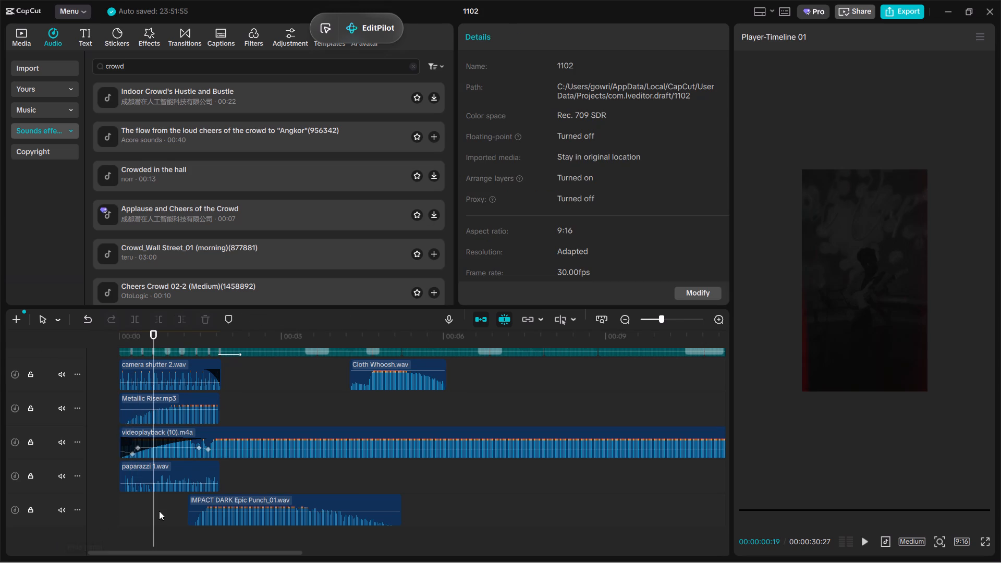
left_click(159, 511)
left_click_drag(159, 511, 88, 517)
key("space")
scroll(161, 519, "up", 7, "ctrl")
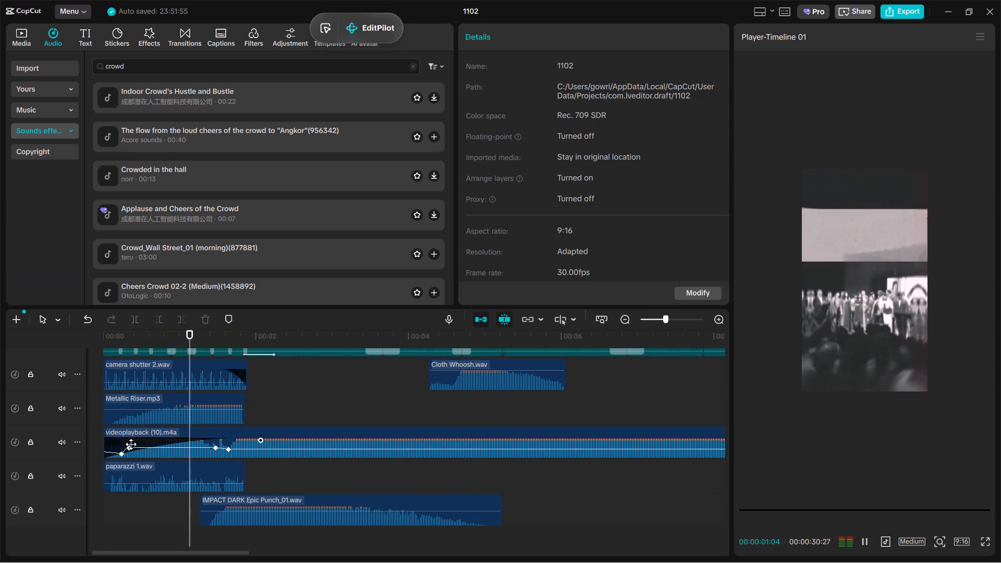
Move the music's second volume keyframe to about 0.8 s for a slower volume rise, and replay from the start.
key("space")
left_click_drag(127, 450, 158, 452)
left_click(144, 536)
left_click_drag(141, 527, 0, 544)
key("space")
scroll(0, 539, "down", 9, "ctrl")
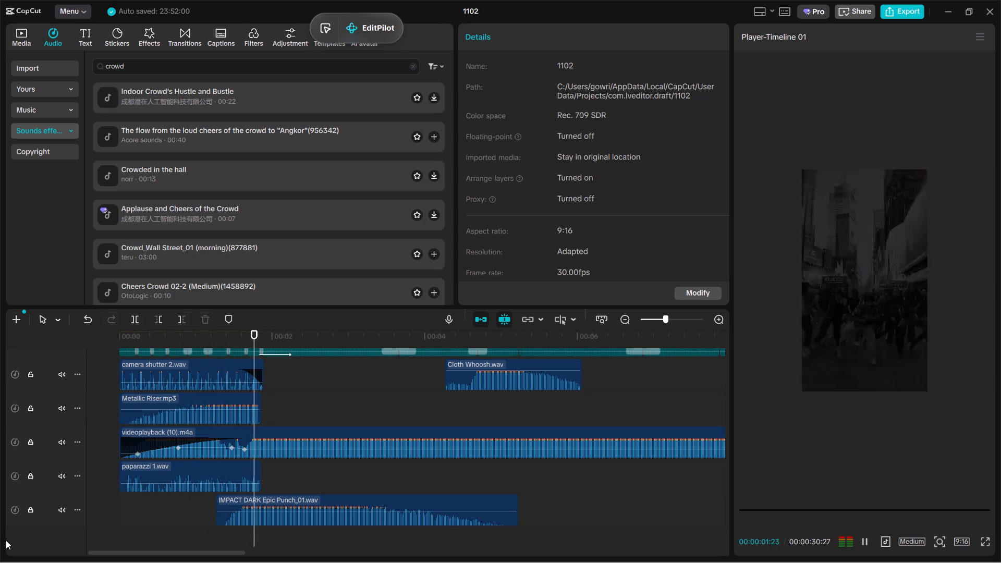
Mute the overlay video track above the main video track while checking the playback.
scroll(6, 540, "down", 2, "ctrl")
scroll(367, 482, "down", 6, "ctrl")
scroll(356, 457, "up", 3)
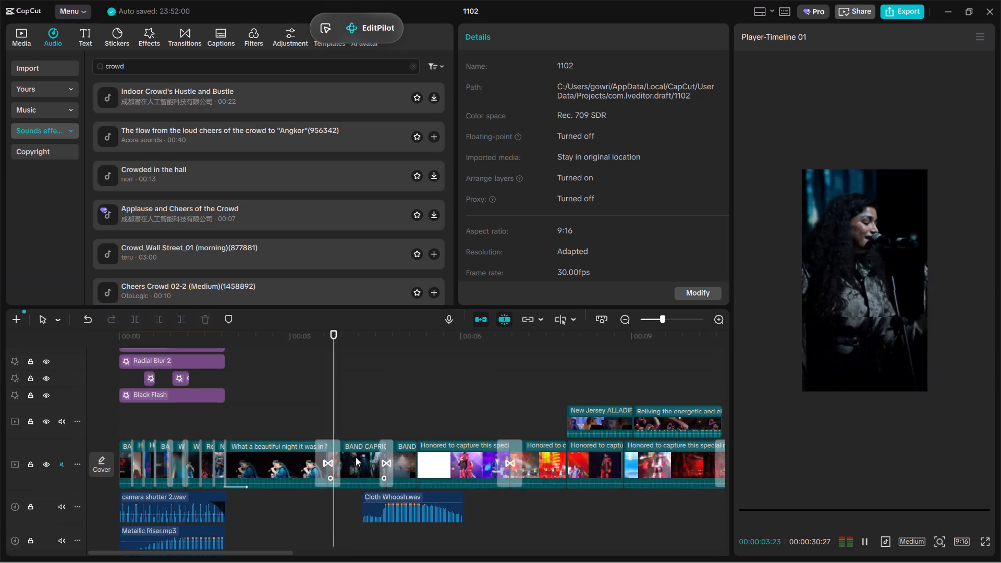
scroll(356, 457, "down", 5, "ctrl")
scroll(349, 457, "up", 7, "ctrl")
scroll(357, 452, "down", 6, "ctrl")
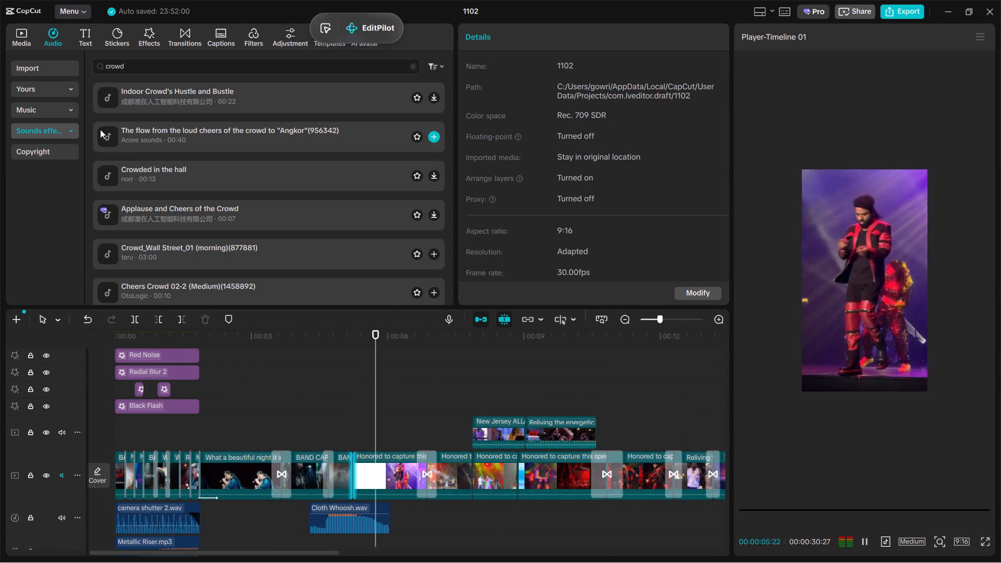
left_click(35, 75)
scroll(316, 253, "down", 1)
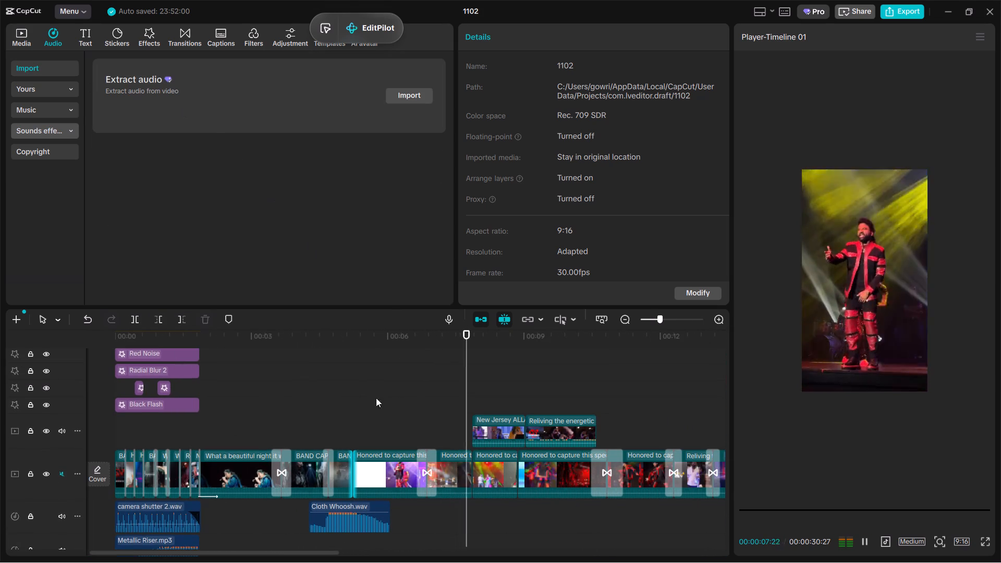
scroll(376, 398, "down", 1)
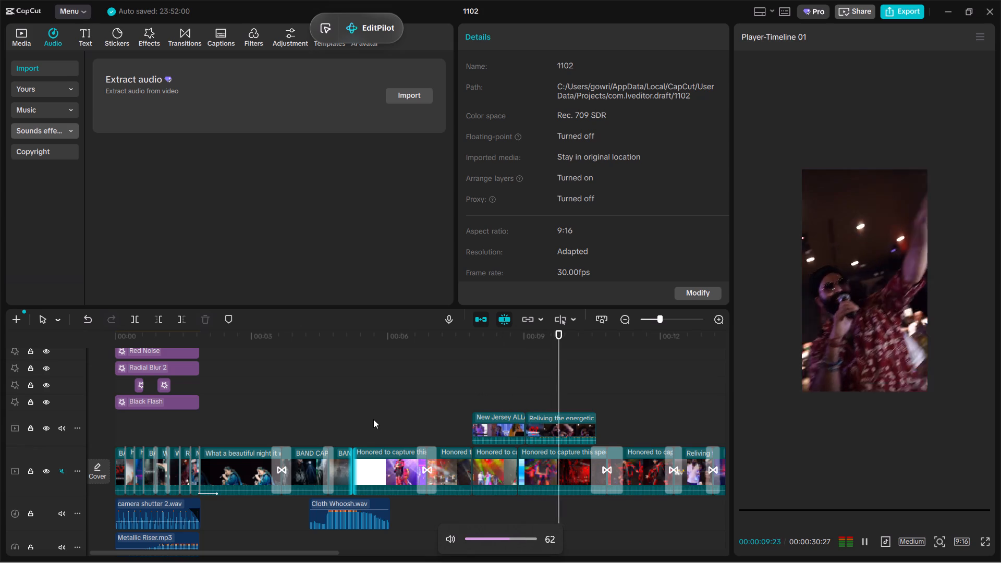
scroll(178, 449, "down", 1)
scroll(59, 408, "down", 1)
left_click(59, 408)
key("space")
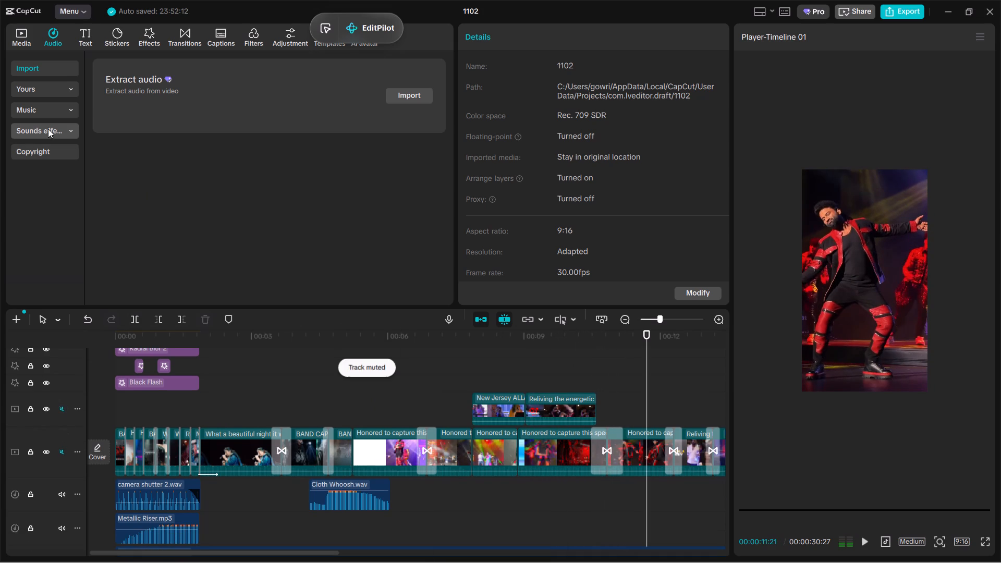
Search the sound effects library for "crowd" and audition Crowded in the hall, Indoor Crowd's Hustle and Bustle, and the loud cheers to "Angkor" effect.
left_click(47, 128)
left_click(173, 114)
left_click(197, 65)
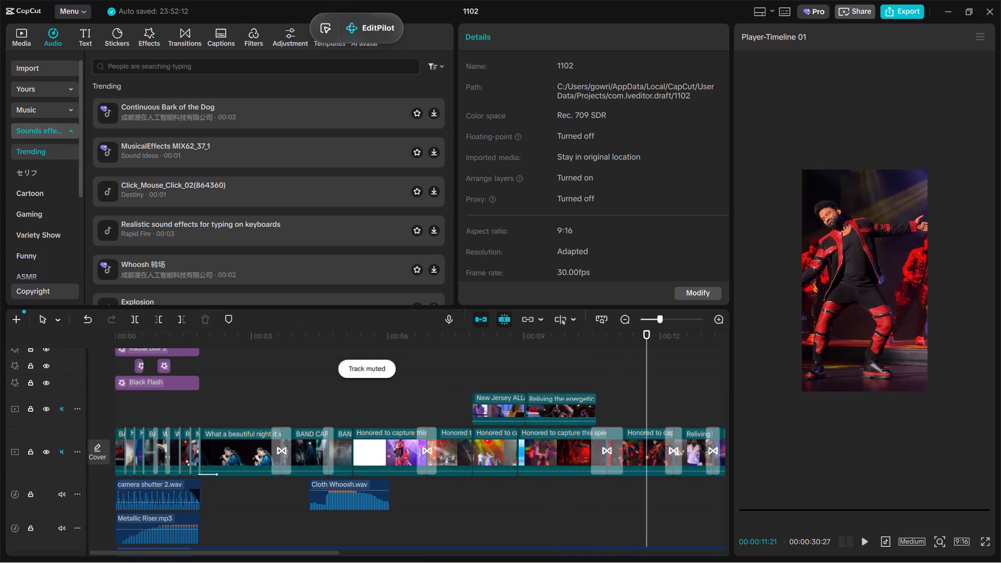
left_click(119, 102)
left_click(278, 388)
left_click_drag(278, 388, 13, 440)
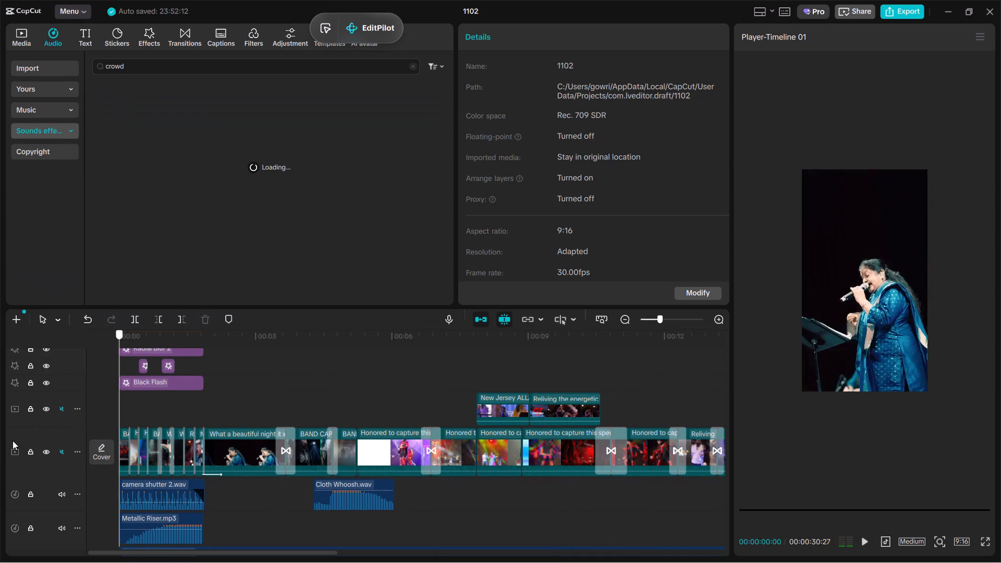
left_click_drag(13, 440, 0, 442)
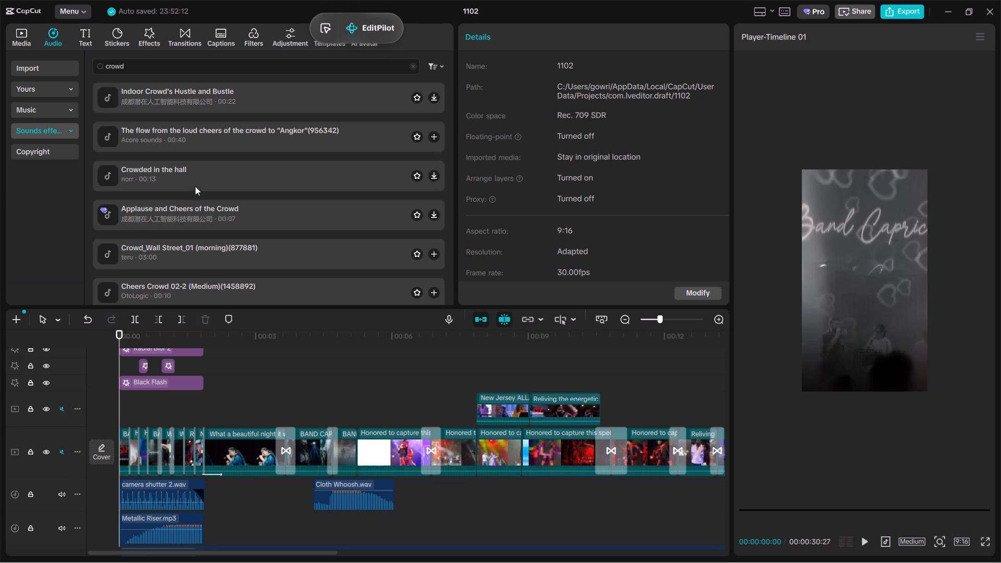
left_click(198, 174)
scroll(198, 174, "up", 1)
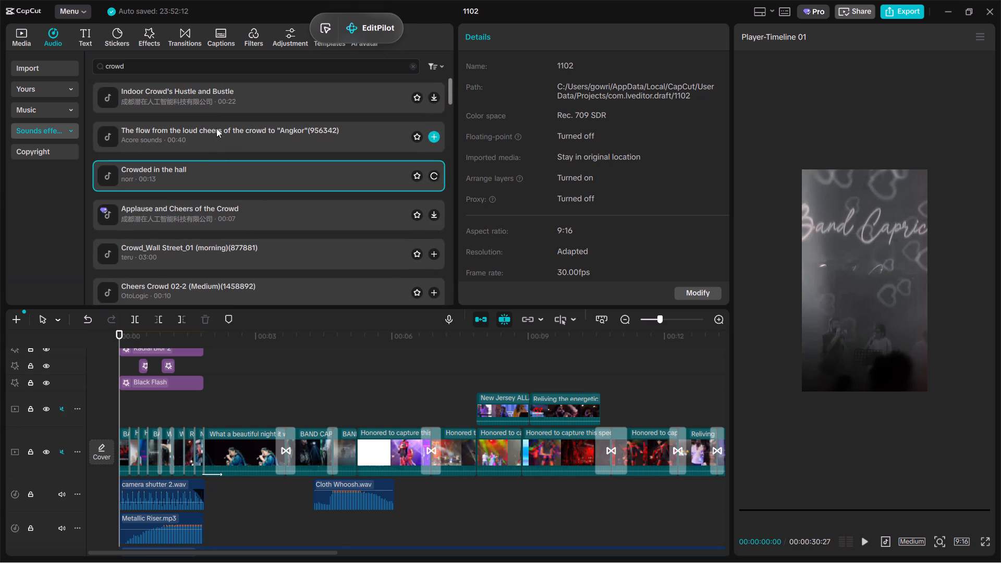
left_click(218, 94)
left_click(250, 181)
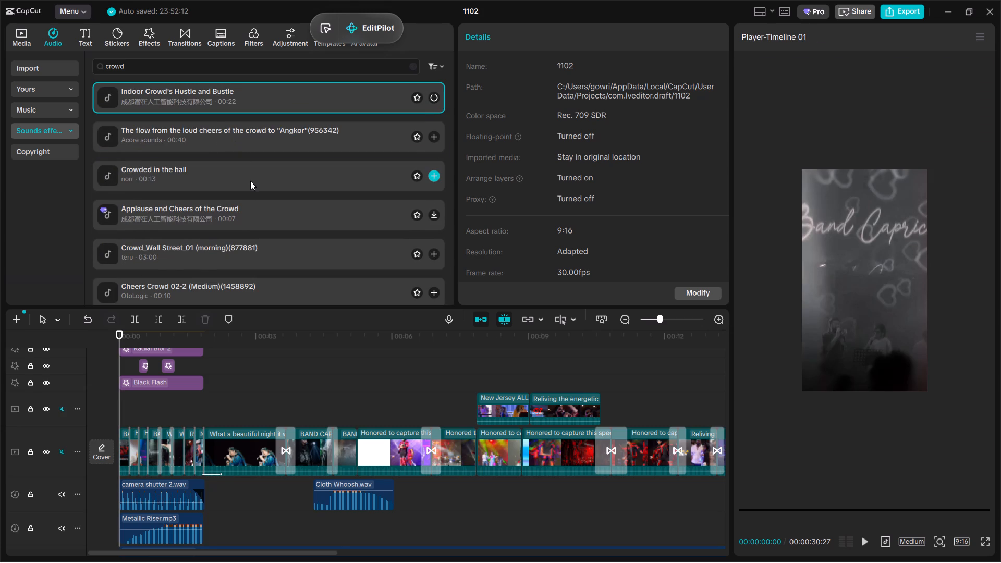
left_click(213, 143)
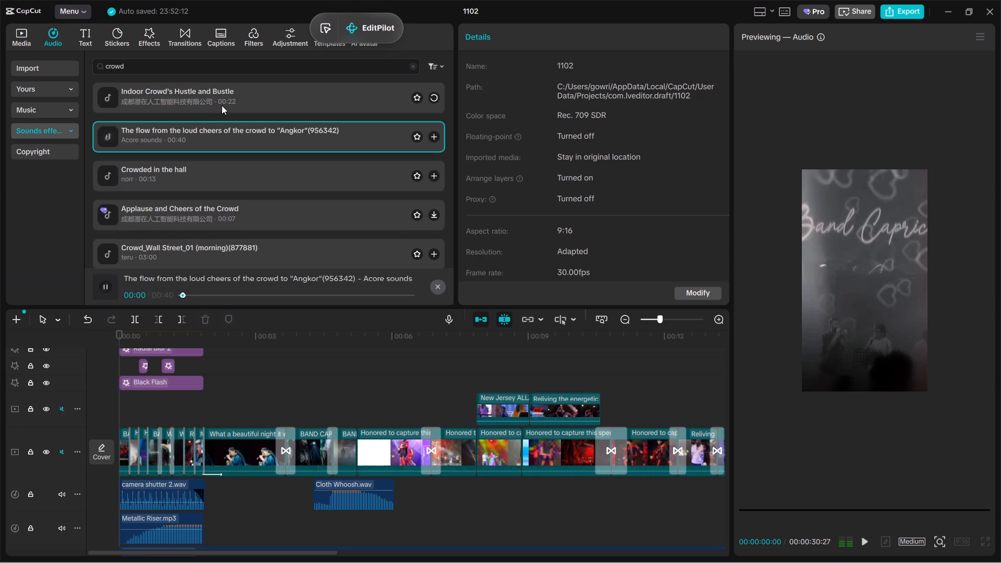
Add the loud cheers of the crowd to "Angkor" effect at the timeline's start and trim its end at 00:00:01:26, where the montage finishes.
left_click_drag(211, 127, 73, 469)
scroll(74, 469, "down", 2)
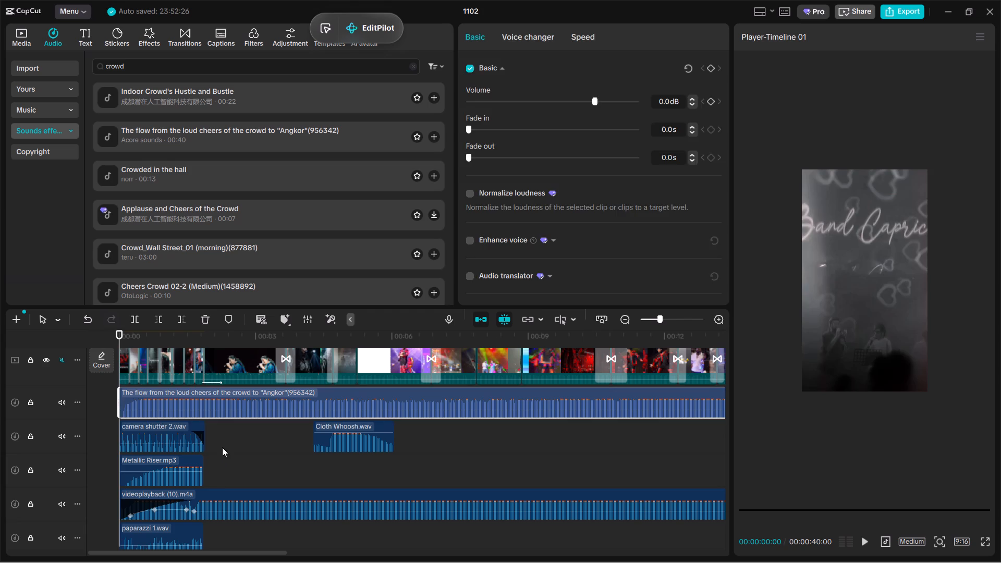
left_click(222, 446)
left_click_drag(222, 446, 206, 442)
left_click(226, 391)
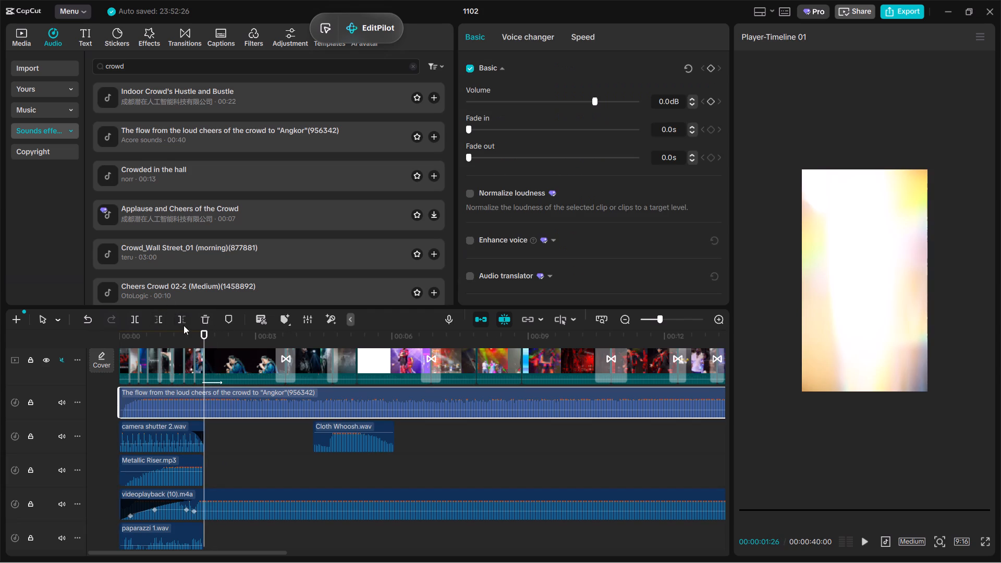
left_click(182, 324)
Lower the volume of the opening crowd cheers clip, give it a short fade-out, and play the montage back.
left_click(569, 105)
left_click_drag(478, 157, 485, 160)
left_click_drag(490, 122, 497, 129)
left_click(253, 433)
left_click_drag(252, 433, 0, 436)
key("space")
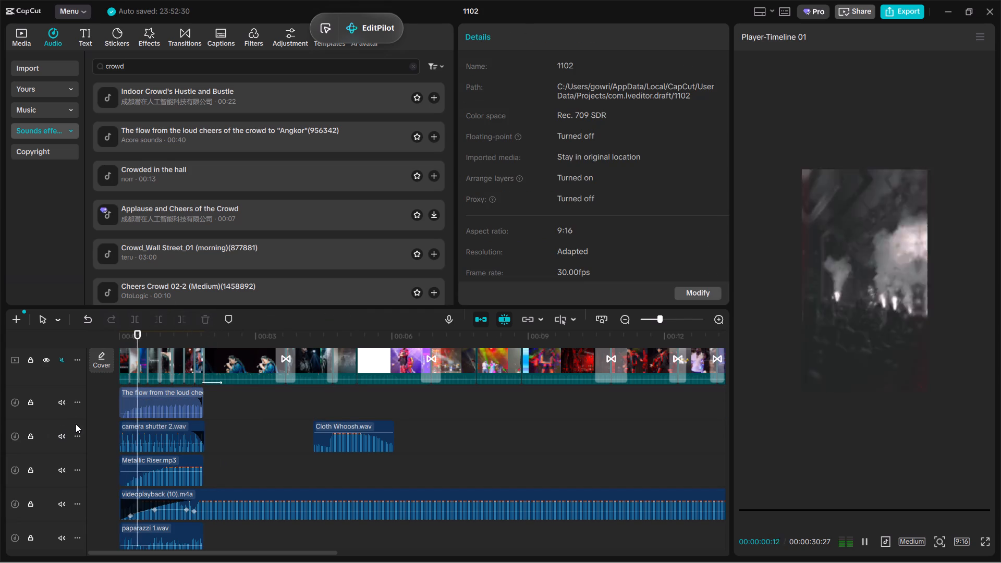
scroll(78, 423, "up", 8, "ctrl")
key("space")
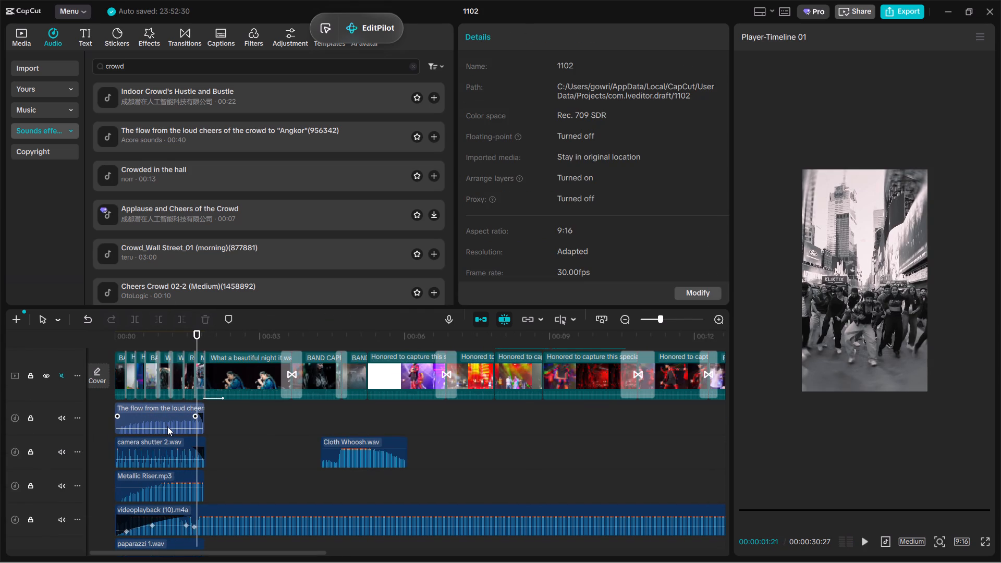
Raise the volume of the opening crowd cheers clip and play the edit back from the start.
left_click(169, 430)
left_click(257, 449)
left_click_drag(257, 449, 0, 451)
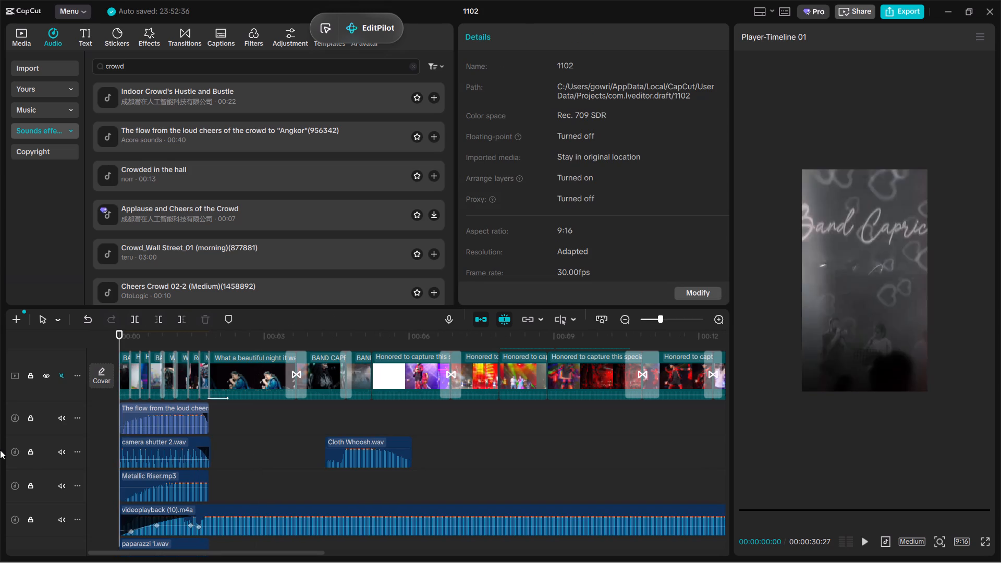
key("space")
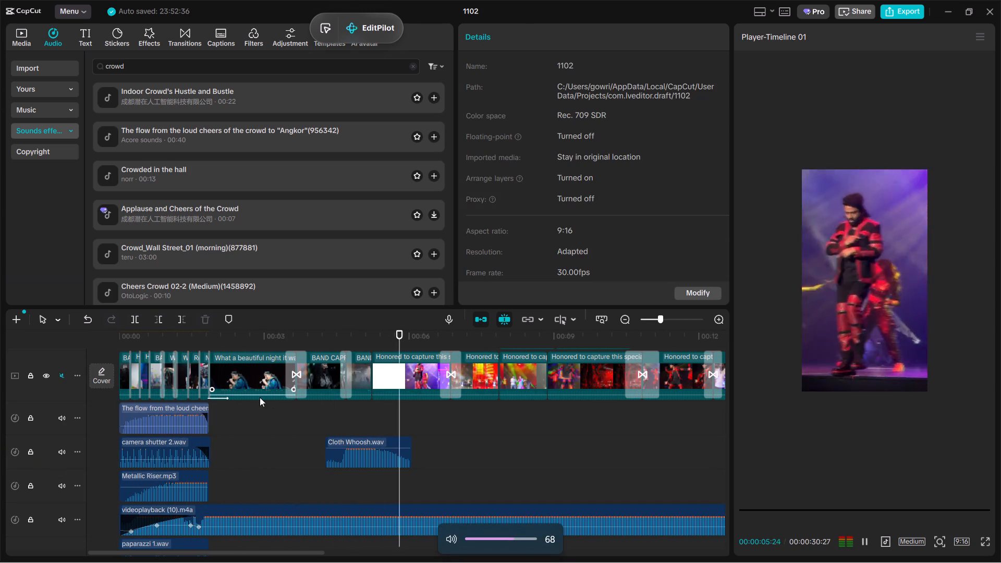
scroll(352, 485, "up", 2)
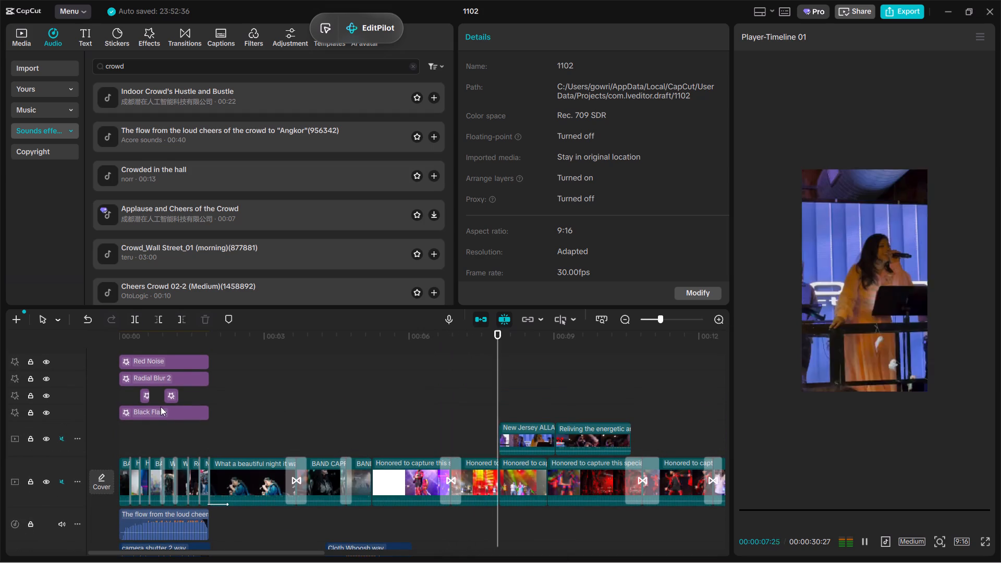
key("space")
Add a second copy of the "Angkor" crowd cheers effect on its own audio track, starting at about 1.6 s.
left_click(206, 153)
left_click(212, 141)
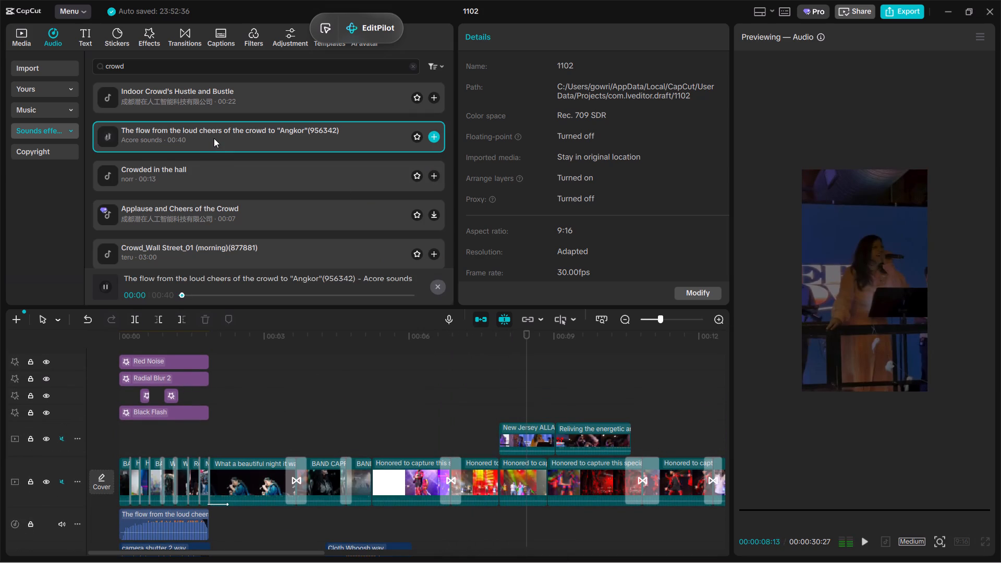
scroll(215, 137, "down", 2)
left_click_drag(217, 139, 194, 507)
scroll(194, 507, "down", 1)
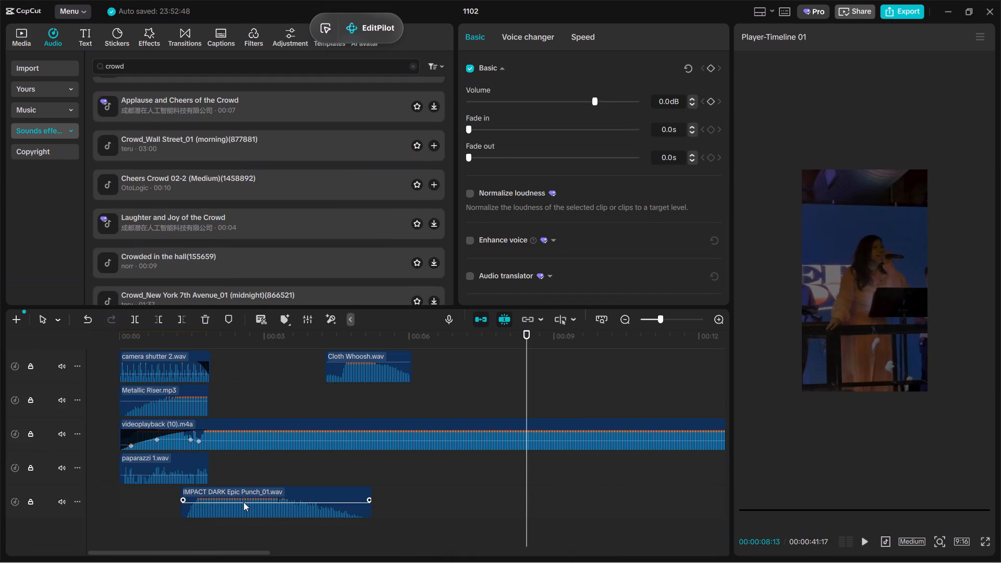
Lower the volume of the second, long crowd cheers clip to -13.6 dB while playing it back.
scroll(261, 473, "up", 1)
left_click(259, 469)
left_click_drag(259, 468, 241, 461)
key("space")
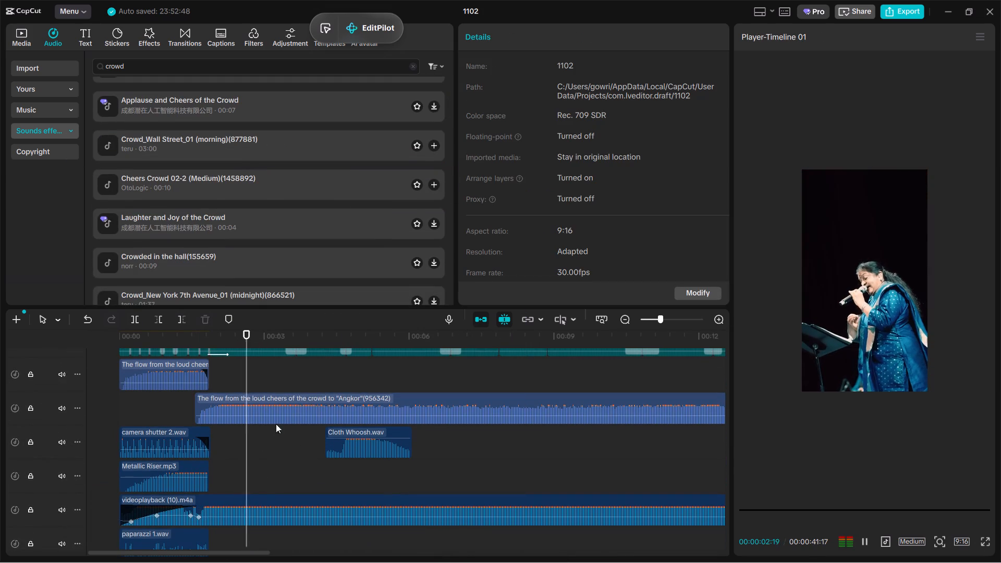
left_click(291, 417)
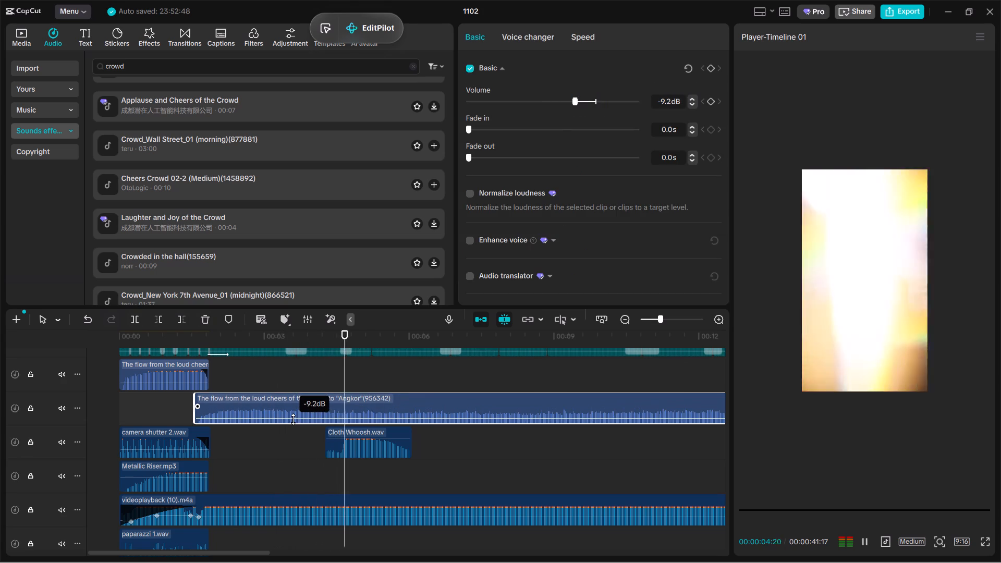
scroll(362, 449, "down", 6, "ctrl")
left_click(571, 464)
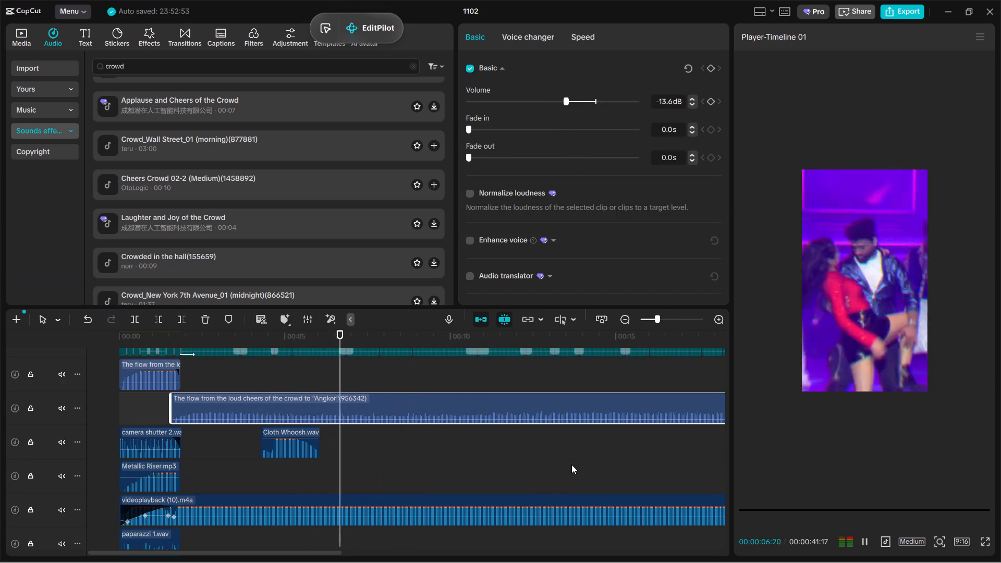
Trim the end of the long crowd cheers clip at 00:00:30:15, just past the end of the music.
left_click_drag(576, 464, 169, 470)
key("space")
left_click(266, 448)
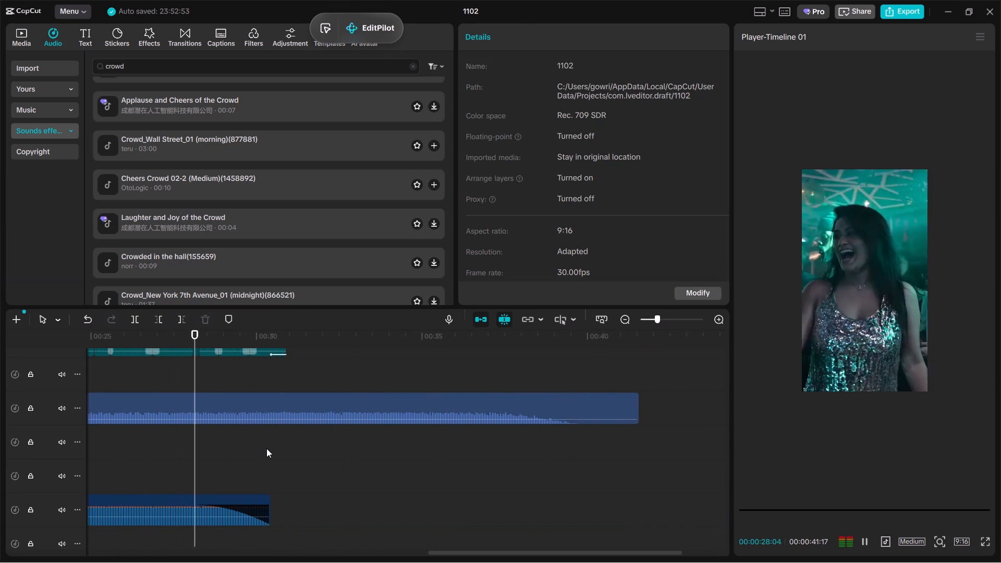
left_click(293, 410)
key("space")
key("space")
left_click(184, 320)
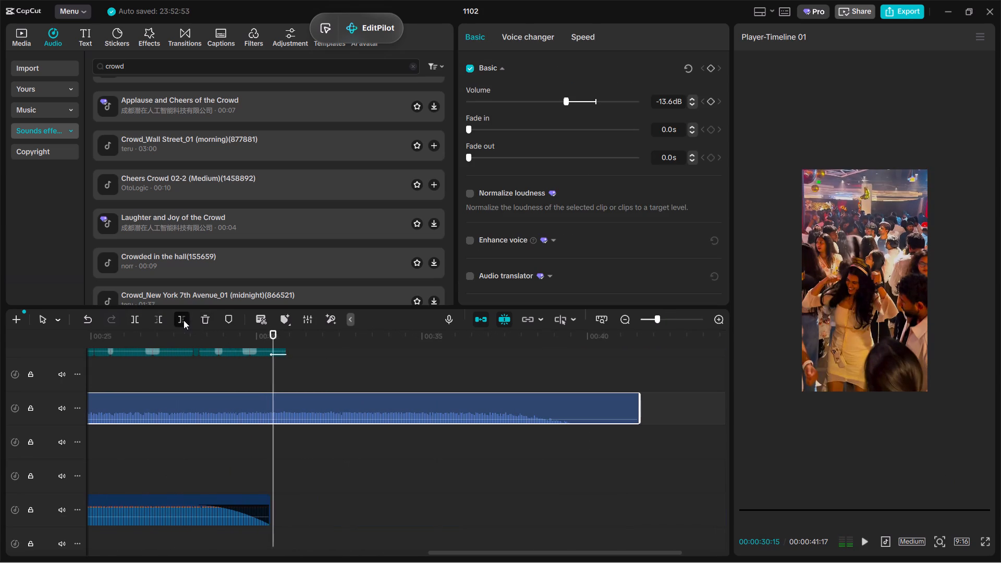
Give the long crowd cheers clip a 3.0 s fade-out and play back the ending.
left_click_drag(514, 160, 519, 165)
left_click(487, 459)
key("space")
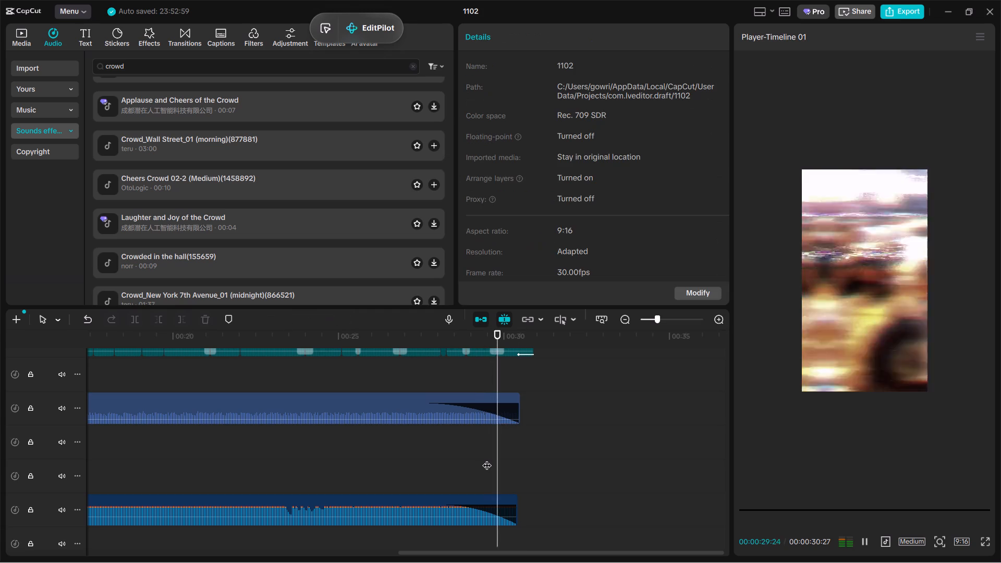
Extend the end of the long crowd cheers clip to the end of the video and play back the ending.
scroll(487, 459, "down", 7, "ctrl")
left_click(548, 419)
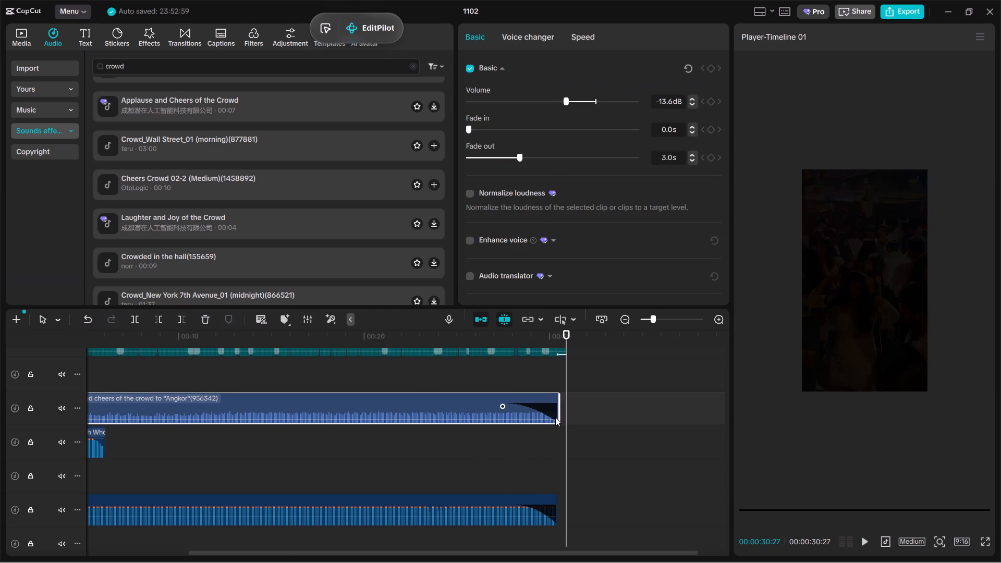
left_click_drag(557, 417, 563, 425)
left_click(524, 450)
key("space")
scroll(523, 445, "down", 3, "ctrl")
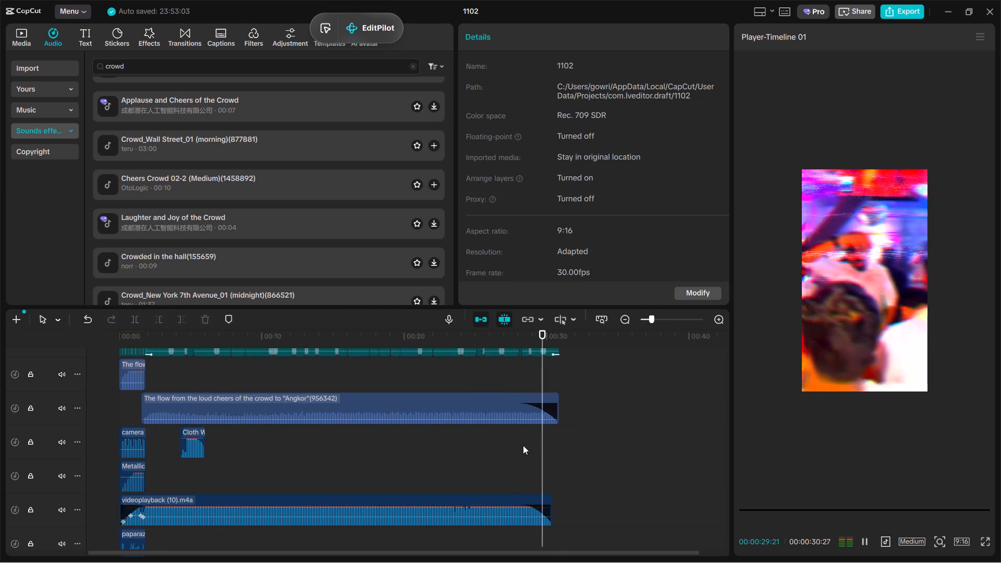
scroll(523, 445, "down", 1, "ctrl")
scroll(523, 445, "up", 7, "ctrl")
Play back the whole edit from the beginning and replay its opening seconds, checking the sound effects against the music and cuts.
left_click(520, 444)
left_click_drag(520, 444, 0, 443)
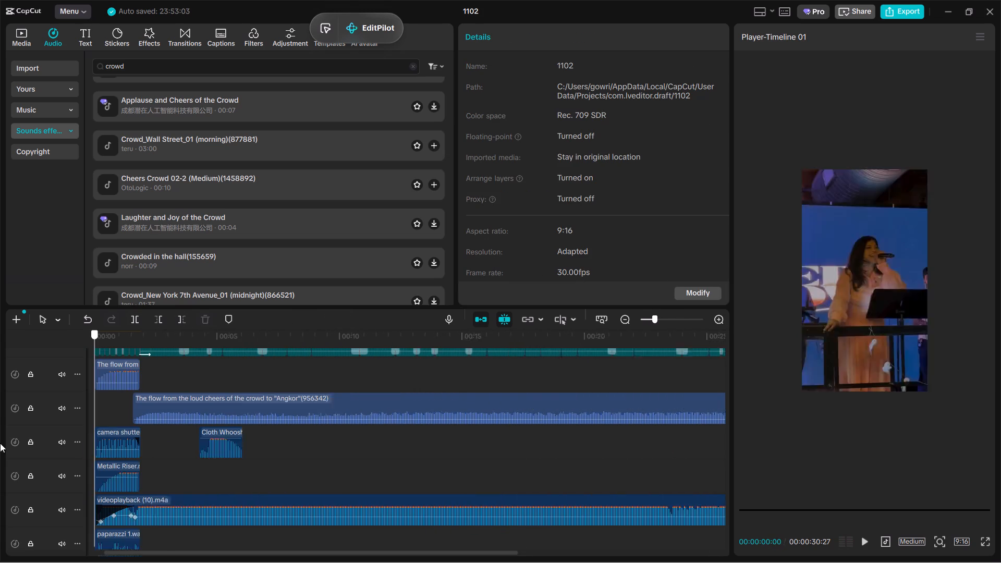
left_click_drag(0, 443, 0, 439)
key("space")
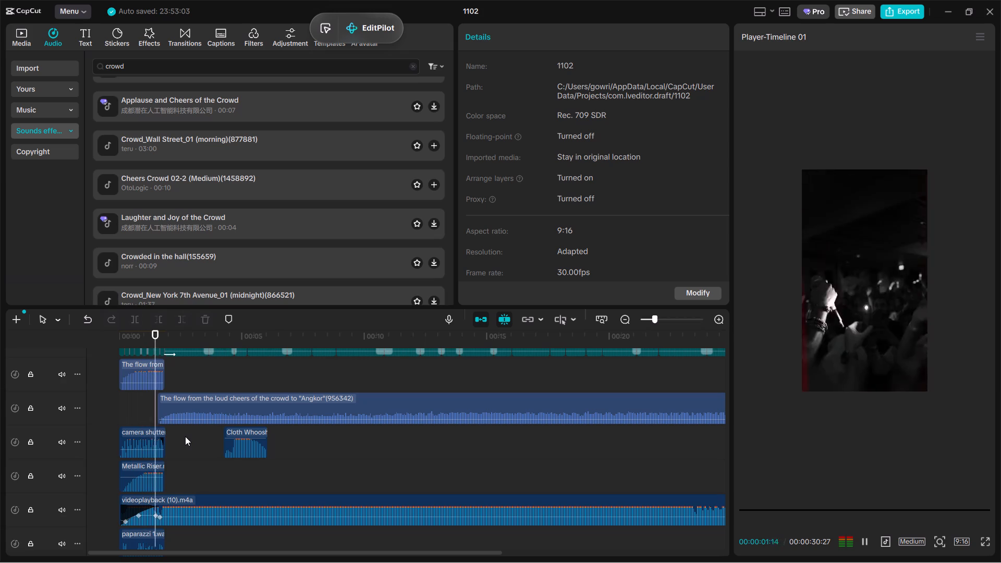
scroll(185, 436, "up", 1)
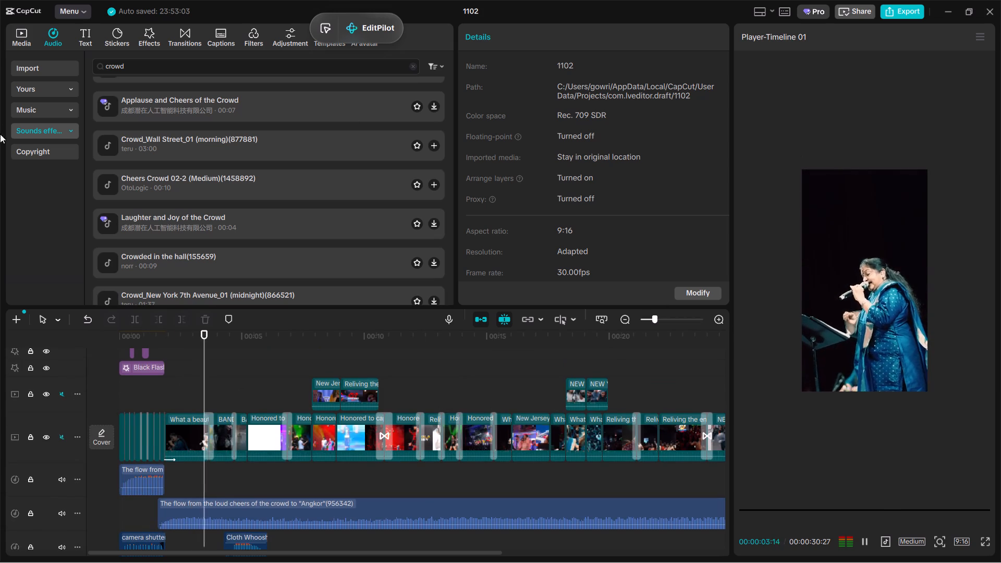
left_click(20, 76)
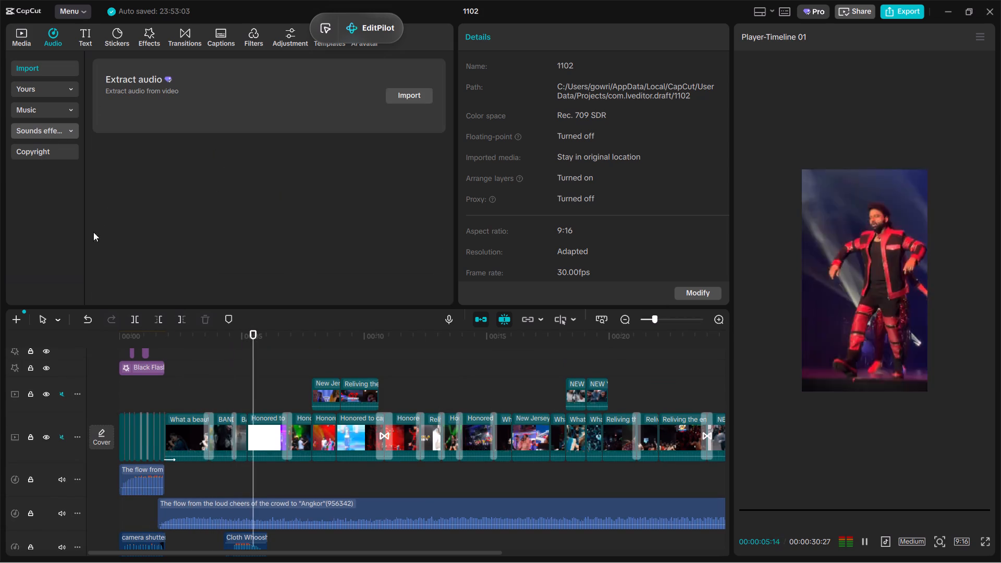
scroll(265, 415, "down", 2, "ctrl")
scroll(267, 412, "up", 7, "ctrl")
scroll(267, 412, "down", 7, "ctrl")
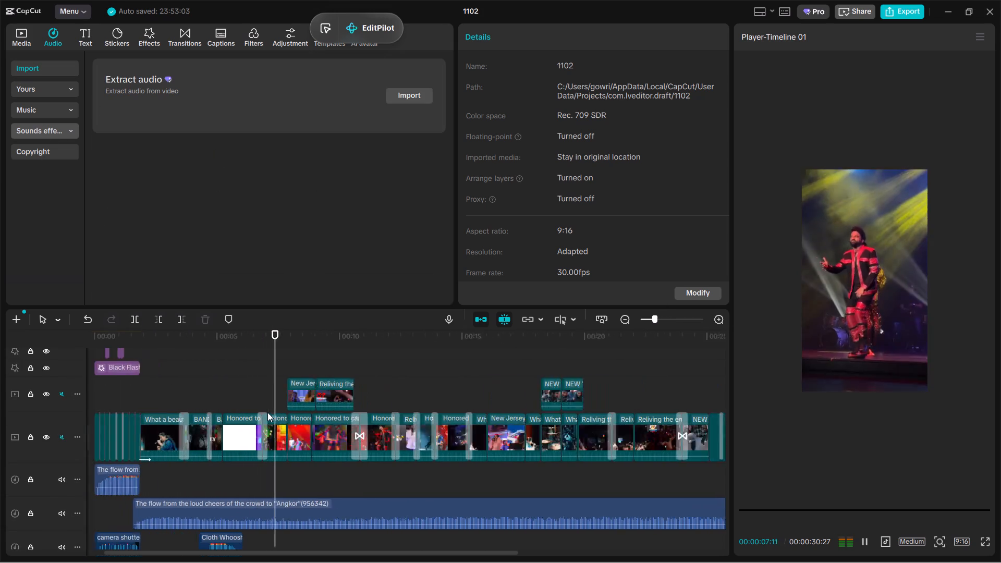
scroll(267, 412, "up", 6, "ctrl")
scroll(268, 411, "down", 5, "ctrl")
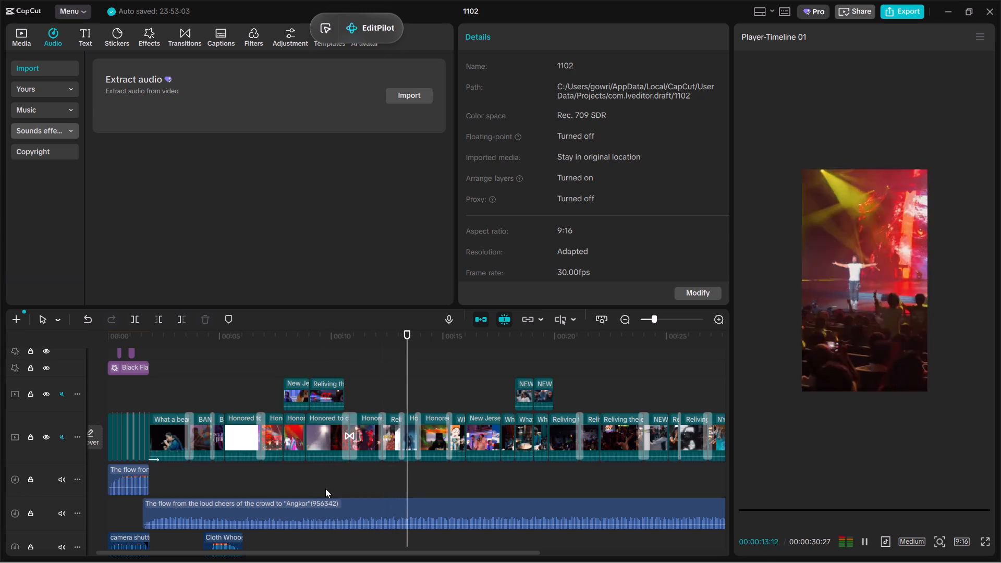
scroll(582, 520, "up", 2, "ctrl")
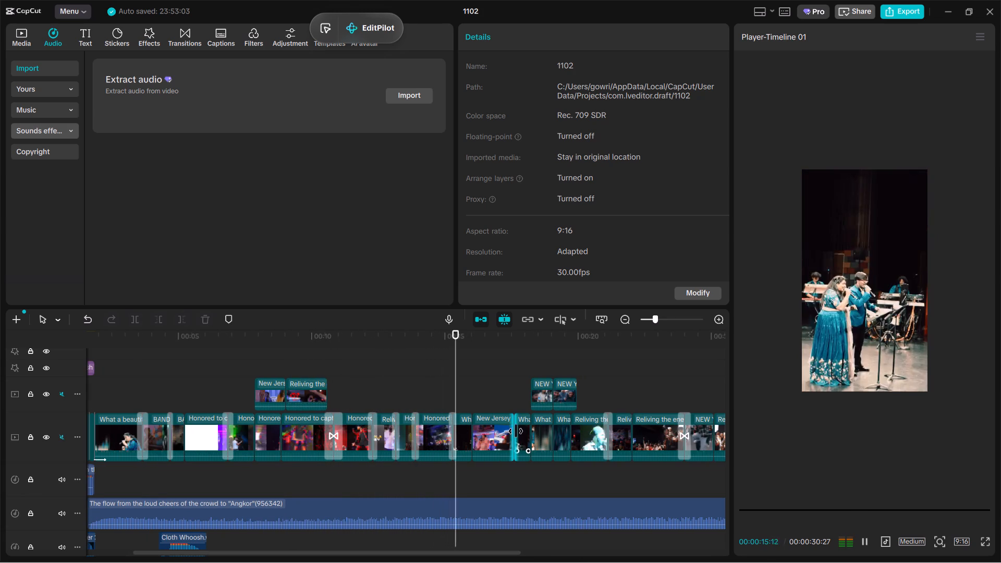
scroll(516, 429, "down", 2, "ctrl")
scroll(516, 429, "up", 2, "ctrl")
scroll(516, 419, "down", 4, "ctrl")
scroll(517, 408, "up", 5, "ctrl")
scroll(517, 399, "down", 2, "ctrl")
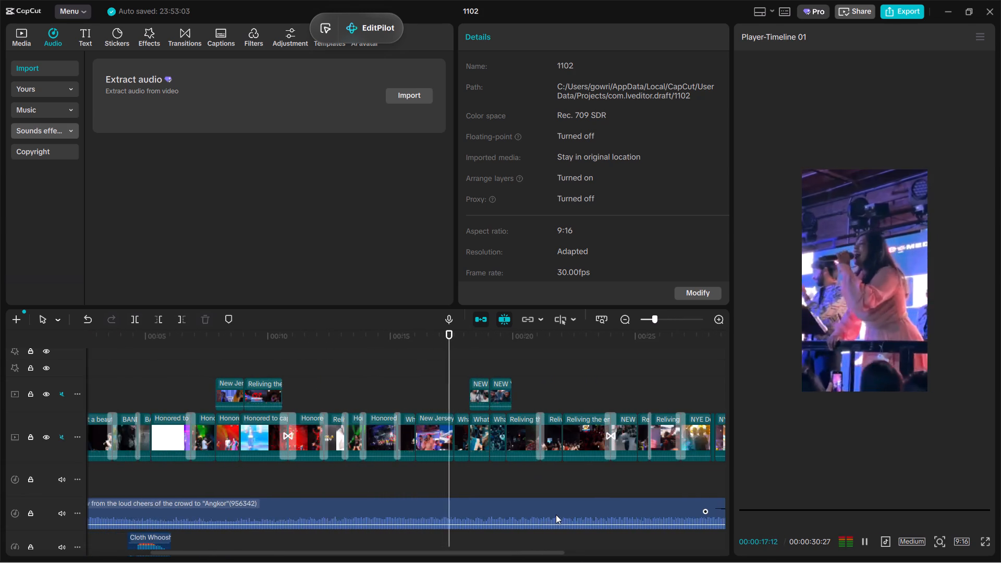
scroll(556, 514, "up", 3, "ctrl")
scroll(556, 513, "down", 5, "ctrl")
scroll(558, 510, "up", 5, "ctrl")
scroll(565, 497, "down", 6, "ctrl")
scroll(576, 482, "up", 5, "ctrl")
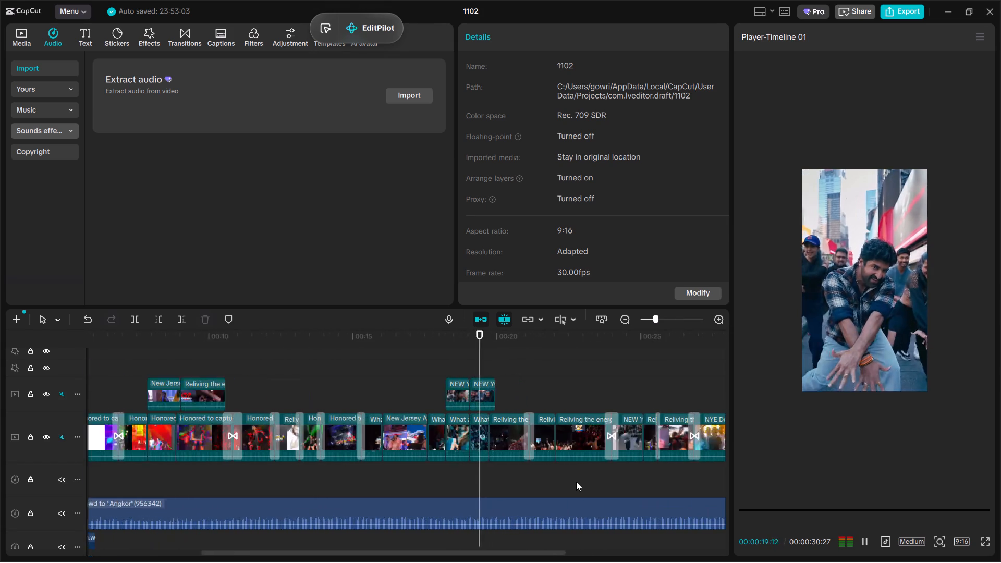
scroll(576, 482, "up", 2, "ctrl")
scroll(578, 476, "down", 6, "ctrl")
scroll(578, 476, "up", 5, "ctrl")
scroll(578, 476, "down", 6, "ctrl")
scroll(579, 474, "up", 11, "ctrl")
scroll(598, 461, "down", 6, "ctrl")
scroll(598, 459, "up", 6, "ctrl")
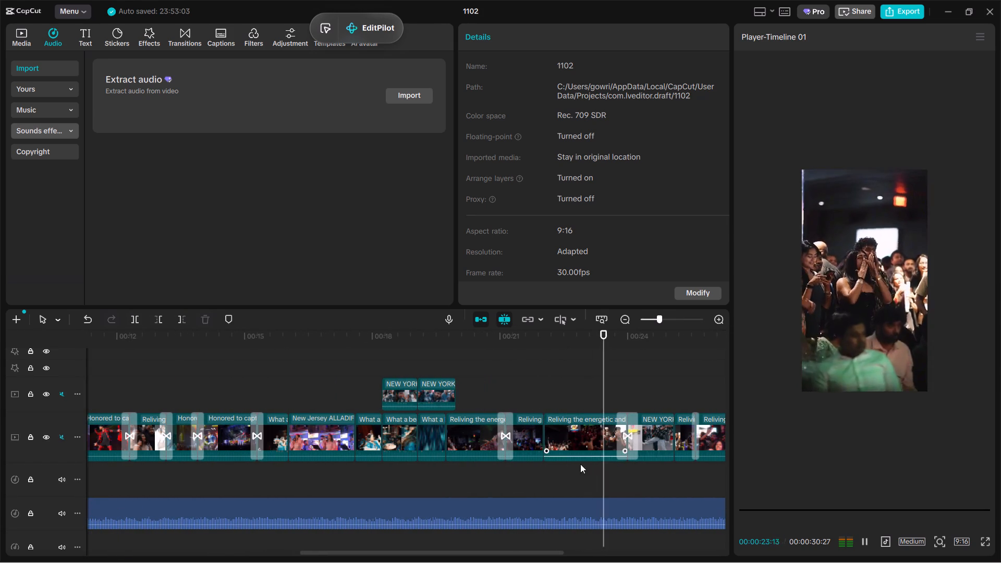
left_click_drag(444, 552, 532, 552, "ctrl")
scroll(532, 548, "down", 1, "ctrl")
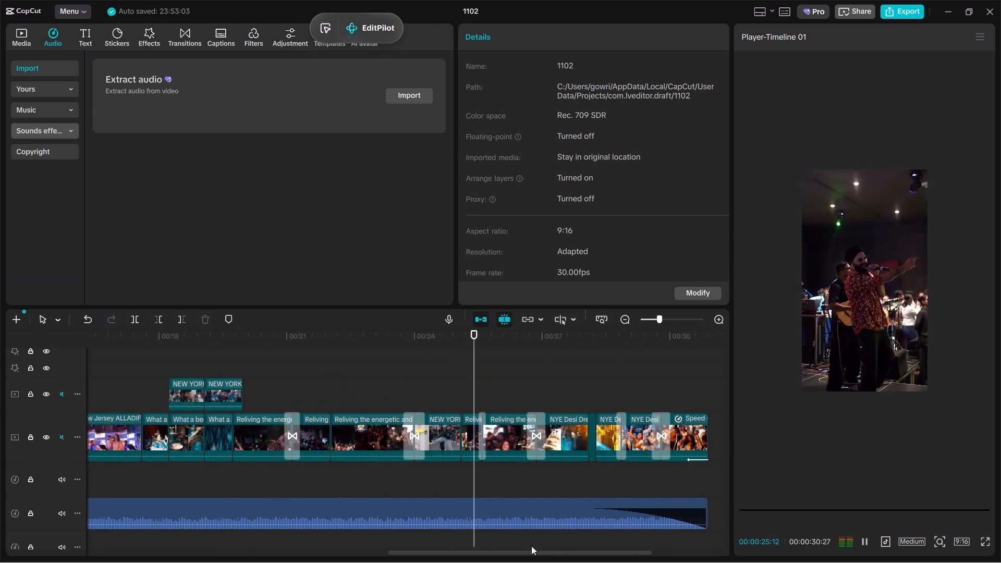
scroll(531, 546, "down", 2, "ctrl")
scroll(517, 506, "up", 3, "ctrl")
scroll(520, 480, "down", 6, "ctrl")
scroll(521, 475, "up", 6, "ctrl")
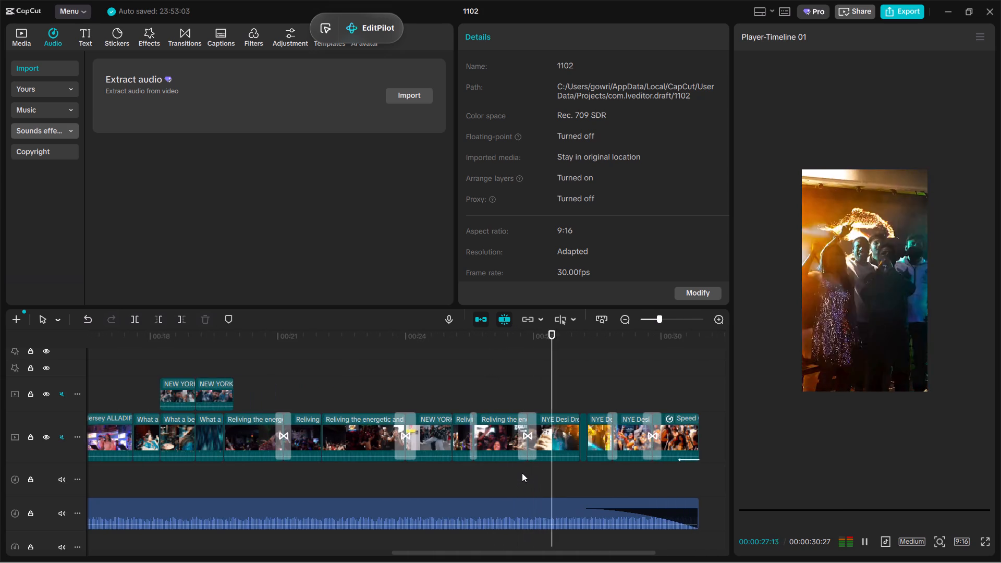
scroll(522, 473, "down", 8, "ctrl")
scroll(522, 471, "up", 7, "ctrl")
scroll(522, 468, "down", 6, "ctrl")
scroll(523, 466, "up", 6, "ctrl")
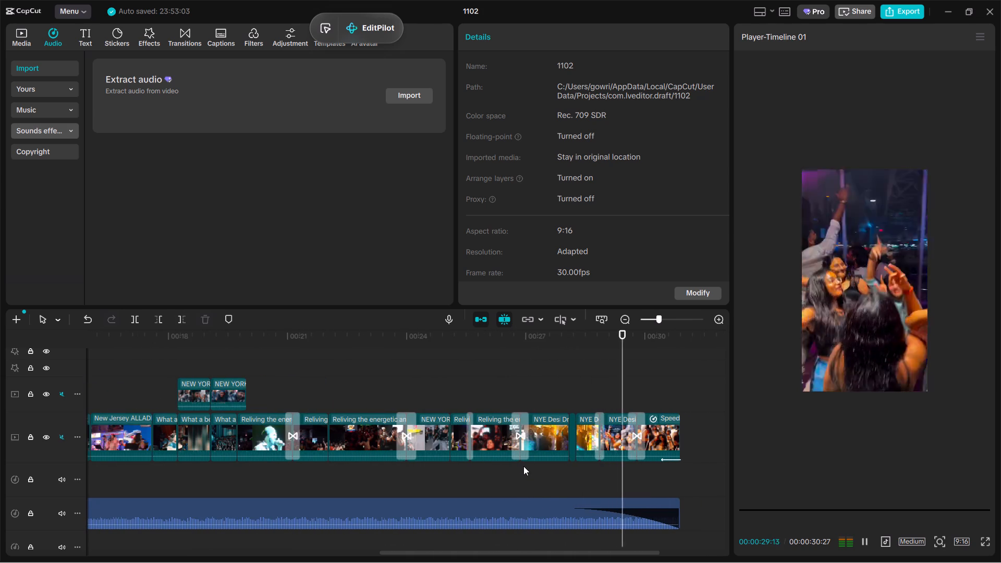
scroll(523, 466, "down", 13, "ctrl")
scroll(521, 380, "up", 5, "ctrl")
left_click(499, 374, "ctrl")
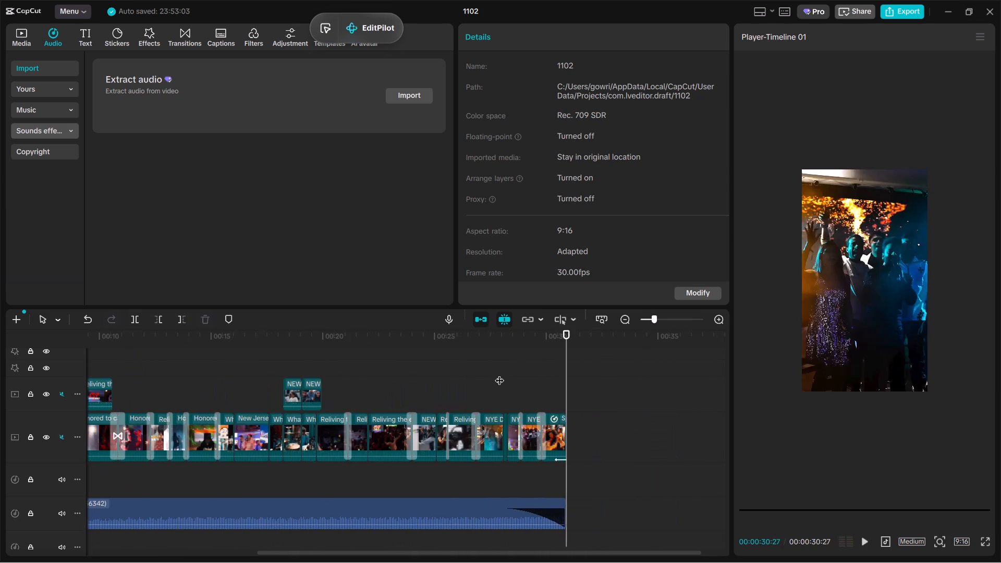
left_click_drag(499, 374, 0, 360)
key("space")
scroll(165, 388, "up", 3)
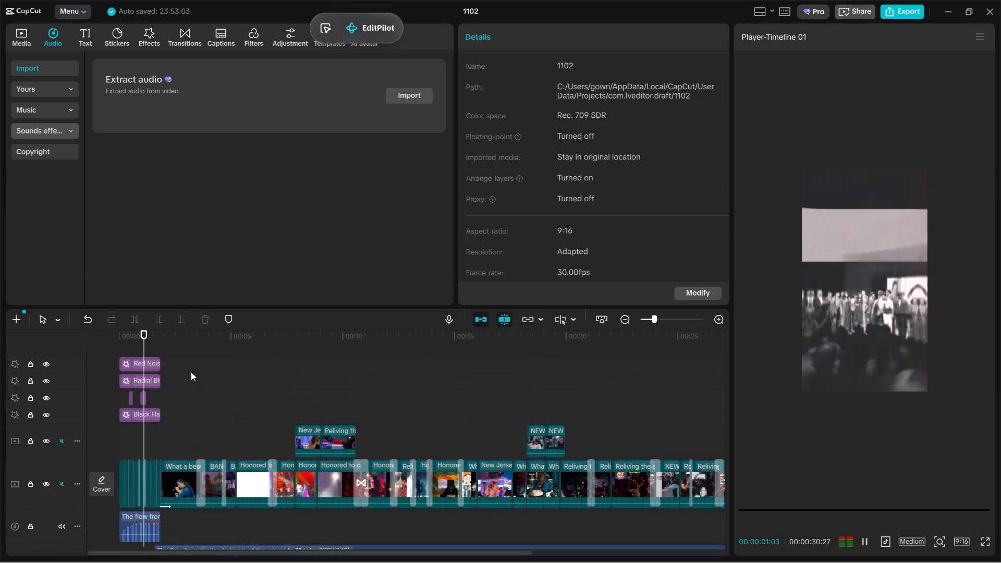
scroll(137, 413, "down", 5)
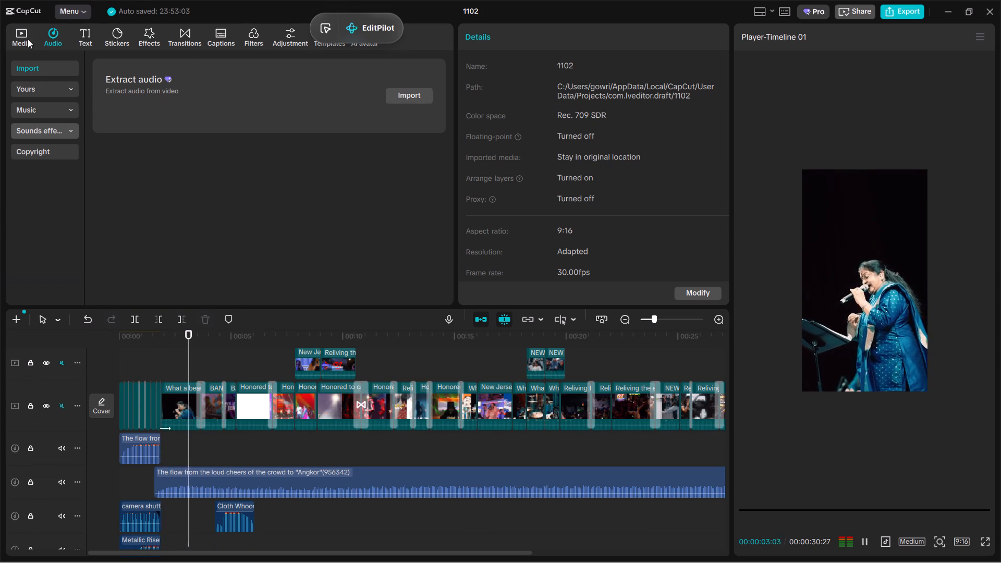
Add Cloth Whoosh.wav from the project media on the audio track above the long crowd cheers, starting at about 20.5 s.
left_click(28, 39)
key("space")
scroll(249, 189, "up", 1)
left_click(222, 170)
scroll(222, 170, "up", 1)
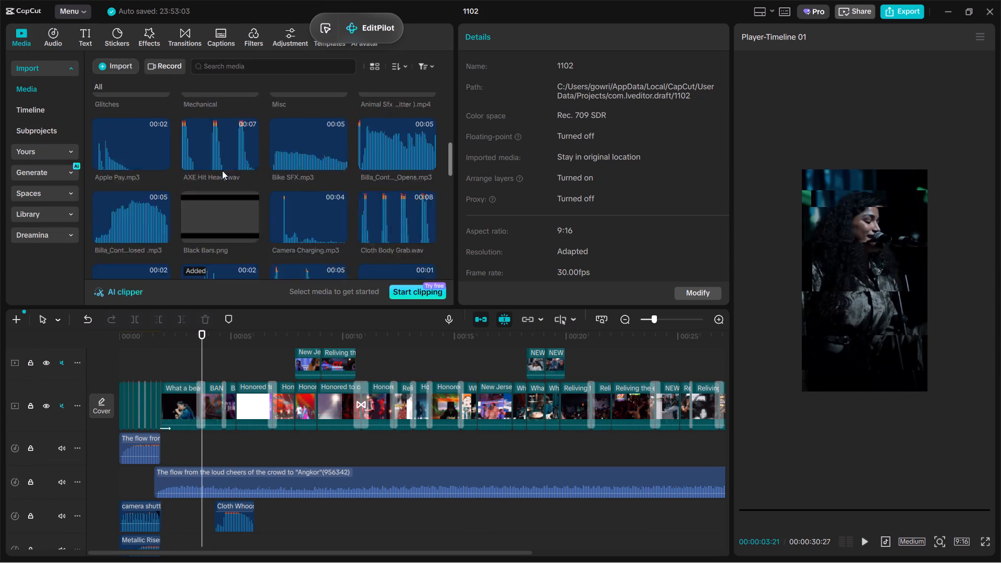
scroll(222, 170, "up", 1)
scroll(221, 178, "down", 2)
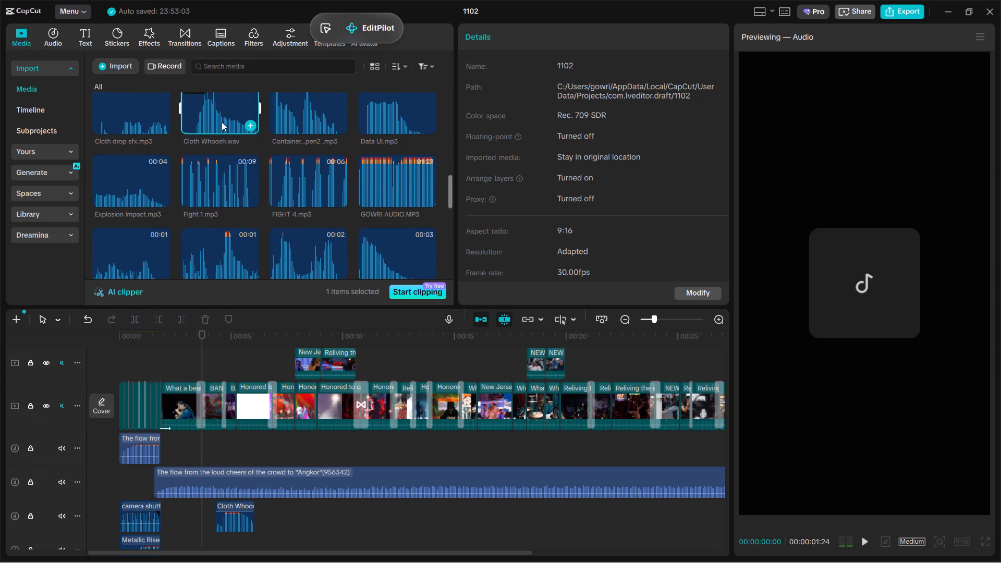
scroll(222, 122, "down", 1)
left_click_drag(222, 122, 576, 461)
scroll(594, 473, "up", 5, "ctrl")
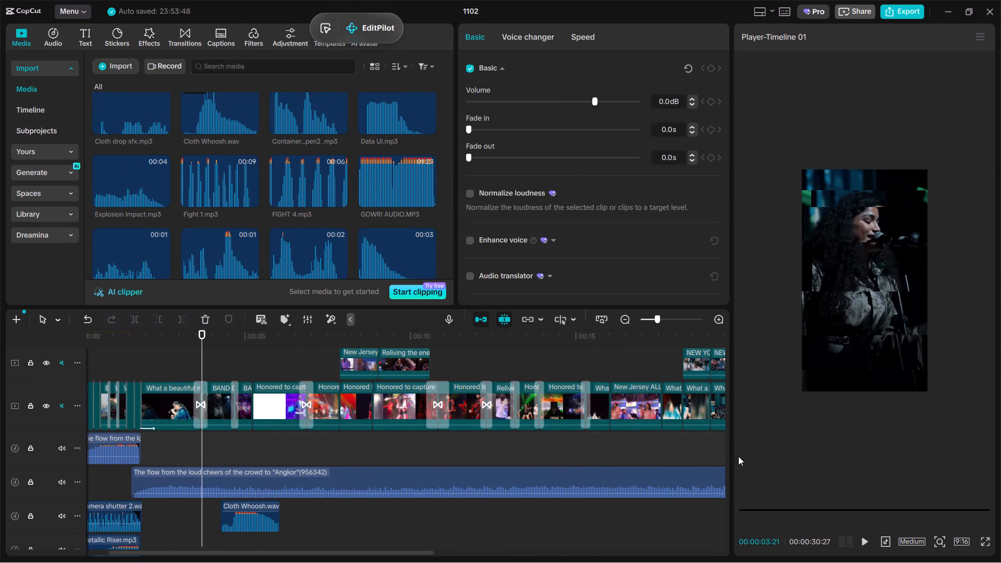
Raise the volume of the new Cloth Whoosh clip near 20.5 s and play back the passage around it.
left_click(649, 448)
left_click_drag(654, 447, 759, 488)
left_click(504, 430)
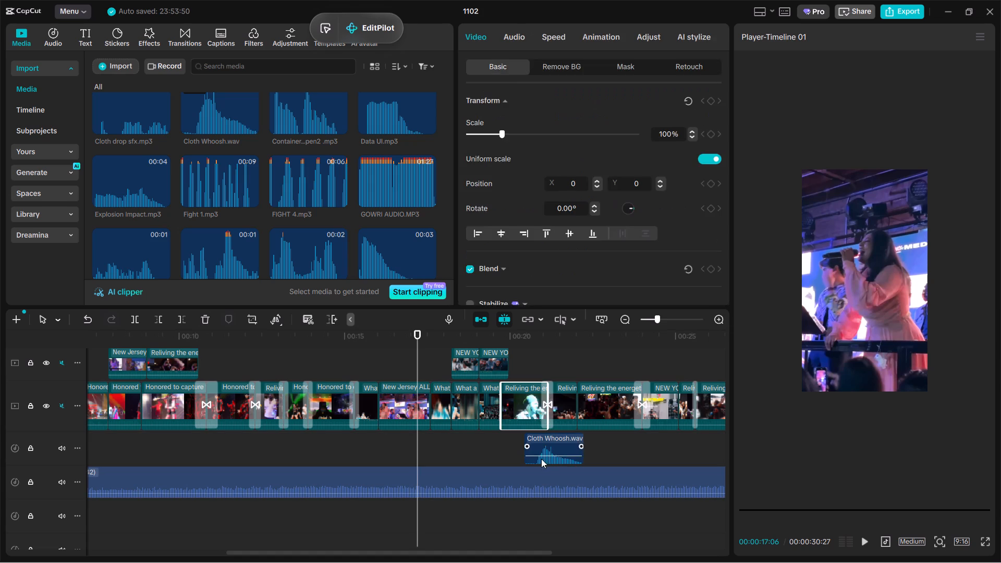
left_click(520, 450)
left_click_drag(548, 457, 548, 447)
left_click(502, 512)
key("space")
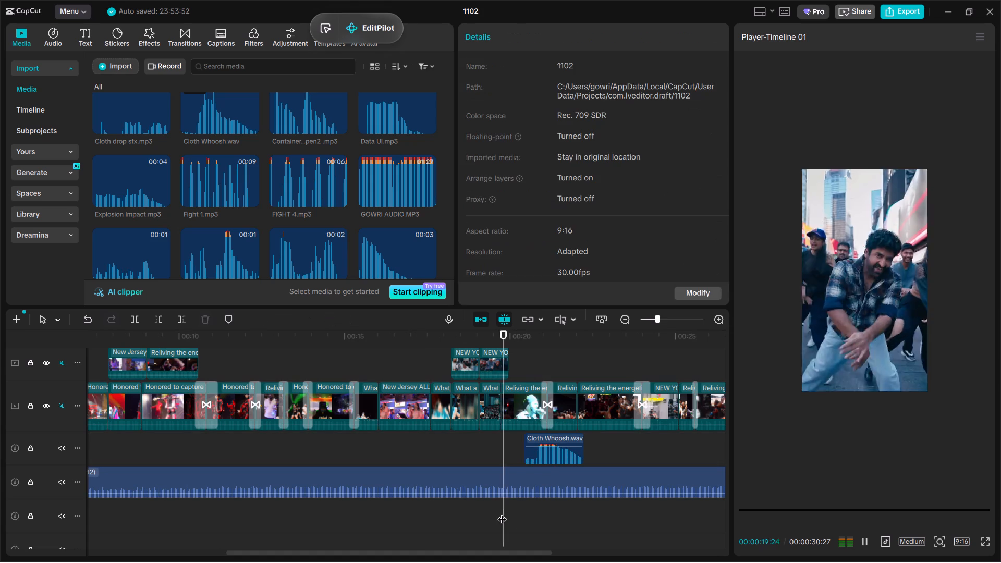
scroll(477, 476, "down", 2, "ctrl")
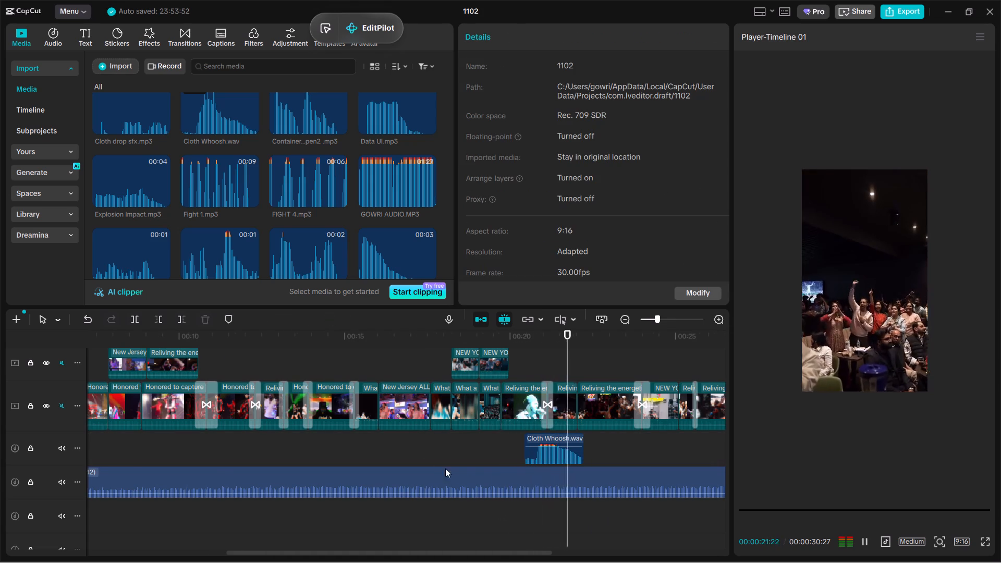
scroll(445, 468, "down", 1, "ctrl")
Audition sounds in the Whooshes folder and add 09 Mother Ship C.mp3 above the long crowd cheers clip at about 10.9 s.
left_click(326, 455)
left_click(306, 118)
scroll(309, 142, "up", 1)
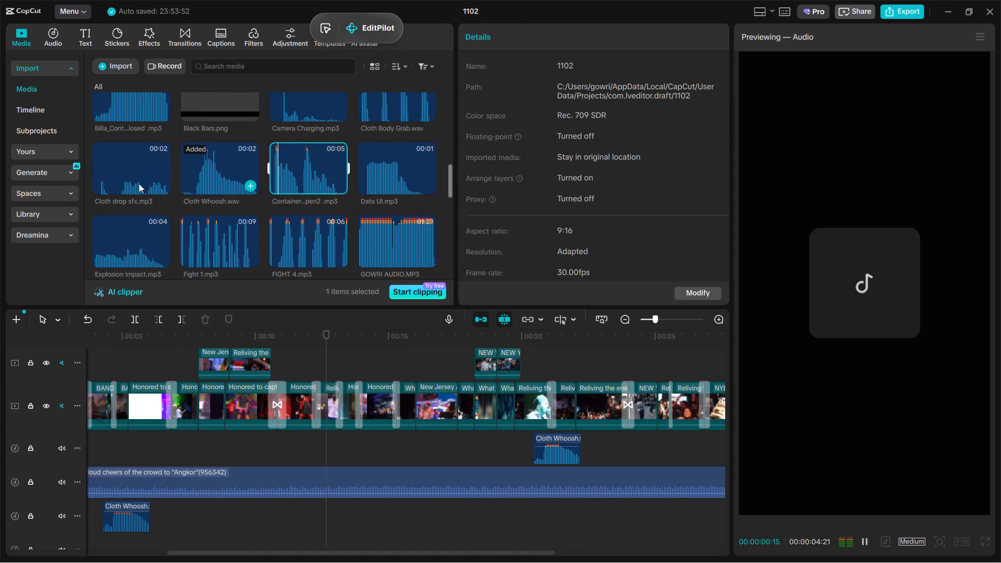
scroll(139, 183, "up", 1)
double_click(215, 128)
scroll(215, 128, "up", 1)
left_click(211, 135)
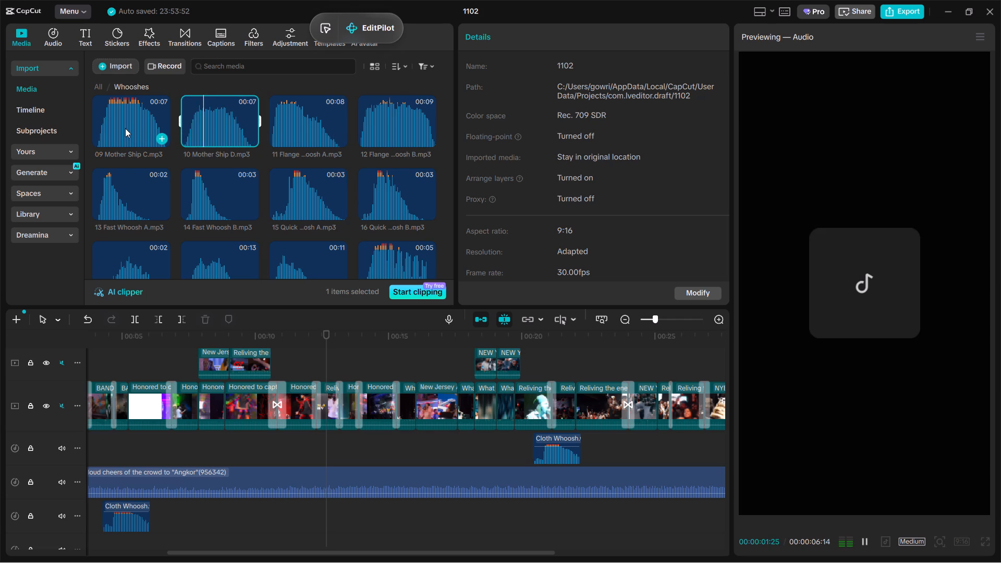
left_click(125, 128)
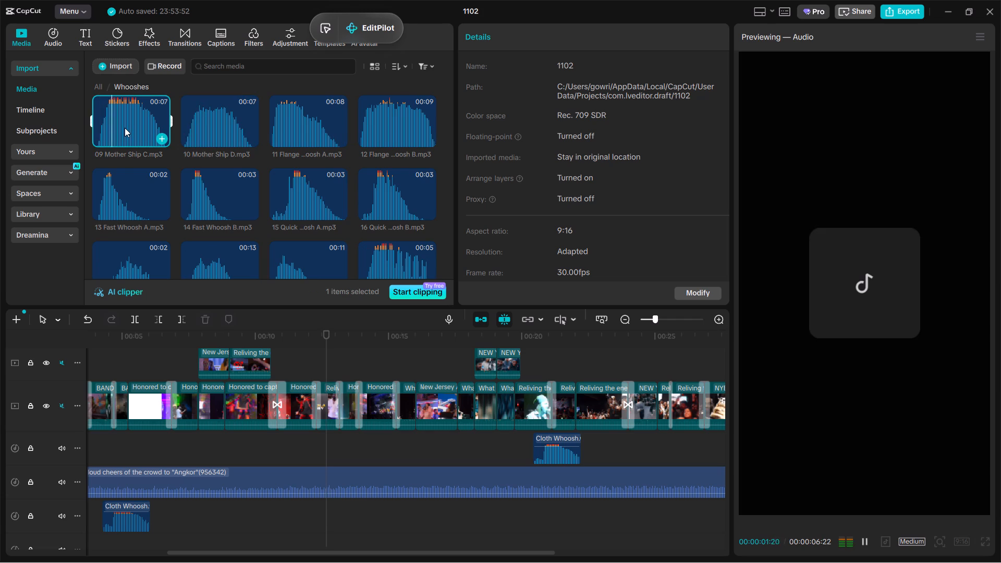
left_click_drag(125, 128, 280, 454)
scroll(280, 453, "up", 1)
Play back the section with the 09 Mother Ship C whoosh, and return to the top level of the project media.
left_click(268, 447)
key("space")
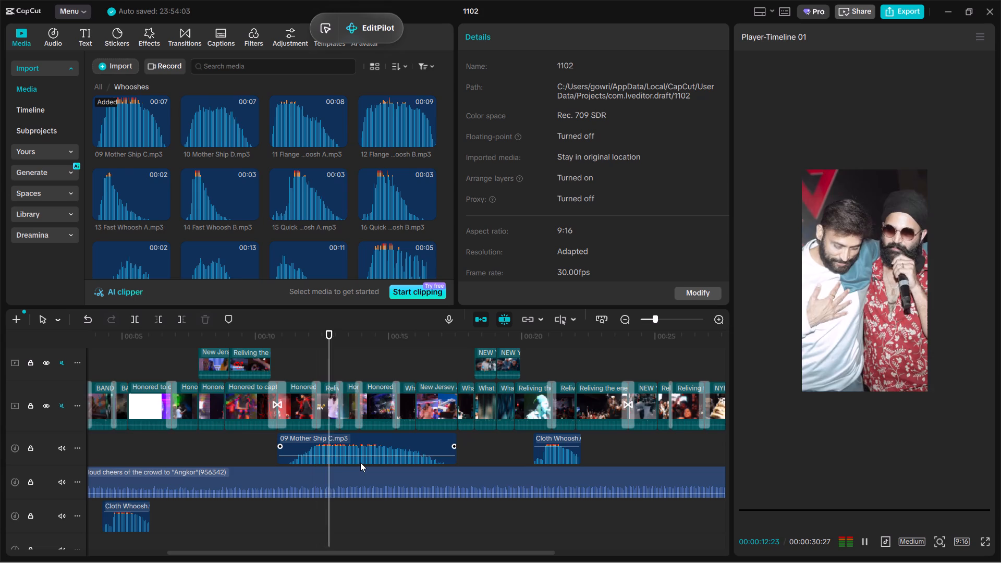
scroll(360, 462, "down", 4, "ctrl")
scroll(361, 462, "up", 7, "ctrl")
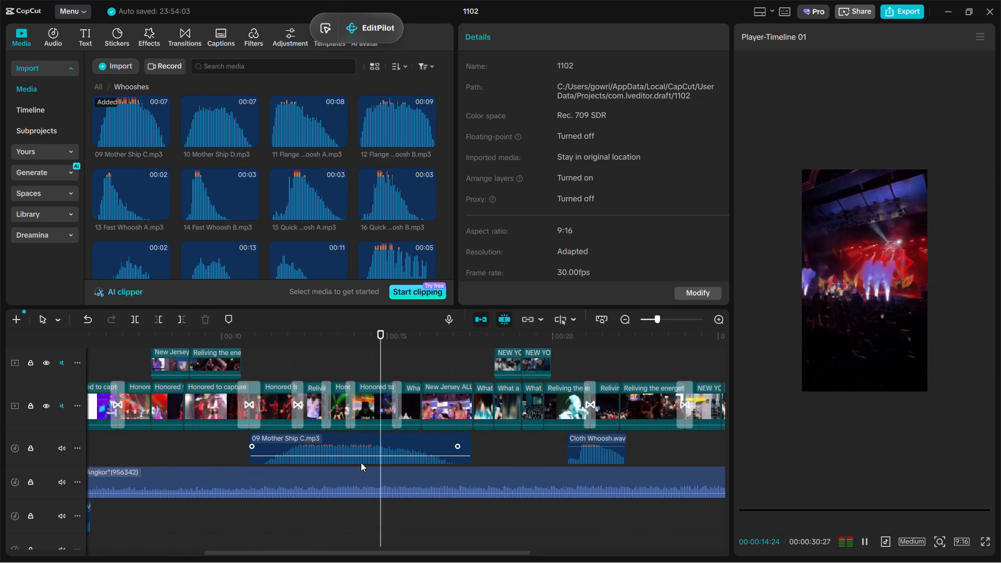
key("space")
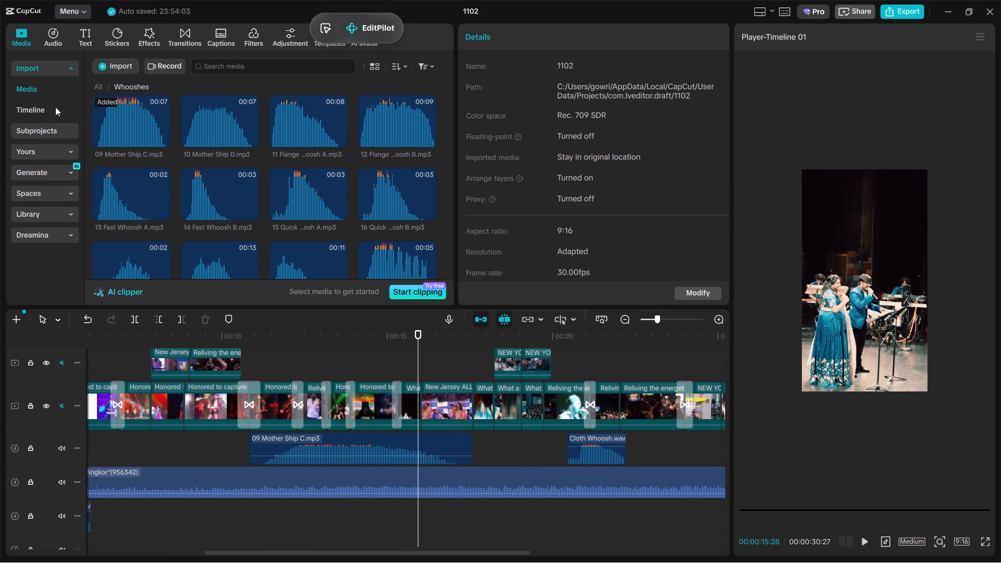
left_click(103, 92)
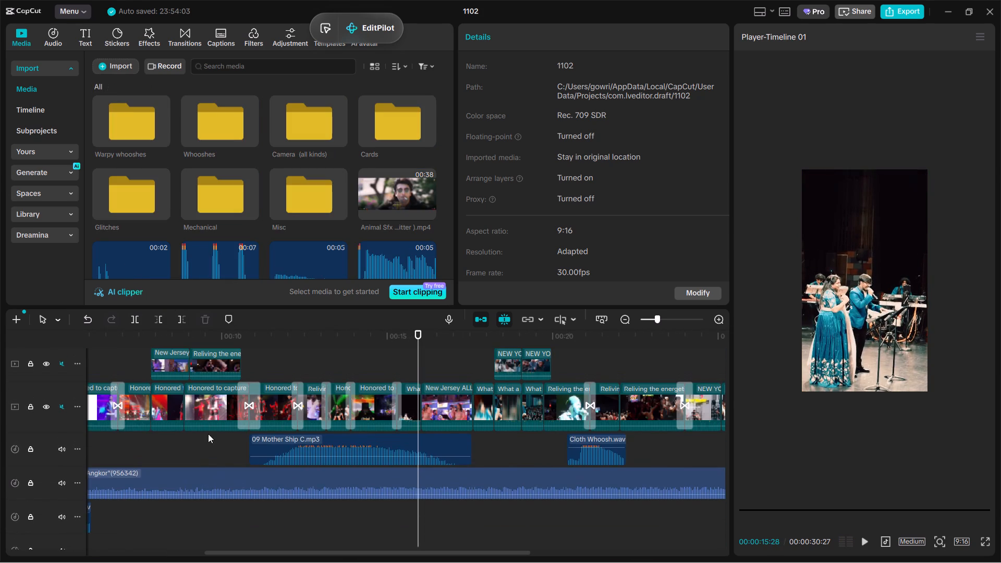
Copy the camera shutter 2.wav clip from the opening and paste it at 00:00:13:05, at the transition there.
left_click(210, 441)
left_click_drag(210, 441, 7, 447)
left_click(148, 515)
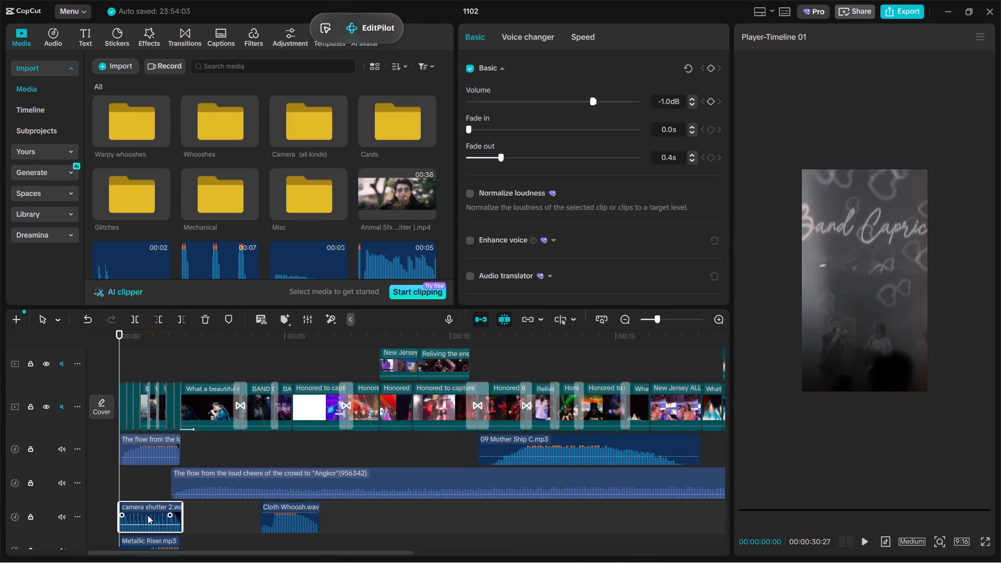
key("ctrl+c")
left_click(524, 525)
key("space")
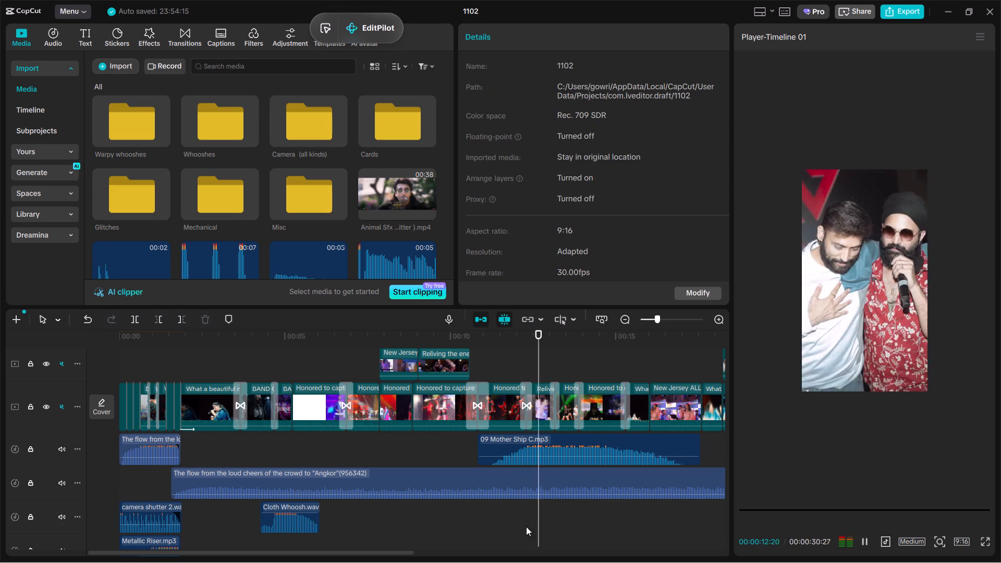
key("space")
left_click(555, 536)
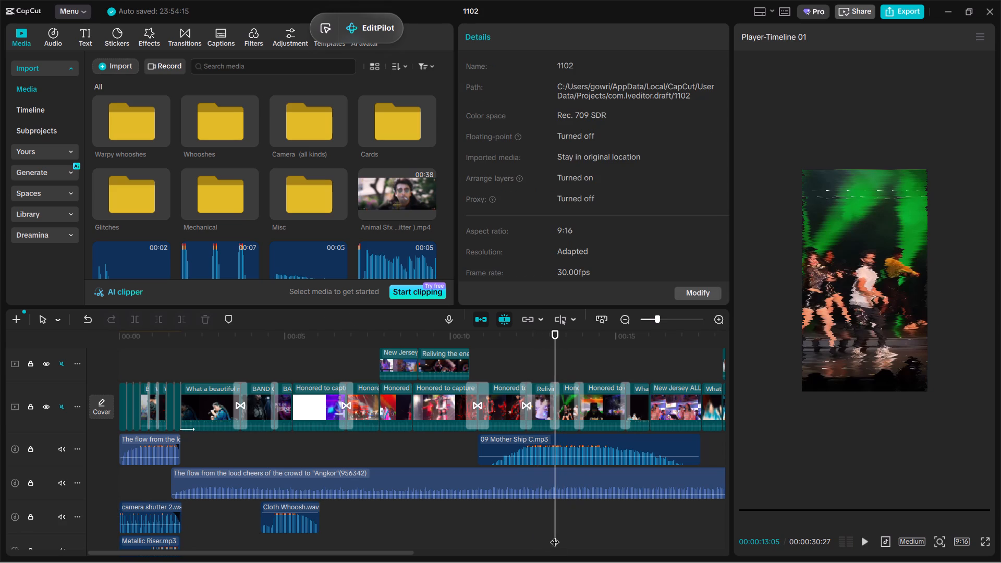
key("ctrl+v")
Trim the end of the pasted camera shutter clip to about 14 s and play back the passage.
left_click_drag(617, 525, 584, 527)
left_click(538, 519)
key("space")
scroll(549, 520, "down", 1)
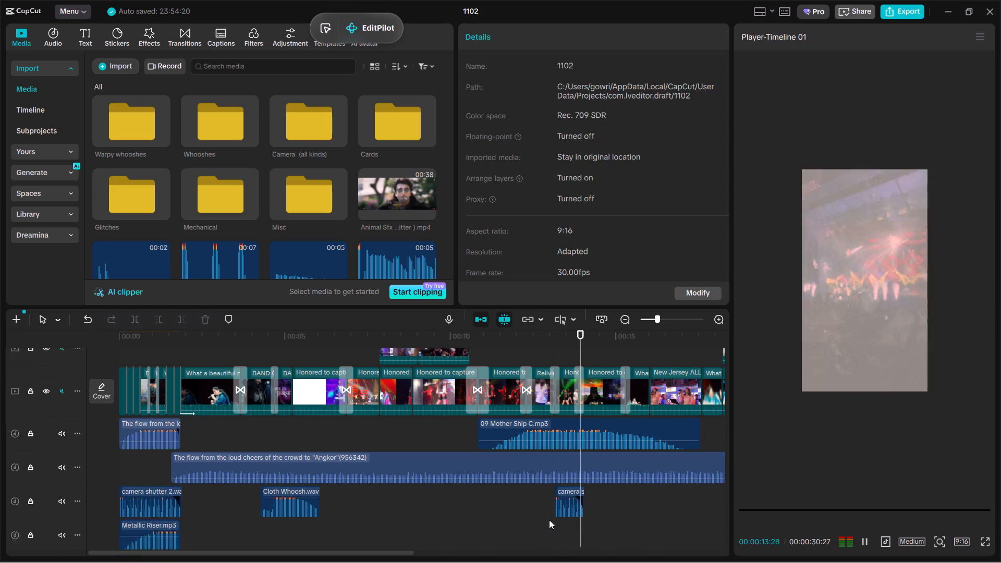
scroll(549, 520, "down", 1)
key("space")
Raise the volume of the pasted camera shutter clip to 11.9 dB and play it back.
left_click_drag(568, 494, 567, 487)
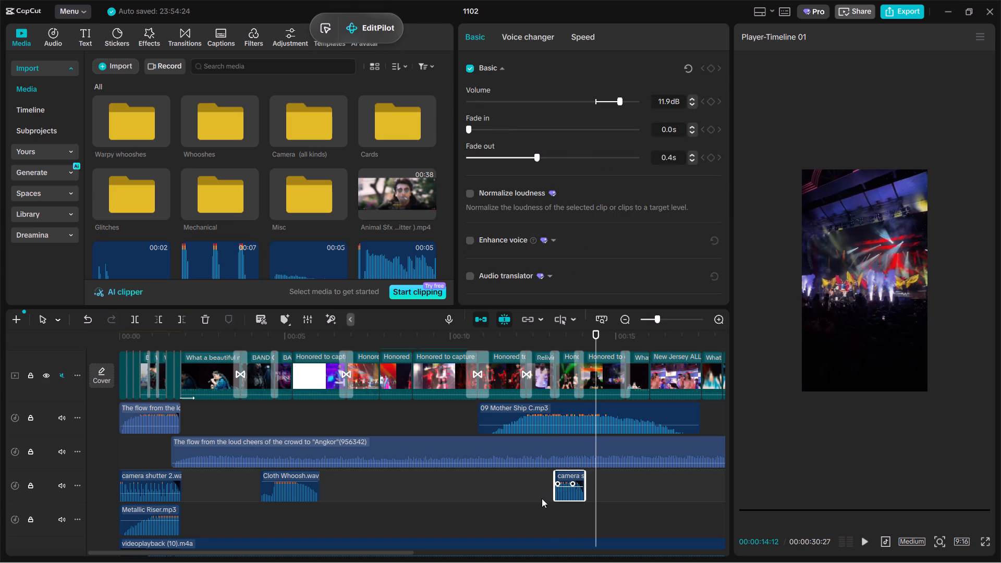
left_click(542, 498)
key("space")
key("space")
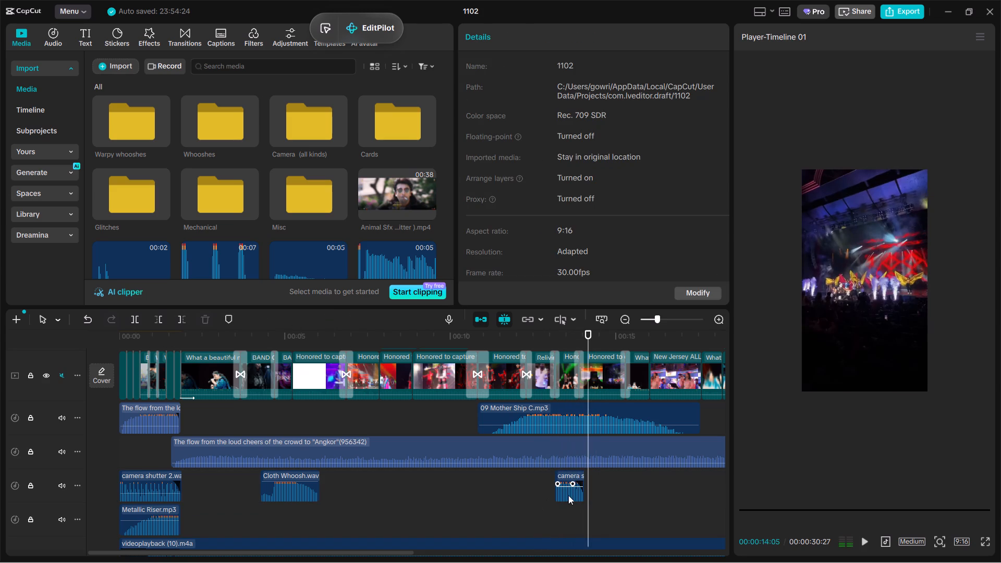
Play back the passage following the pasted camera shutter clip, from about 14 s to 16 s.
key("space")
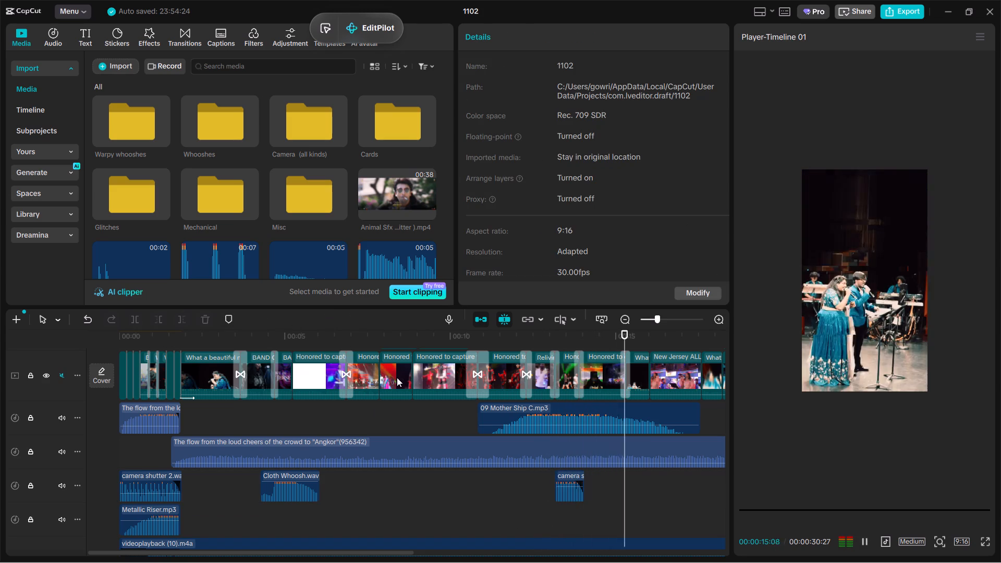
key("space")
scroll(422, 442, "up", 1)
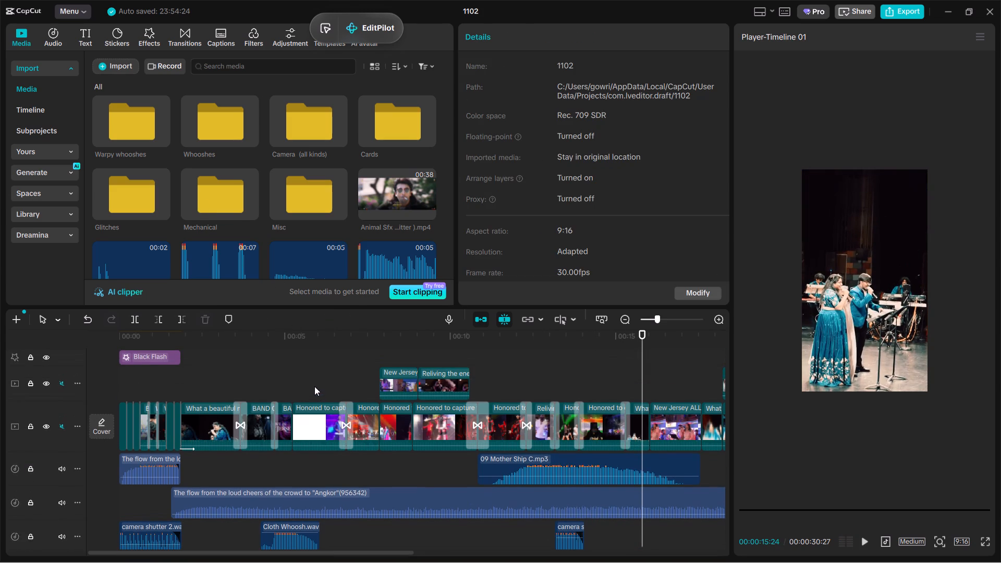
scroll(314, 386, "up", 1)
Open the Glitches folder, preview interface glitch 2.wav and add it to the audio tracks at about 4.3 s.
double_click(145, 192)
left_click(292, 184)
left_click(303, 165)
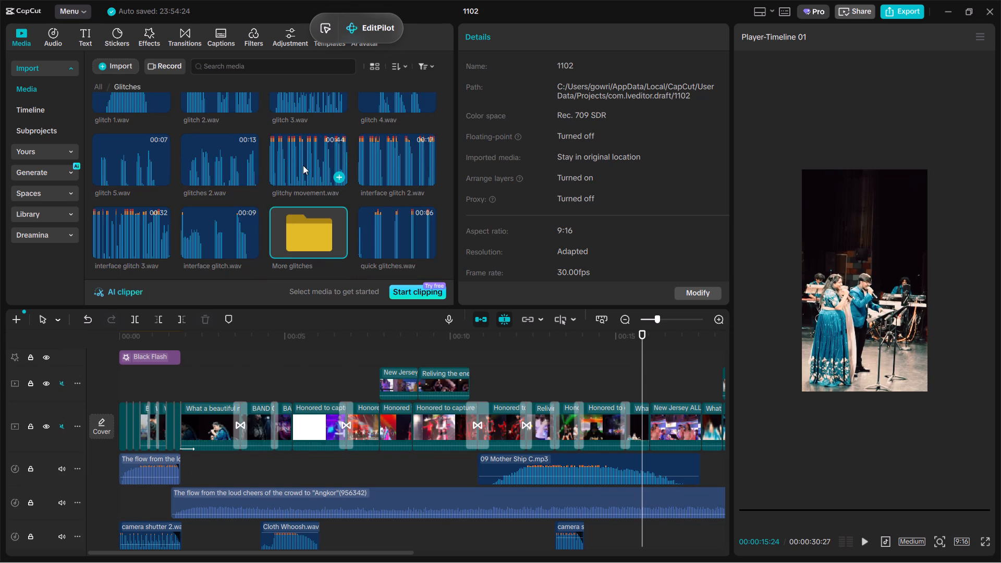
left_click(411, 155)
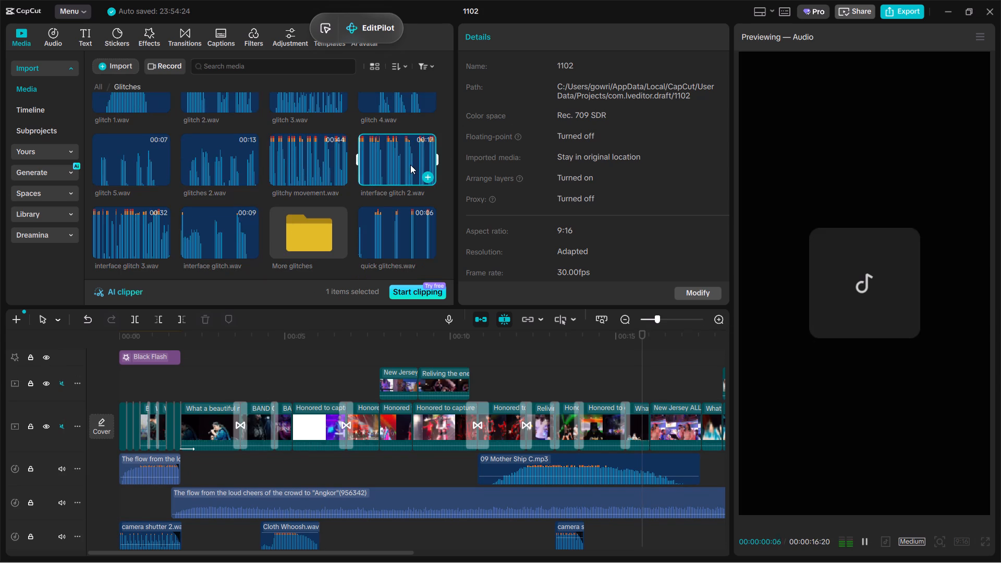
left_click_drag(401, 157, 263, 460)
scroll(267, 464, "down", 1)
Split the interface glitch 2.wav clip at about 6 s and again at about 9.5 s.
double_click(318, 463)
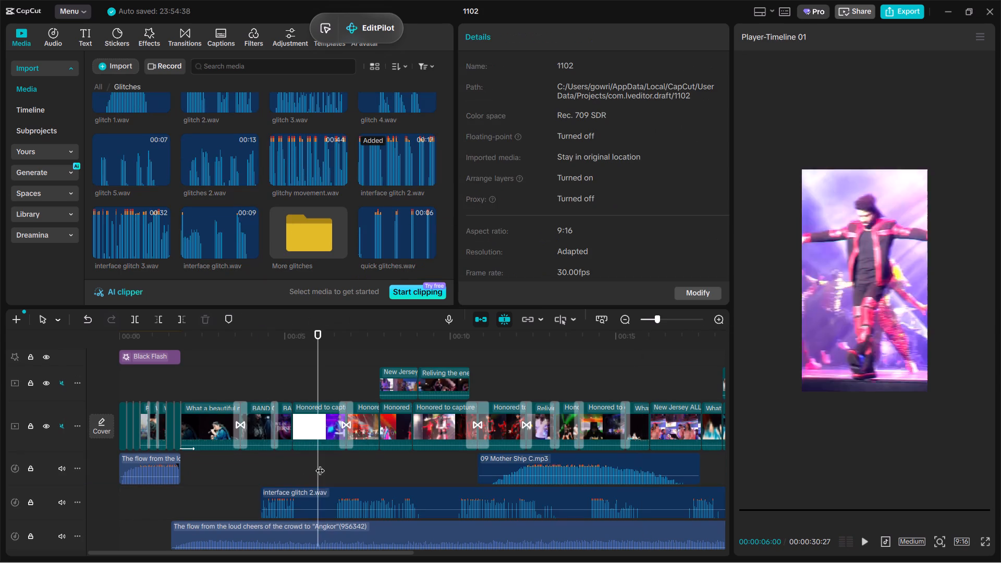
left_click(316, 495)
key("ctrl+b")
left_click(338, 473)
left_click_drag(338, 472, 433, 489)
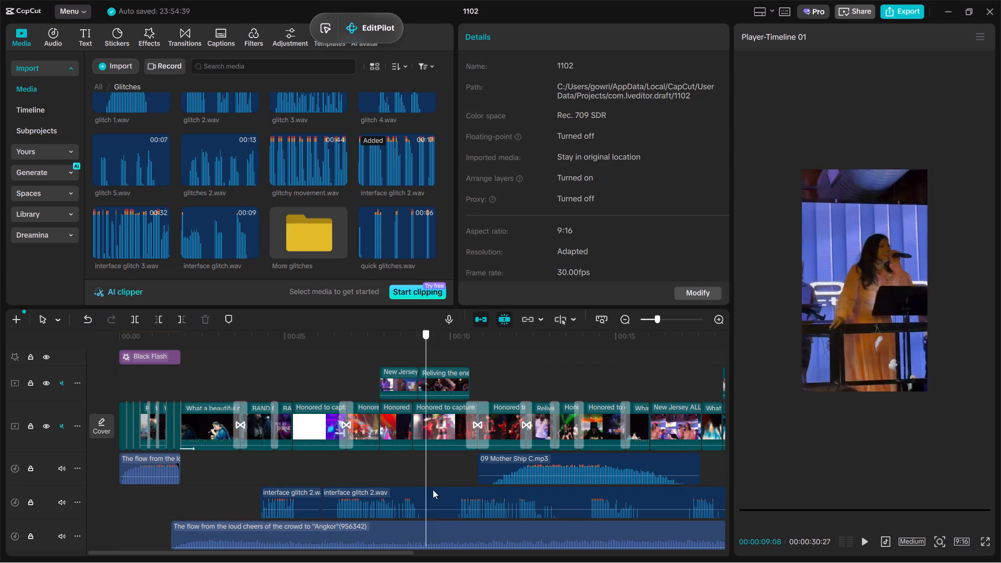
left_click_drag(433, 489, 436, 492)
left_click(437, 493)
key("ctrl+b")
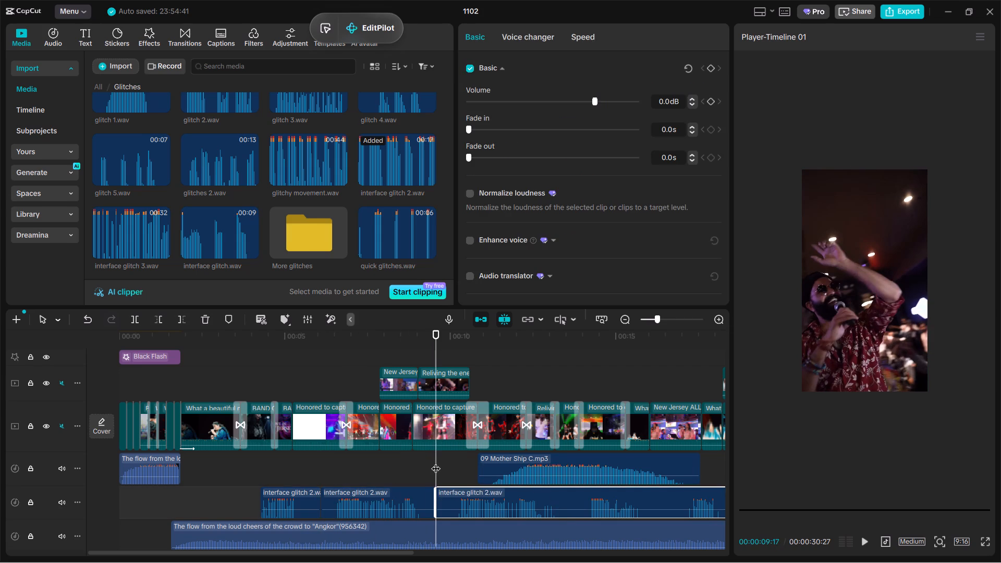
Split the rest of the interface glitch 2.wav clip at about 13.5 s, 16.7 s and 18.7 s.
left_click(436, 462)
key("ctrl+b")
key("ctrl+b")
left_click_drag(675, 503, 729, 517, "ctrl")
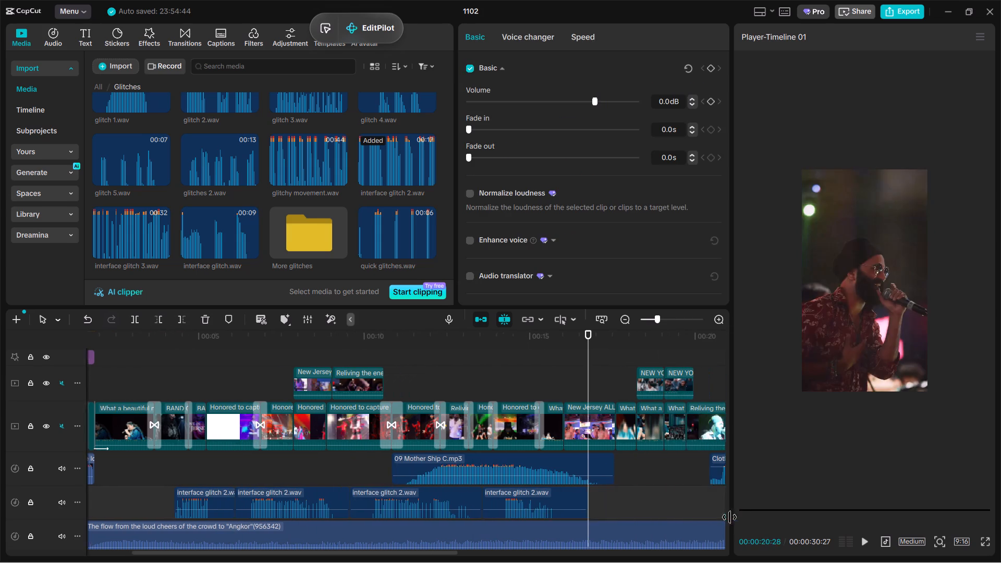
left_click_drag(729, 517, 548, 521, "ctrl")
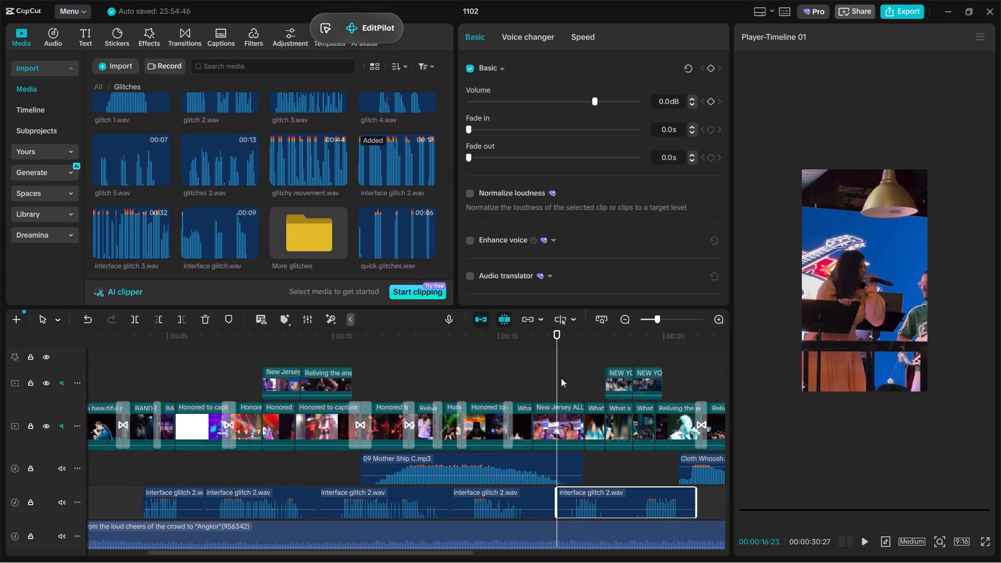
left_click_drag(557, 373, 621, 425, "ctrl")
key("ctrl+b")
Move the last interface glitch 2.wav piece to about 22.7 s on the Cloth Whoosh.wav track above and play it back.
left_click_drag(650, 499, 728, 477)
scroll(728, 477, "left", 1)
left_click_drag(728, 477, 586, 470)
left_click(572, 504)
key("space")
scroll(572, 504, "down", 3)
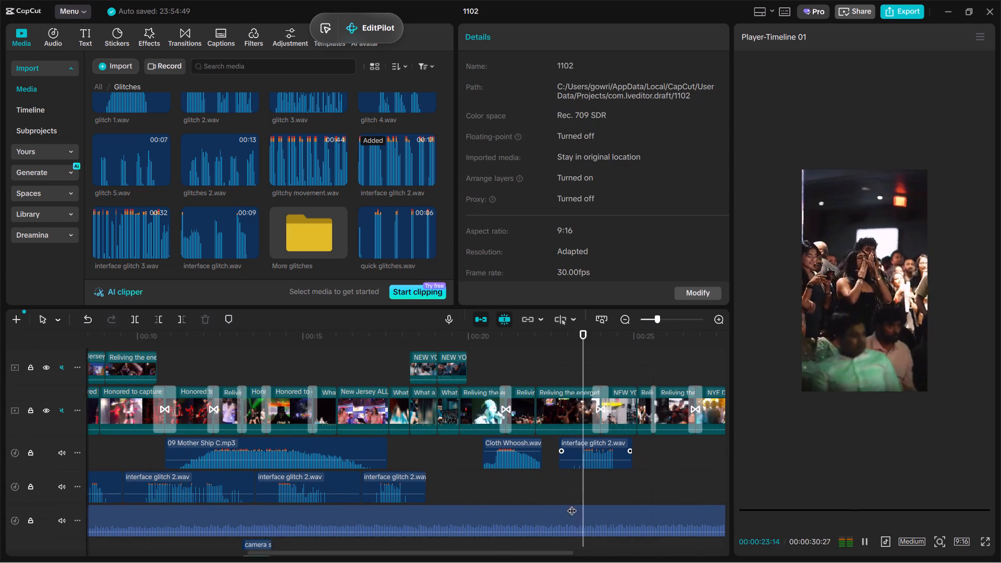
scroll(572, 504, "down", 3)
scroll(358, 478, "up", 1)
key("space")
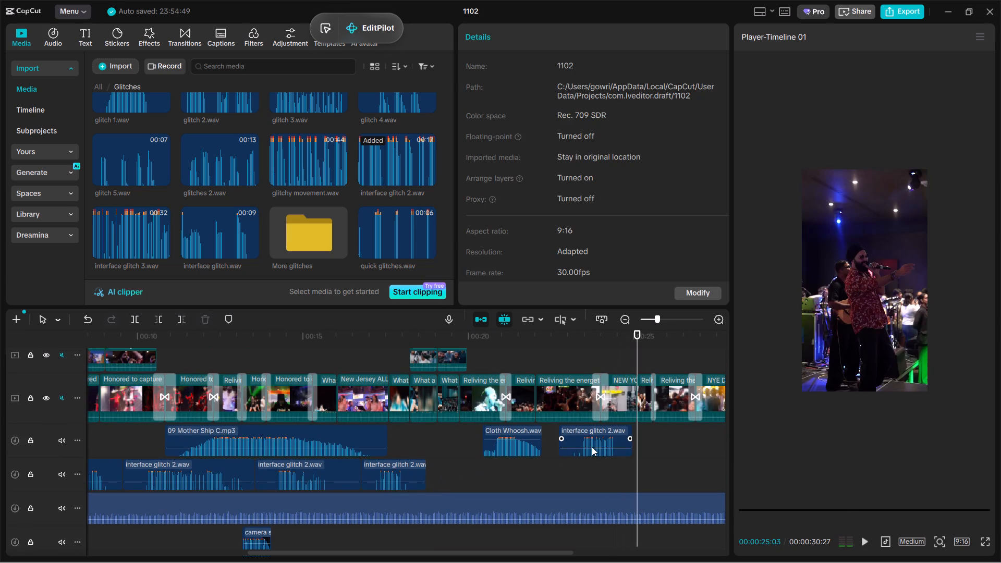
Lower the volume of the interface glitch 2.wav piece at about 22.7 s and play it back.
left_click_drag(593, 448, 593, 455)
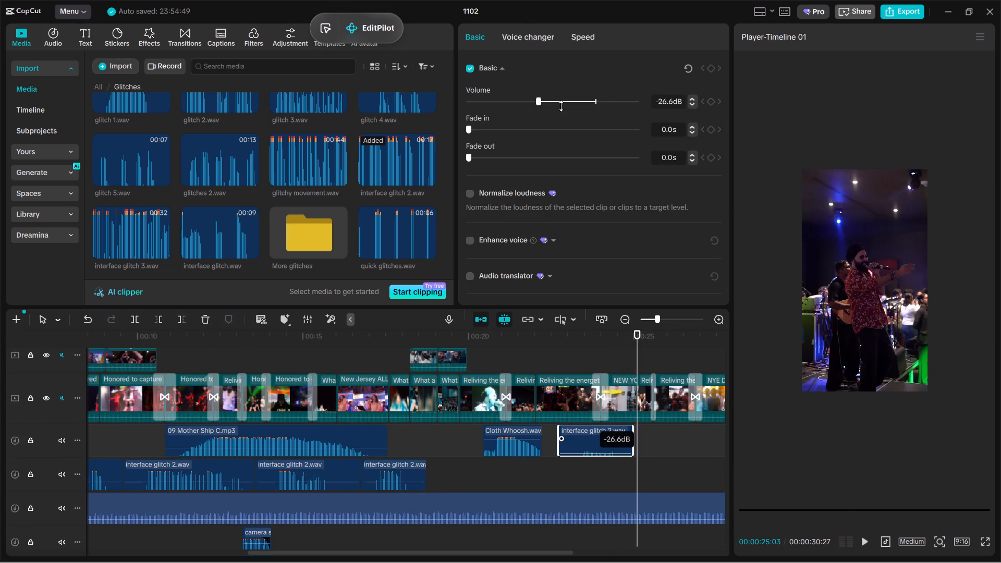
left_click(568, 108)
left_click(572, 467)
key("space")
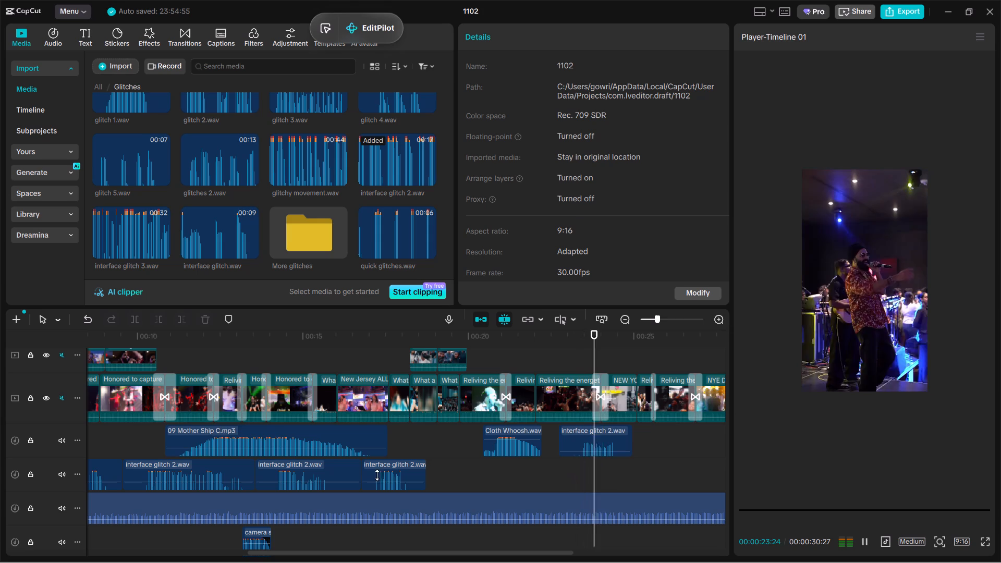
Move the interface glitch 2.wav piece at about 16.7 s to 00:00:18:07 and play it back.
scroll(481, 483, "down", 4, "ctrl")
left_click(453, 473)
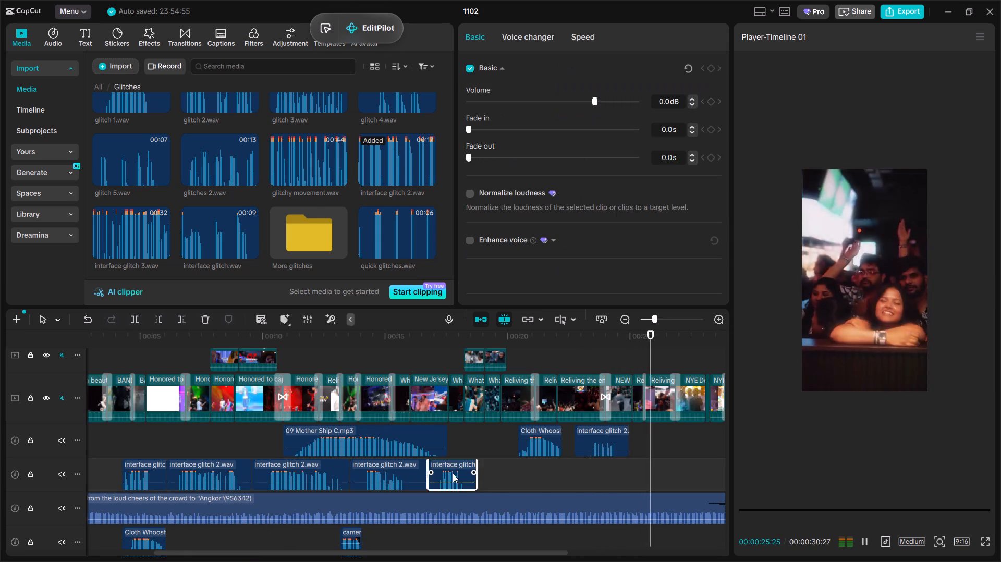
left_click_drag(453, 473, 491, 486)
left_click(468, 451)
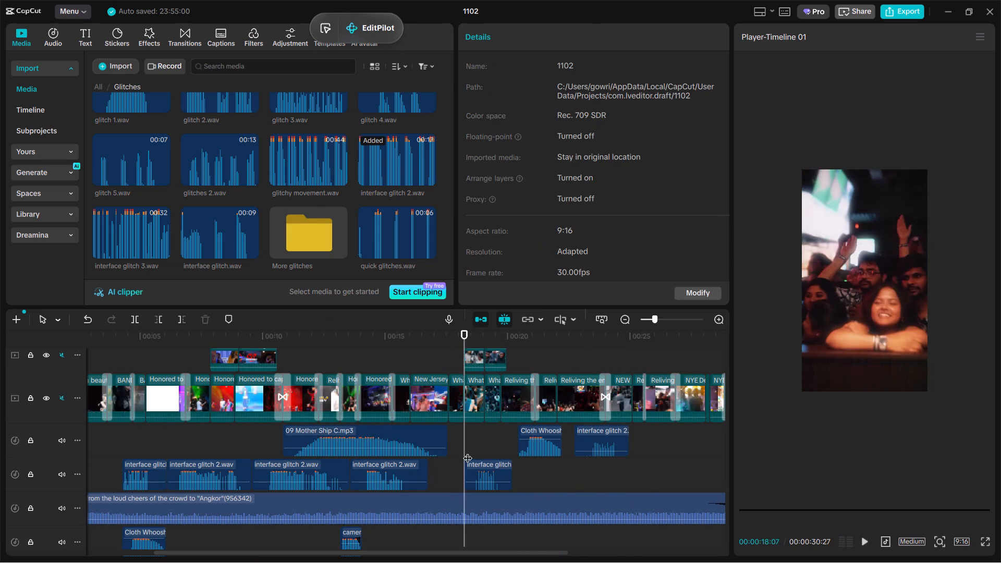
key("space")
scroll(437, 440, "up", 5, "ctrl")
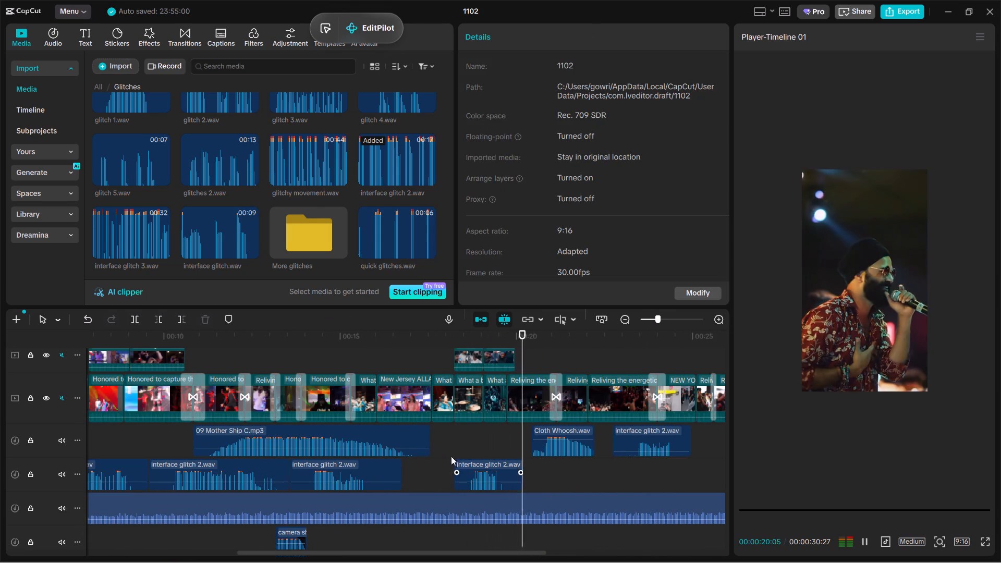
Play back the passage from about 13 s to check the glitch and camera shutter sounds.
left_click(443, 450)
left_click(322, 555)
left_click(320, 541)
left_click_drag(320, 541, 443, 450)
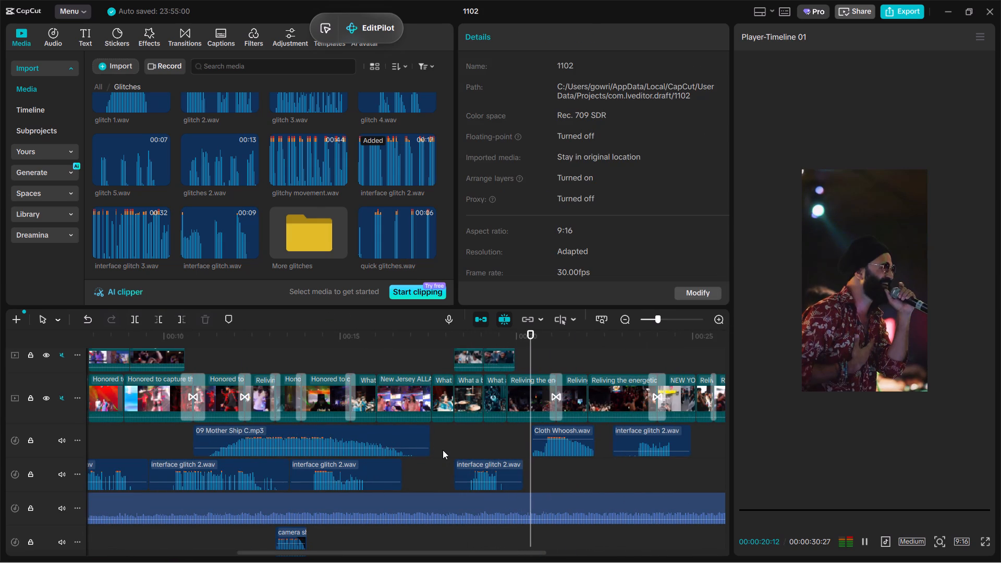
left_click_drag(443, 450, 284, 535)
key("space")
scroll(291, 530, "down", 1)
scroll(291, 530, "up", 1)
scroll(291, 530, "down", 2)
scroll(323, 427, "up", 3)
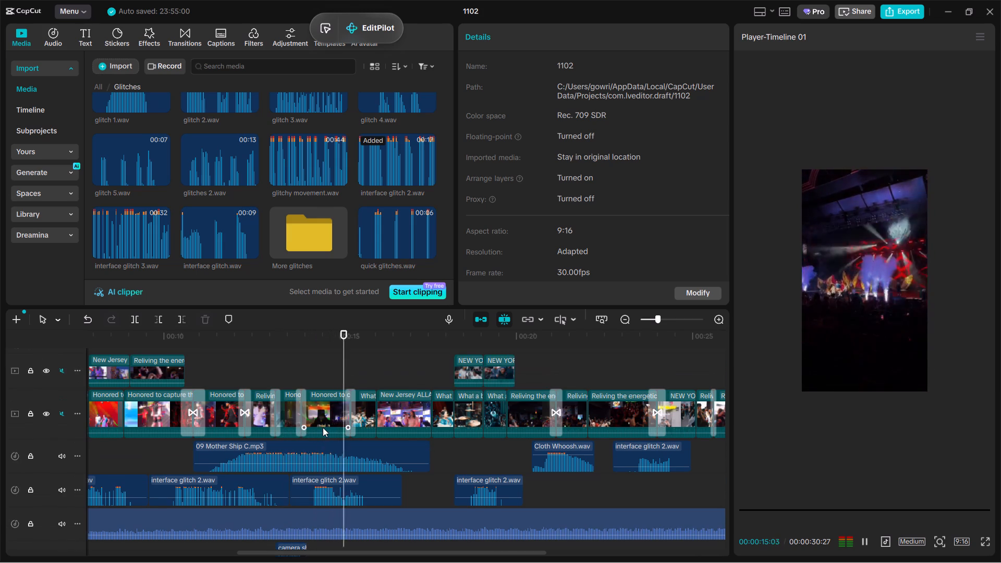
Play back from about 10 s and delete the interface glitch 2.wav piece that starts at about 9.5 s.
left_click(164, 458)
key("space")
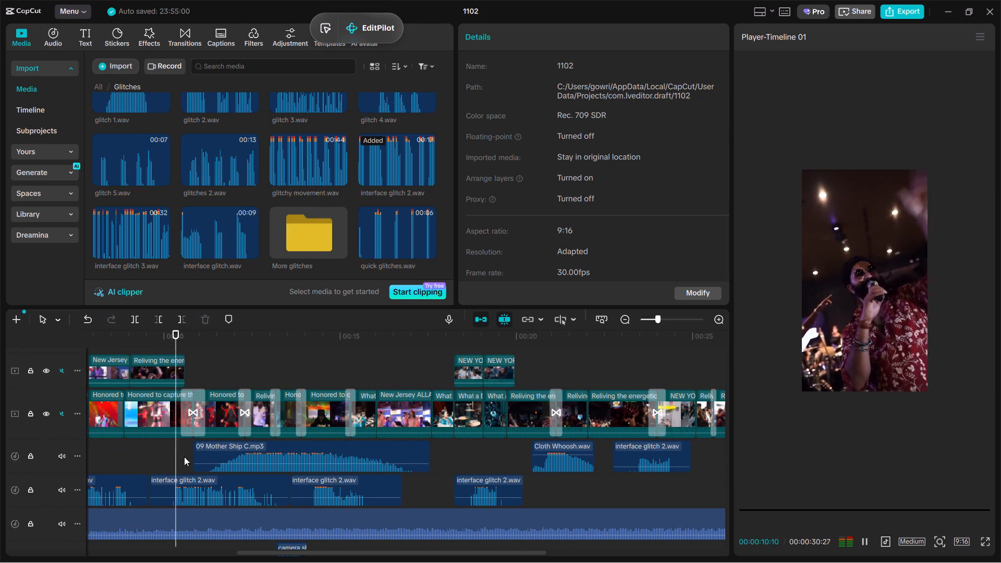
left_click(253, 500)
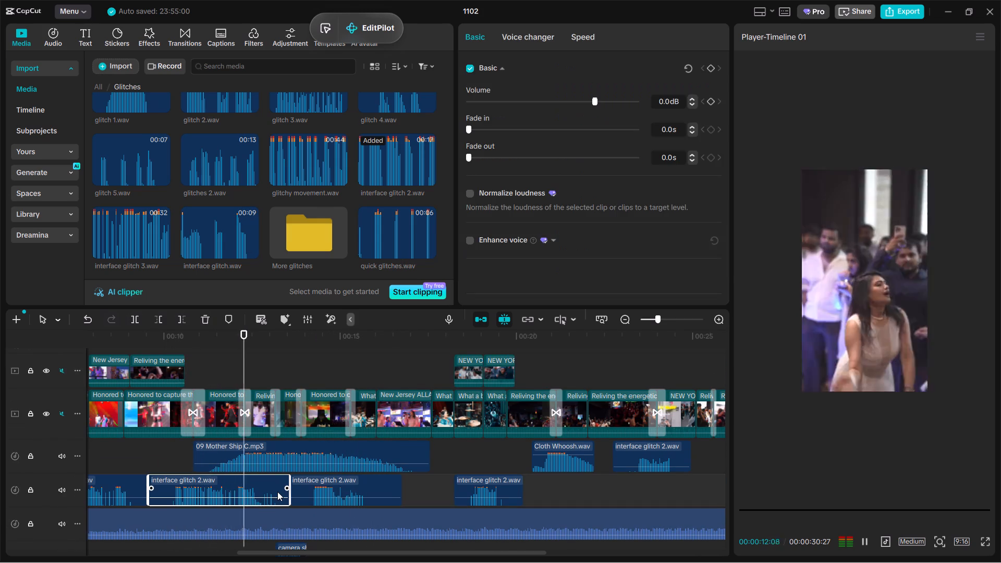
key("BackSpace")
Play back from about 6 s and delete the interface glitch 2.wav piece that starts there.
left_click(119, 447)
left_click_drag(119, 446, 166, 460)
key("space")
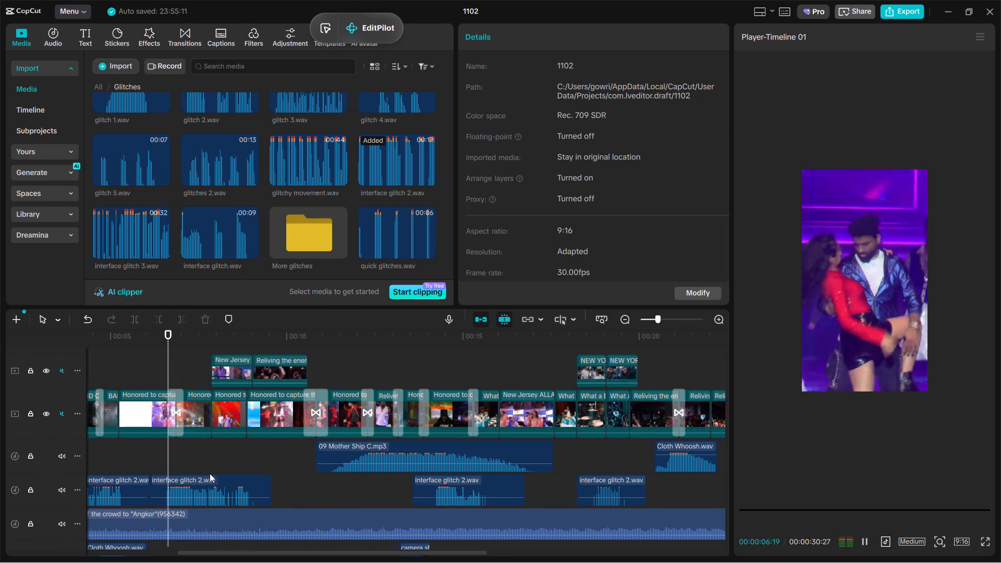
left_click(216, 480)
left_click_drag(272, 498, 210, 500)
key("BackSpace")
Play back the passage with the first interface glitch 2.wav piece while looking over the lower audio tracks.
left_click(157, 463)
left_click_drag(157, 463, 257, 462)
key("space")
scroll(264, 464, "down", 4)
scroll(295, 412, "down", 6, "ctrl")
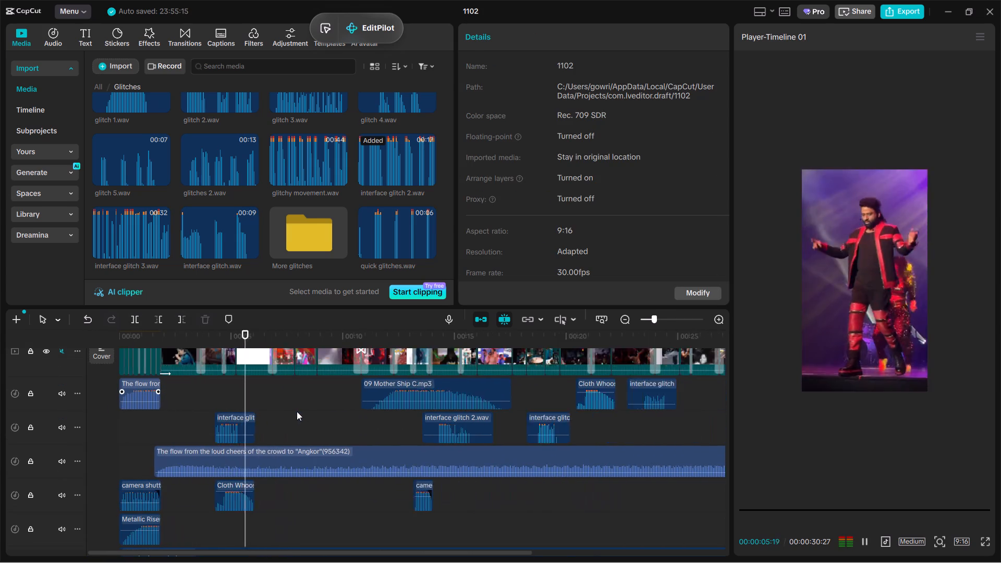
scroll(297, 411, "down", 1, "ctrl")
scroll(370, 403, "down", 6, "ctrl")
scroll(392, 399, "down", 1)
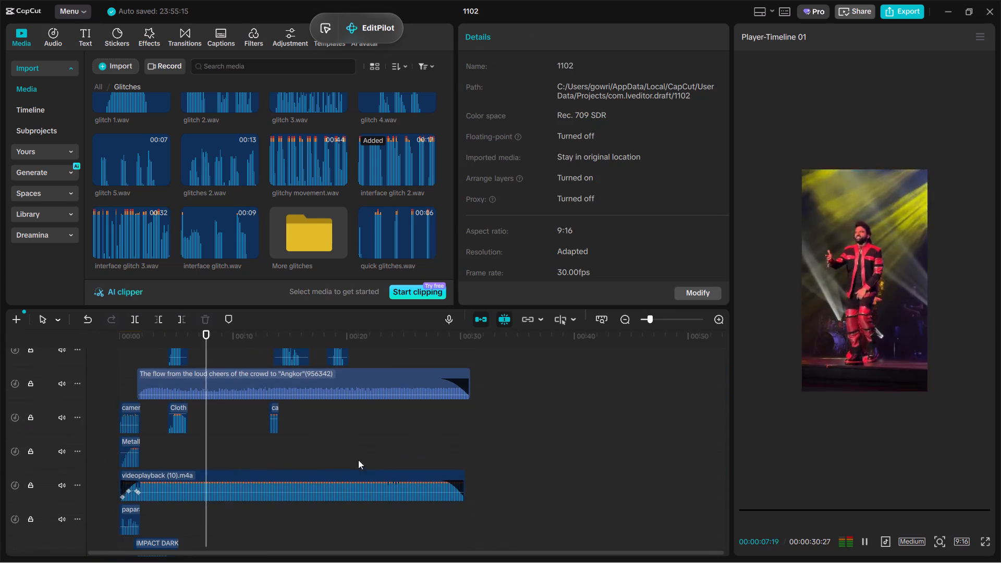
scroll(358, 460, "down", 1)
scroll(164, 533, "down", 5)
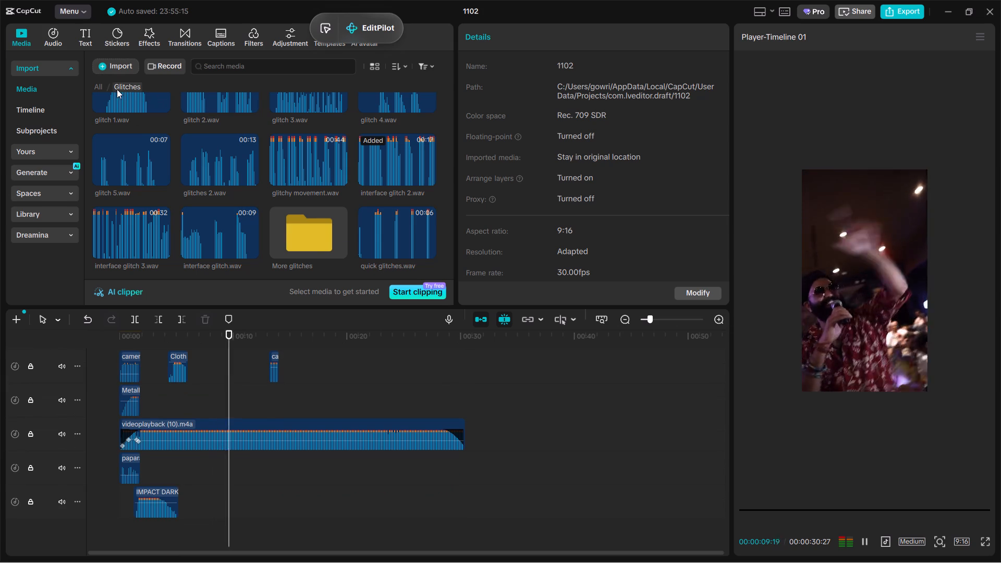
Return to the top level of the project media, add Whoosh Main.mp3 and place it at about 29.2 s.
left_click(100, 85)
scroll(264, 227, "down", 6)
left_click(214, 239)
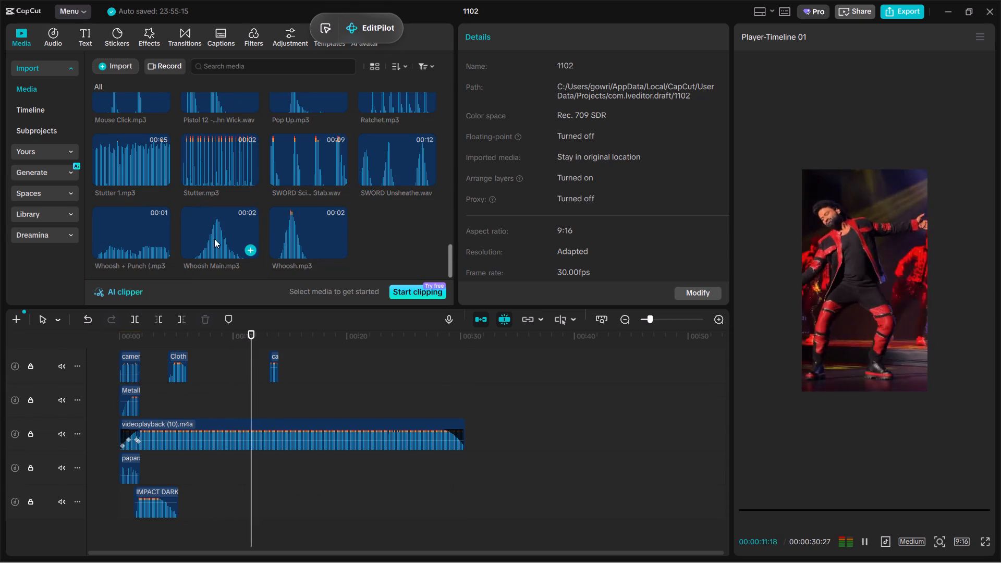
left_click_drag(226, 238, 452, 396)
scroll(466, 419, "up", 6, "ctrl")
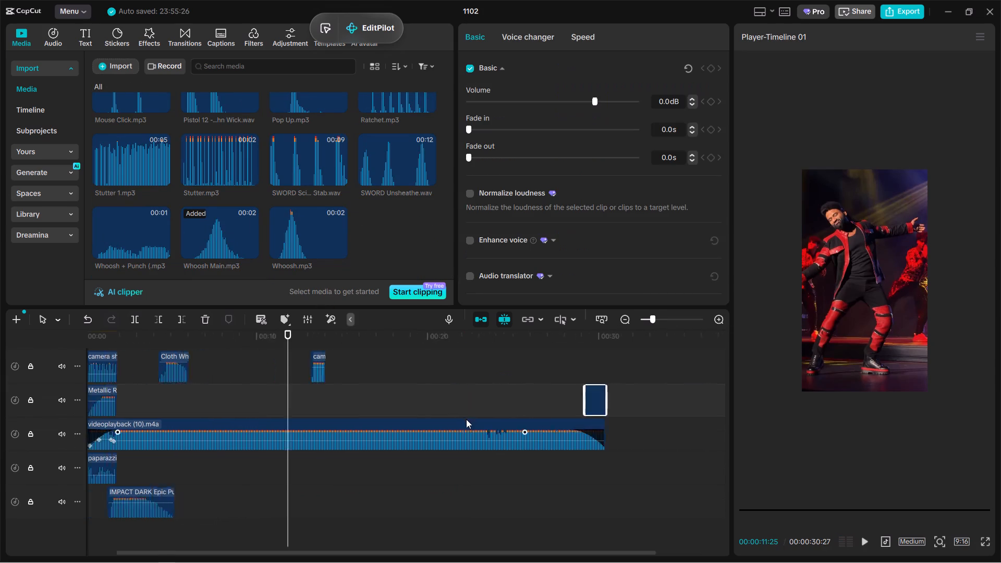
scroll(466, 419, "up", 4, "ctrl")
scroll(618, 400, "up", 7, "ctrl")
left_click(618, 400, "ctrl")
left_click_drag(618, 400, 586, 404)
scroll(591, 401, "up", 6, "ctrl")
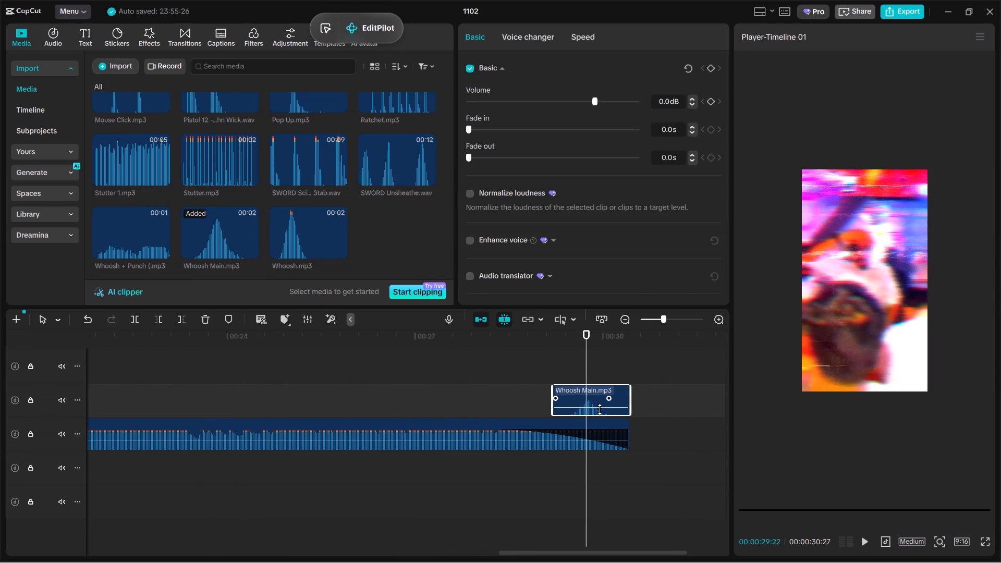
Raise the Whoosh Main.mp3 volume to 20.0 dB, shift the clip to about 29.5 s and play it back.
left_click_drag(600, 409, 601, 383)
left_click_drag(597, 400, 614, 403)
left_click(543, 367)
key("space")
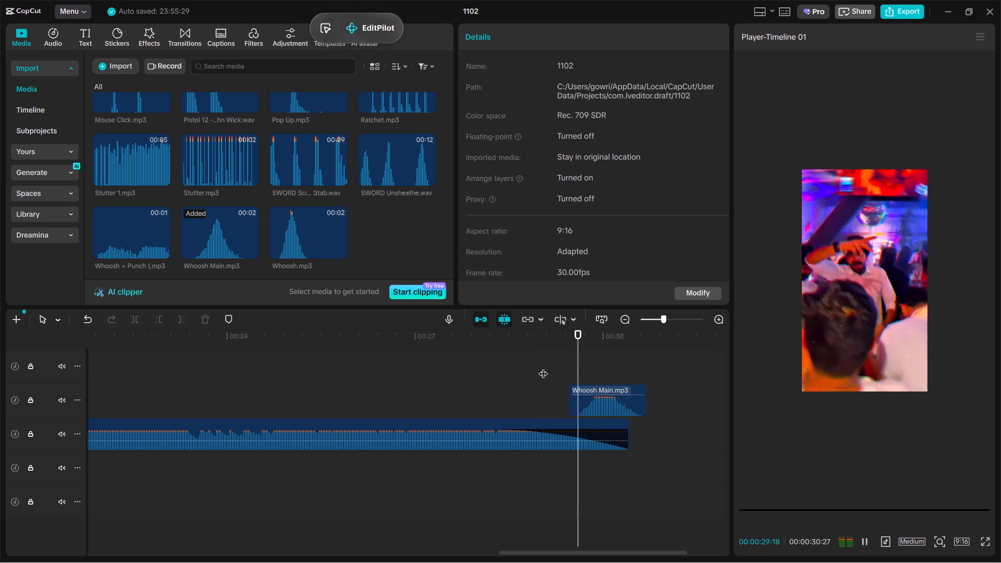
Move Whoosh Main.mp3 to about 30 s on the audio track that holds Cloth Whoosh.wav, and play back the ending.
scroll(543, 367, "down", 5, "ctrl")
left_click(609, 408)
left_click_drag(609, 408, 626, 408)
scroll(618, 408, "up", 1)
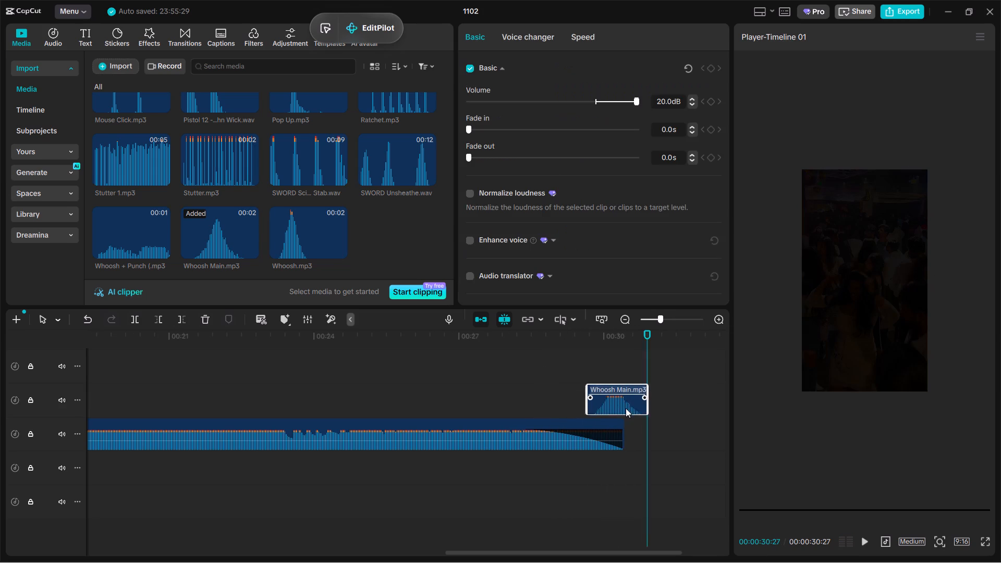
scroll(626, 408, "up", 1)
left_click_drag(626, 408, 641, 501)
left_click(589, 494)
scroll(589, 494, "up", 1)
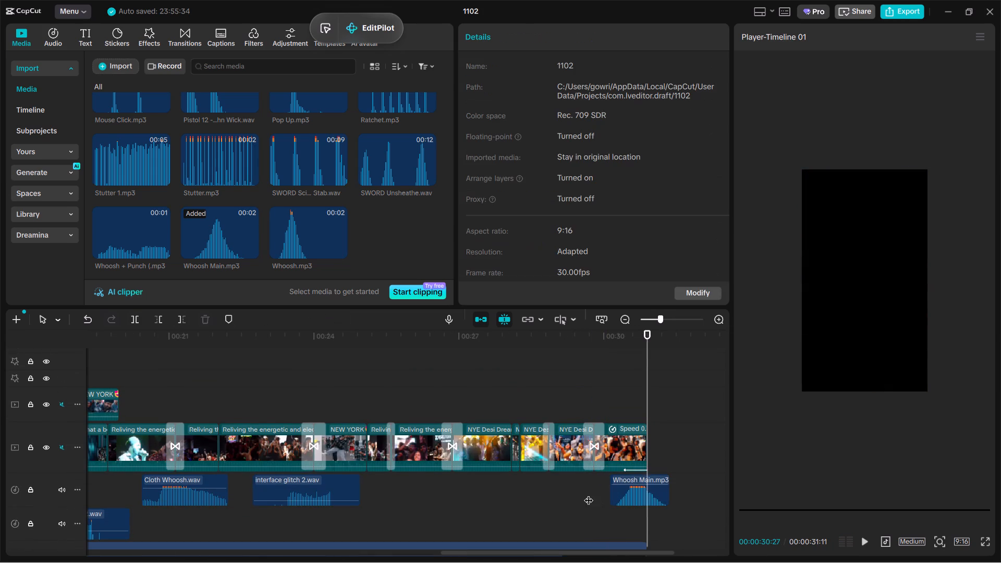
key("space")
Add a Saturation keyframe to the final clip on the main video track at about 30.4 s.
left_click(625, 400)
left_click(617, 445)
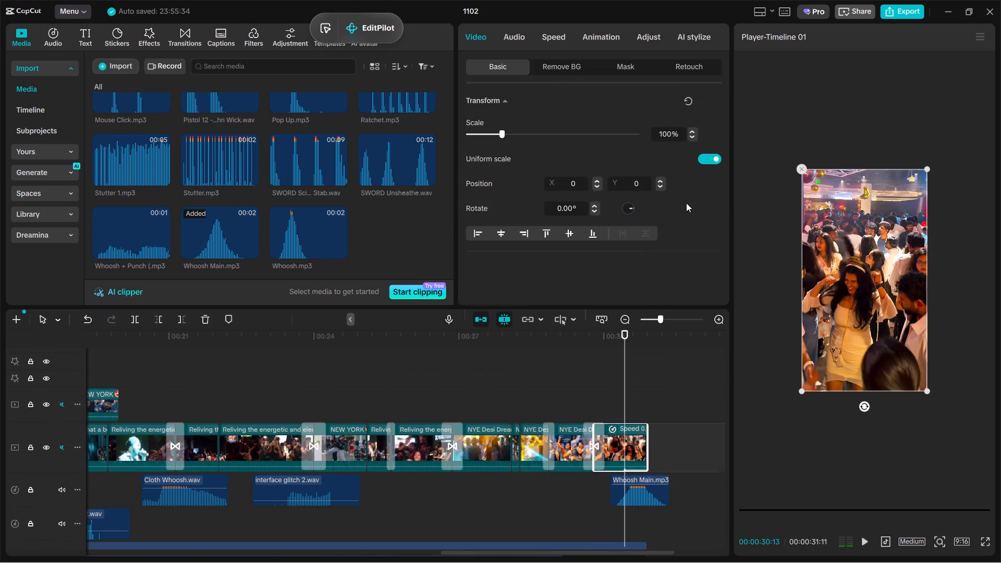
left_click(642, 37)
scroll(696, 211, "up", 1)
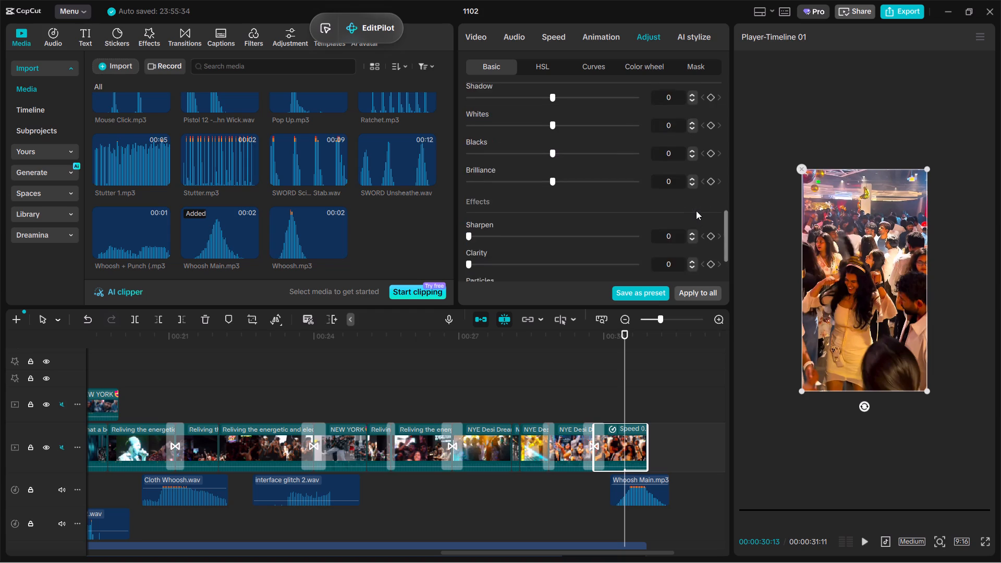
scroll(696, 198, "up", 1)
scroll(690, 246, "up", 1)
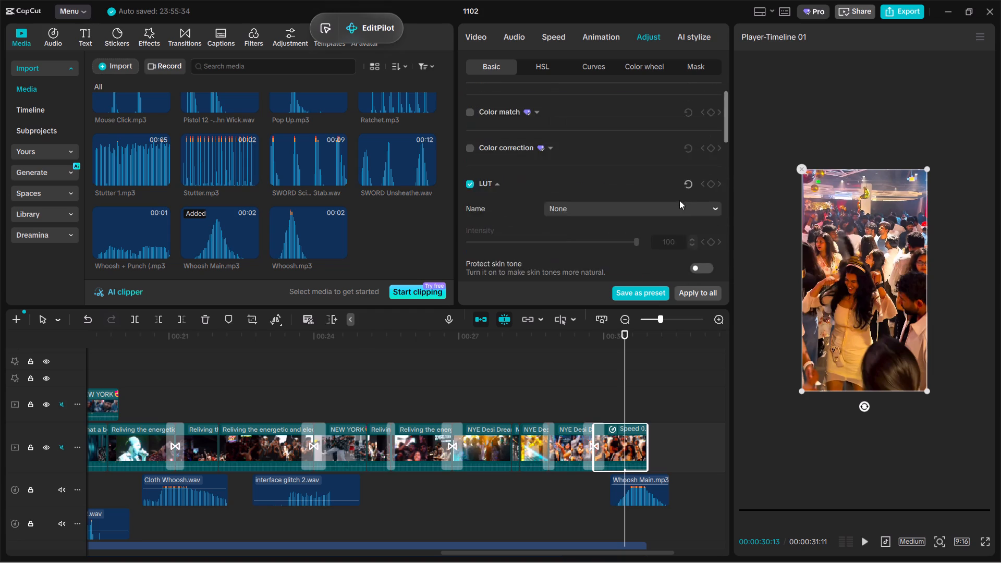
scroll(679, 200, "up", 1)
scroll(687, 189, "left", 1)
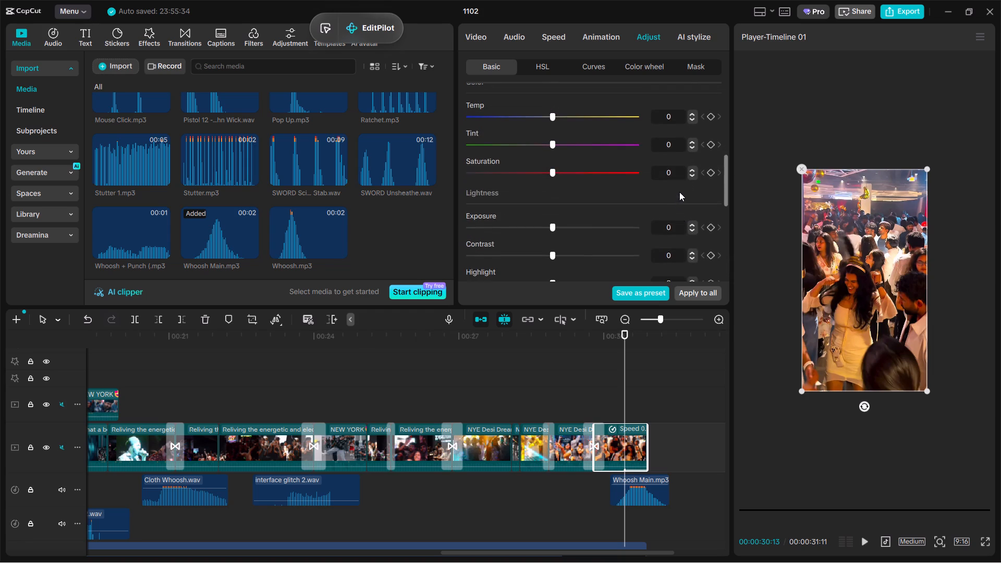
scroll(679, 192, "left", 1)
scroll(672, 203, "down", 1)
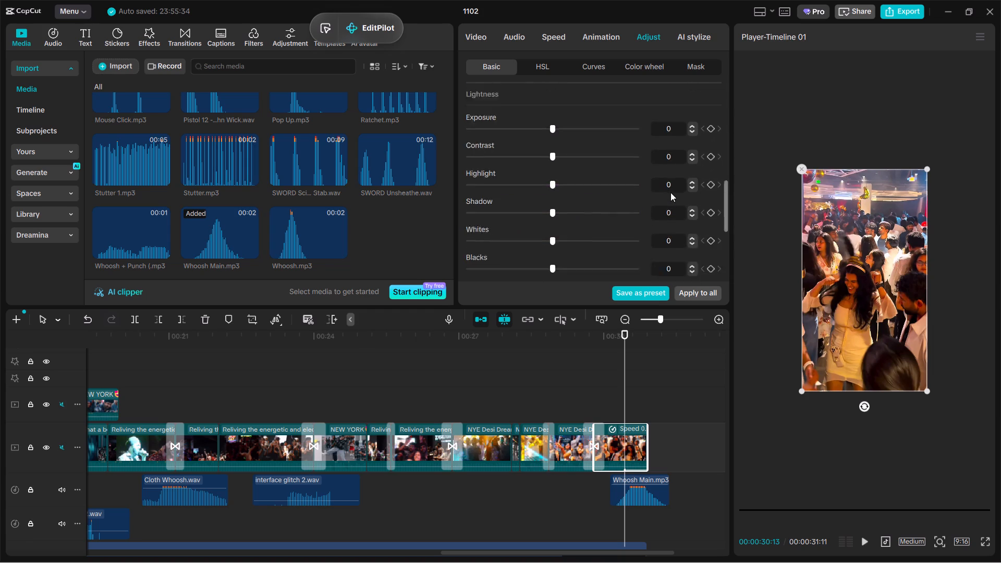
scroll(670, 192, "down", 2)
left_click(710, 206)
Drop the final clip's Saturation toward its minimum a little further along the clip and play back the ending.
key("space")
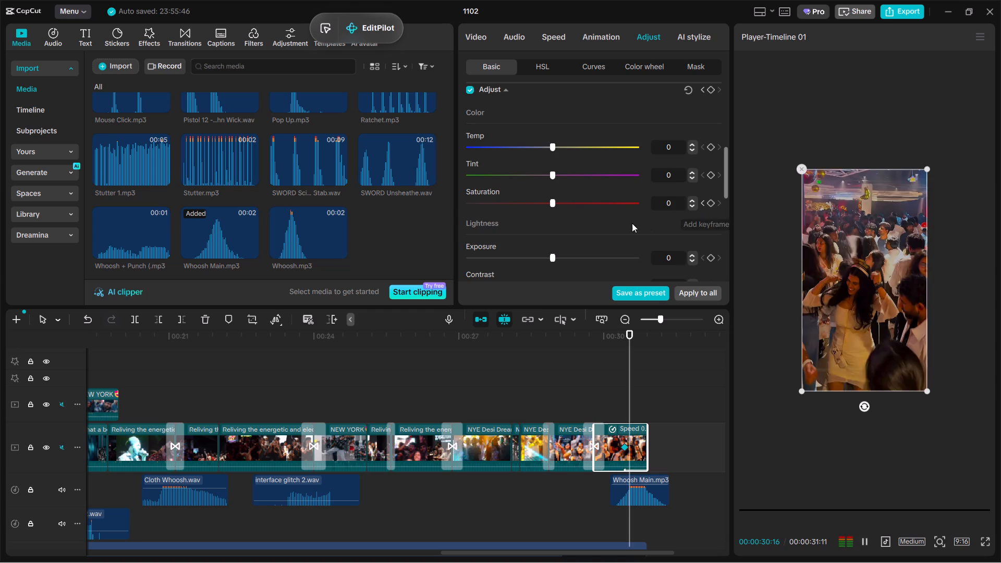
key("space")
left_click_drag(576, 207, 0, 211)
left_click(612, 395)
key("space")
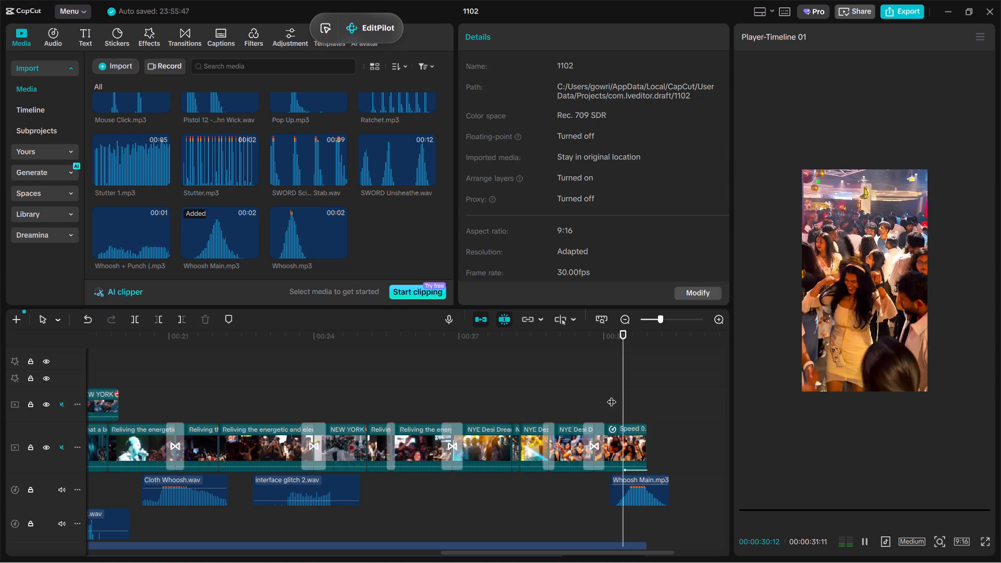
Play back the edit from the beginning to about 5.9 s.
scroll(668, 400, "down", 7, "ctrl")
left_click(627, 397)
left_click_drag(627, 397, 0, 380)
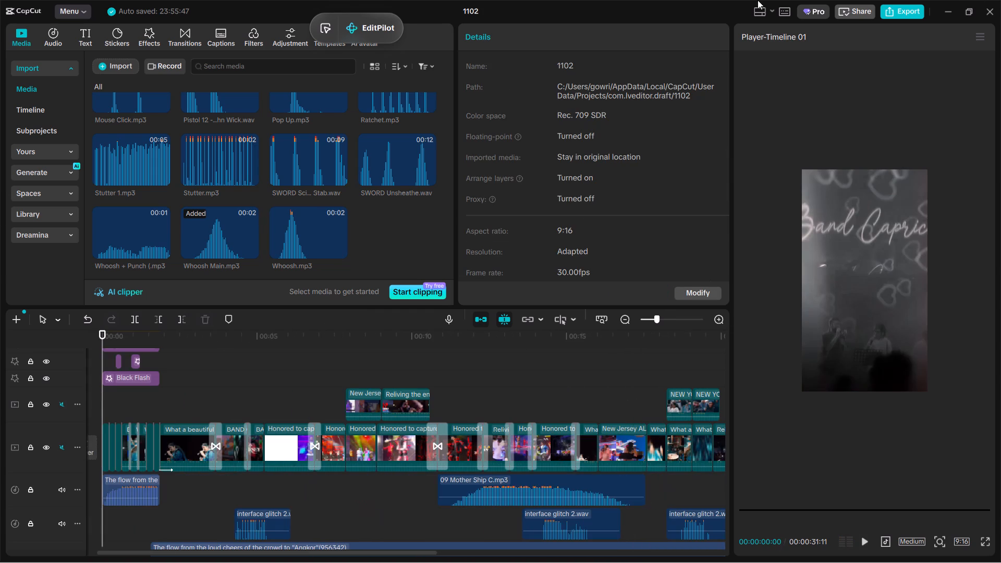
key("space")
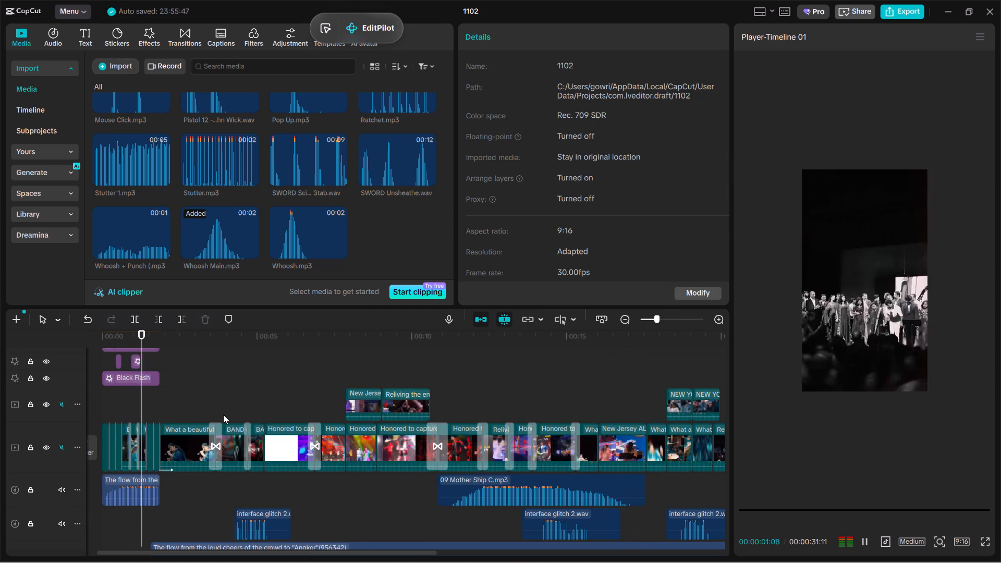
scroll(224, 415, "up", 6, "ctrl")
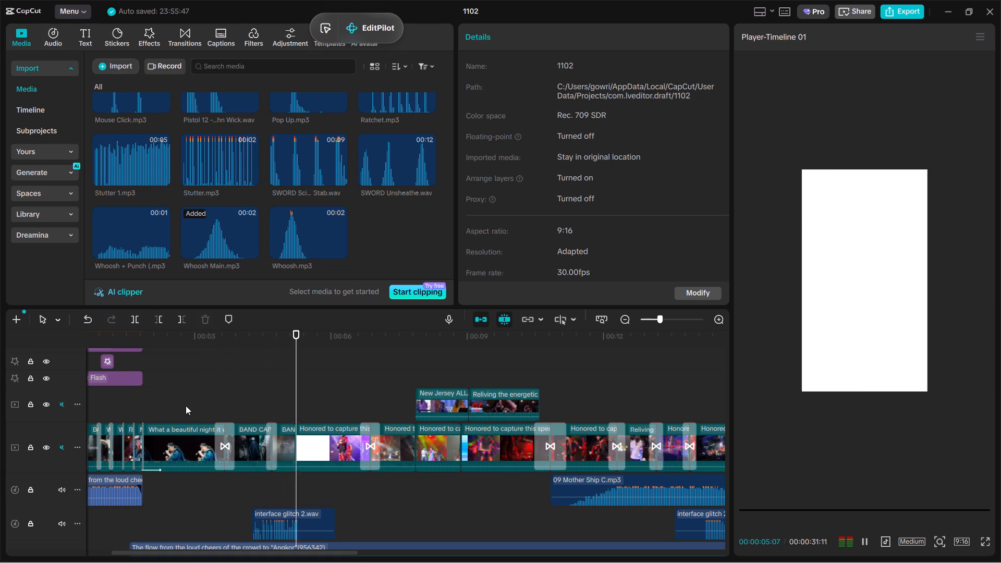
key("space")
Add the Retro Flicker effect at about 3.7 s, extend its end to about 6.8 s and play it back.
left_click(142, 45)
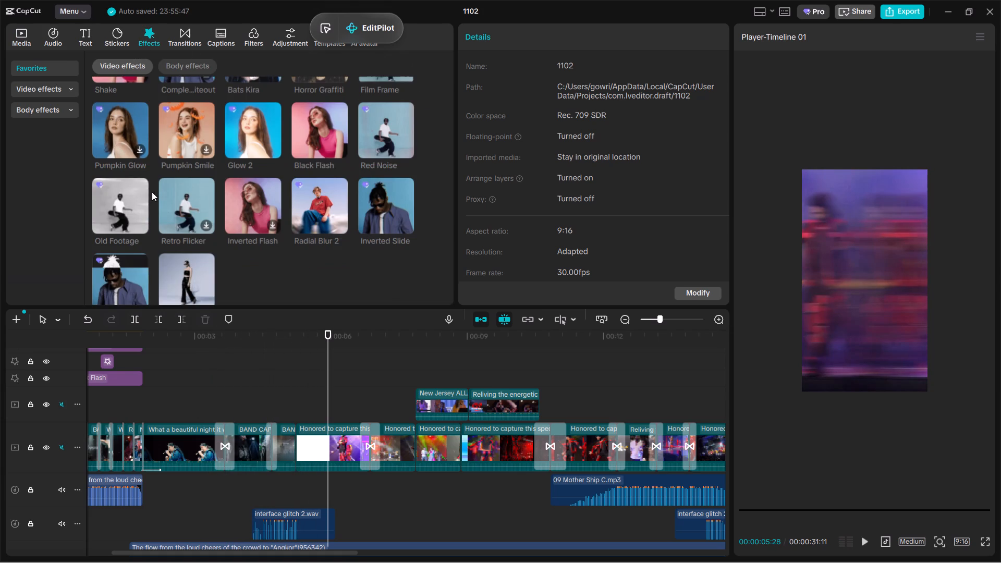
left_click(182, 198)
left_click_drag(185, 202, 220, 405)
left_click(212, 387)
key("space")
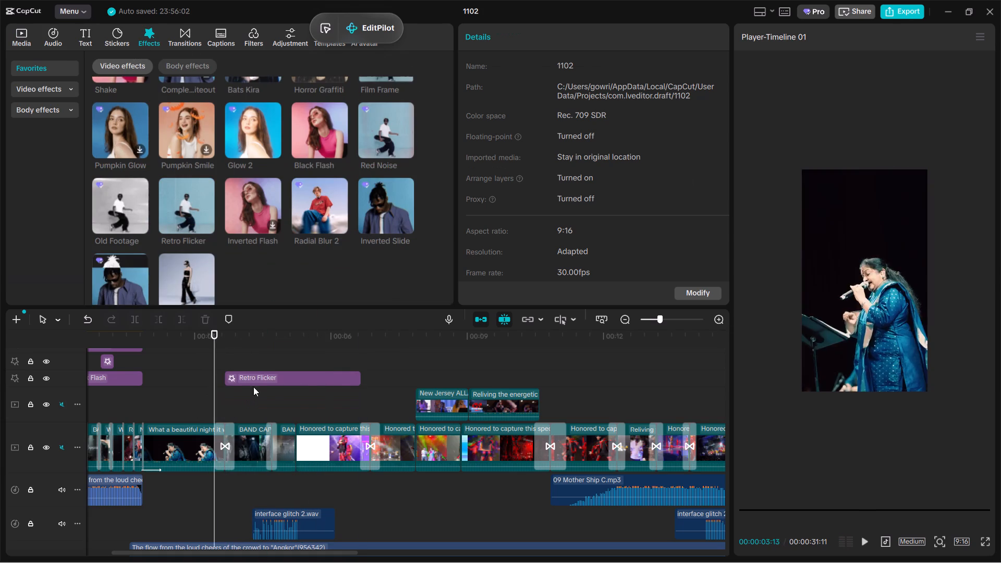
left_click(337, 378)
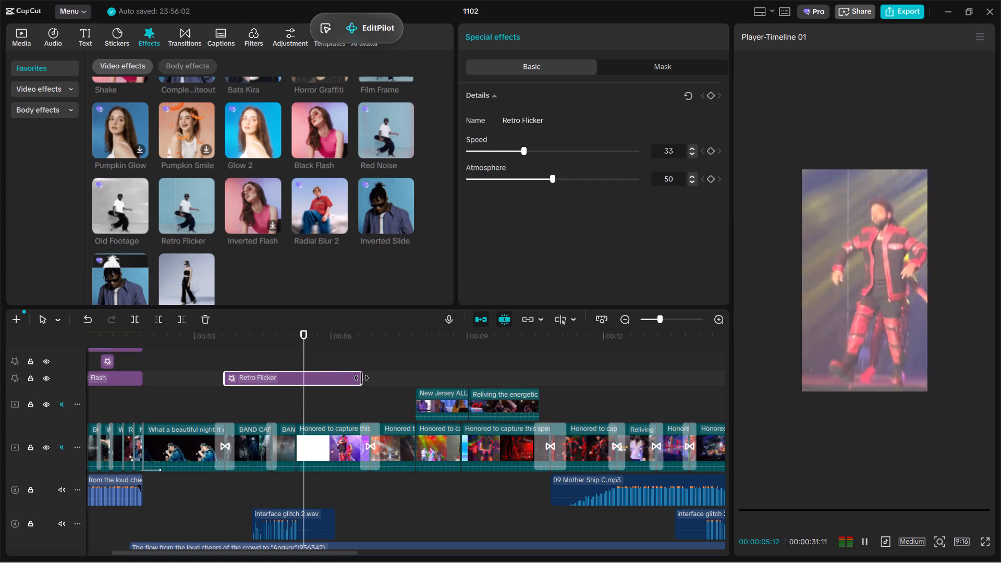
key("space")
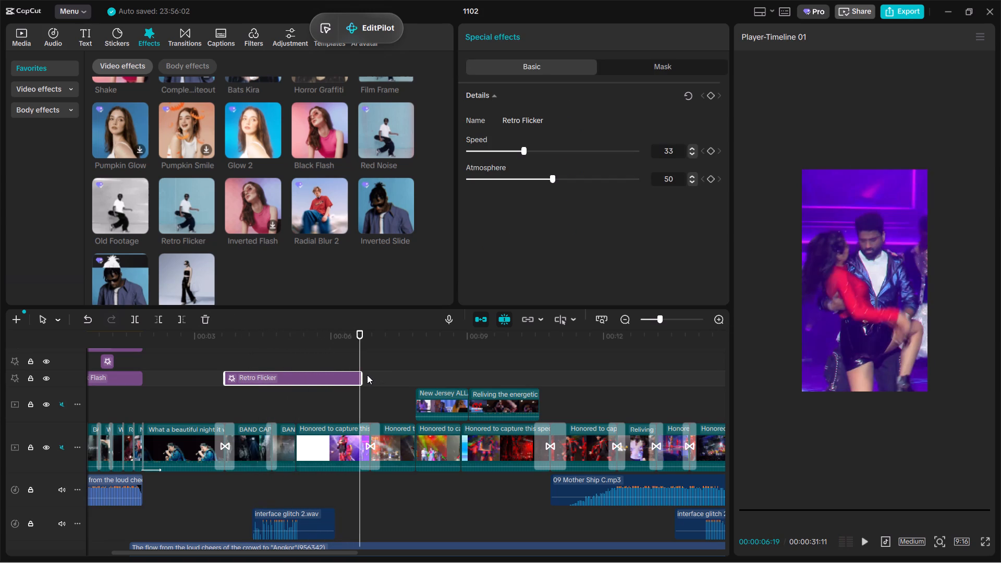
left_click_drag(362, 375, 368, 381)
left_click(343, 401)
key("space")
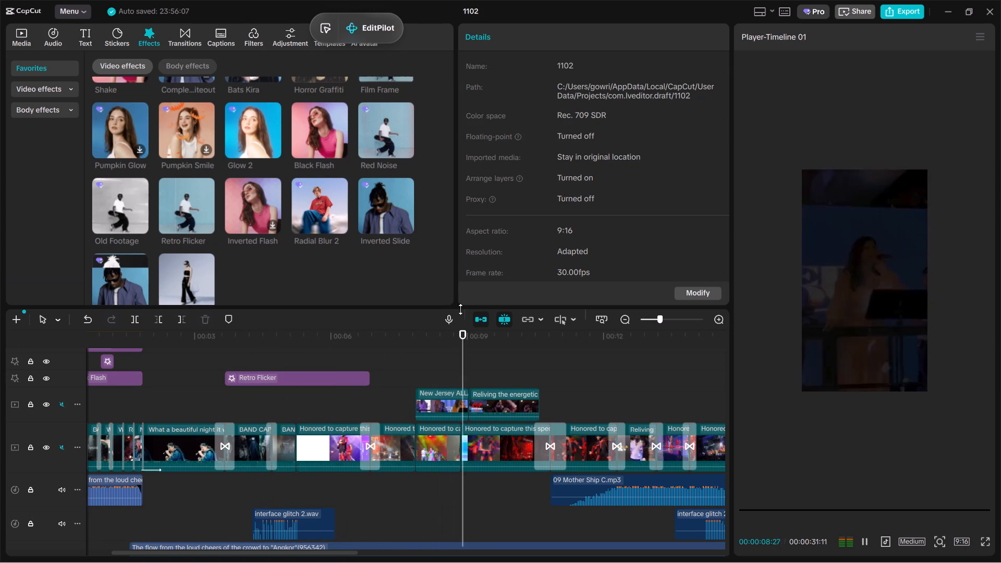
Add the Inverted Slide effect at about 10.6 s, shorten it to about 0.6 s and play the passage back.
scroll(431, 270, "down", 3, "ctrl")
key("space")
left_click_drag(395, 178, 541, 374)
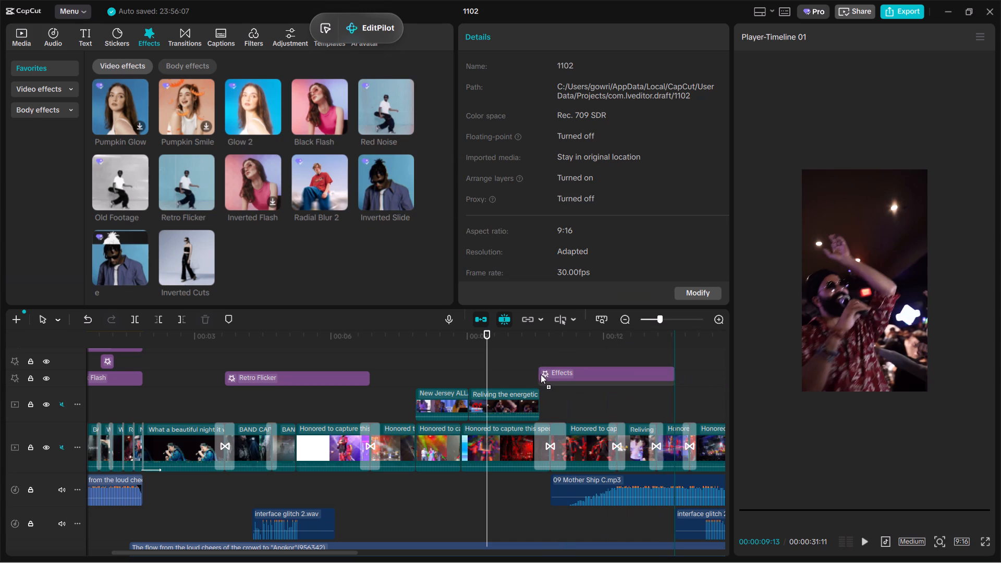
left_click_drag(541, 374, 537, 372)
left_click_drag(674, 394, 575, 416)
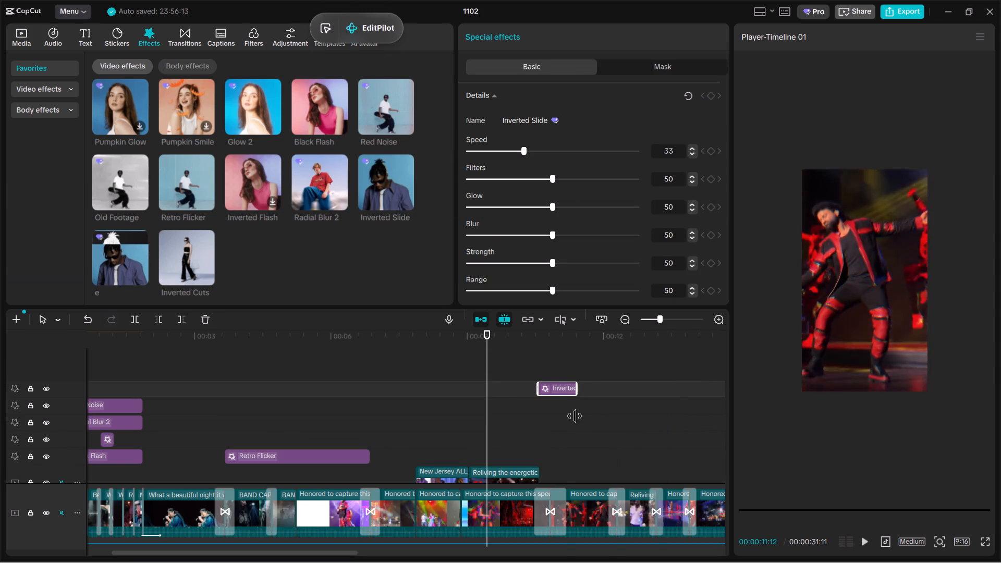
left_click_drag(575, 416, 569, 418)
left_click(496, 420)
left_click(506, 423)
key("space")
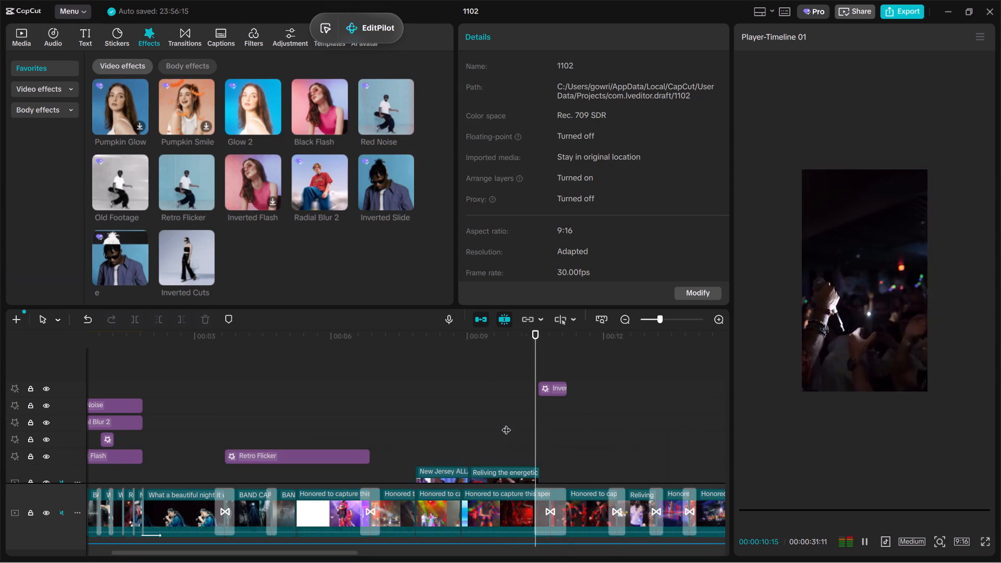
scroll(506, 423, "up", 6, "ctrl")
scroll(507, 423, "down", 5, "ctrl")
scroll(584, 431, "up", 6, "ctrl")
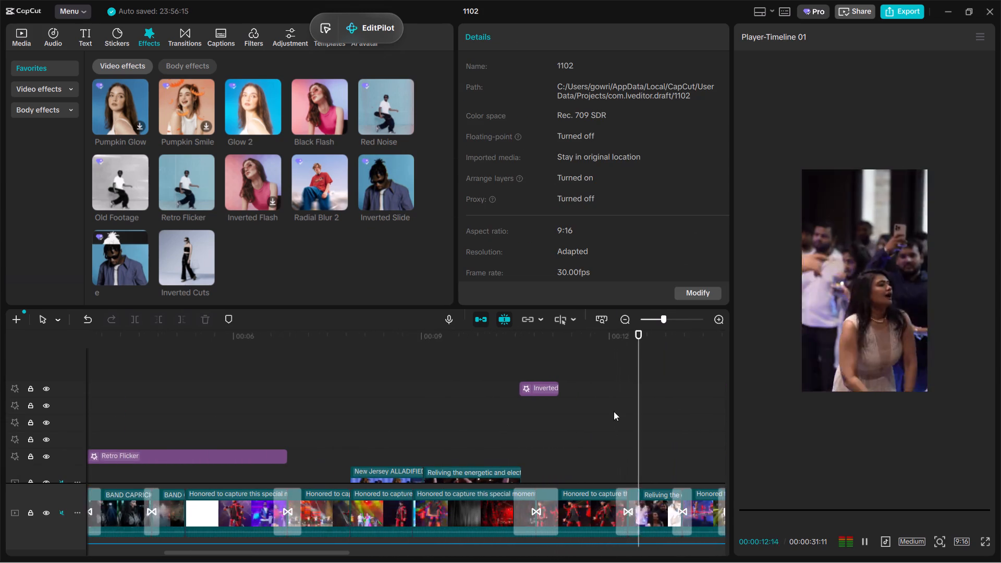
key("space")
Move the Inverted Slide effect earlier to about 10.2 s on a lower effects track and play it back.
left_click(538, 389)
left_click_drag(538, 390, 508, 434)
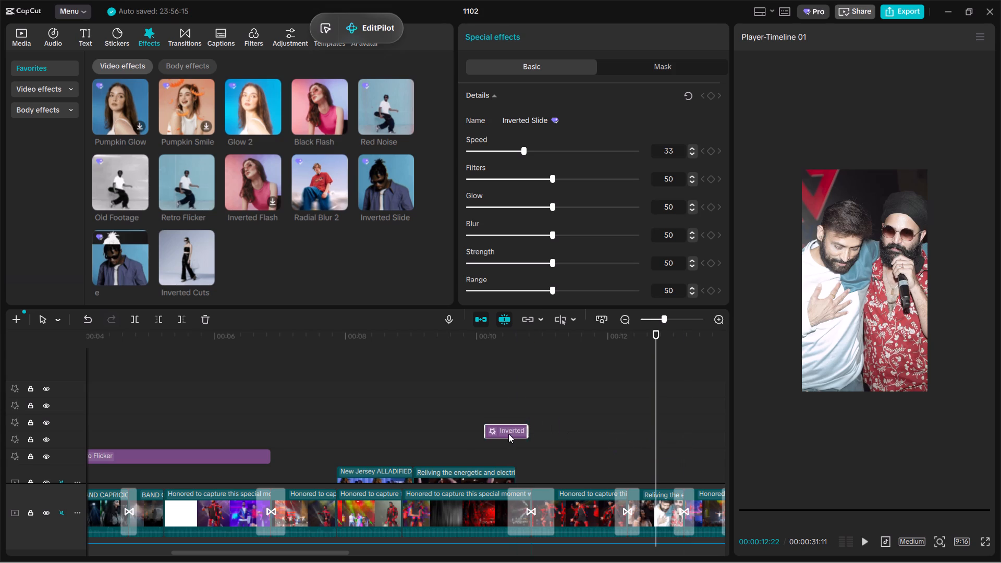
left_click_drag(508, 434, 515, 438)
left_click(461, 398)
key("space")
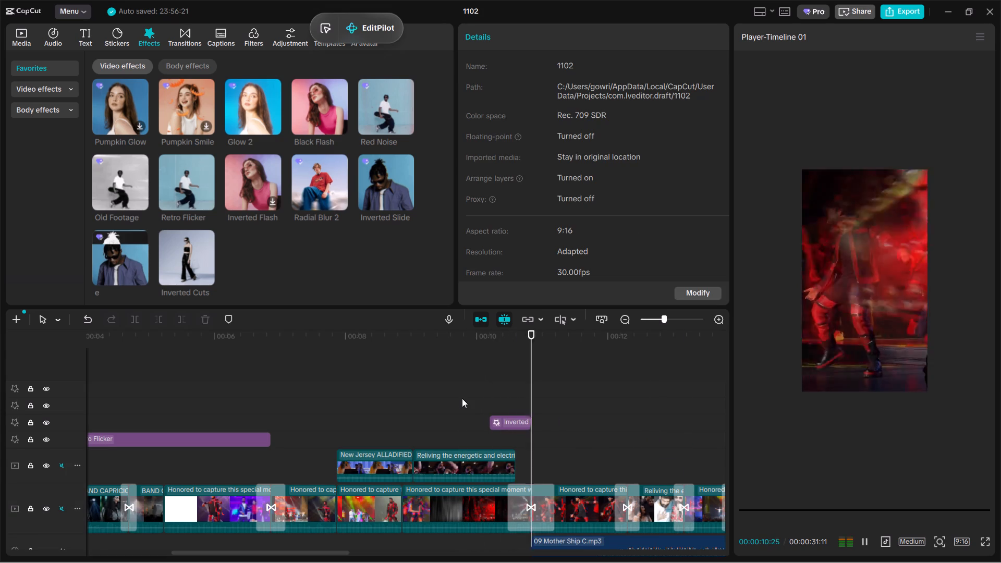
Move the Inverted Slide effect to about 12.9 s on the Retro Flicker track and play back the following passage.
left_click(511, 422)
left_click_drag(511, 422, 821, 492)
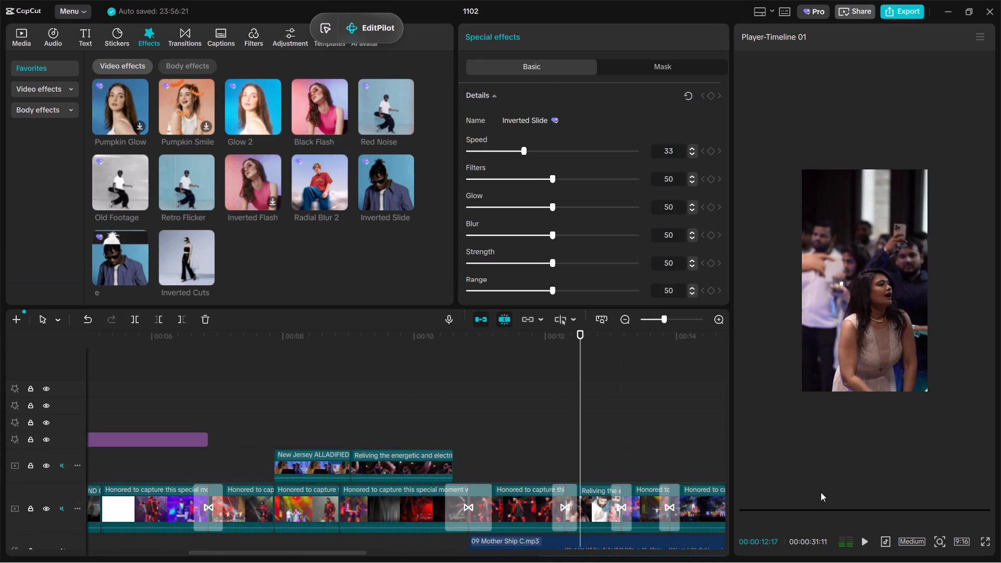
left_click_drag(821, 492, 569, 476)
left_click(541, 443)
key("space")
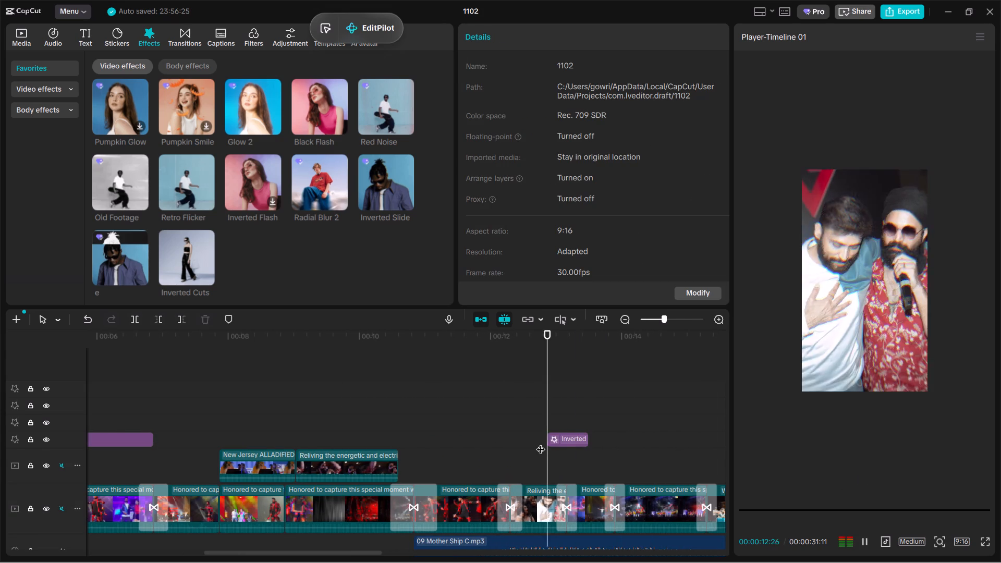
scroll(542, 443, "down", 6, "ctrl")
scroll(542, 443, "up", 9, "ctrl")
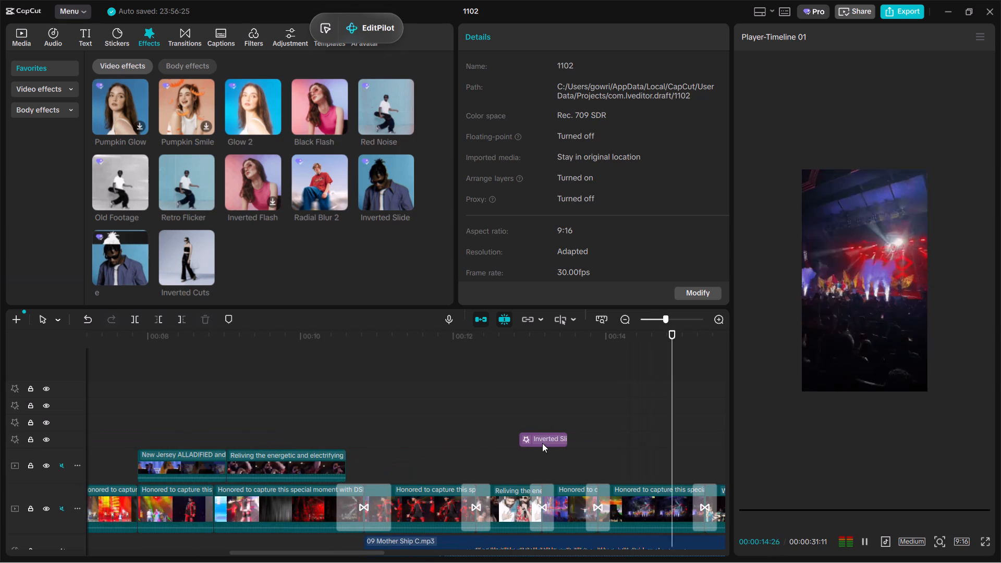
scroll(546, 442, "down", 7, "ctrl")
scroll(681, 455, "down", 2)
key("space")
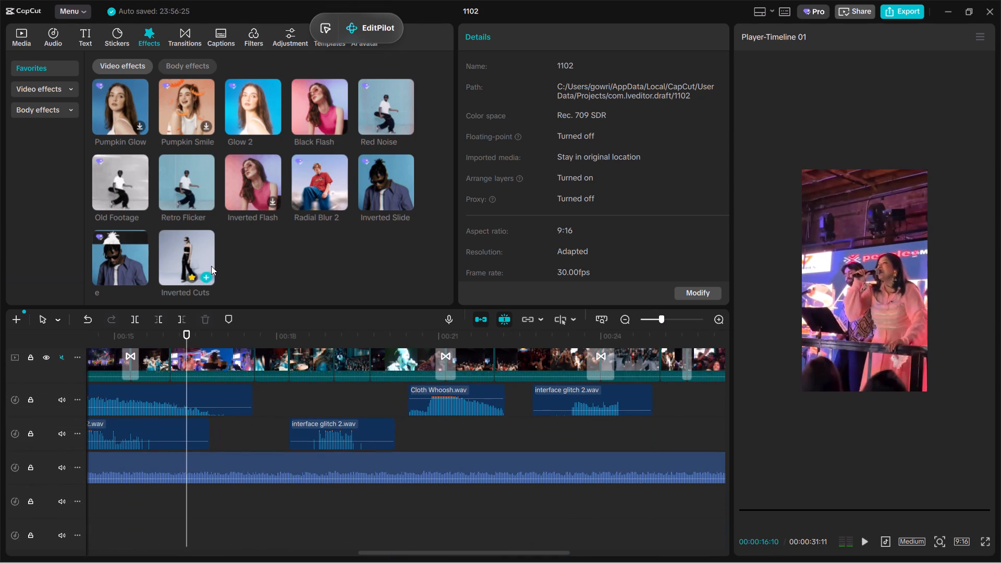
Apply the Inverted Cuts effect directly to the main-track clip at about 19.1 s and play it back.
left_click(204, 256)
left_click_drag(204, 256, 343, 358)
scroll(411, 395, "up", 4)
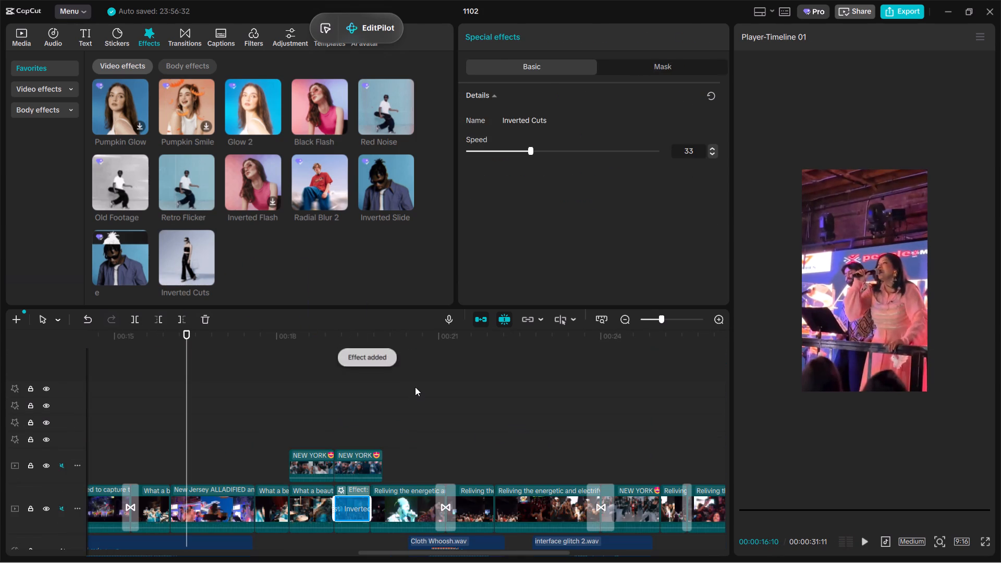
left_click(339, 422)
key("space")
key("space")
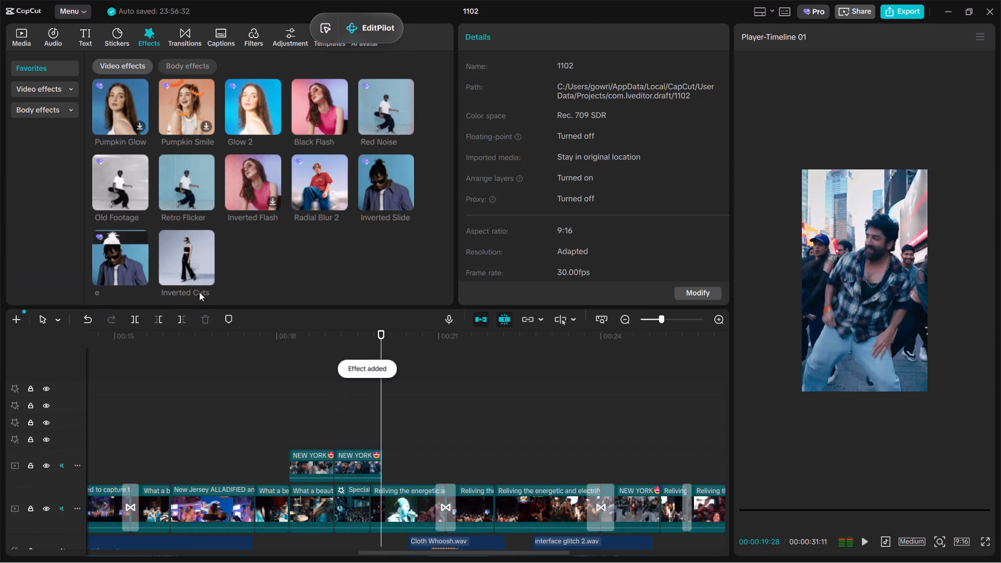
Add Inverted Cuts as a separate effect layer at about 19.6 s, trim its end to about 20.3 s and play it back.
left_click_drag(180, 262, 362, 438)
left_click(352, 421)
key("space")
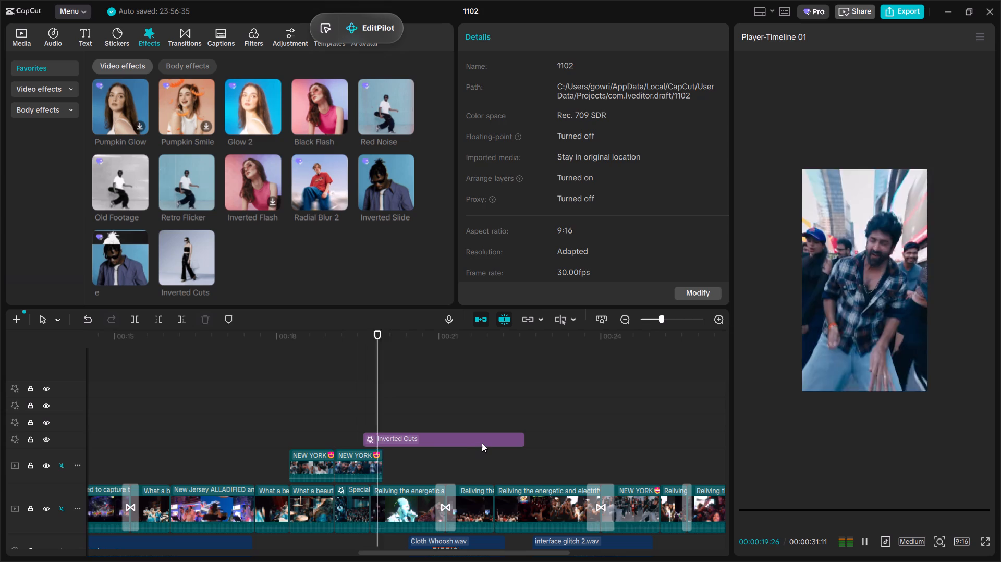
key("space")
left_click(483, 442)
key("space")
left_click_drag(527, 441, 400, 466)
key("space")
left_click(364, 426)
key("space")
scroll(421, 276, "down", 5, "ctrl")
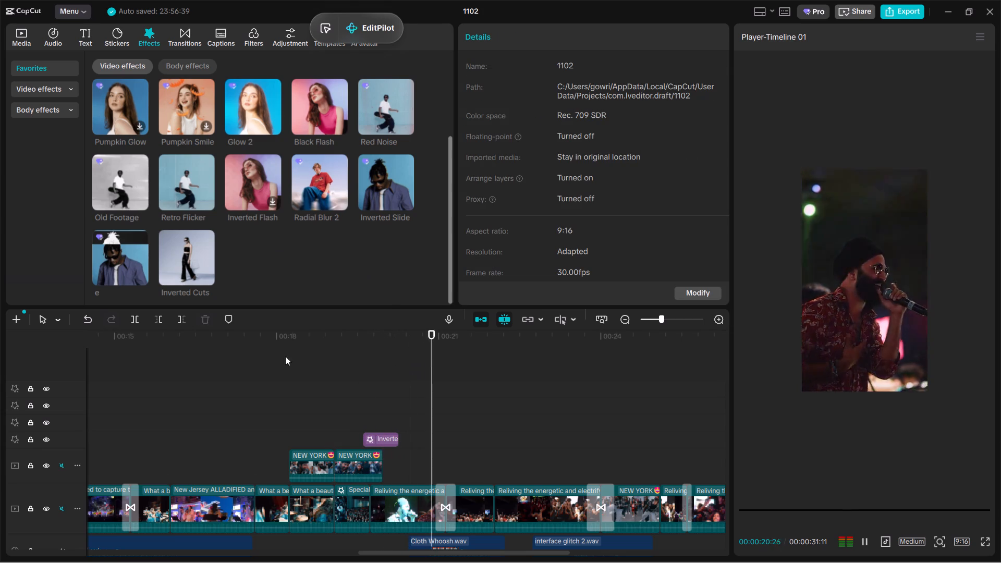
Recheck the passage and extend the end of the Inverted Cuts layer to about 20.6 s.
left_click(379, 427)
key("space")
key("space")
left_click(388, 439)
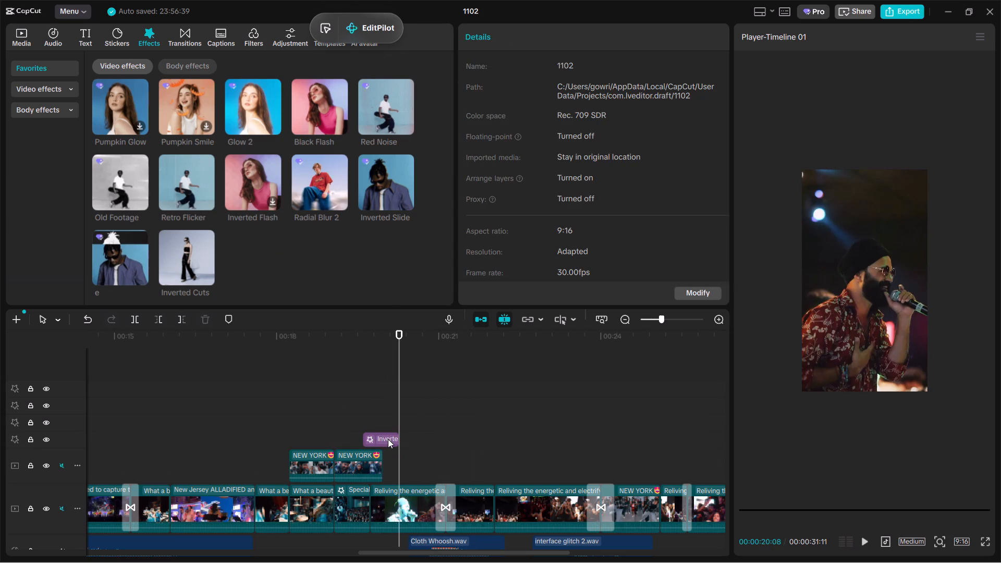
left_click_drag(399, 425, 392, 422)
left_click_drag(397, 442, 413, 451)
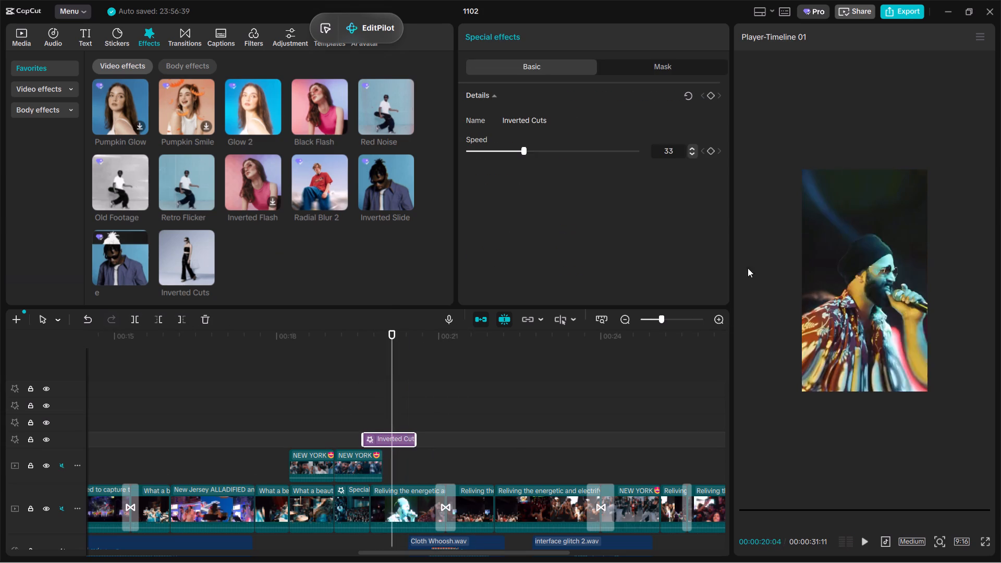
Keyframe the Inverted Cuts layer at about 20.1 s, bring its Speed to 0 at about 20.4 s, and play the passage back.
left_click(710, 98)
key("space")
key("space")
left_click_drag(524, 149, 273, 158)
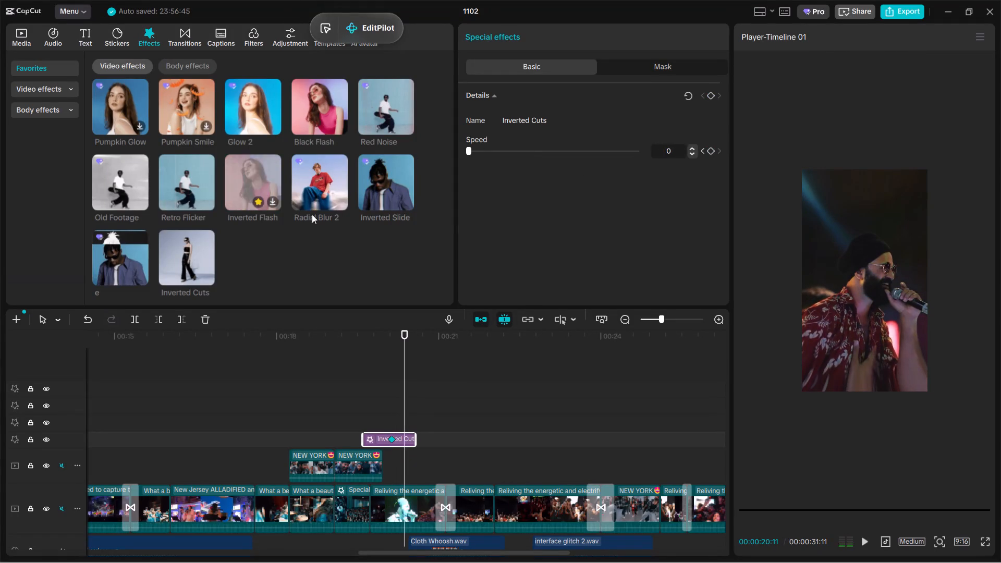
left_click(378, 409)
key("space")
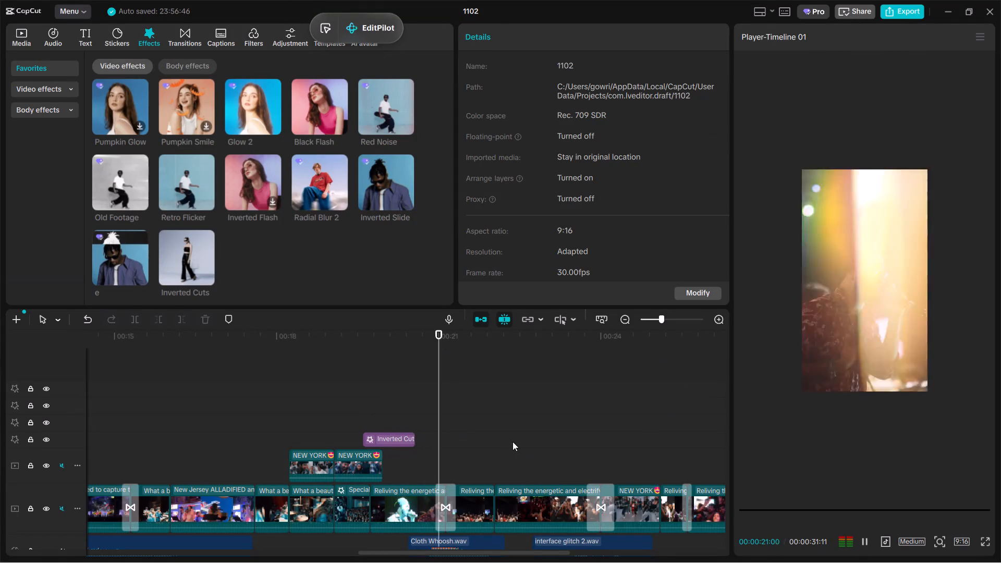
left_click(393, 445)
left_click_drag(407, 436, 429, 454)
left_click(382, 409)
key("space")
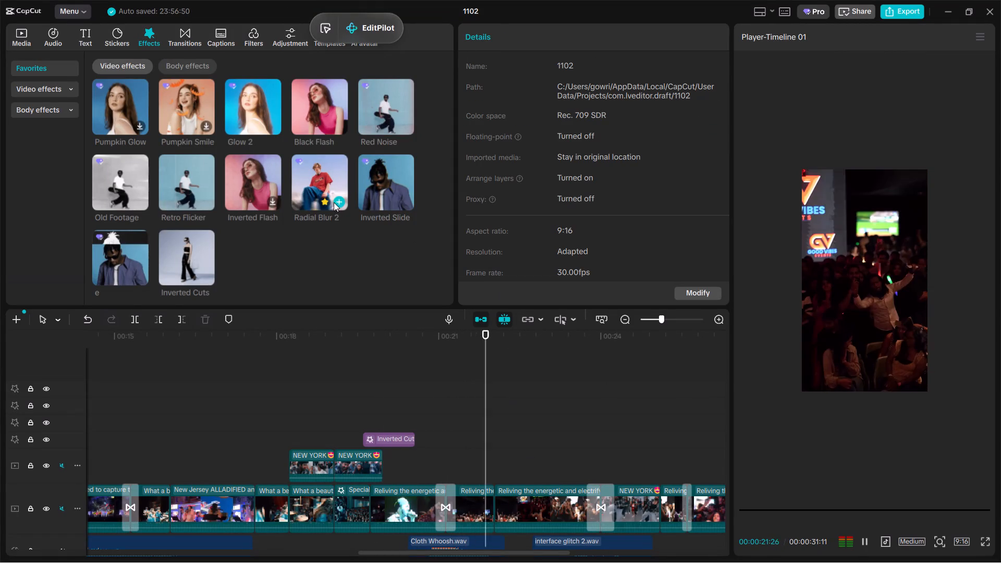
Add Inverted Flash as an effect layer at about 22 s, trim its end to about 22.7 s and play it back.
key("space")
left_click_drag(255, 172, 630, 372)
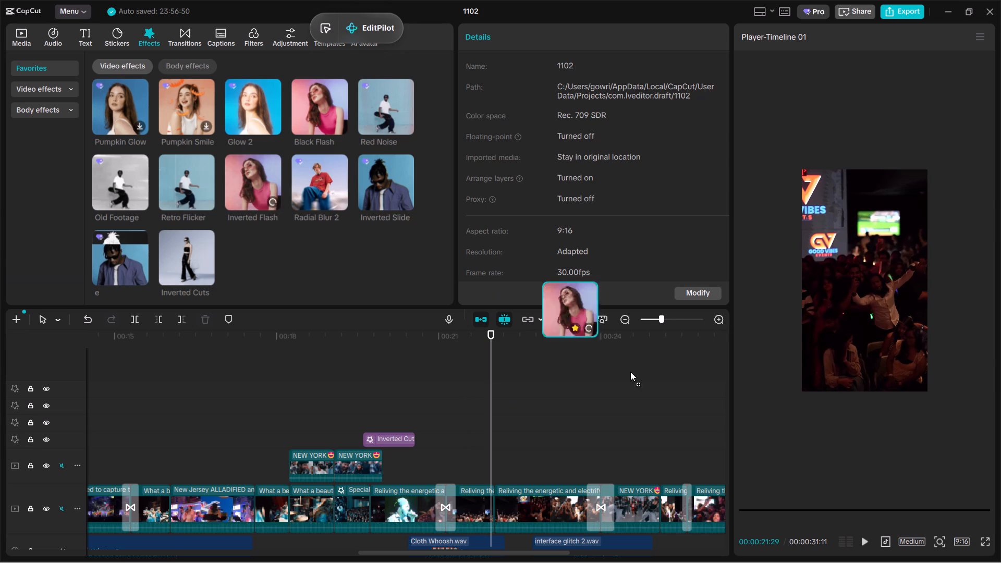
left_click_drag(630, 372, 487, 444)
left_click_drag(652, 437, 541, 464)
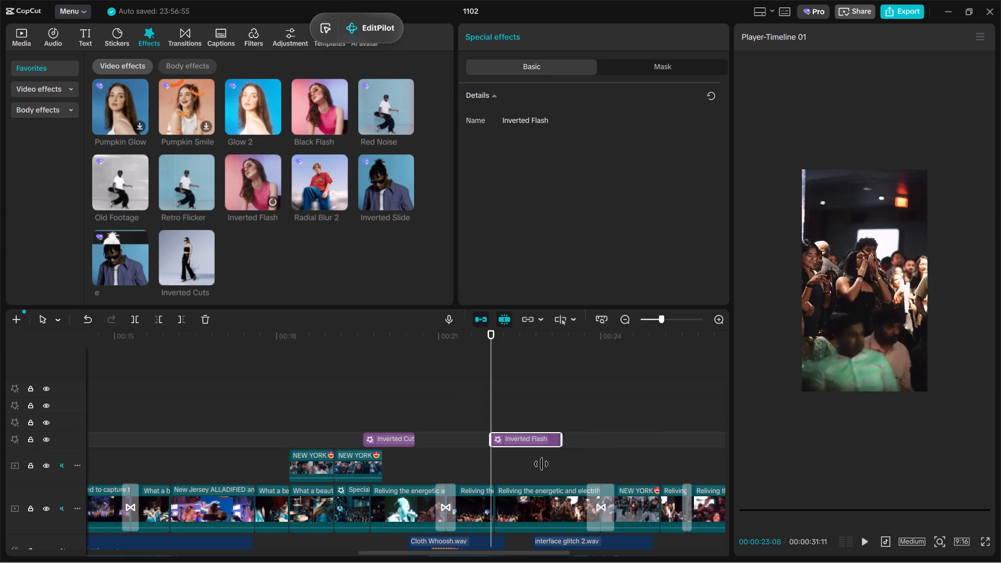
left_click_drag(541, 464, 521, 470)
left_click(477, 450)
key("space")
key("space")
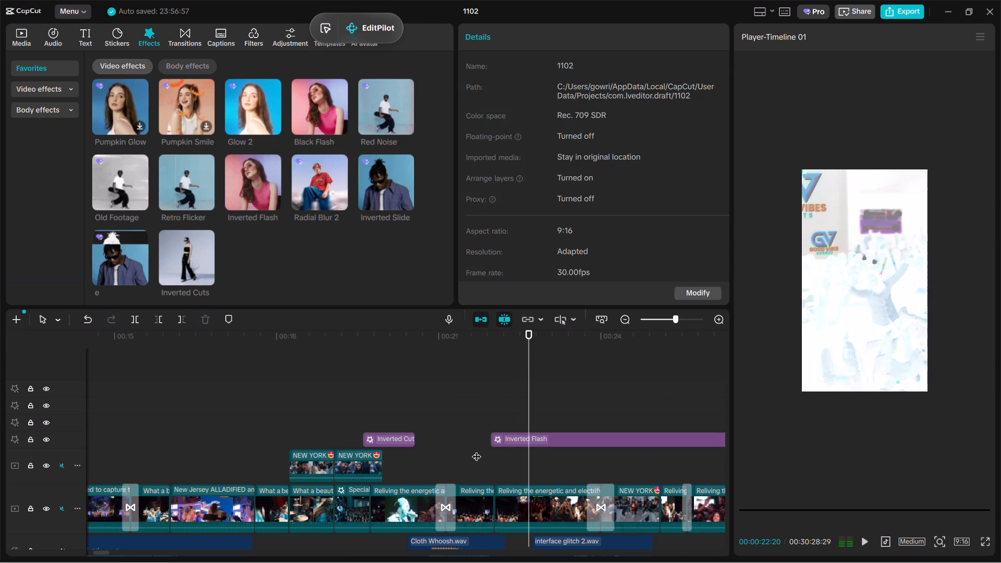
left_click(515, 439)
left_click(175, 321)
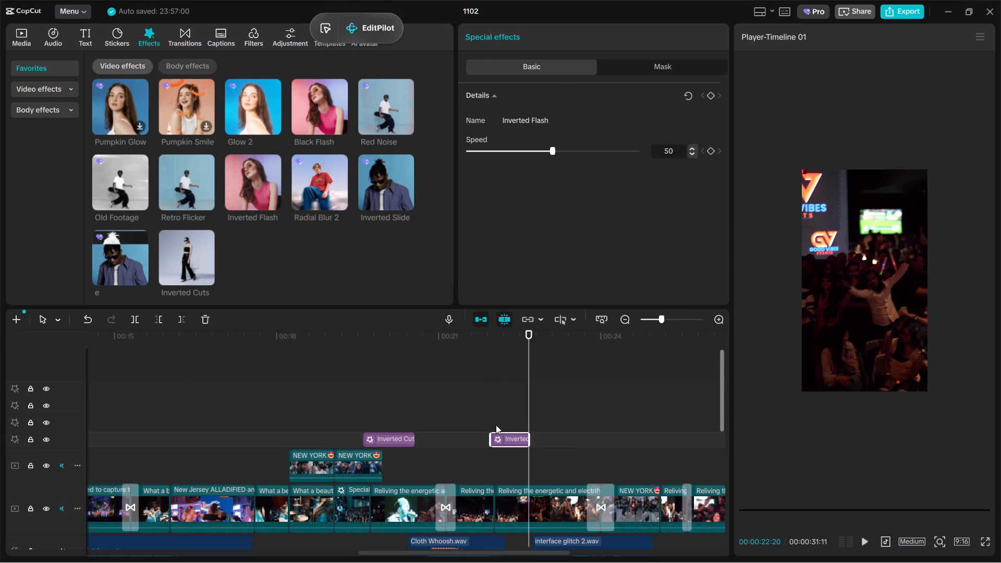
left_click(487, 418)
key("space")
scroll(497, 422, "down", 7, "ctrl")
scroll(501, 424, "up", 2, "ctrl")
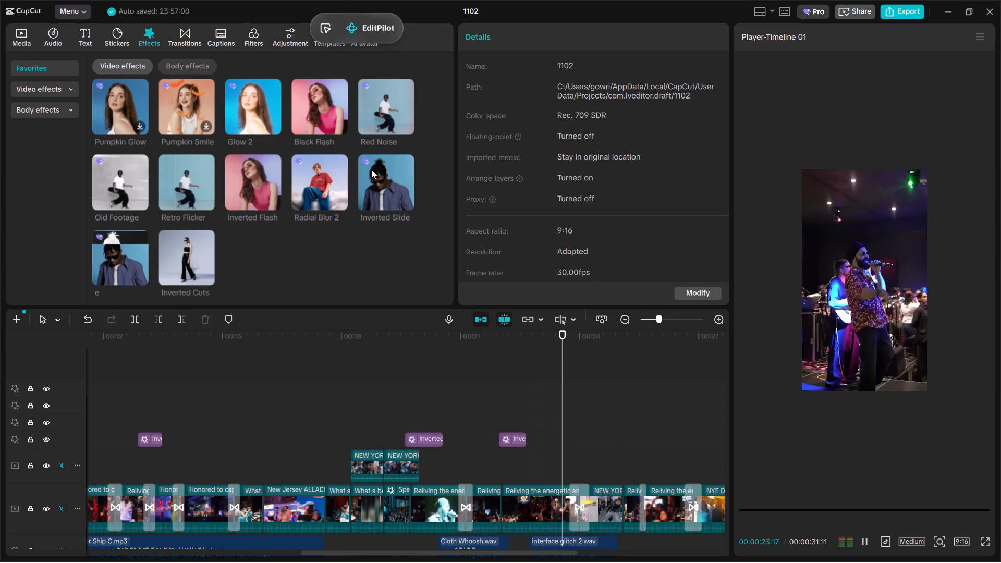
key("space")
Add a Black Flash effect layer at about 24.7 s, trim its end to about 25.4 s and review the passage.
left_click_drag(319, 110, 609, 455)
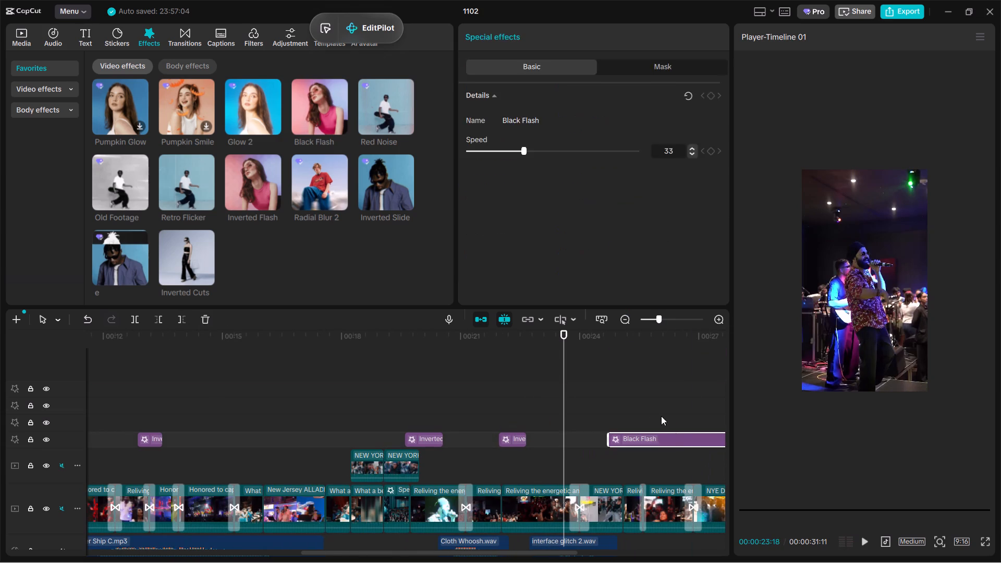
left_click(644, 408)
left_click_drag(643, 413, 634, 412)
left_click(640, 441)
left_click(183, 323)
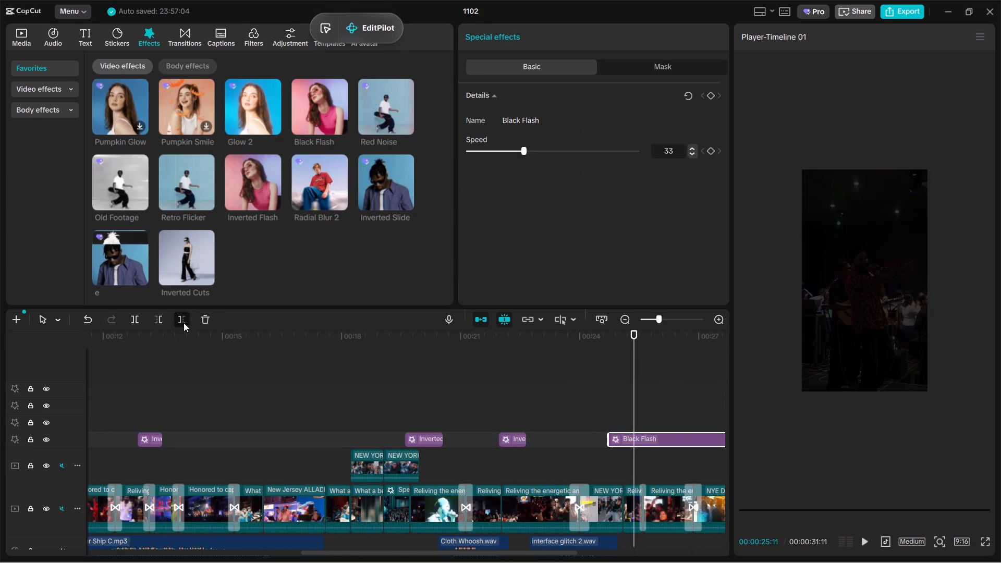
left_click(604, 425)
key("space")
left_click(612, 409)
left_click_drag(612, 409, 817, 434)
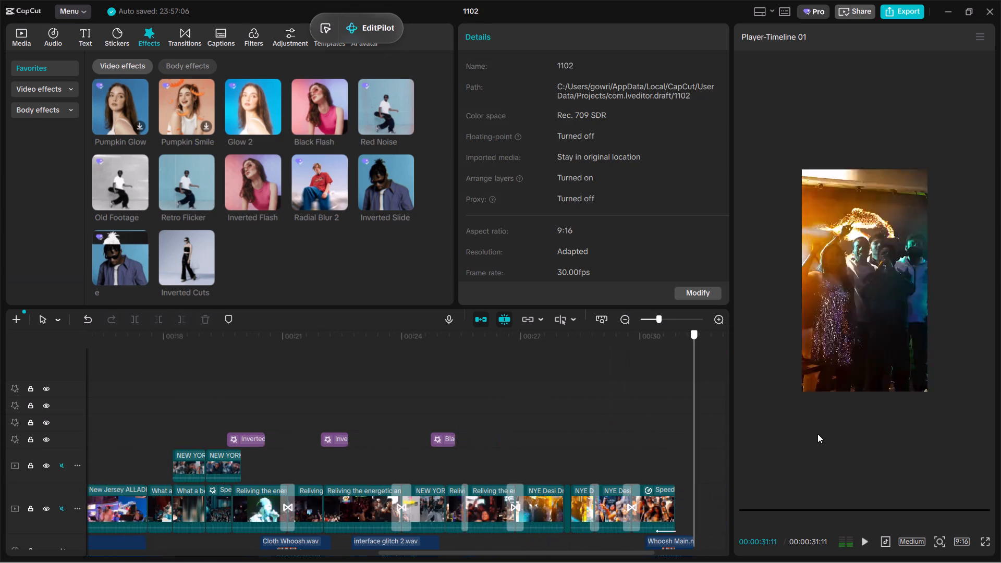
left_click_drag(817, 434, 354, 430)
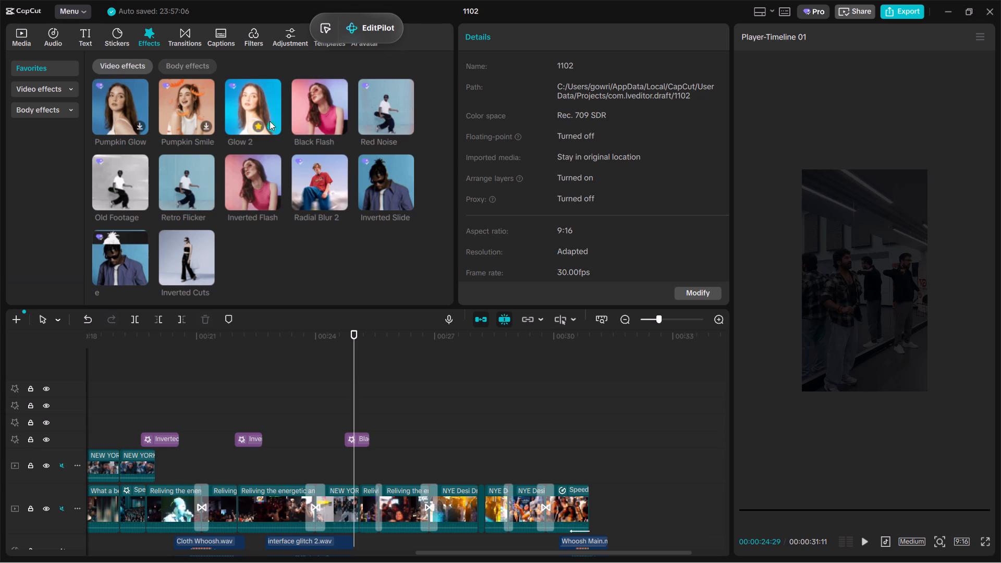
Add another Inverted Flash layer at about 27.7 s, trim its end to about 28.1 s and play it back.
scroll(266, 190, "up", 2)
left_click_drag(260, 258, 462, 469)
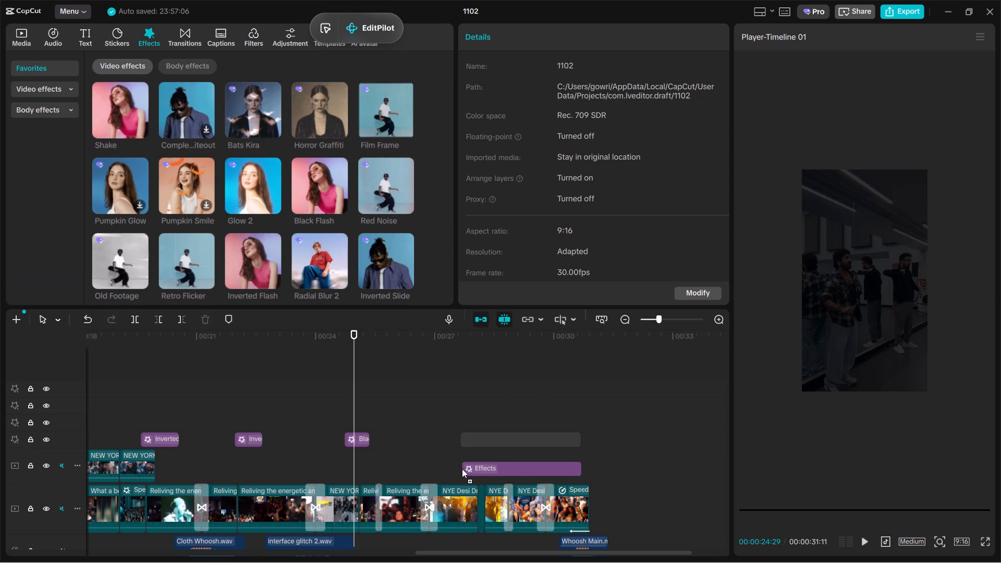
left_click_drag(462, 469, 462, 468)
left_click_drag(583, 439, 479, 468)
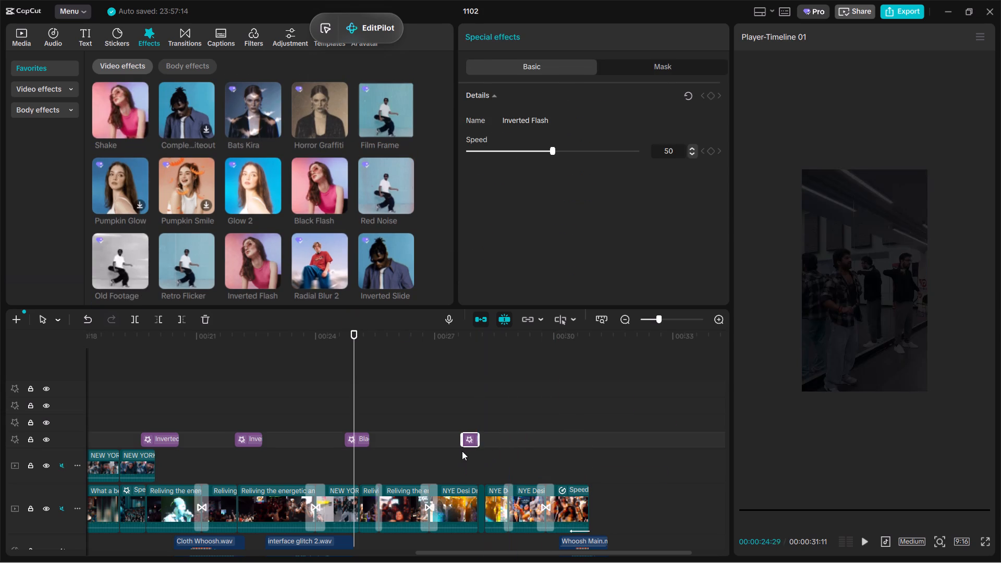
left_click(462, 451)
key("space")
key("space")
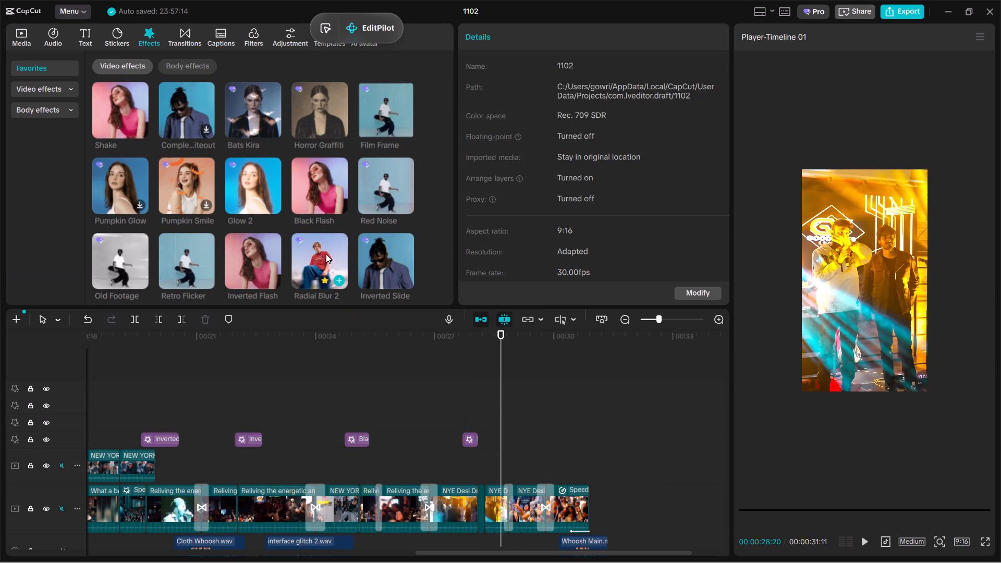
Add a Shake effect layer above the other effects and stretch it from 0 s to the end of the final clip.
left_click(236, 251)
left_click(108, 99)
left_click_drag(108, 100, 474, 408)
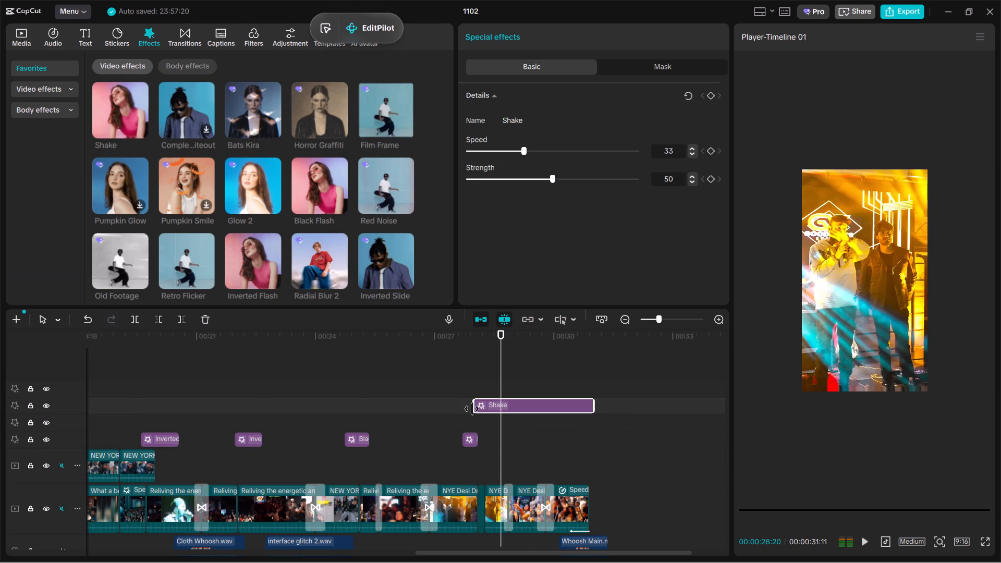
left_click_drag(472, 409, 0, 399)
left_click_drag(237, 403, 102, 372)
scroll(228, 420, "down", 4, "ctrl")
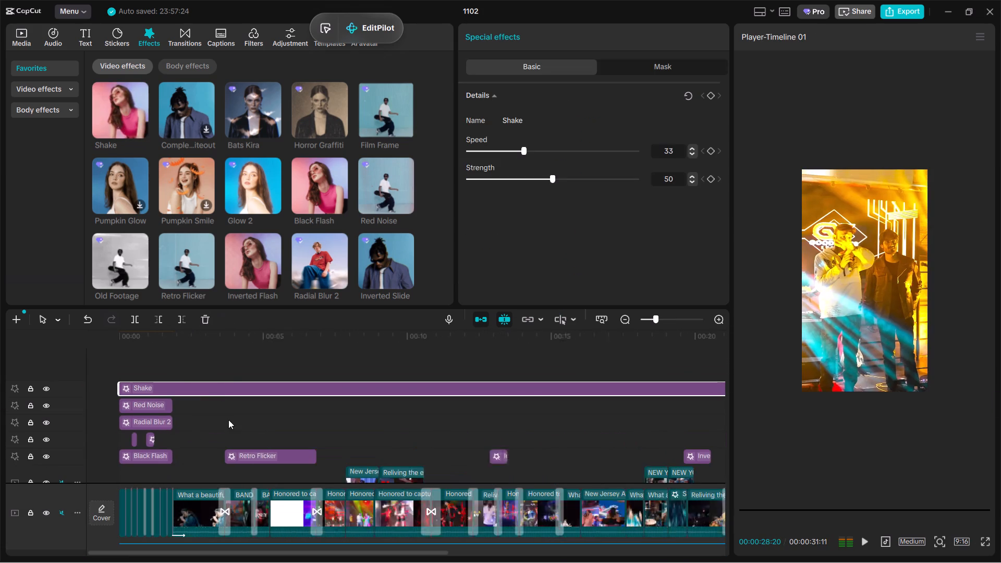
scroll(228, 420, "down", 3, "ctrl")
left_click(228, 420, "ctrl")
left_click_drag(228, 420, 651, 430)
left_click_drag(554, 392, 595, 419)
Set the Shake layer's Speed to 3 and Strength to 2.
left_click(480, 154)
left_click(480, 179)
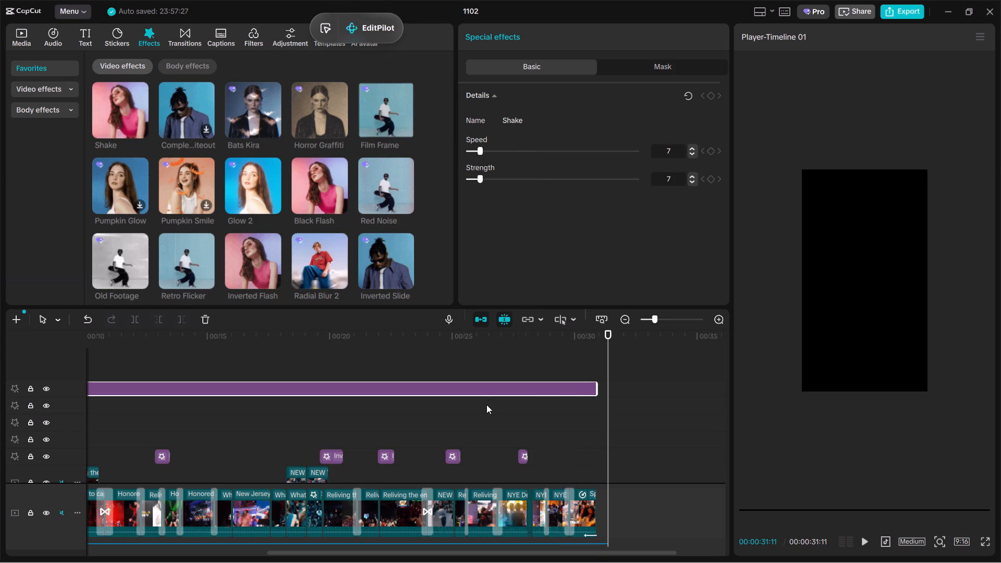
triple_click(694, 182)
left_click(692, 179)
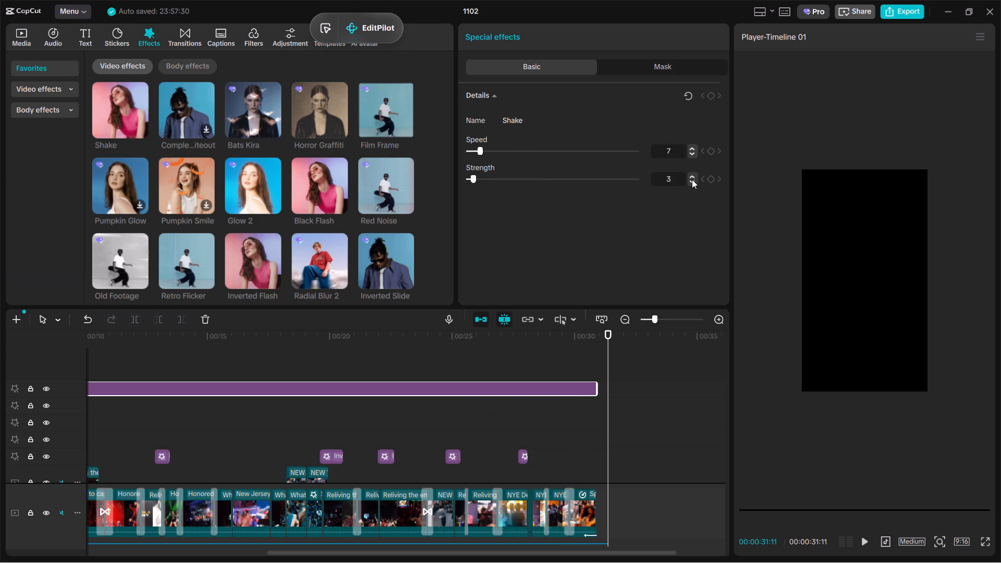
left_click(692, 179)
triple_click(695, 153)
left_click(694, 153)
Play the video from the beginning to about 4.5 s to check the Shake intensity.
left_click(429, 360)
left_click_drag(429, 360, 64, 372)
key("space")
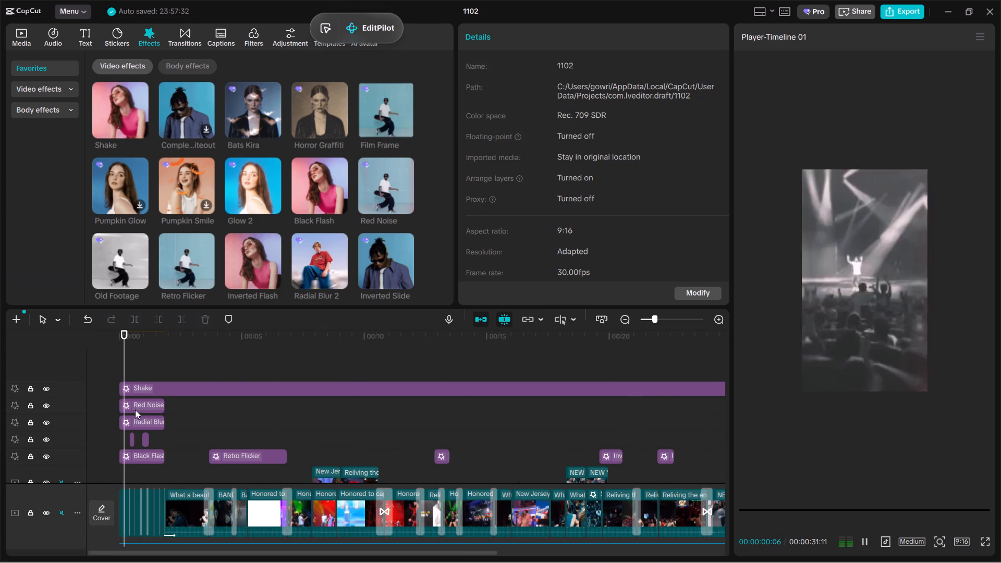
scroll(163, 407, "down", 3)
scroll(189, 397, "up", 14, "ctrl")
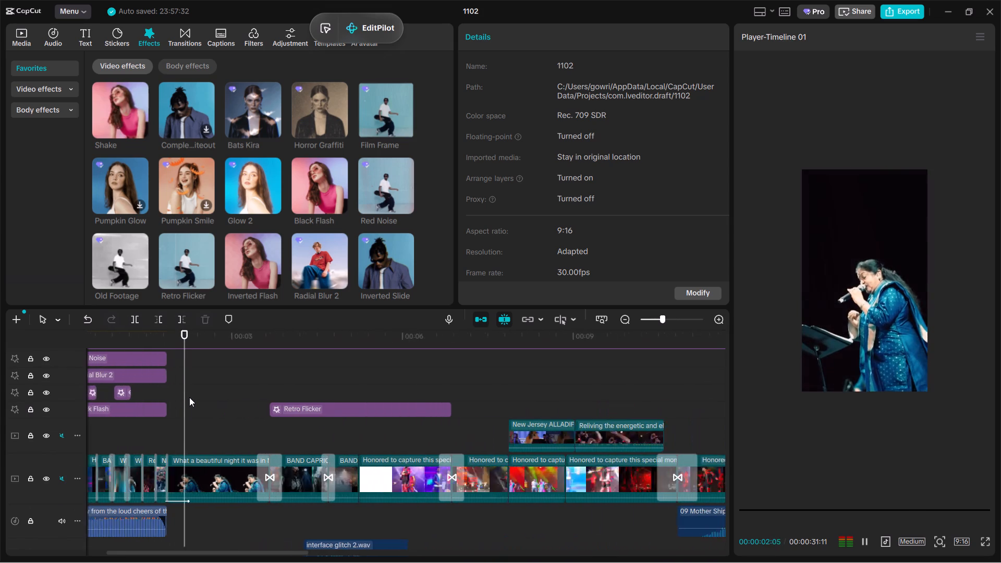
scroll(230, 407, "up", 6, "ctrl")
scroll(247, 432, "up", 1)
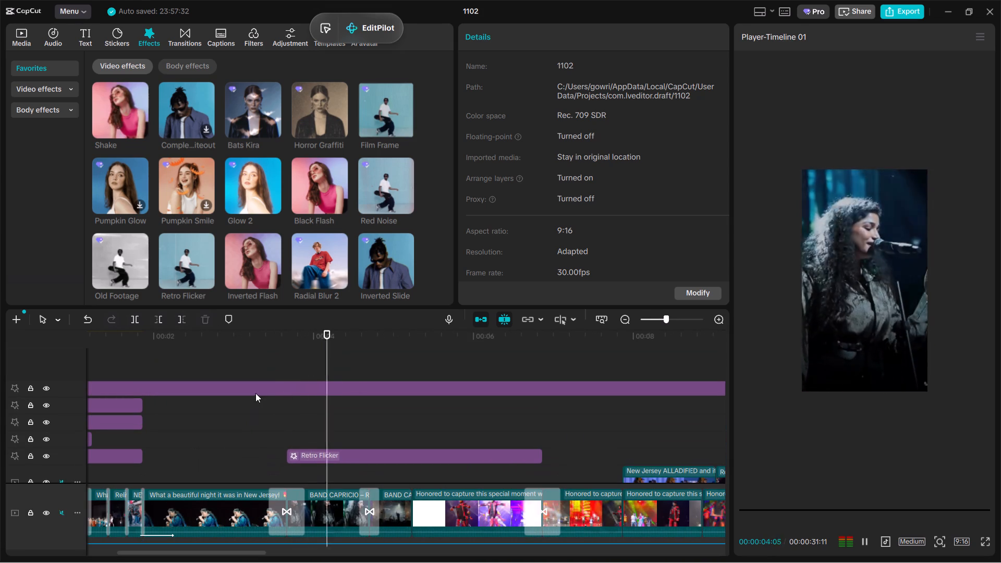
key("space")
Raise the Shake layer's Speed to 4 and its Strength to 4.
left_click(373, 391)
left_click(697, 145)
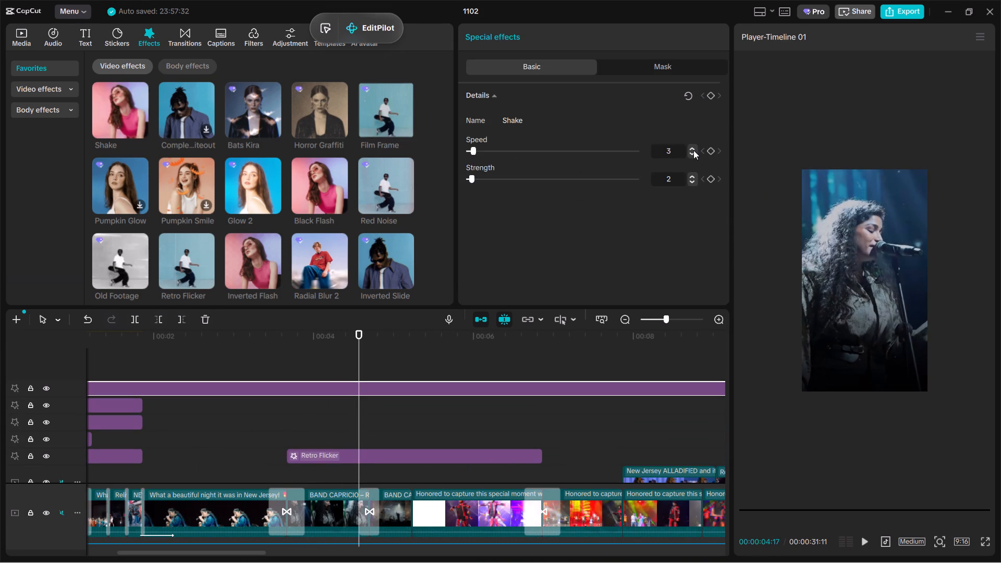
left_click(693, 150)
double_click(690, 179)
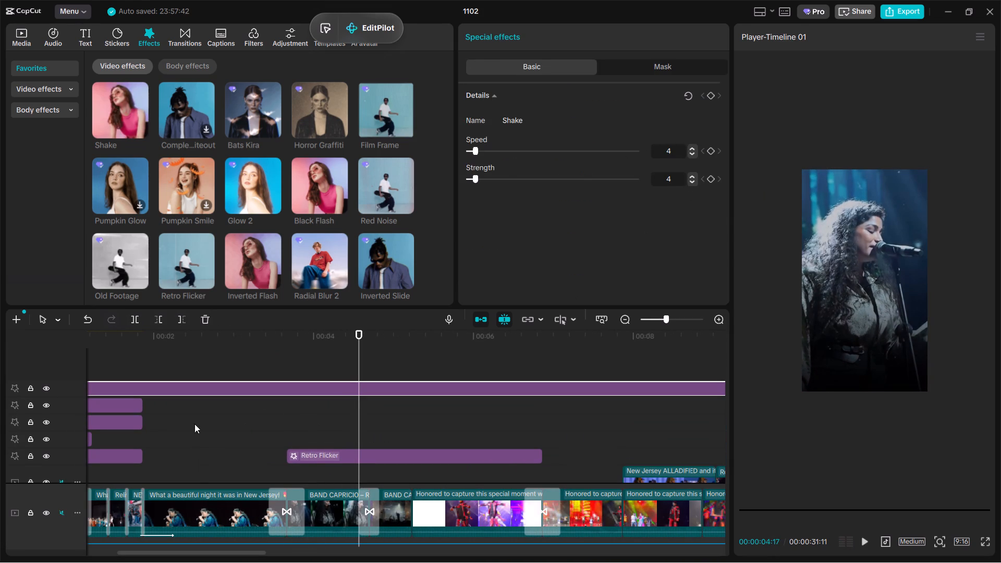
Play from the end of the opening montage to about 10 s to examine the adjusted Shake over the clips.
left_click(193, 424)
key("space")
scroll(193, 424, "down", 9, "ctrl")
scroll(193, 424, "up", 6, "ctrl")
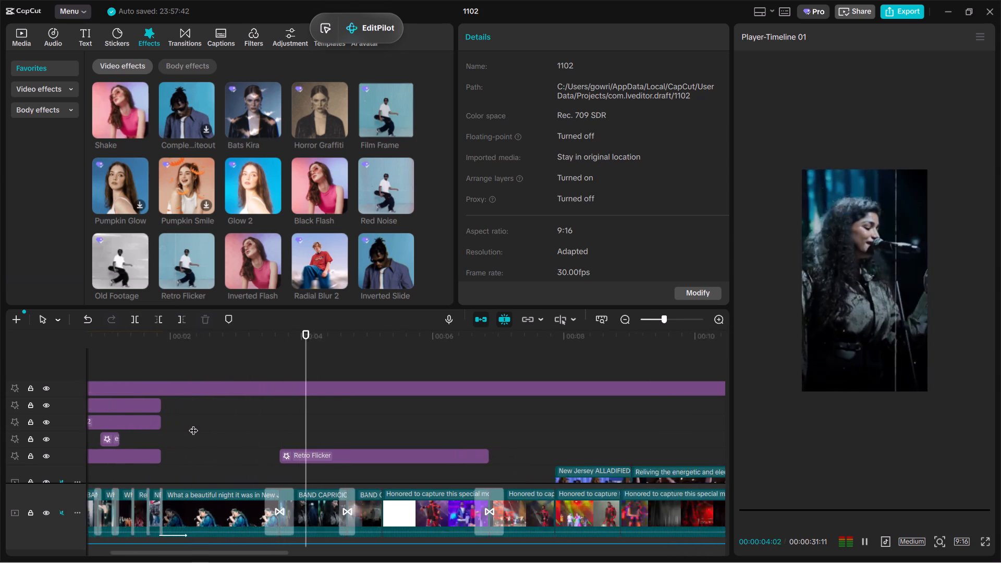
scroll(193, 424, "up", 2, "ctrl")
scroll(306, 424, "down", 6, "ctrl")
scroll(312, 423, "up", 6, "ctrl")
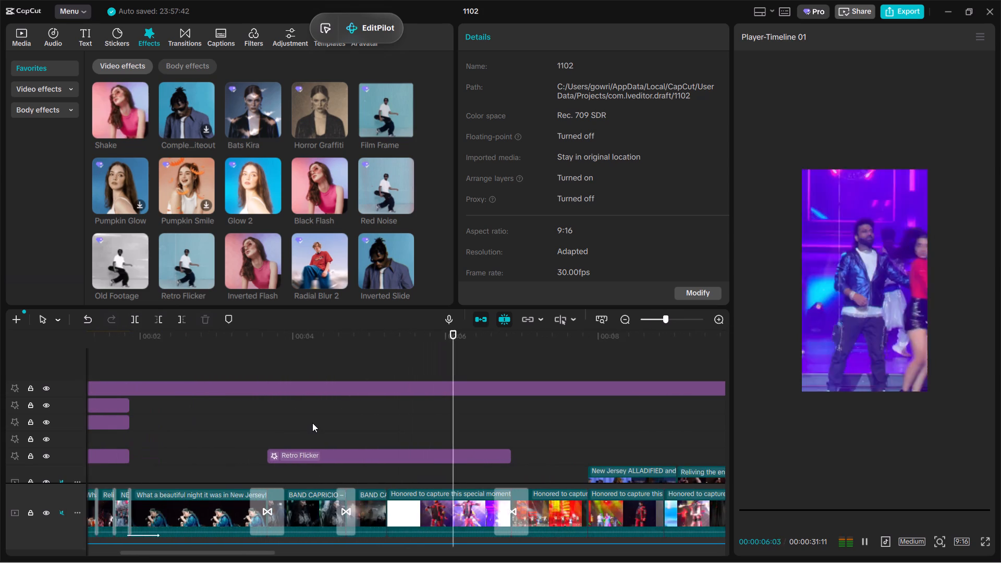
scroll(312, 423, "down", 7, "ctrl")
scroll(318, 421, "up", 6, "ctrl")
scroll(339, 419, "down", 4)
scroll(341, 417, "down", 5, "ctrl")
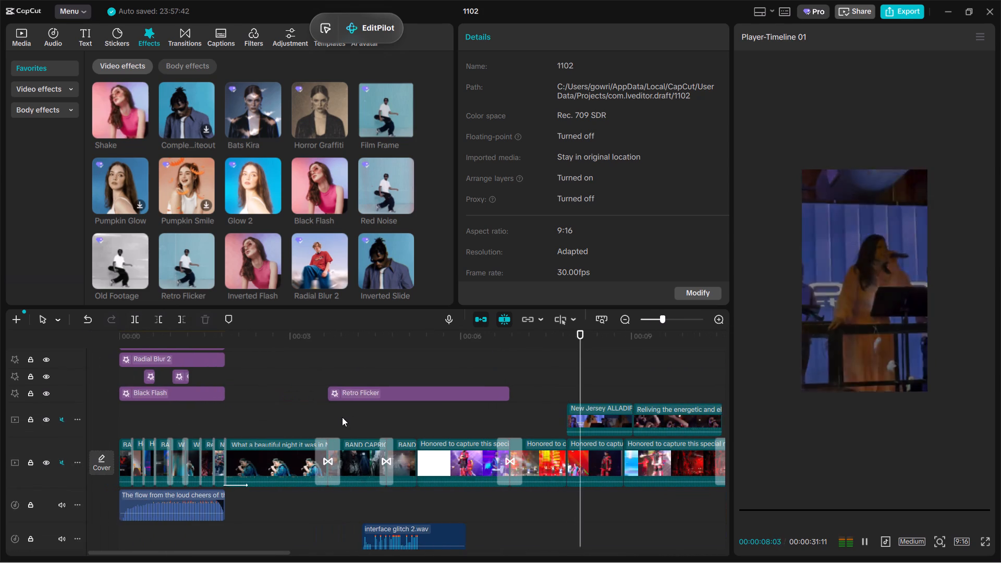
key("space")
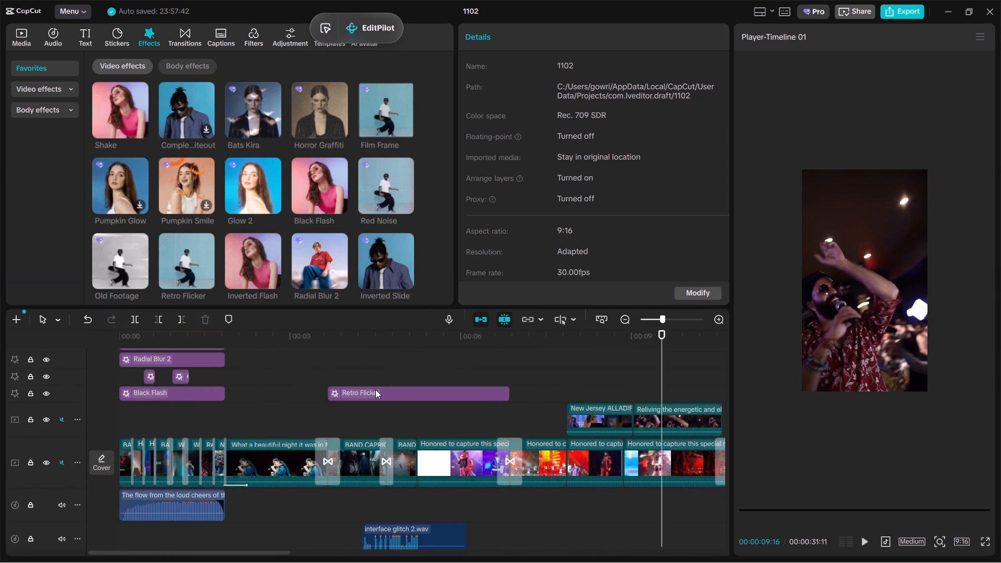
key("space")
scroll(375, 391, "down", 3, "ctrl")
key("space")
scroll(453, 408, "down", 5, "ctrl")
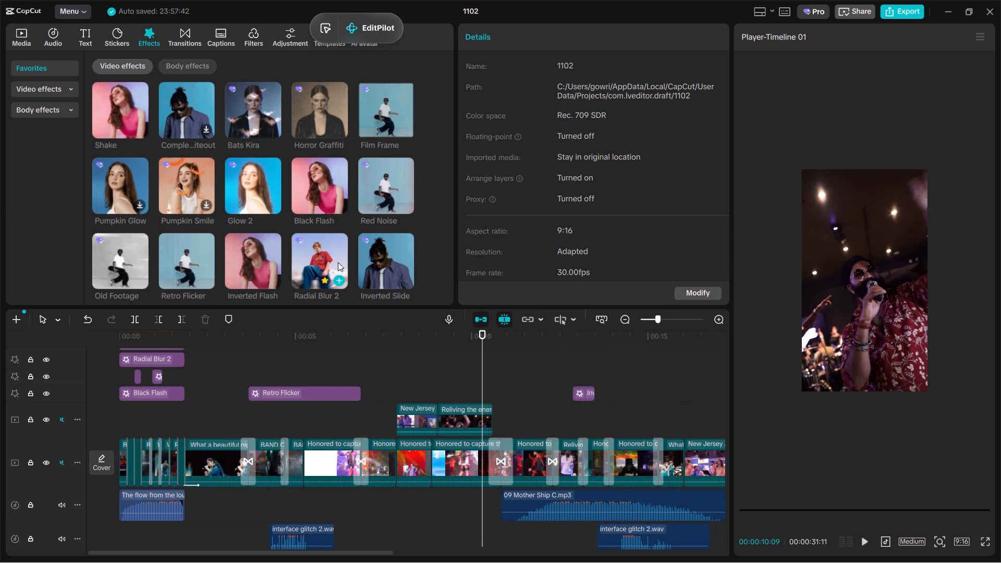
Add a second Radial Blur 2 layer from about 1.9 s, where the opening one ends, and extend it to the final clip's end.
scroll(339, 259, "down", 2)
left_click_drag(314, 187, 186, 367)
scroll(210, 356, "down", 1)
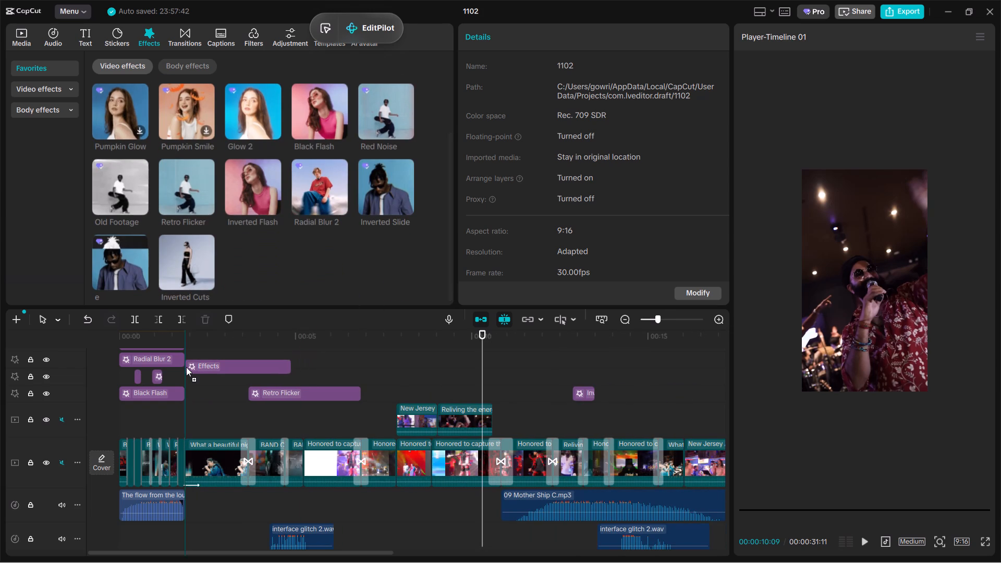
left_click_drag(186, 367, 186, 366)
scroll(186, 366, "down", 2)
left_click(186, 377)
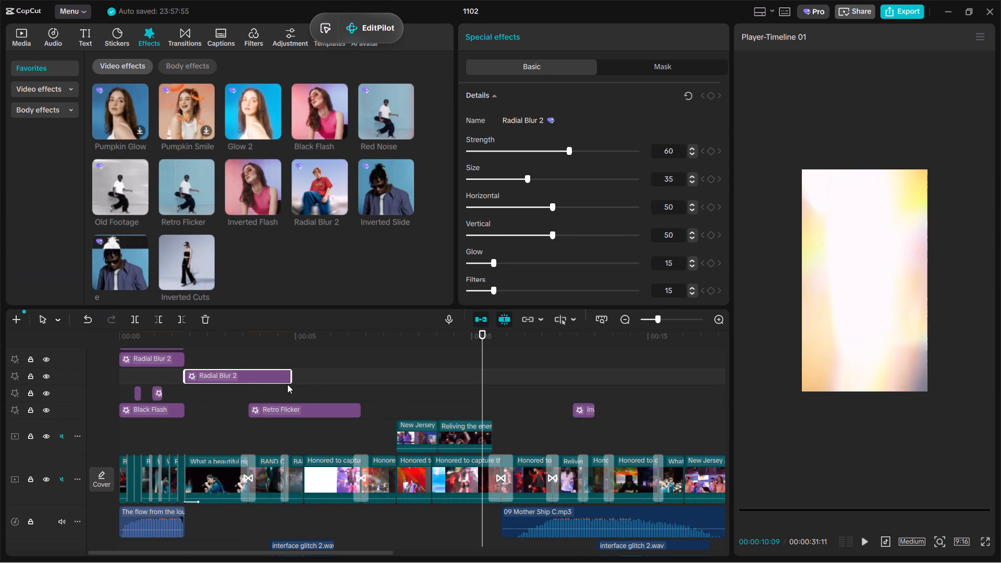
scroll(304, 384, "down", 1)
left_click_drag(293, 377, 768, 399)
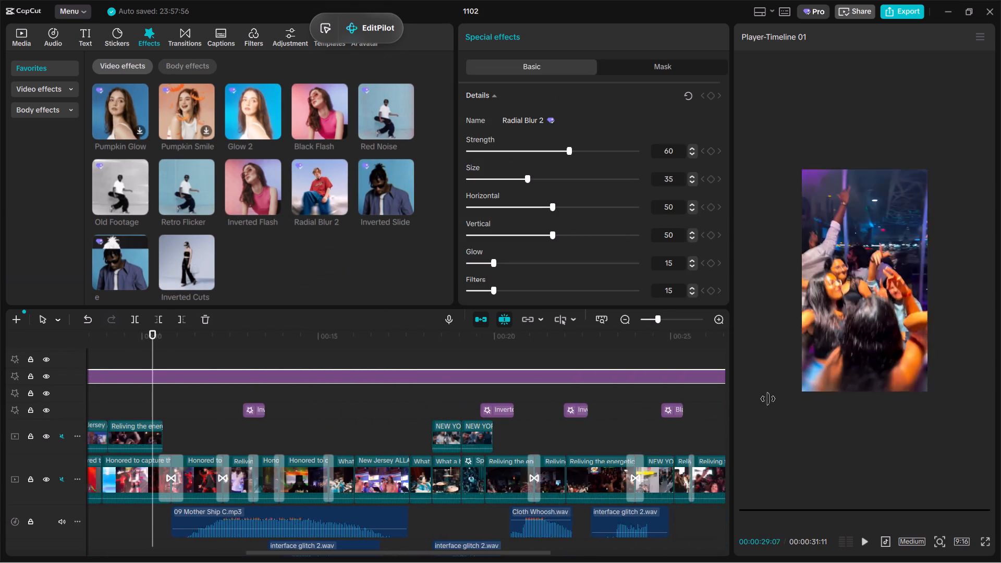
left_click_drag(768, 399, 603, 433)
Review the new Radial Blur 2 layer by scrubbing back through the video and playing the opening up to about 3 s.
left_click(602, 433)
left_click_drag(602, 433, 62, 453)
scroll(600, 433, "down", 1)
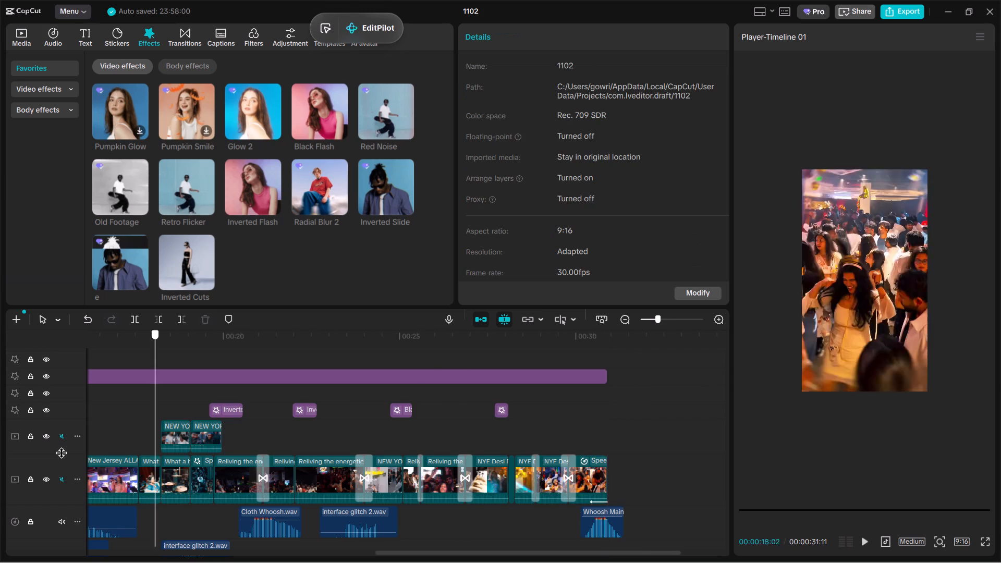
left_click_drag(62, 453, 0, 445)
key("space")
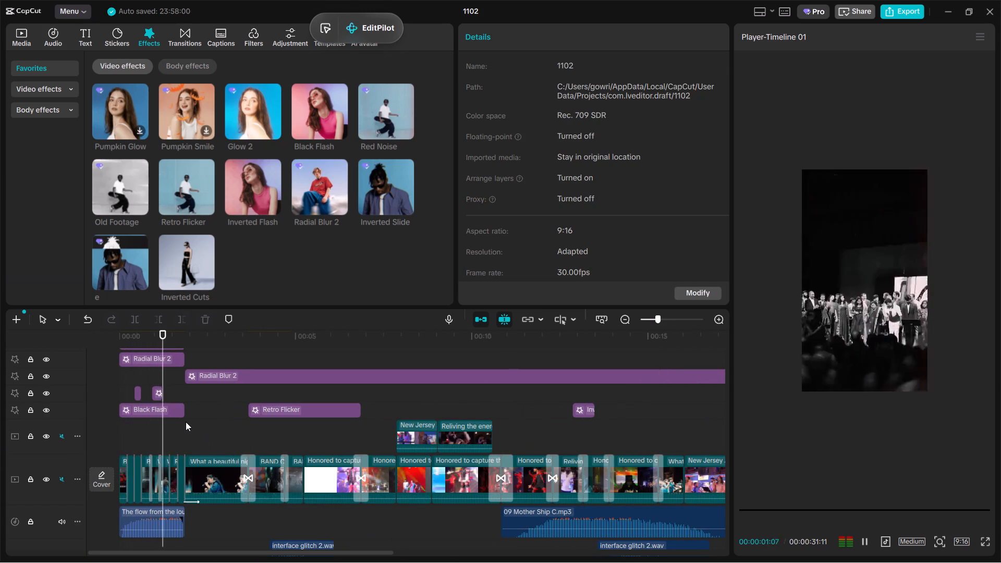
scroll(186, 422, "down", 2)
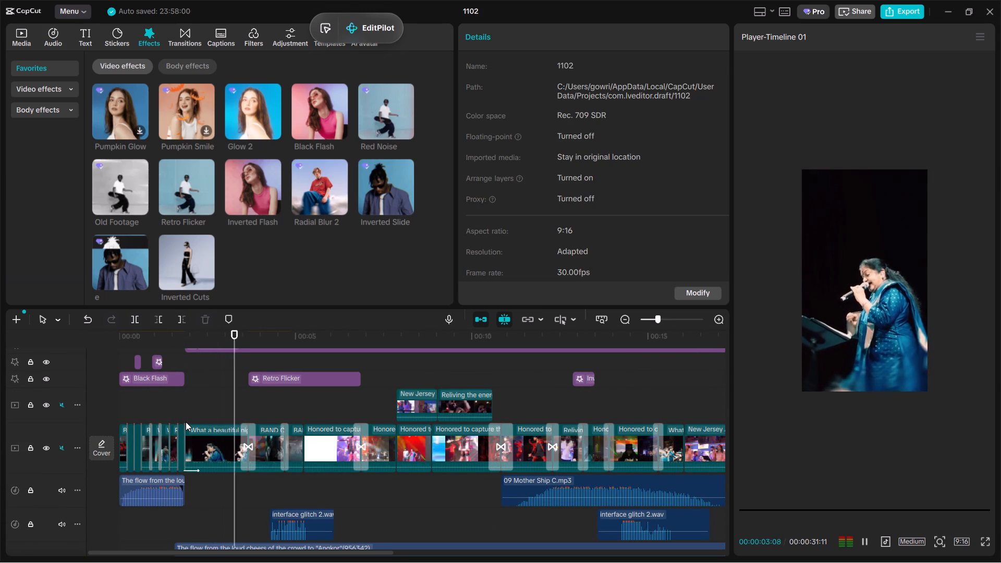
scroll(186, 422, "up", 8, "ctrl")
key("space")
Set the long second Radial Blur 2 layer's Horizontal to 45 and its Filters to 9.
left_click(202, 388)
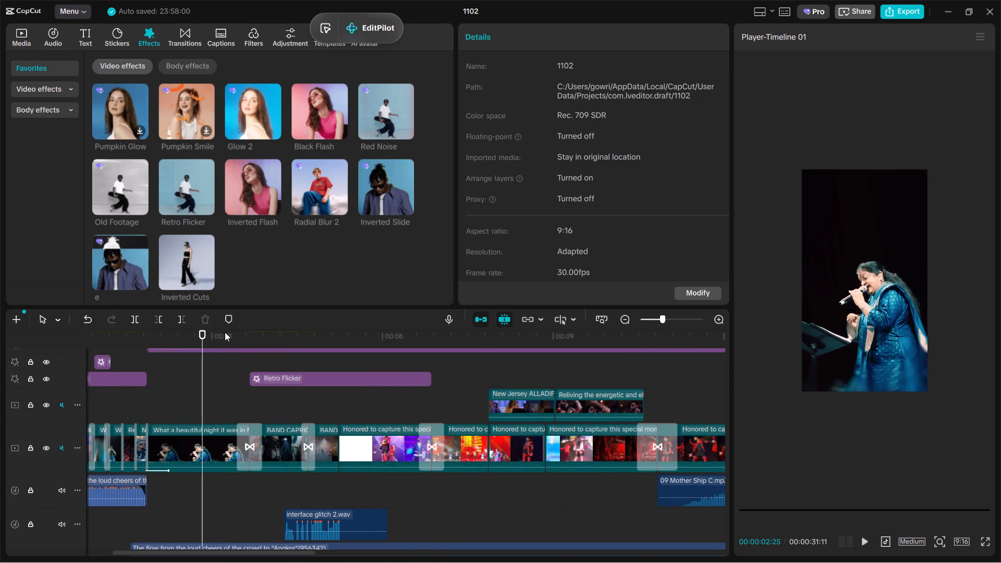
left_click(223, 348)
scroll(178, 406, "down", 1)
left_click(202, 380)
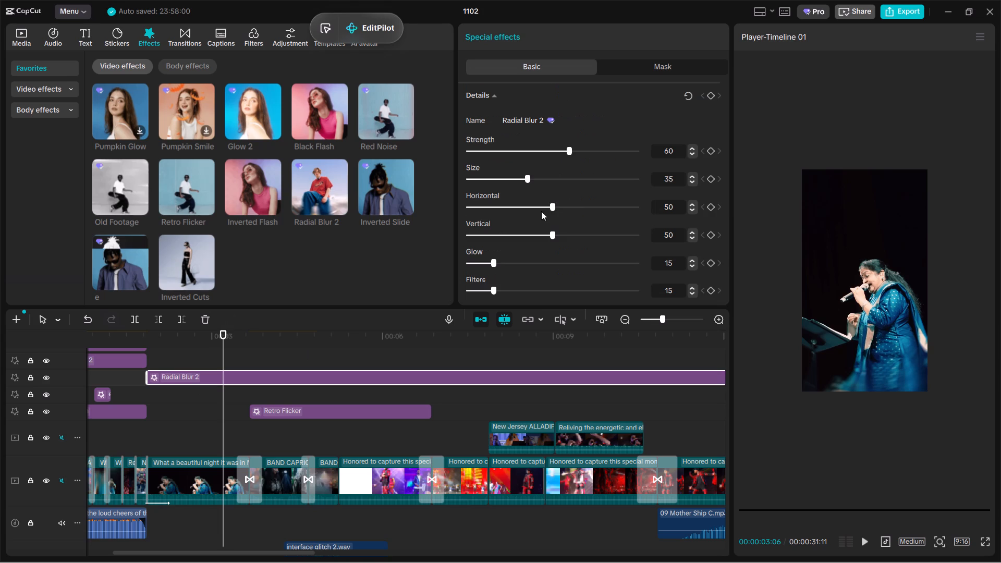
scroll(529, 215, "down", 3)
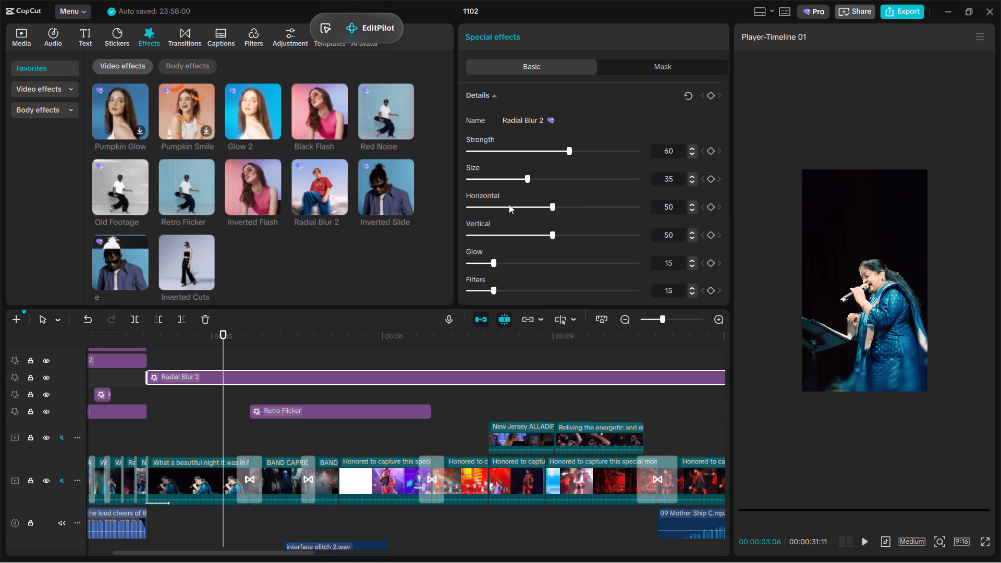
double_click(509, 204)
left_click(545, 210)
left_click(545, 210)
left_click(484, 290)
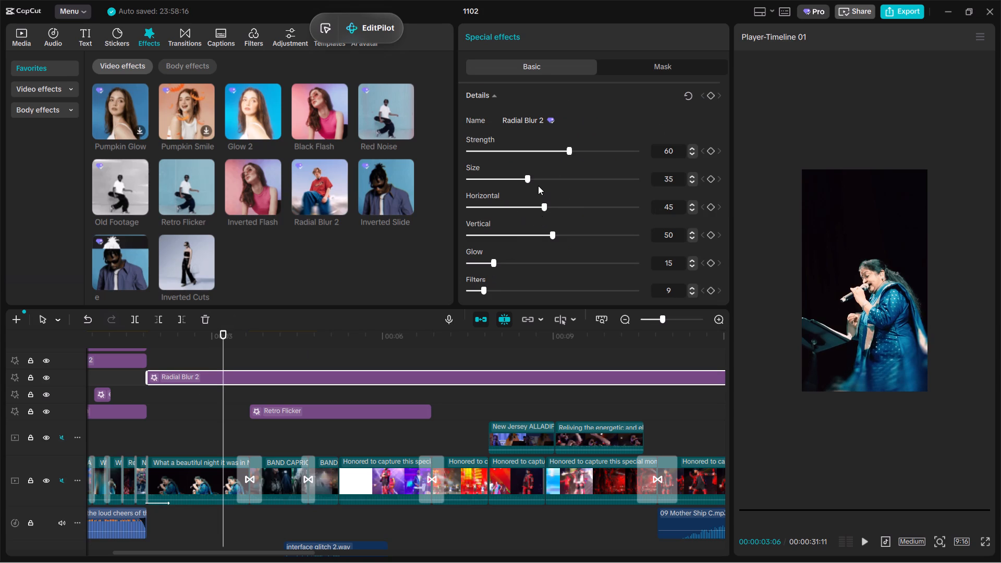
Lower the long Radial Blur 2 layer's Strength to 17 and its Glow to 11.
scroll(537, 162, "down", 1)
left_click(539, 157)
left_click_drag(539, 157, 498, 173)
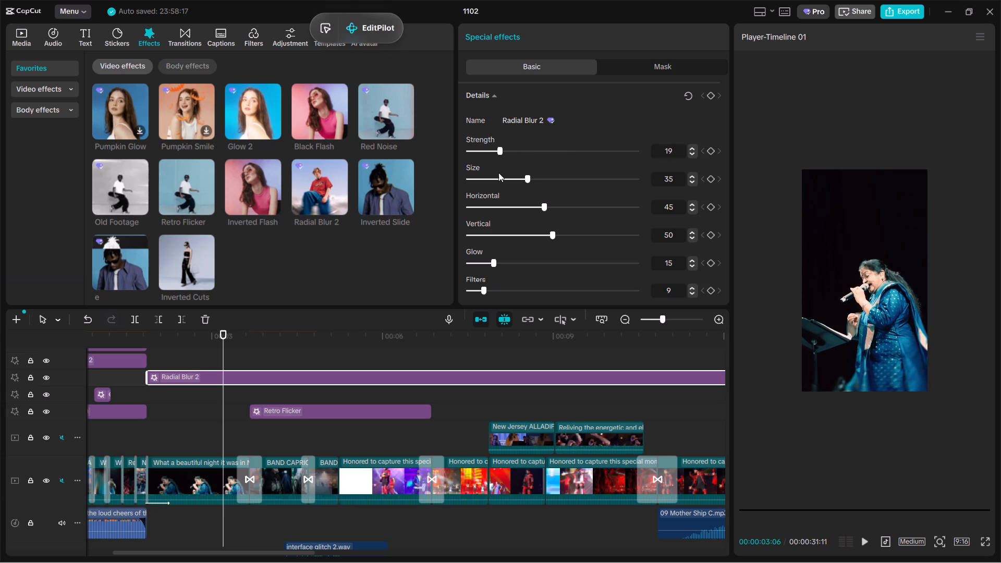
left_click_drag(498, 173, 497, 173)
scroll(497, 173, "down", 1)
scroll(497, 248, "down", 1)
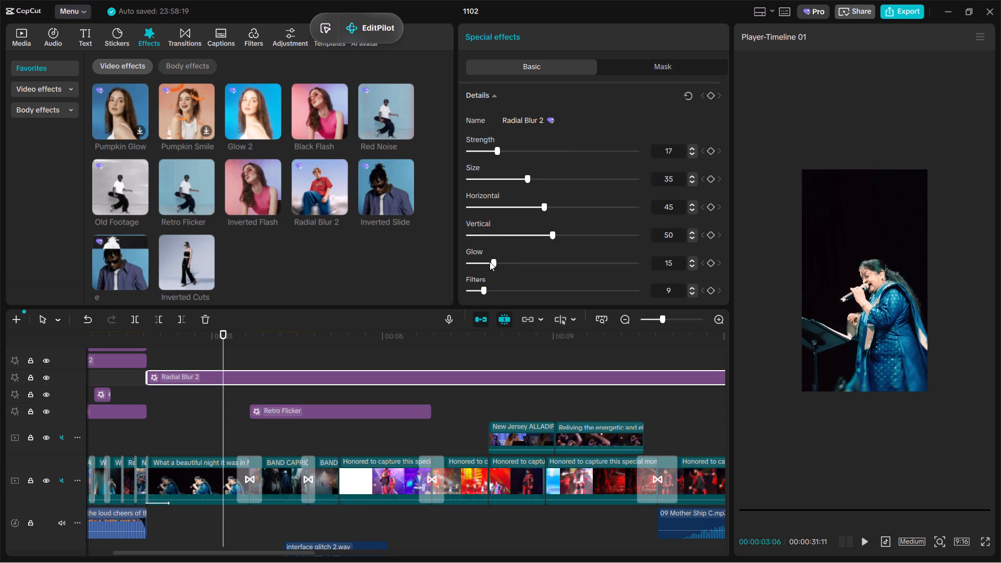
left_click(490, 262)
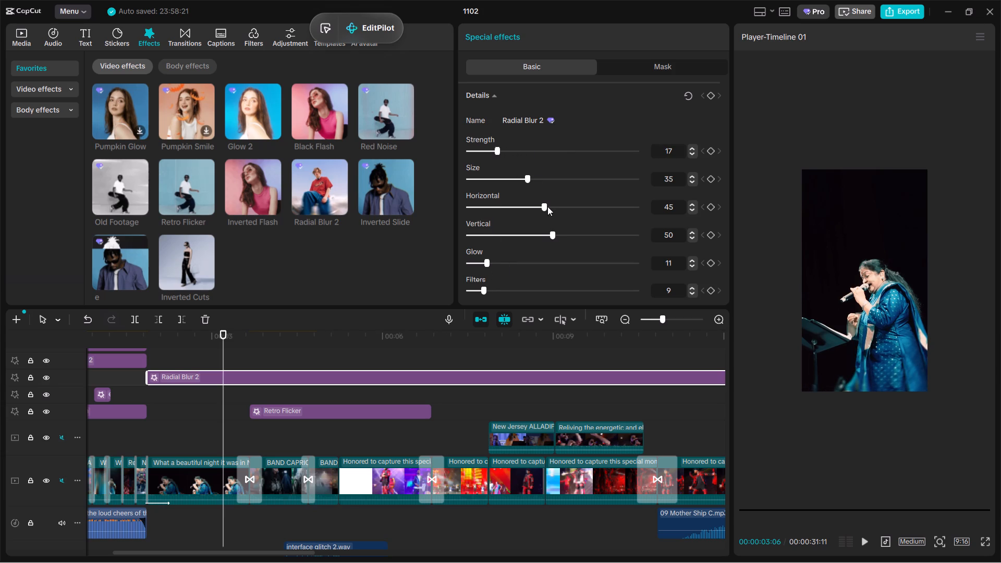
Readjust the same Radial Blur 2 layer's Horizontal to about 49.
left_click(550, 210)
left_click_drag(550, 210, 552, 212)
left_click_drag(552, 212, 553, 214)
Play from just after the opening montage to about 4 s to examine the softened Radial Blur 2.
left_click(178, 400)
key("space")
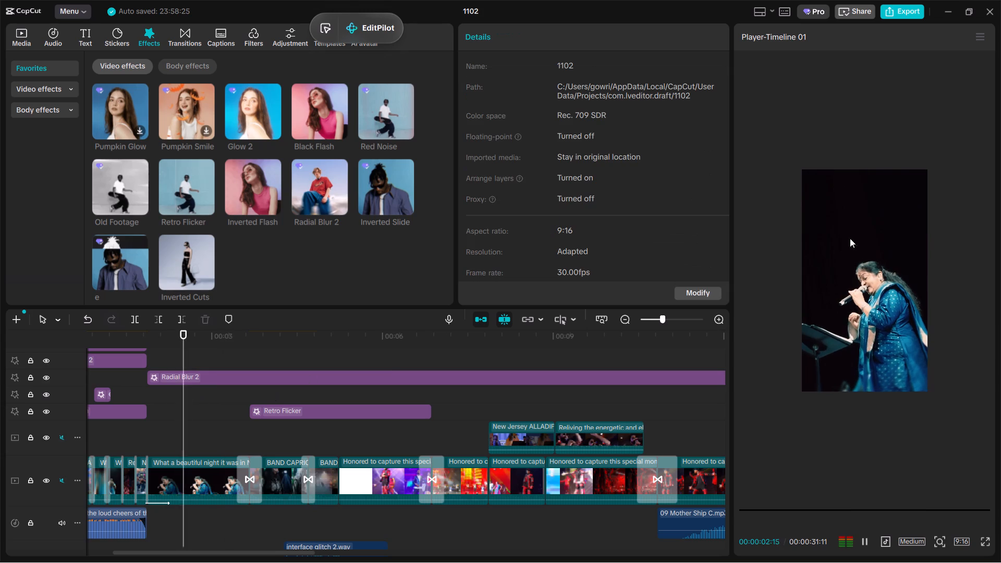
scroll(382, 410, "down", 3, "ctrl")
key("space")
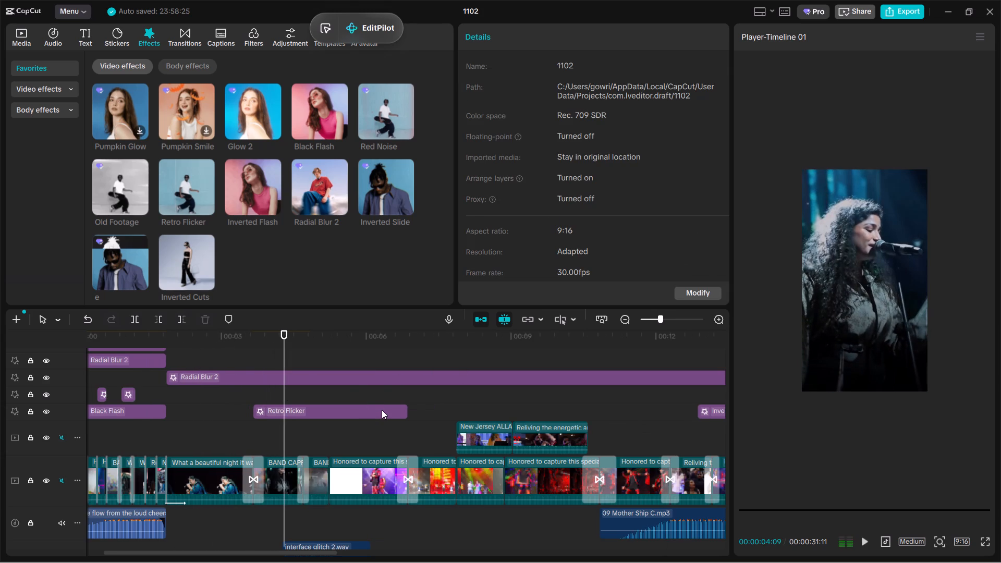